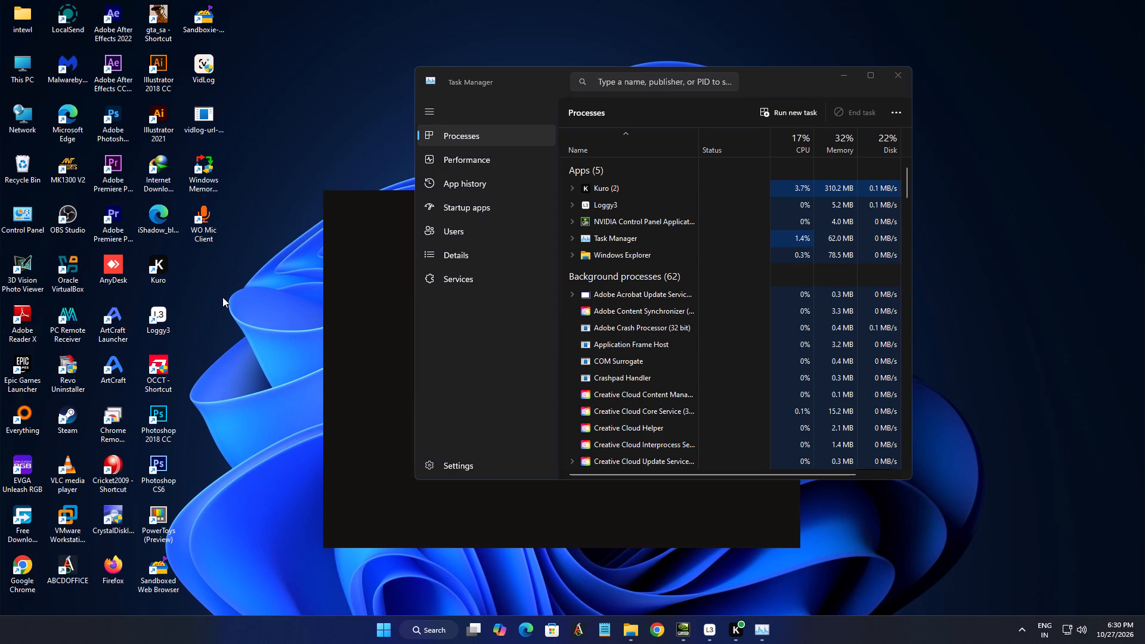
pyautogui.doubleClick(166, 420)
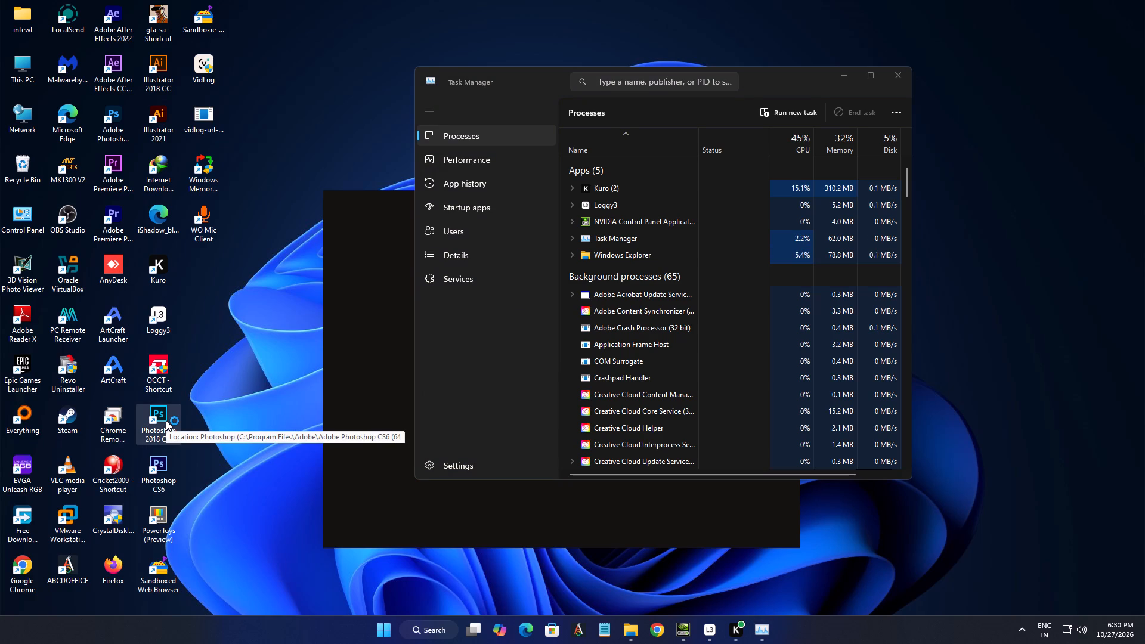
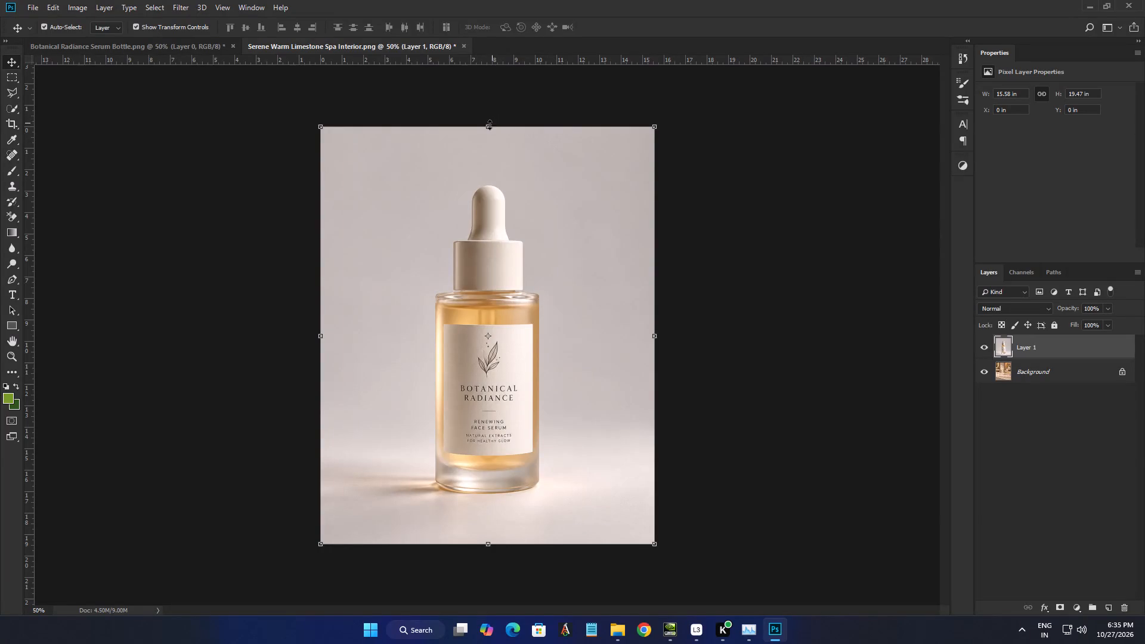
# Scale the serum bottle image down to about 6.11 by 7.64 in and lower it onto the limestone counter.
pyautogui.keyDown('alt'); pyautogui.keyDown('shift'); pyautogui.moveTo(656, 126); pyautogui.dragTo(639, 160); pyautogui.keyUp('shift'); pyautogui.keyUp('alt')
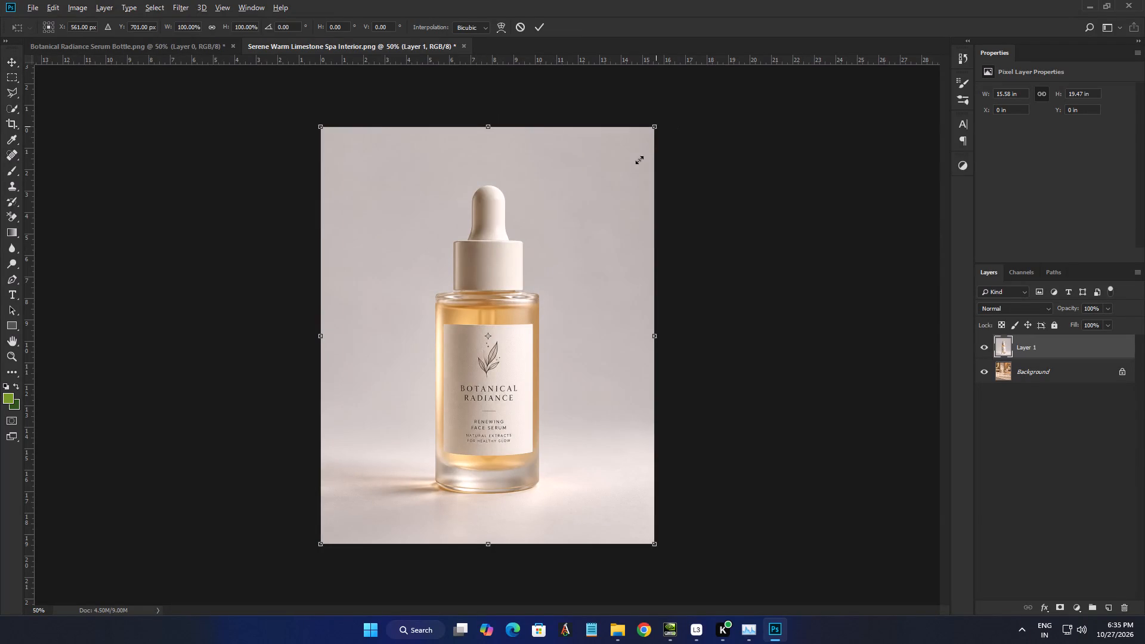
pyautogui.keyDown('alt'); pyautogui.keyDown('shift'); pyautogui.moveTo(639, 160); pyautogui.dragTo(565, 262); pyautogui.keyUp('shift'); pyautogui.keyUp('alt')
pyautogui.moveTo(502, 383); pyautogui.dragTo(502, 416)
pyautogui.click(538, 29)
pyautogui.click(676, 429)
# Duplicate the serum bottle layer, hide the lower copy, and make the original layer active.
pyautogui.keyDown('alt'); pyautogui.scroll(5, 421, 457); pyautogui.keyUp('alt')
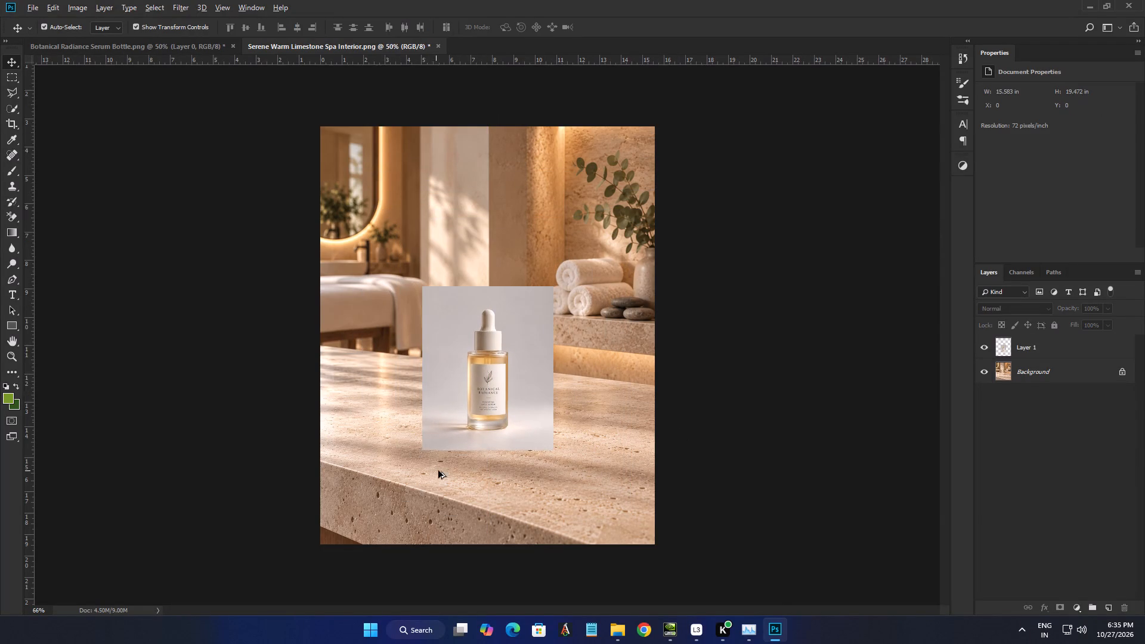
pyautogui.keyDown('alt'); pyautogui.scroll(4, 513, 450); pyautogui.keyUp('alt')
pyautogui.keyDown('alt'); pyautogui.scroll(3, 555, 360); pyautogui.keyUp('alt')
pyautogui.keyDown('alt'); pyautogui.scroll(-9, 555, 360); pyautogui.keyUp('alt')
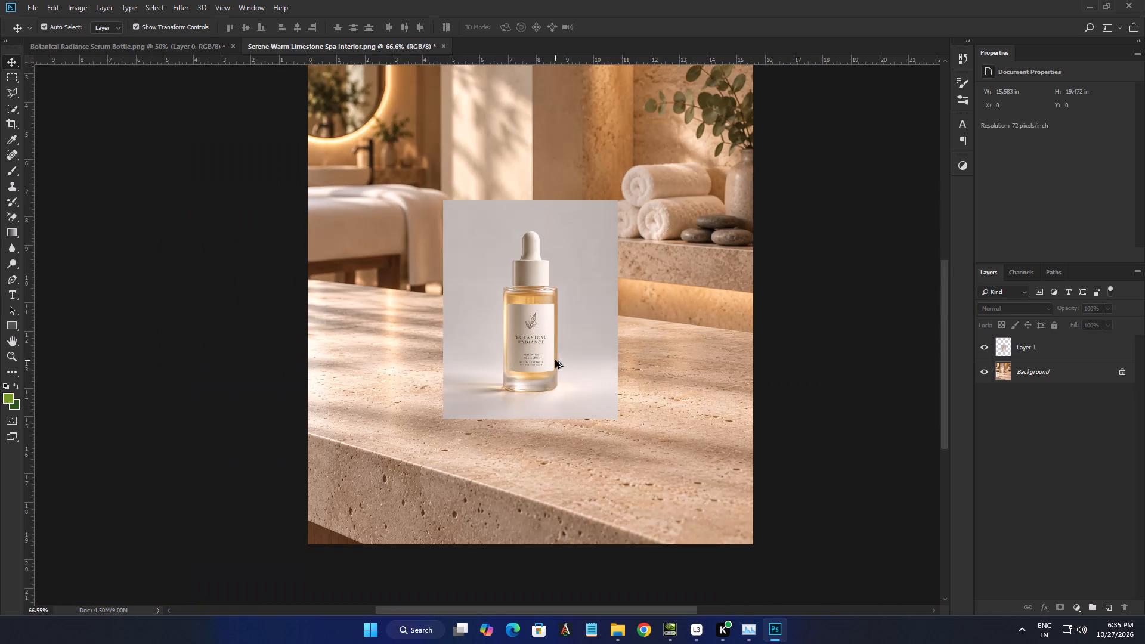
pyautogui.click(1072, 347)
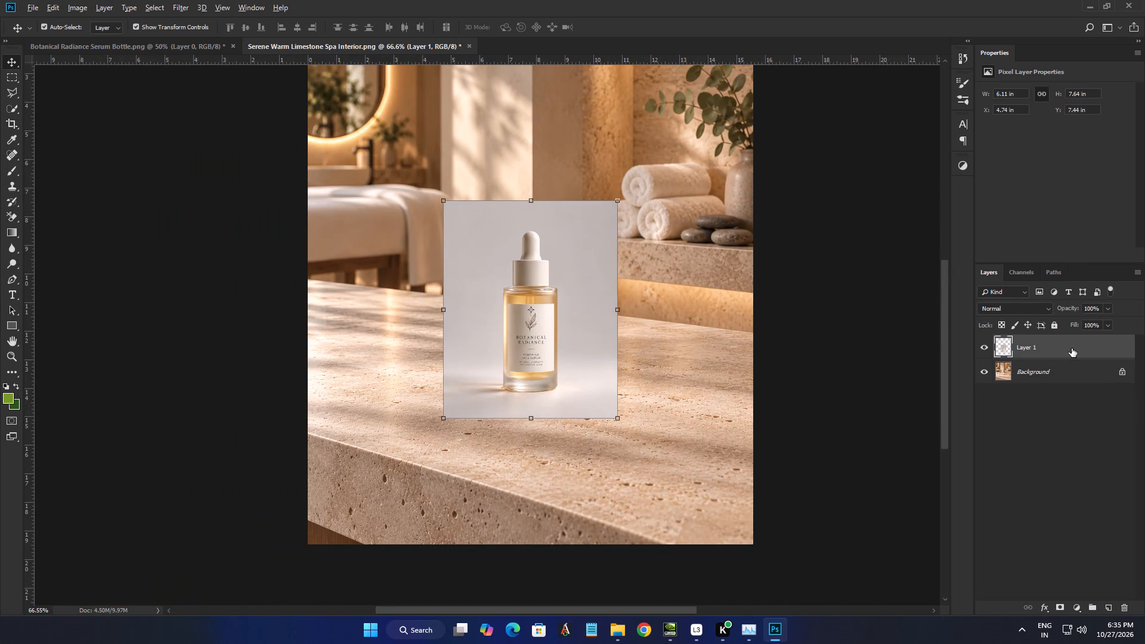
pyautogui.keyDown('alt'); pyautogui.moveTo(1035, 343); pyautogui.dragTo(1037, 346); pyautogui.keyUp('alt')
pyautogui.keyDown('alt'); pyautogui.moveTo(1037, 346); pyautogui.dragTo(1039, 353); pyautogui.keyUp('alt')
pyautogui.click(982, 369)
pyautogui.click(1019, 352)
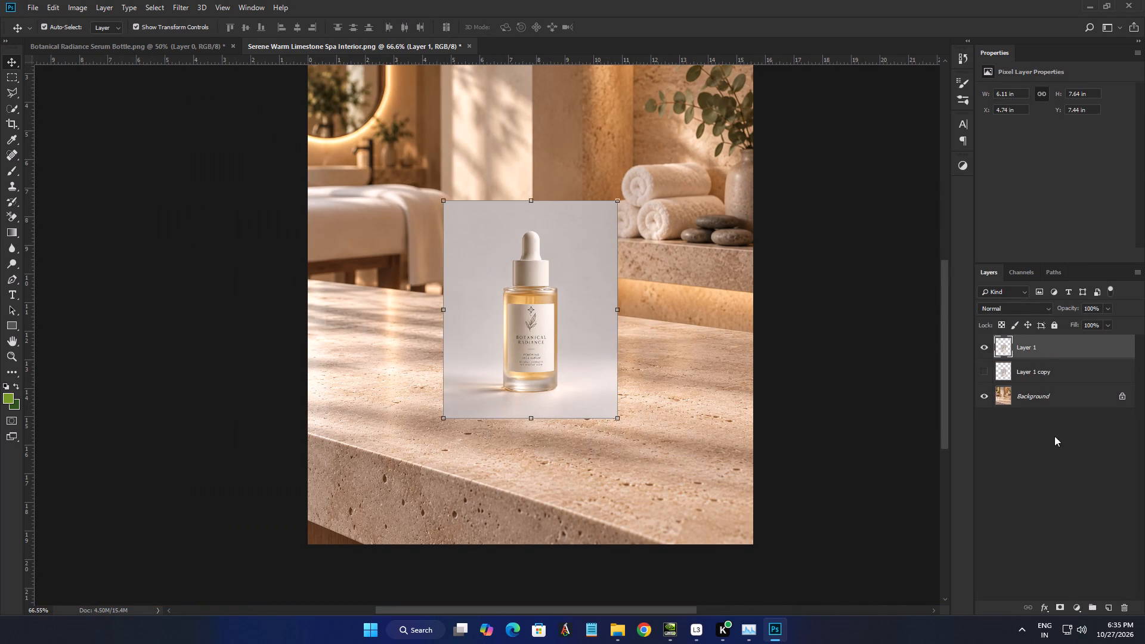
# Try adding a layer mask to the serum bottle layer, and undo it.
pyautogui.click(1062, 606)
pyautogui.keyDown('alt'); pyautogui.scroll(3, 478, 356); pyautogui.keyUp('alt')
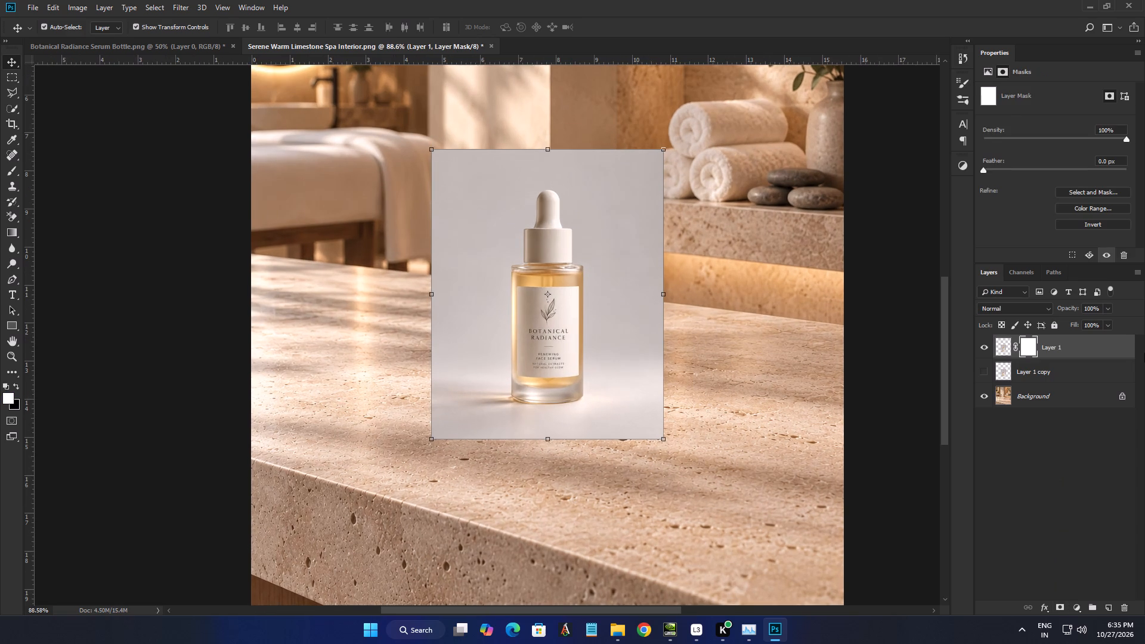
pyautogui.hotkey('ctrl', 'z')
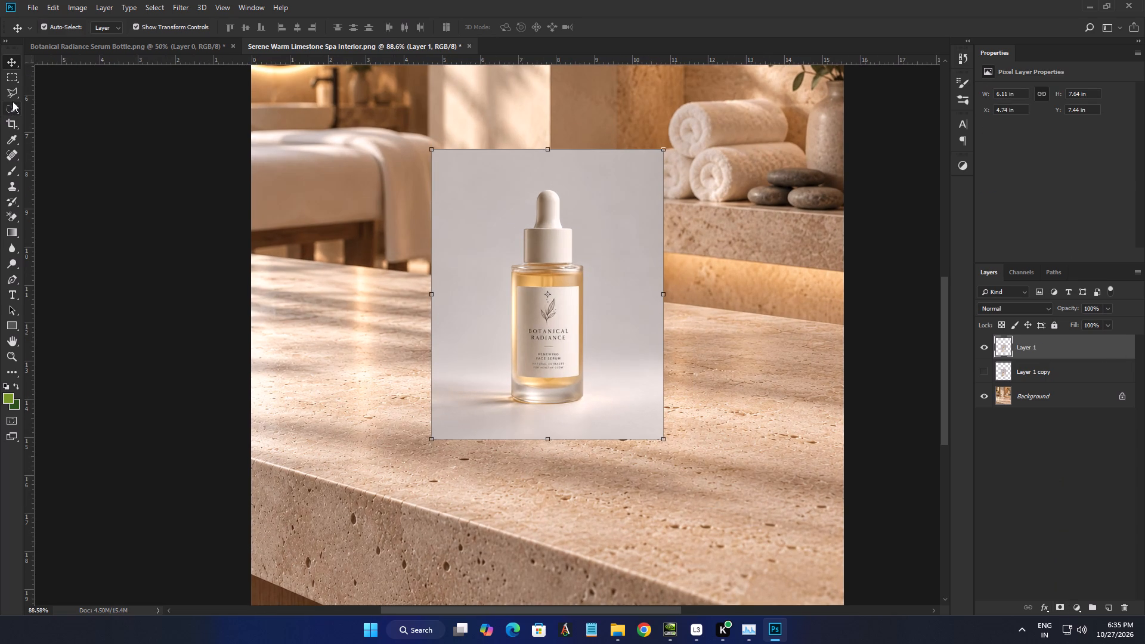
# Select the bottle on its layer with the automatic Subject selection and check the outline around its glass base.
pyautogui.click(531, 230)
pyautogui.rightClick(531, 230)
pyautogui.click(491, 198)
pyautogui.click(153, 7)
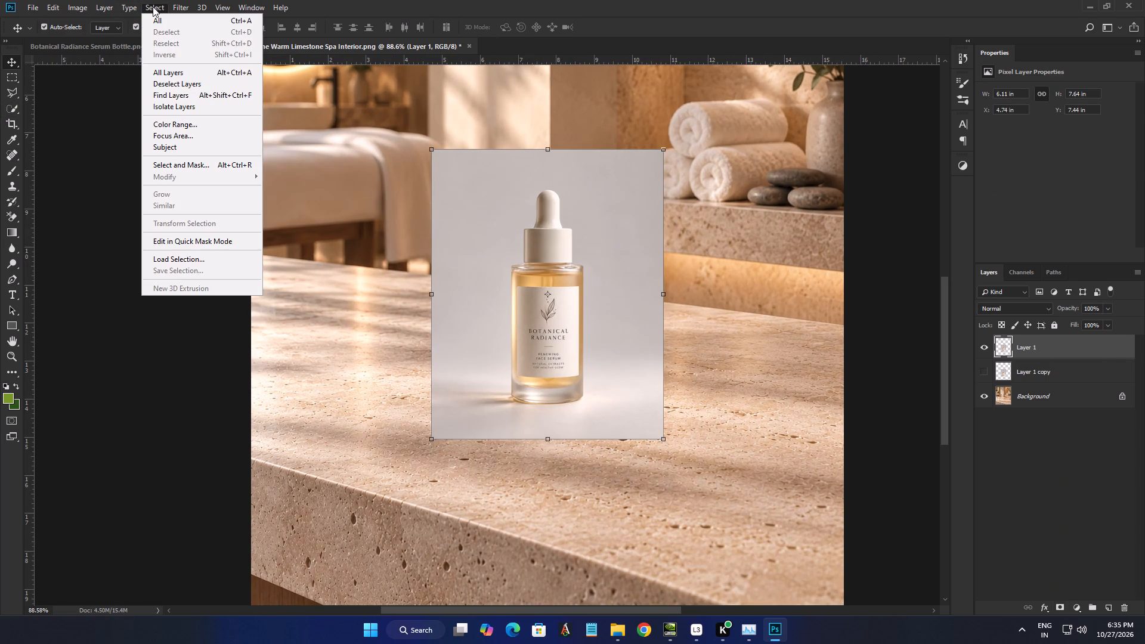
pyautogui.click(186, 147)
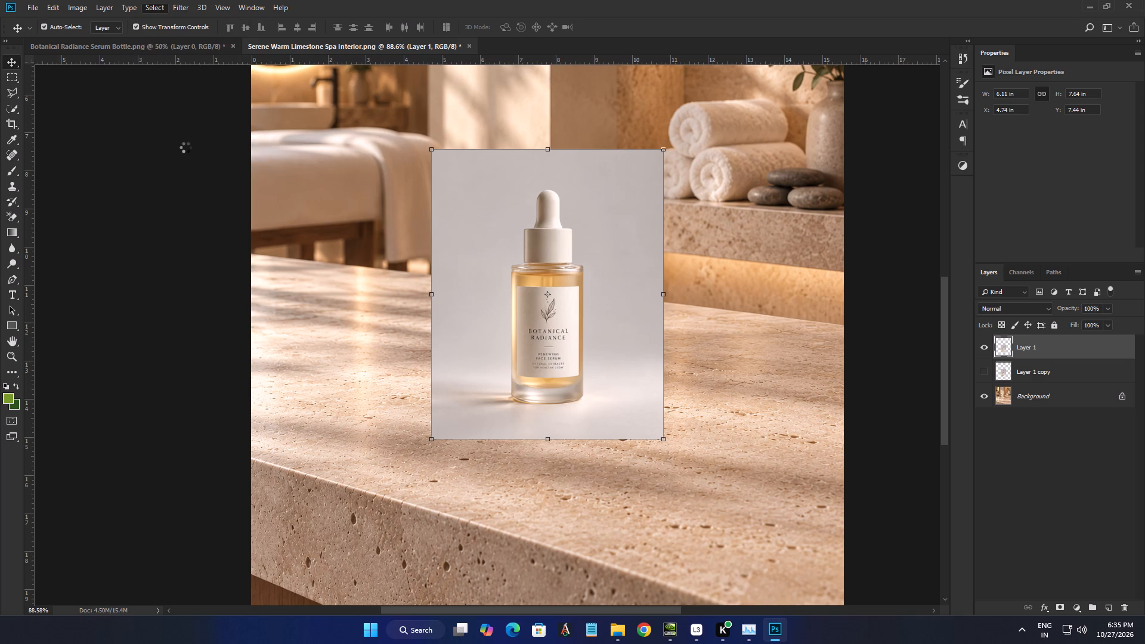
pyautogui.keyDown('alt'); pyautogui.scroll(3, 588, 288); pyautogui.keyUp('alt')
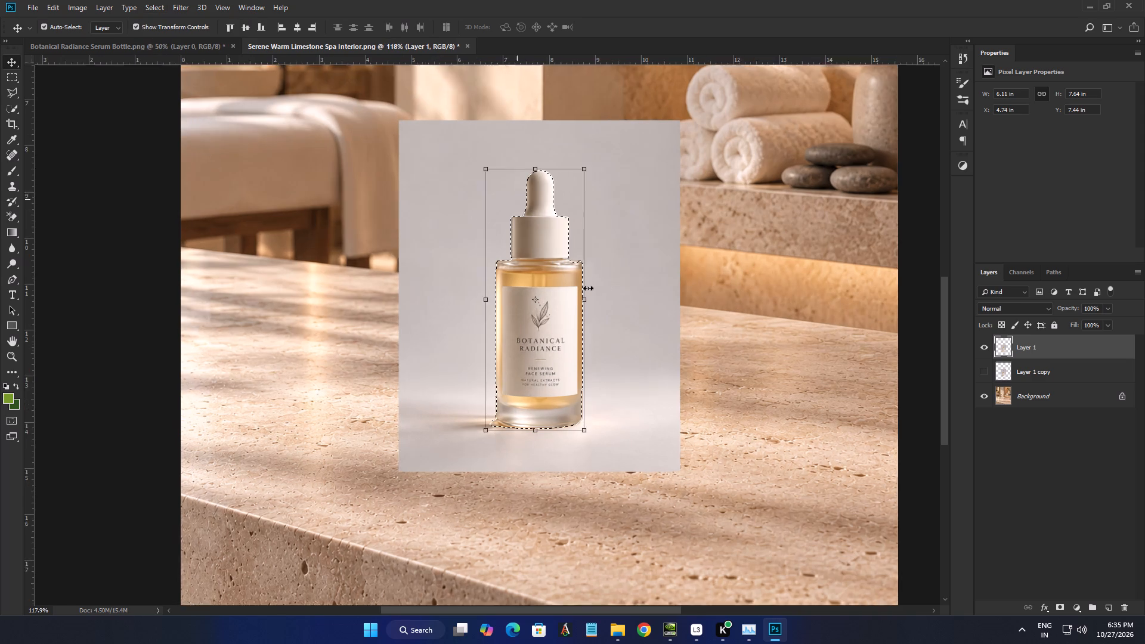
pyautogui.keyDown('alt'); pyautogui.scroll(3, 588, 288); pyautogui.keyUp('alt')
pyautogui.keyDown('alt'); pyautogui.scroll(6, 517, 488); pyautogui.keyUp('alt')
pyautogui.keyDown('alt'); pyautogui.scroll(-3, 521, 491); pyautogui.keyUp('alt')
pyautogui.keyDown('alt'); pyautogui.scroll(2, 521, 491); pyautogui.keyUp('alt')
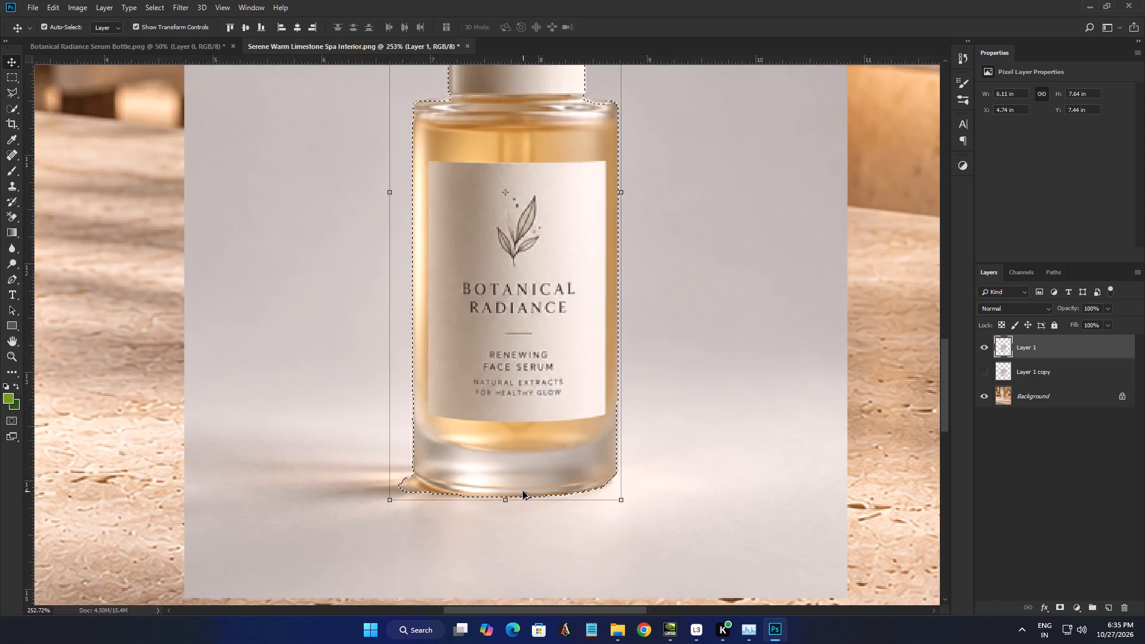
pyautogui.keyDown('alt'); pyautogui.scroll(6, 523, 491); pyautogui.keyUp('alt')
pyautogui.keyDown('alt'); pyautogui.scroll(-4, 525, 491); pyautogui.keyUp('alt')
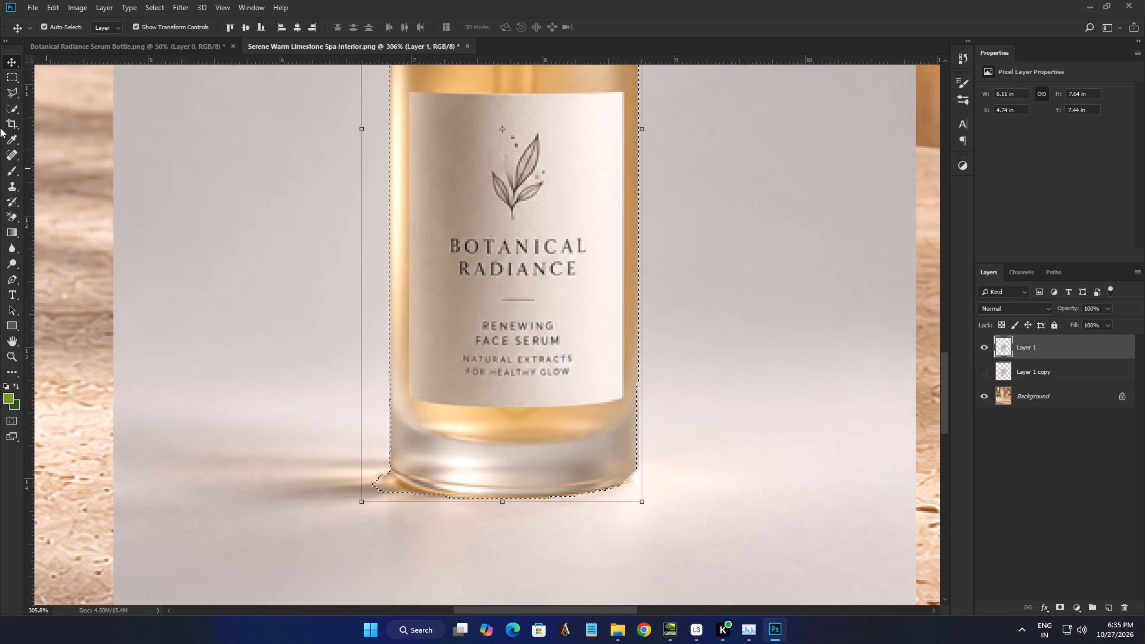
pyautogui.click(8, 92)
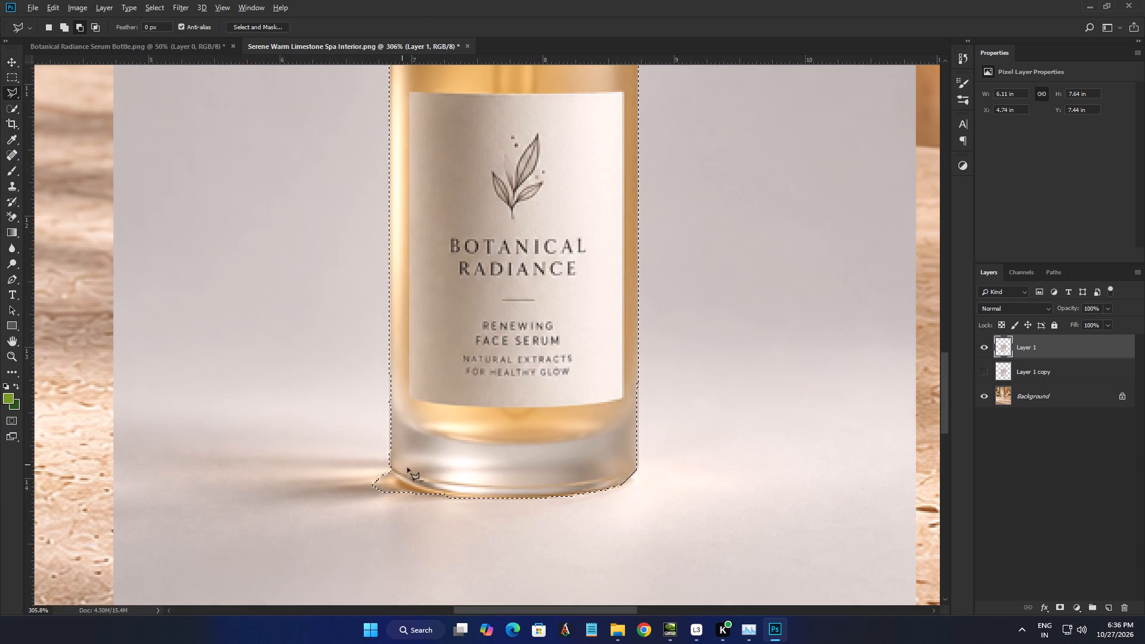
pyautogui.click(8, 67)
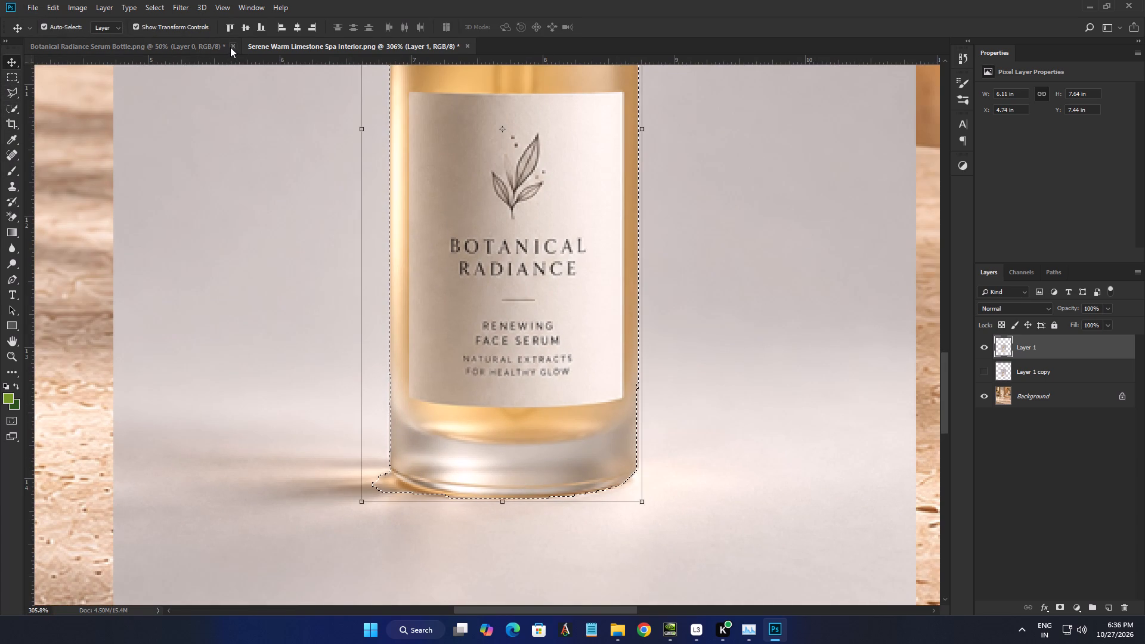
# Close the Botanical Radiance Serum Bottle document without saving, keeping the spa interior document open.
pyautogui.click(231, 46)
pyautogui.click(581, 230)
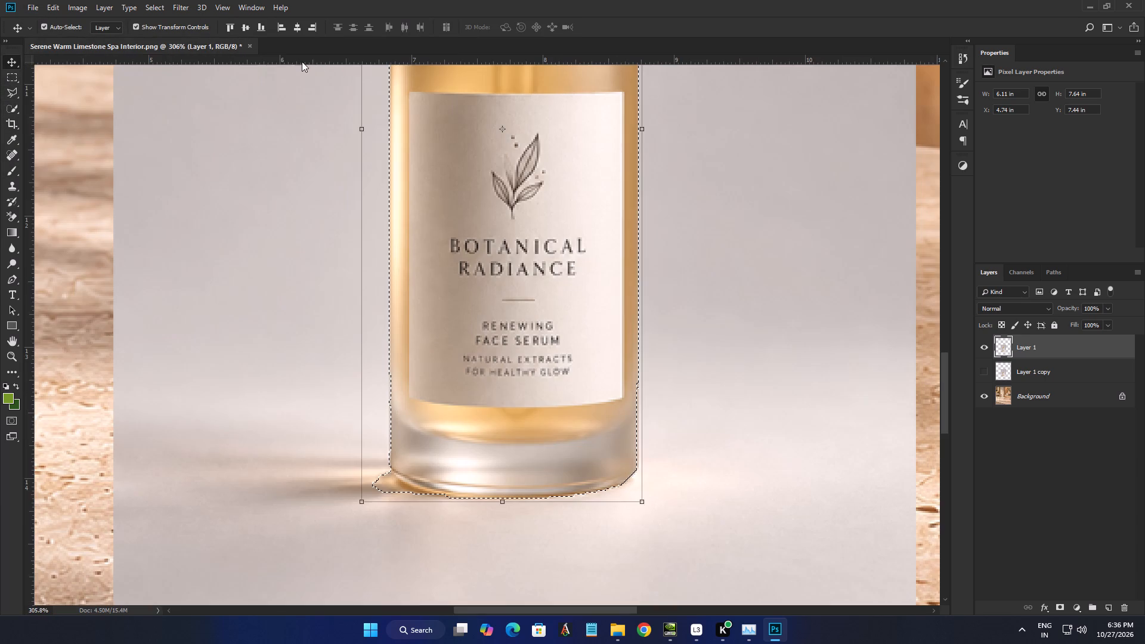
pyautogui.click(250, 45)
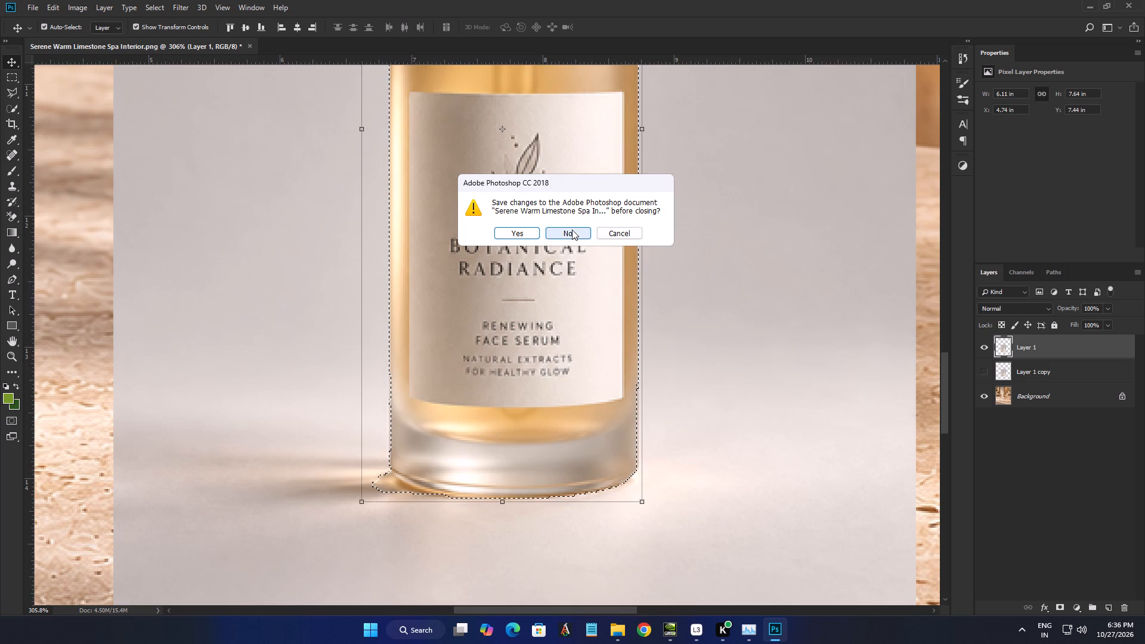
pyautogui.click(617, 239)
# Set the spa interior document's image resolution to 300 pixels/inch with resampling on.
pyautogui.keyDown('alt'); pyautogui.scroll(-13, 580, 289); pyautogui.keyUp('alt')
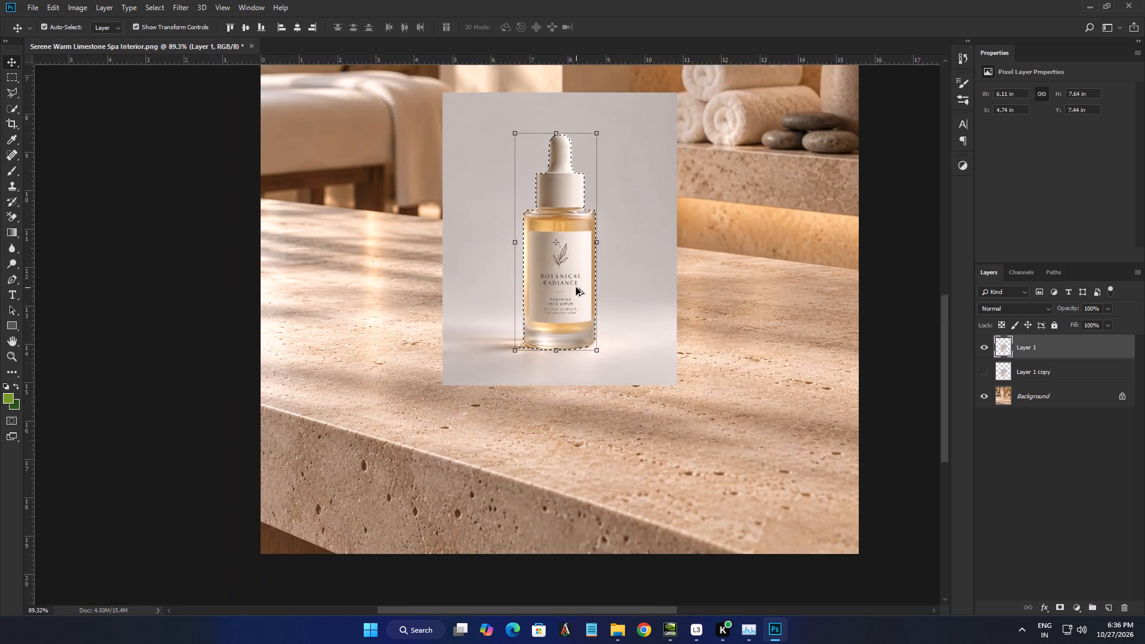
pyautogui.keyDown('alt'); pyautogui.scroll(-4, 576, 287); pyautogui.keyUp('alt')
pyautogui.click(856, 308)
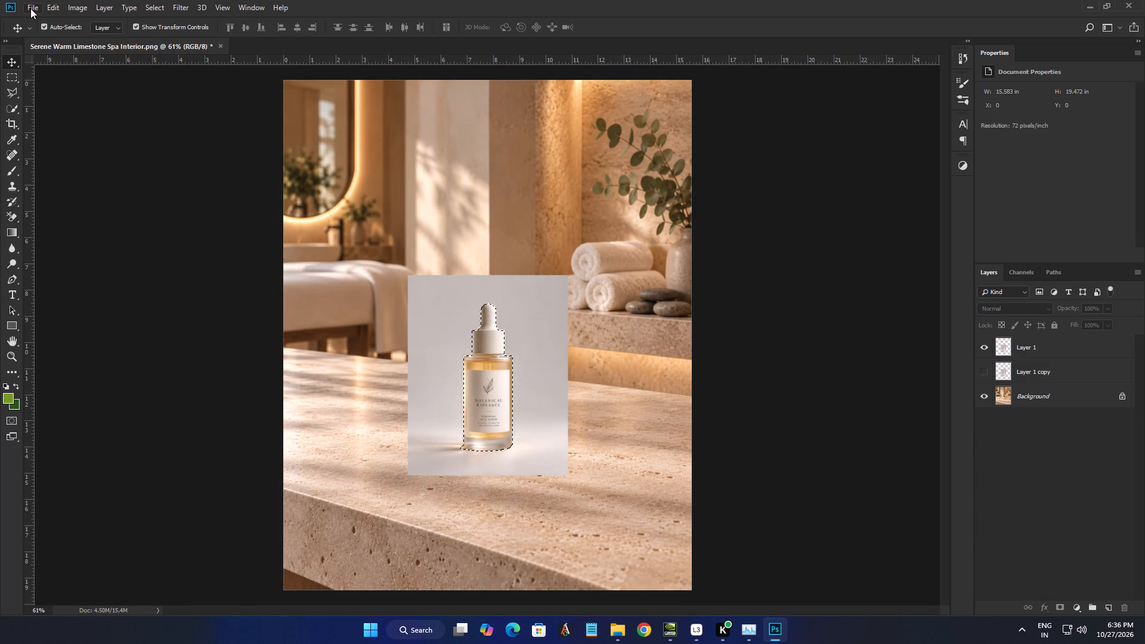
pyautogui.click(30, 8)
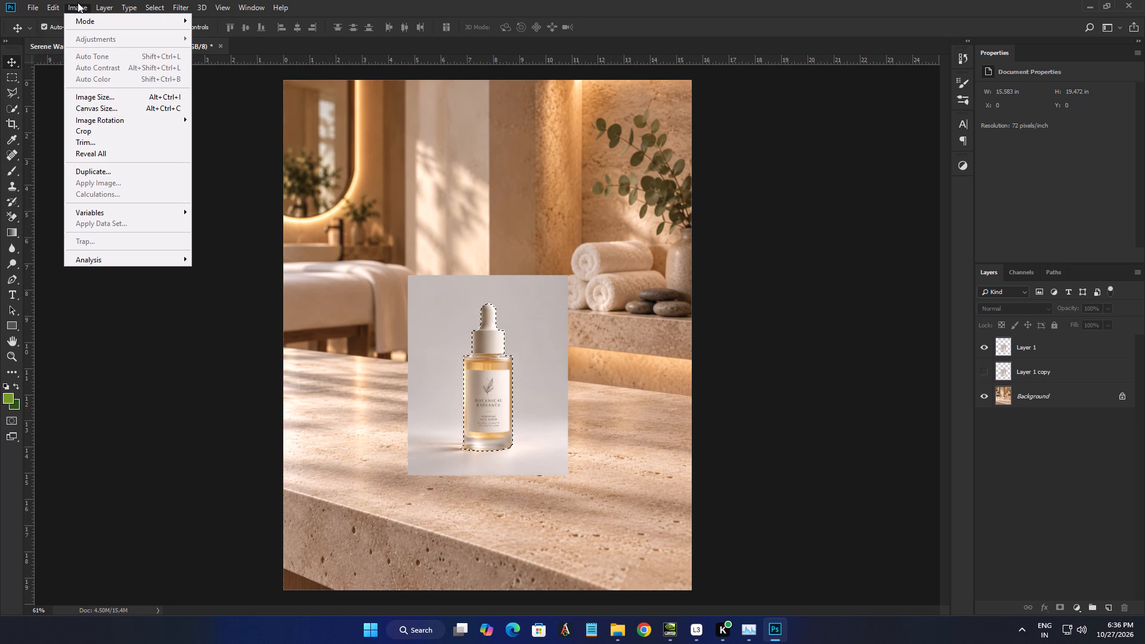
pyautogui.click(126, 95)
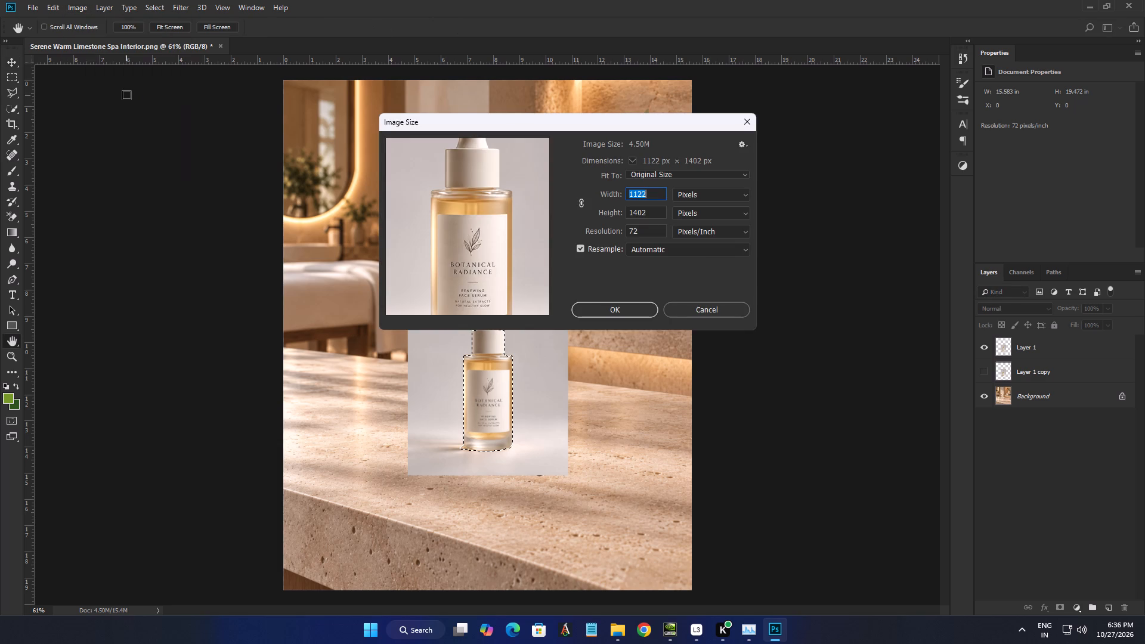
pyautogui.moveTo(639, 232); pyautogui.dragTo(614, 232)
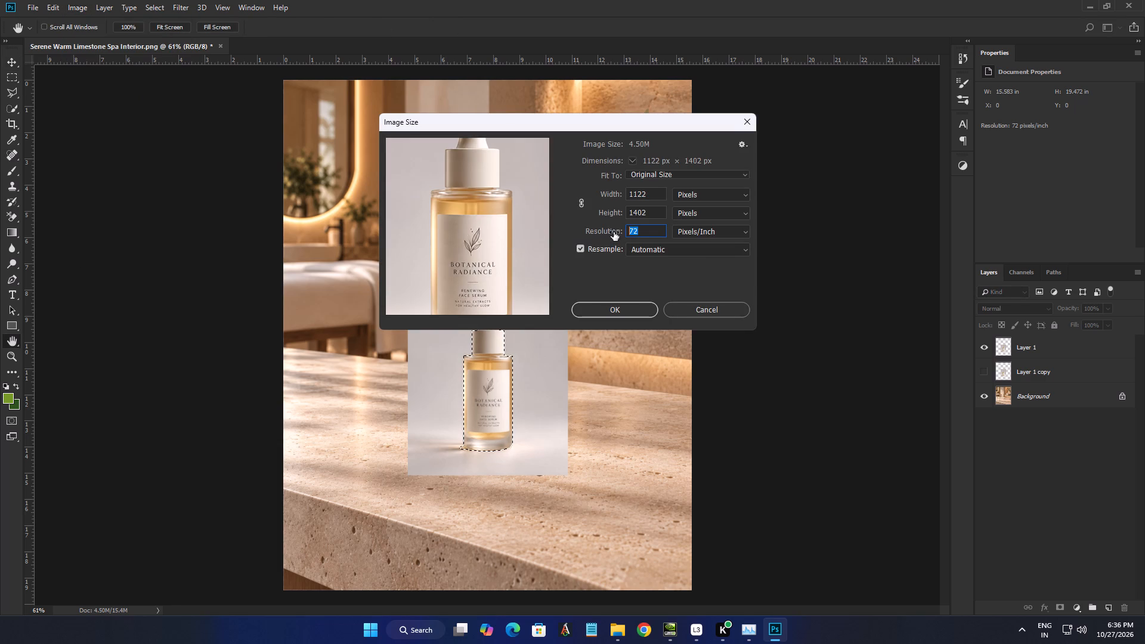
pyautogui.moveTo(614, 232); pyautogui.dragTo(615, 232)
pyautogui.press('3')
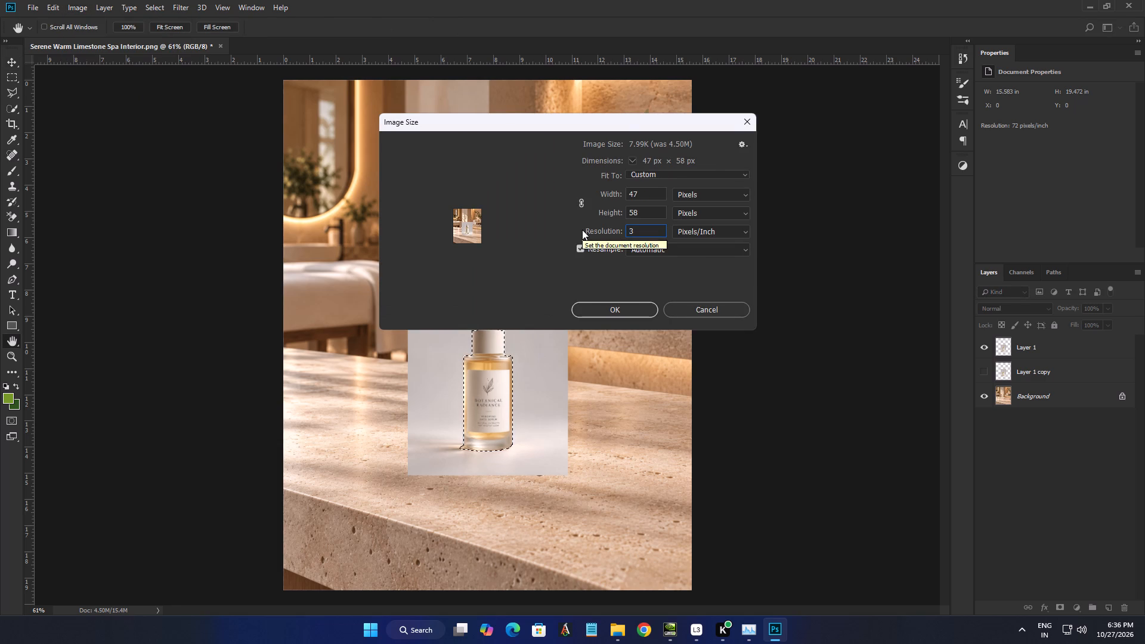
pyautogui.write('00')
pyautogui.click(617, 307)
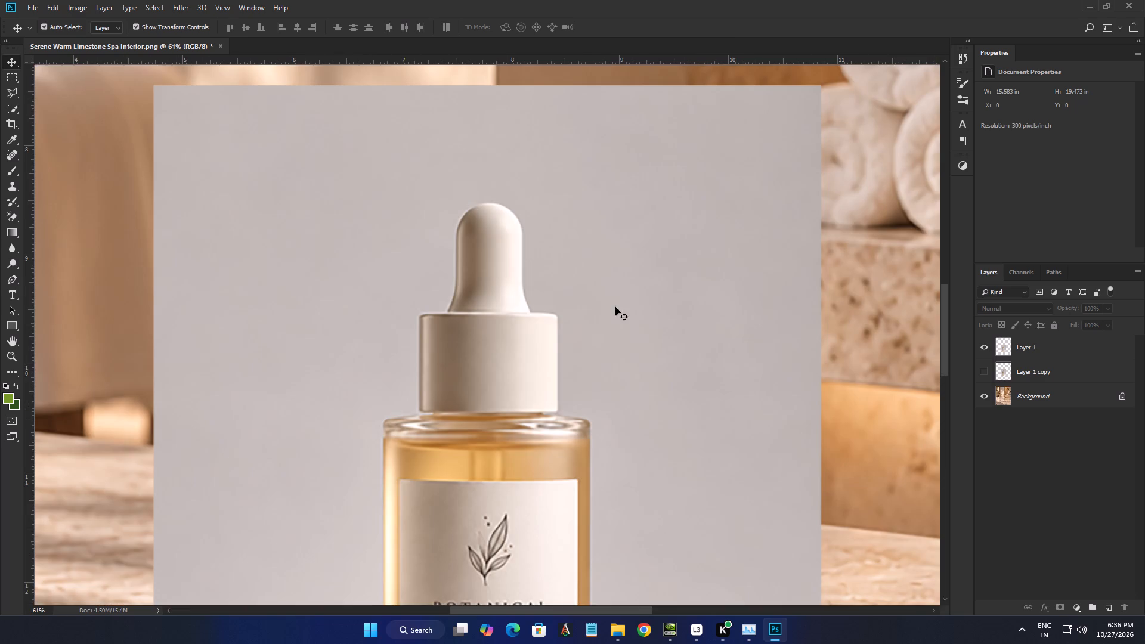
# Delete the serum bottle layer and its hidden copy from the spa interior document.
pyautogui.keyDown('alt'); pyautogui.scroll(-1, 620, 312); pyautogui.keyUp('alt')
pyautogui.keyDown('alt'); pyautogui.scroll(1, 620, 312); pyautogui.keyUp('alt')
pyautogui.keyDown('alt'); pyautogui.scroll(-6, 620, 312); pyautogui.keyUp('alt')
pyautogui.keyDown('alt'); pyautogui.scroll(1, 620, 312); pyautogui.keyUp('alt')
pyautogui.keyDown('alt'); pyautogui.scroll(-3, 620, 312); pyautogui.keyUp('alt')
pyautogui.keyDown('alt'); pyautogui.scroll(5, 542, 532); pyautogui.keyUp('alt')
pyautogui.keyDown('alt'); pyautogui.scroll(-6, 536, 490); pyautogui.keyUp('alt')
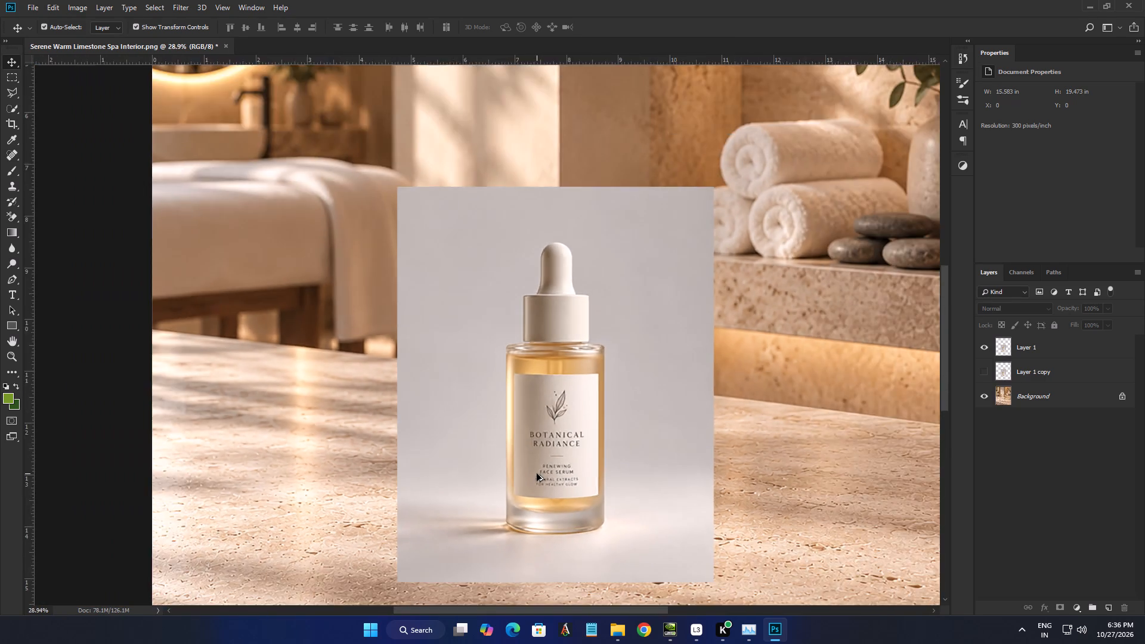
pyautogui.keyDown('alt'); pyautogui.scroll(-11, 537, 473); pyautogui.keyUp('alt')
pyautogui.click(779, 436)
pyautogui.keyDown('alt'); pyautogui.scroll(11, 435, 376); pyautogui.keyUp('alt')
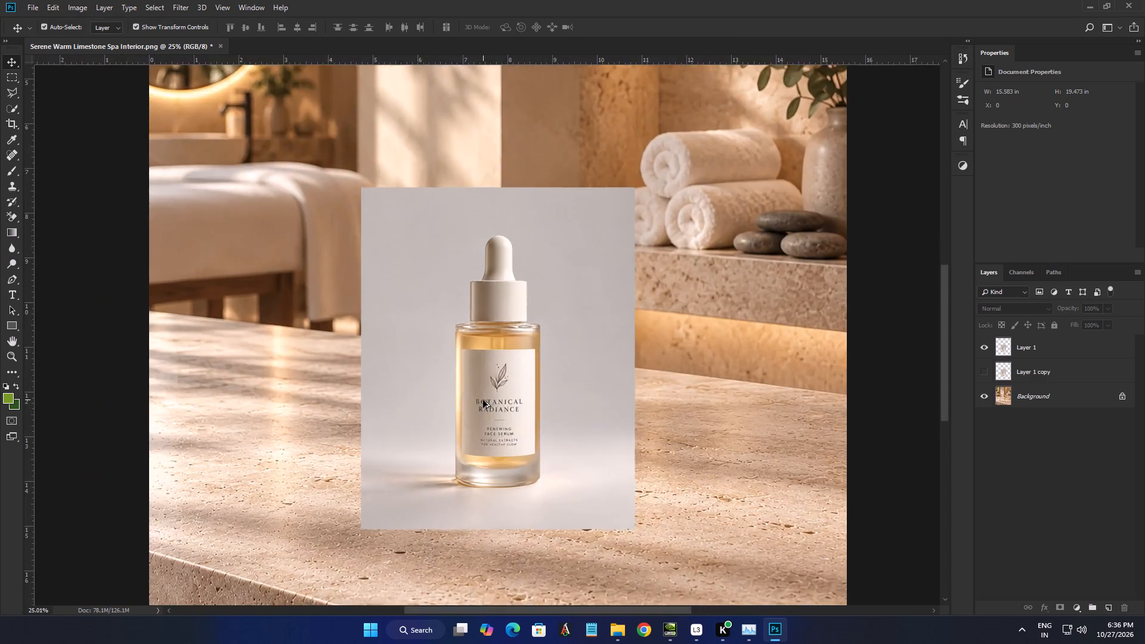
pyautogui.keyDown('alt'); pyautogui.scroll(4, 483, 400); pyautogui.keyUp('alt')
pyautogui.click(501, 429)
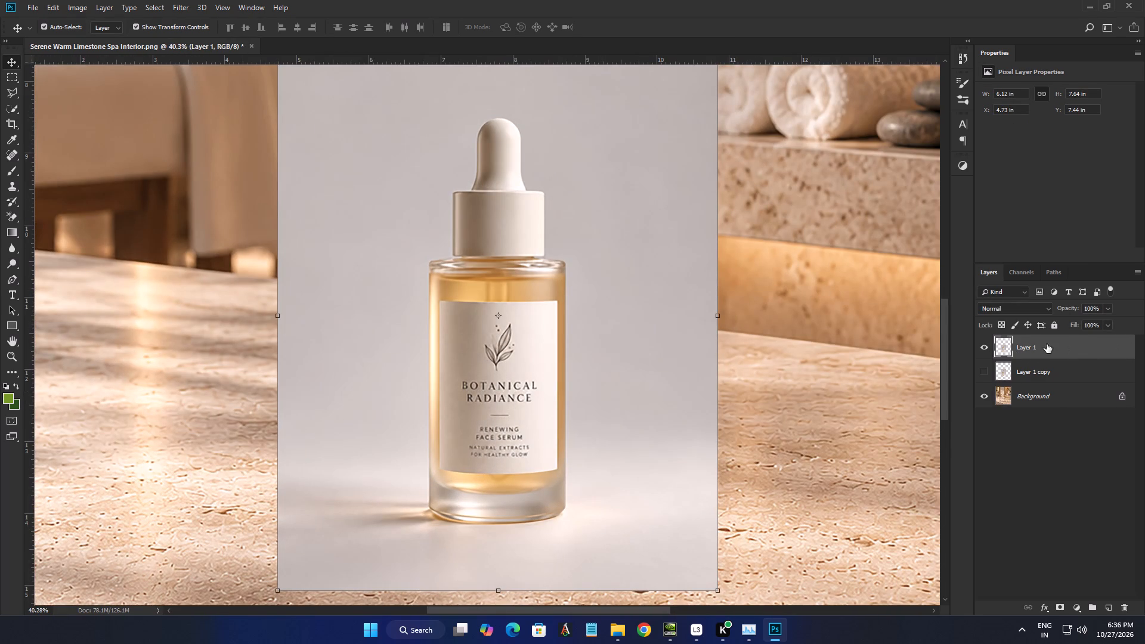
pyautogui.press('BackSpace')
pyautogui.press('BackSpace')
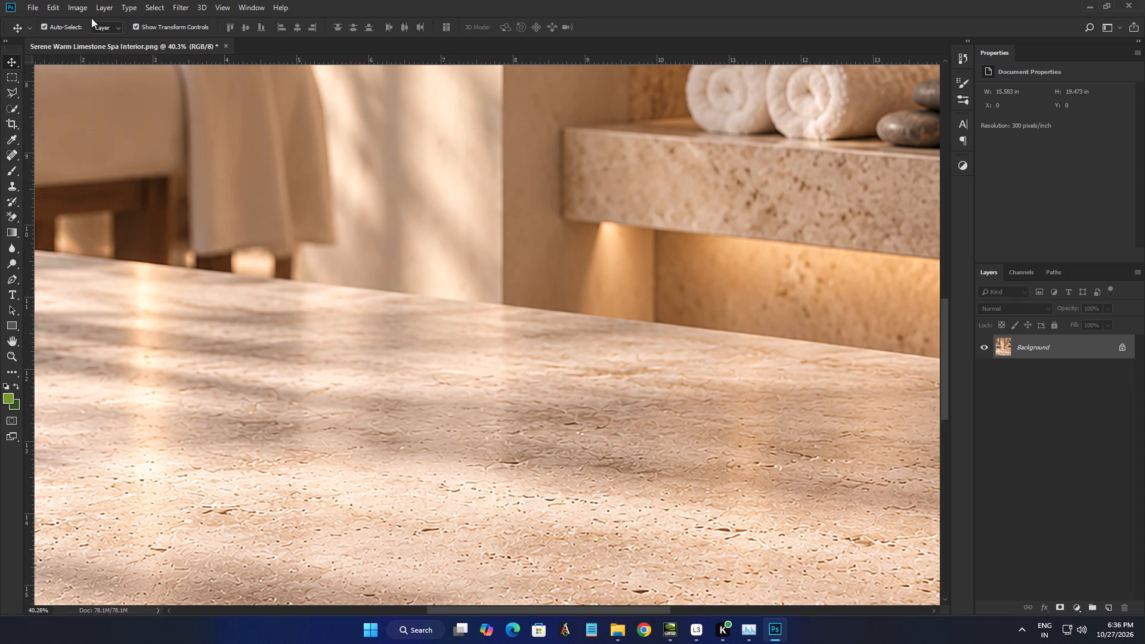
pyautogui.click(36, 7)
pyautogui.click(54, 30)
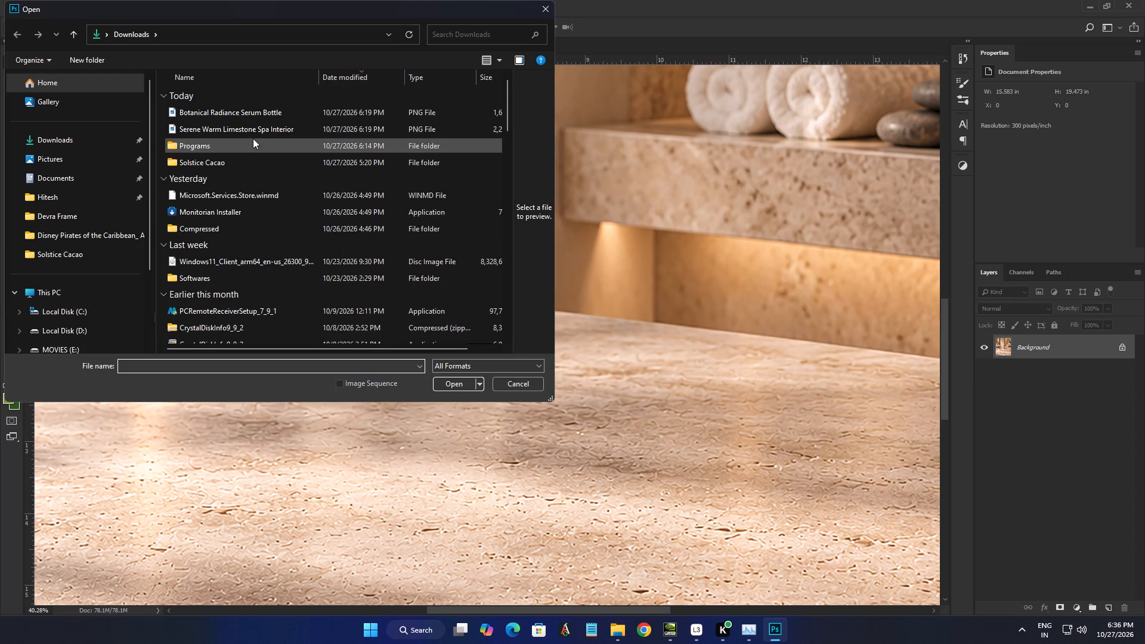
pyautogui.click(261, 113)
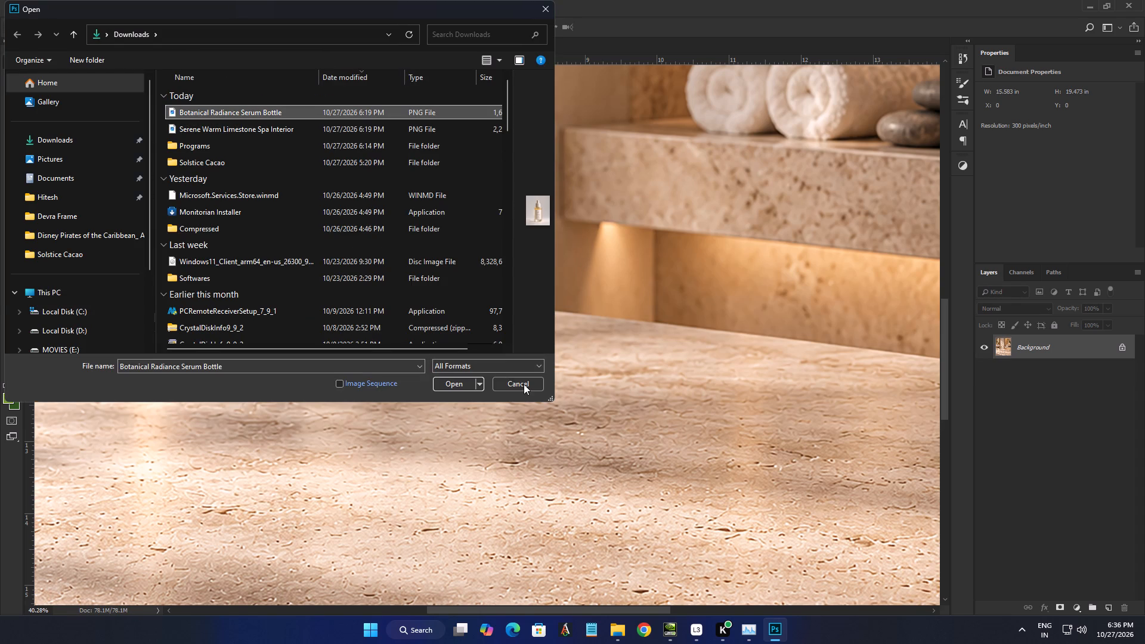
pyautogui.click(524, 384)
# Place the Botanical Radiance Serum Bottle image from the Downloads folder into the spa interior document as an embedded smart object.
pyautogui.click(618, 642)
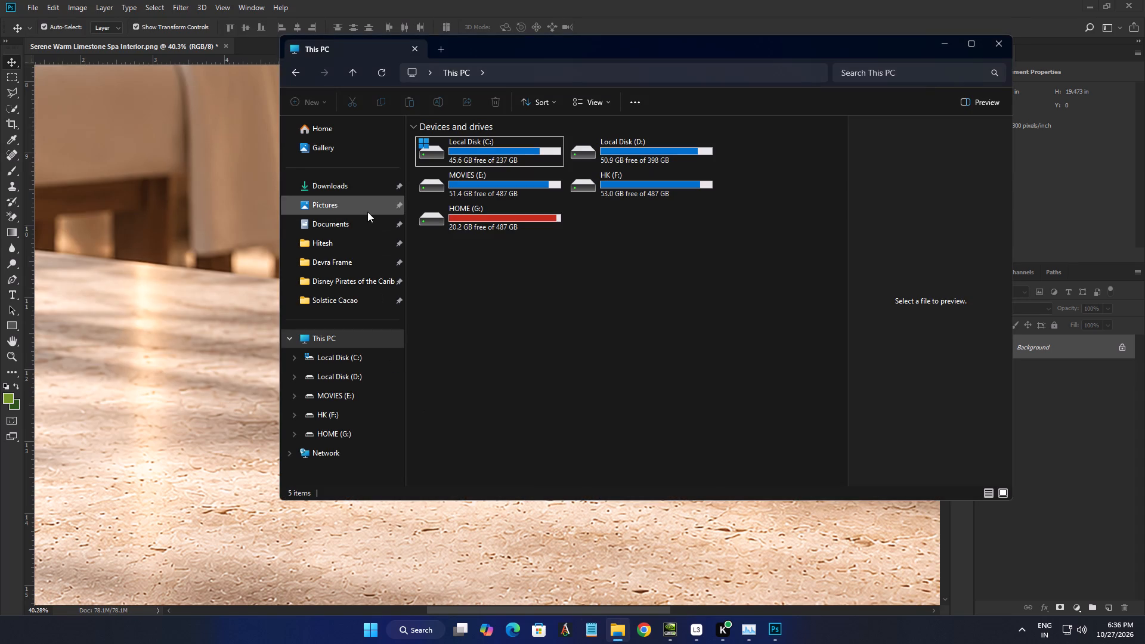
pyautogui.click(348, 190)
pyautogui.click(459, 175)
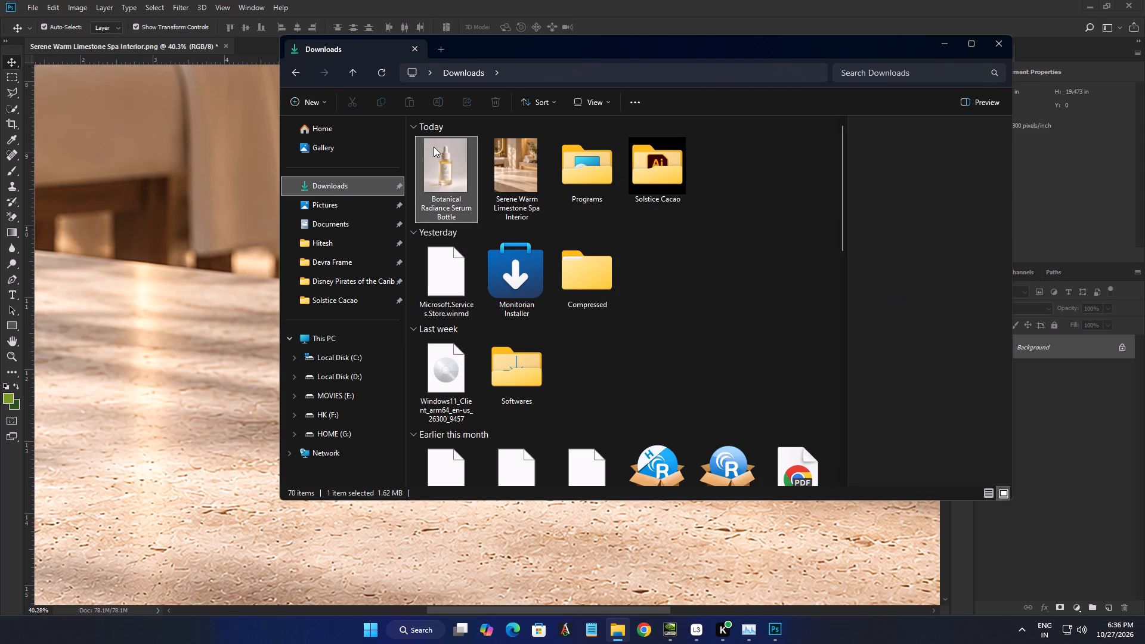
pyautogui.moveTo(454, 166); pyautogui.dragTo(224, 376)
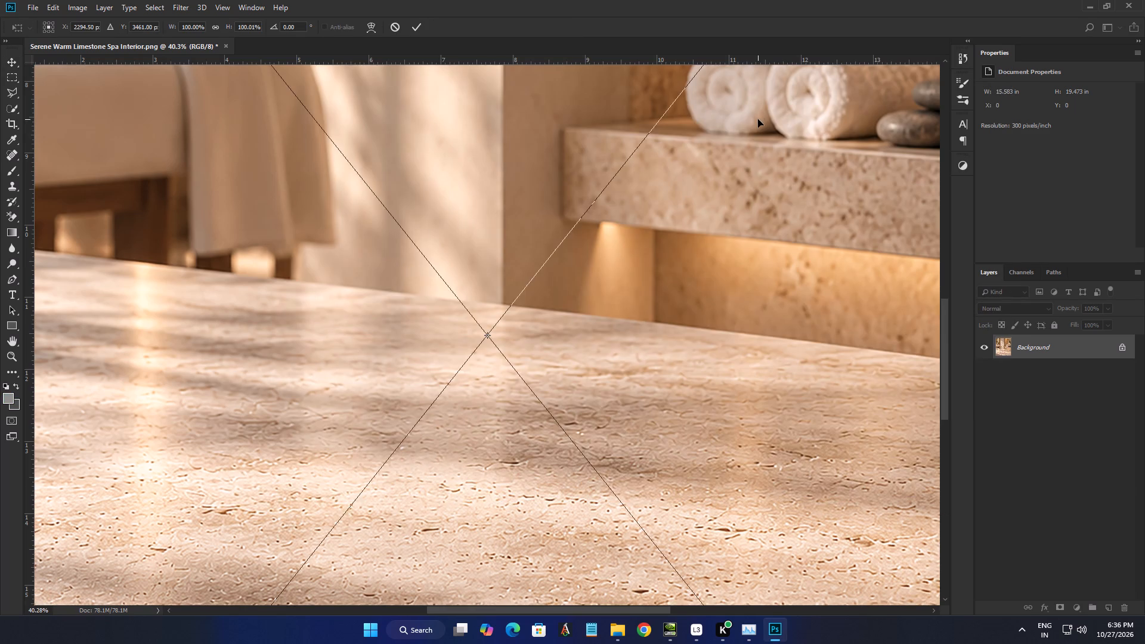
pyautogui.keyDown('alt'); pyautogui.scroll(-10, 555, 268); pyautogui.keyUp('alt')
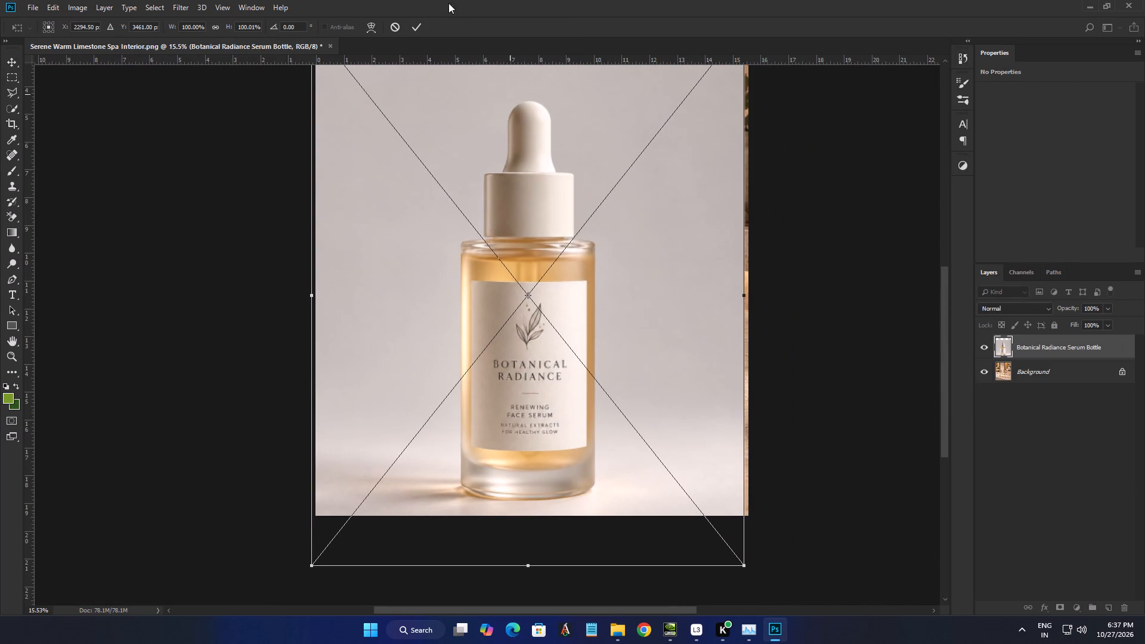
pyautogui.click(416, 26)
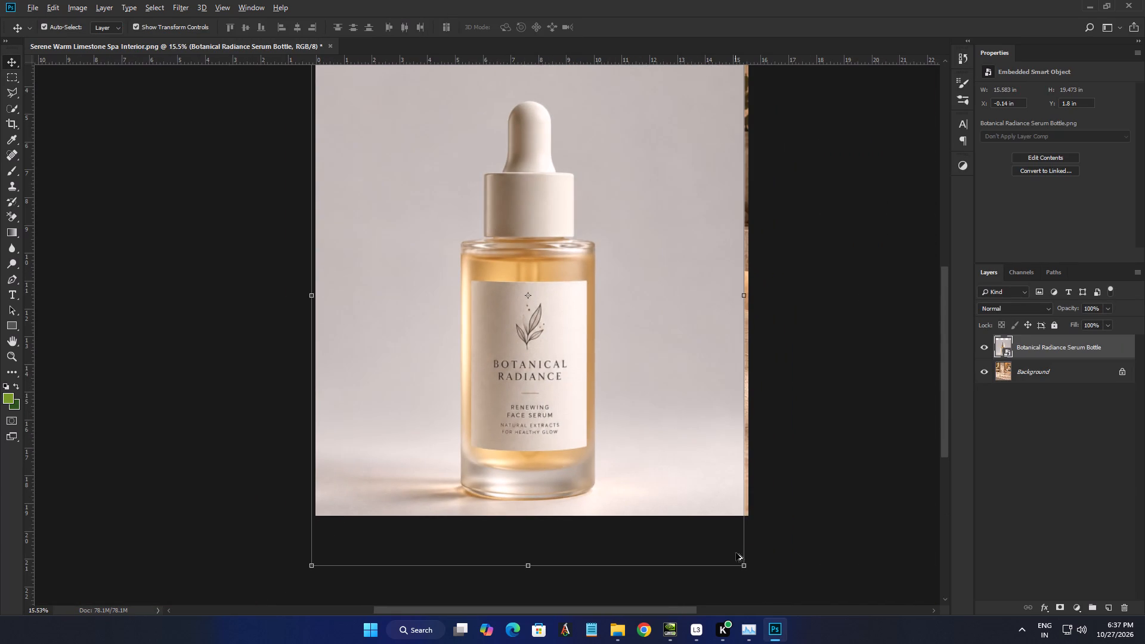
# Scale the placed bottle image down proportionally about its centre to about 6.37 × 7.96 in.
pyautogui.keyDown('alt'); pyautogui.moveTo(745, 568); pyautogui.dragTo(587, 450); pyautogui.keyUp('alt')
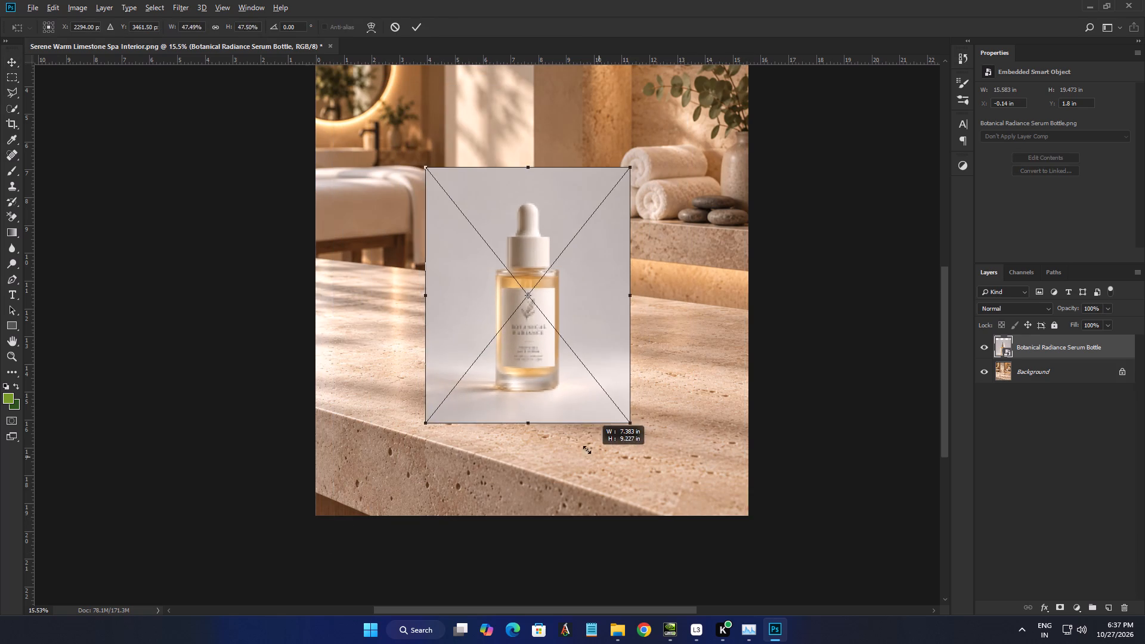
pyautogui.keyDown('alt'); pyautogui.moveTo(587, 450); pyautogui.dragTo(575, 441); pyautogui.keyUp('alt')
pyautogui.click(418, 26)
pyautogui.click(751, 317)
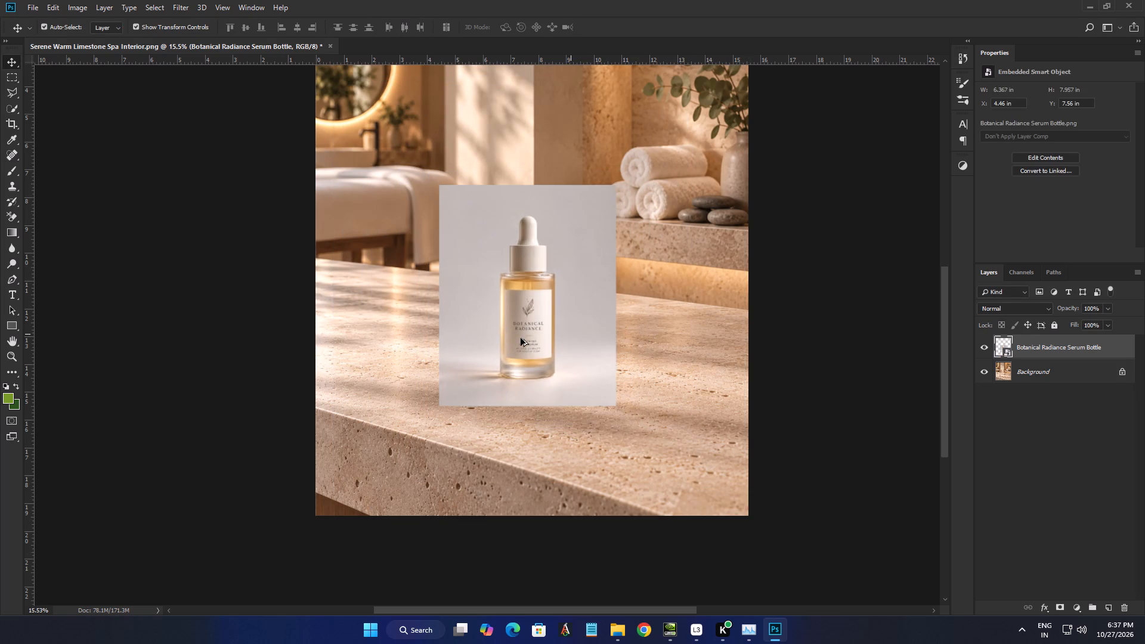
# Duplicate the Botanical Radiance Serum Bottle layer beneath the original and hide the copy.
pyautogui.keyDown('alt'); pyautogui.scroll(10, 512, 337); pyautogui.keyUp('alt')
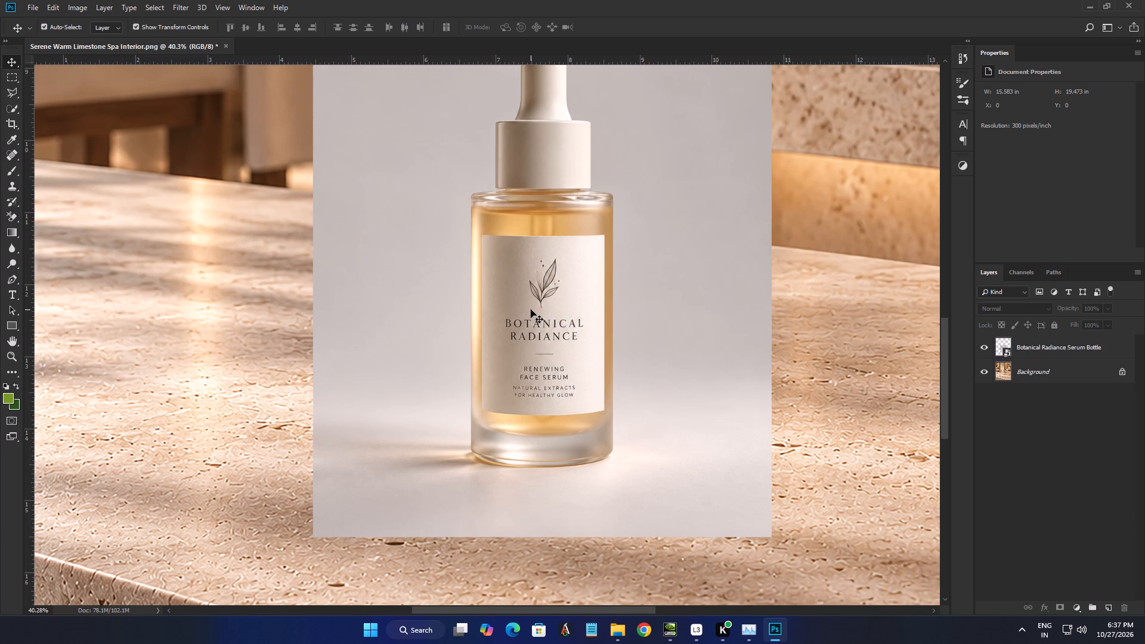
pyautogui.click(480, 217)
pyautogui.keyDown('alt'); pyautogui.scroll(-4, 488, 231); pyautogui.keyUp('alt')
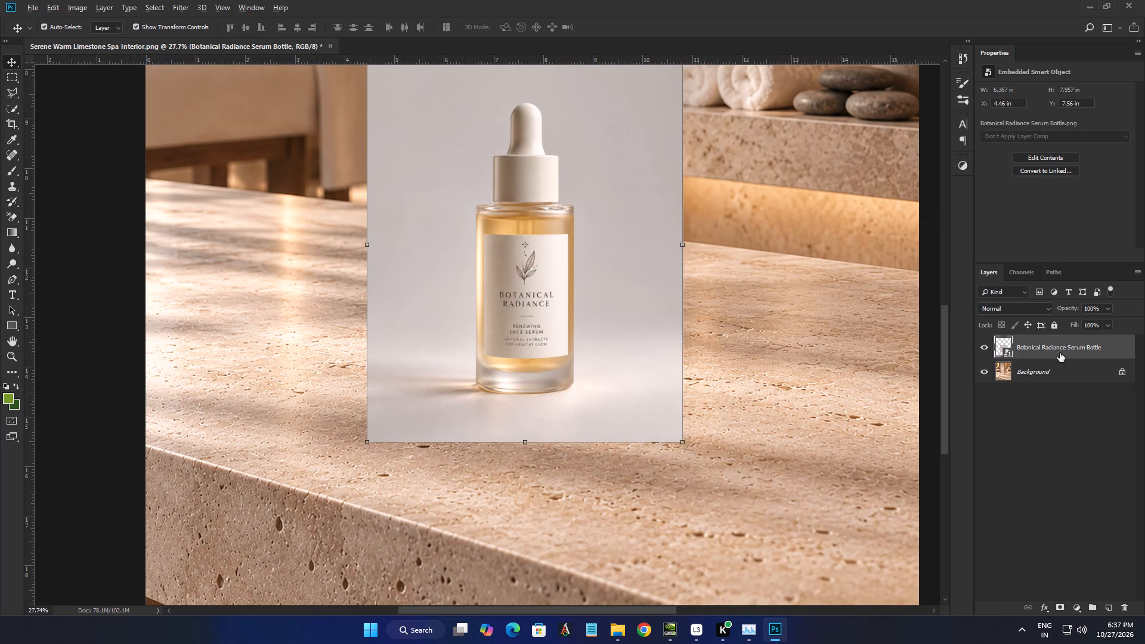
pyautogui.keyDown('alt'); pyautogui.moveTo(1060, 353); pyautogui.dragTo(1060, 360); pyautogui.keyUp('alt')
pyautogui.keyDown('alt'); pyautogui.moveTo(1063, 351); pyautogui.dragTo(1062, 366); pyautogui.keyUp('alt')
pyautogui.keyDown('alt'); pyautogui.moveTo(1065, 340); pyautogui.dragTo(1069, 357); pyautogui.keyUp('alt')
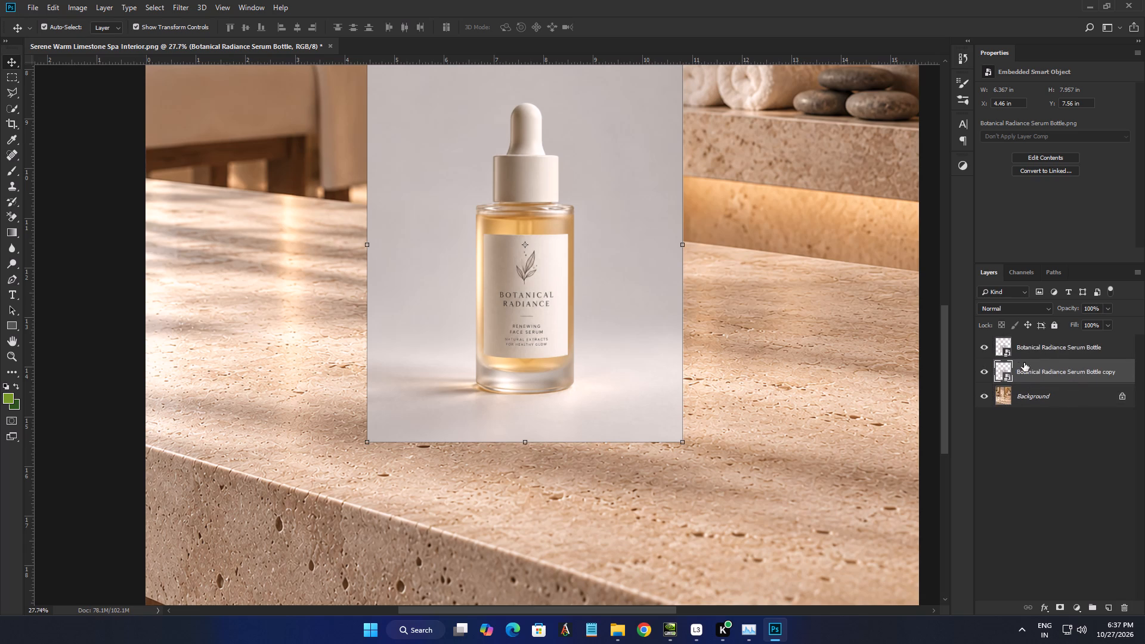
pyautogui.click(983, 373)
# Select the bottle on the visible Botanical Radiance Serum Bottle layer with the automatic Subject selection.
pyautogui.click(519, 204)
pyautogui.rightClick(514, 201)
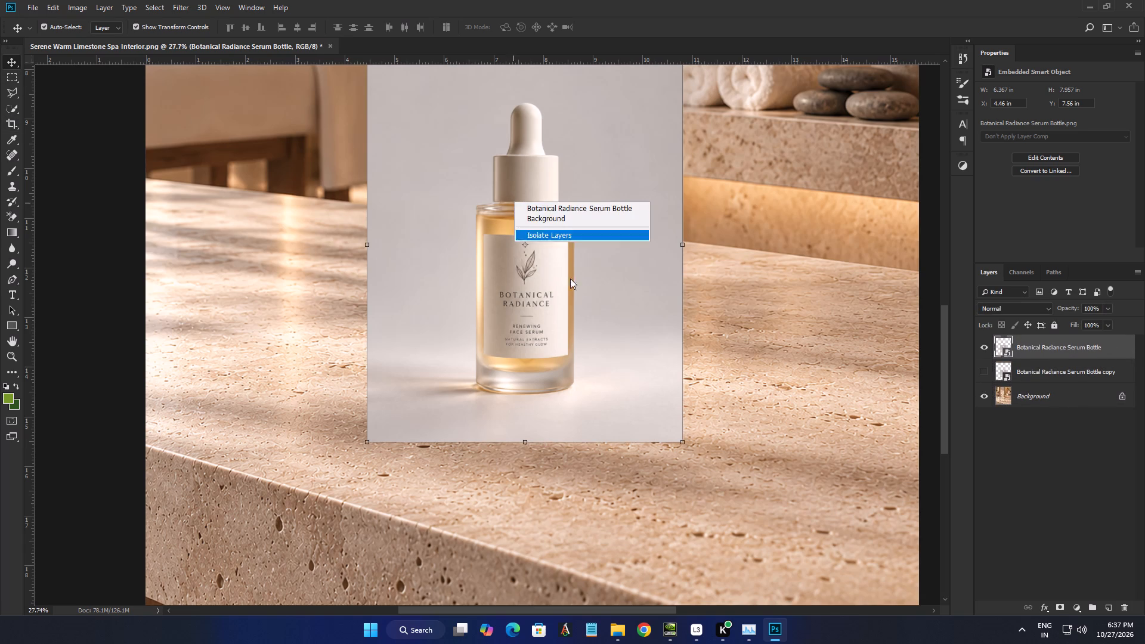
pyautogui.click(459, 154)
pyautogui.click(16, 104)
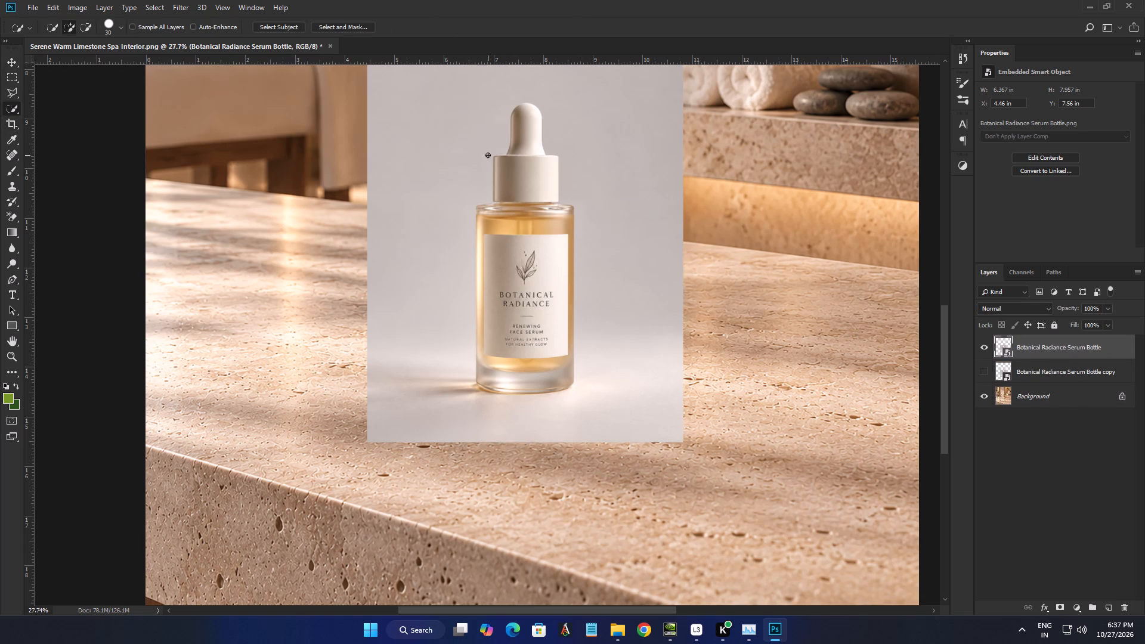
pyautogui.click(279, 30)
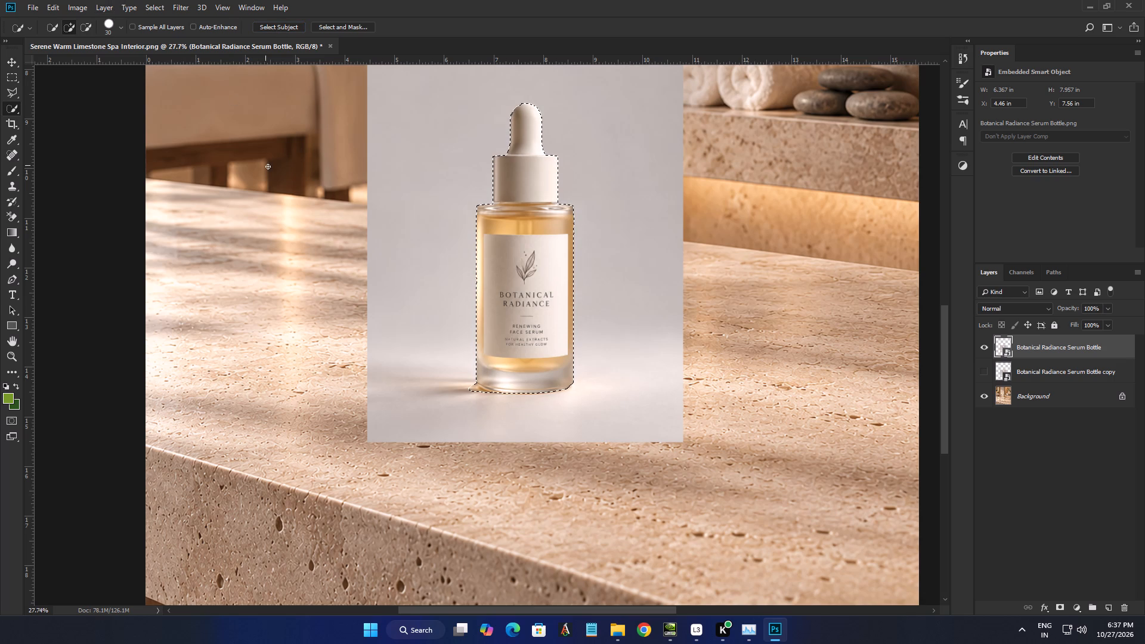
# Extend the selection along the rounded top of the dropper bulb with the Polygonal Lasso so it follows the rubber edge.
pyautogui.keyDown('alt'); pyautogui.scroll(9, 548, 151); pyautogui.keyUp('alt')
pyautogui.keyDown('alt'); pyautogui.scroll(-1, 519, 138); pyautogui.keyUp('alt')
pyautogui.keyDown('alt'); pyautogui.scroll(4, 519, 138); pyautogui.keyUp('alt')
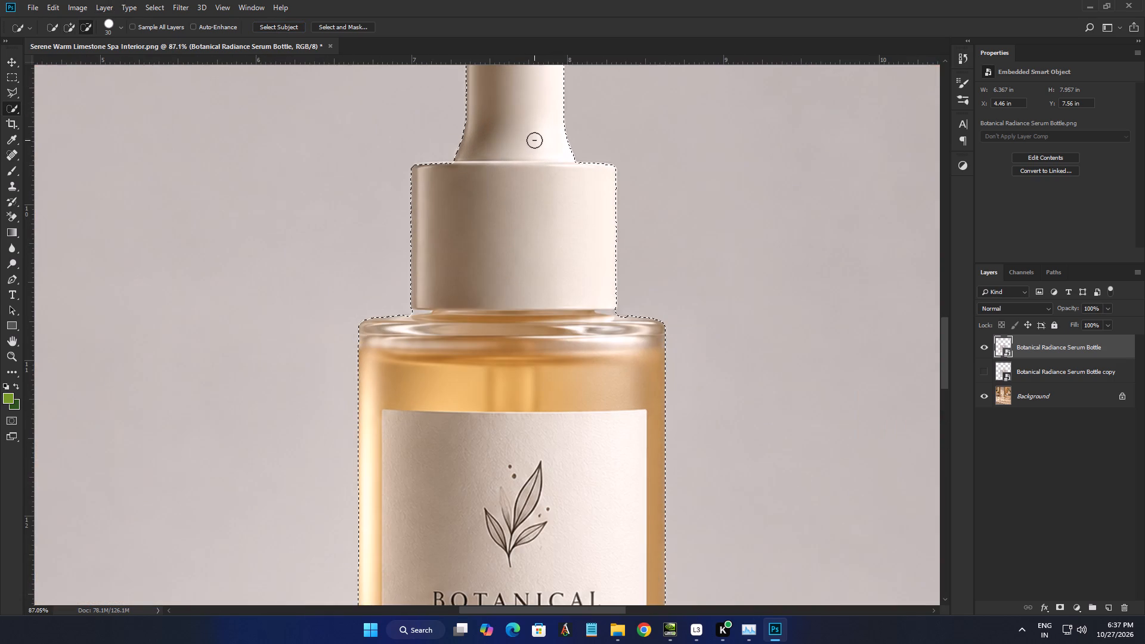
pyautogui.click(9, 91)
pyautogui.keyDown('alt'); pyautogui.scroll(3, 586, 218); pyautogui.keyUp('alt')
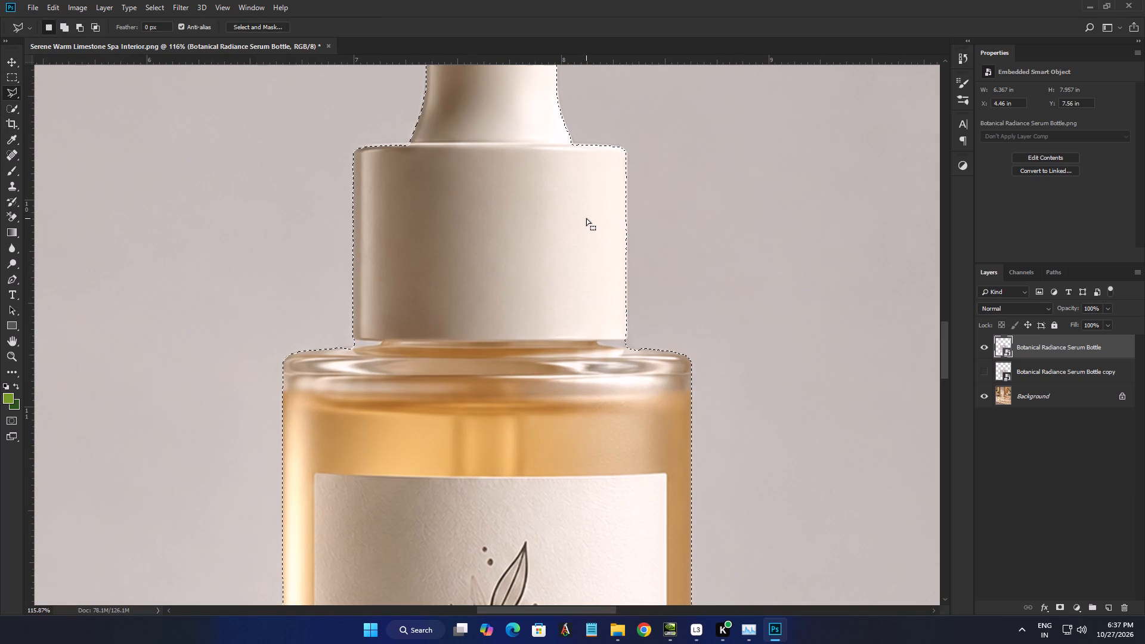
pyautogui.press('space')
pyautogui.press('space')
pyautogui.press('space')
pyautogui.press('space')
pyautogui.press('space')
pyautogui.press('space')
pyautogui.press('space')
pyautogui.press('space')
pyautogui.press('space')
pyautogui.press('space')
pyautogui.press('space')
pyautogui.press('space')
pyautogui.press('space')
pyautogui.press('space')
pyautogui.press('space')
pyautogui.press('space')
pyautogui.press('space')
pyautogui.press('space')
pyautogui.press('space')
pyautogui.moveTo(458, 182); pyautogui.dragTo(598, 345)
pyautogui.keyDown('alt'); pyautogui.scroll(3, 628, 73); pyautogui.keyUp('alt')
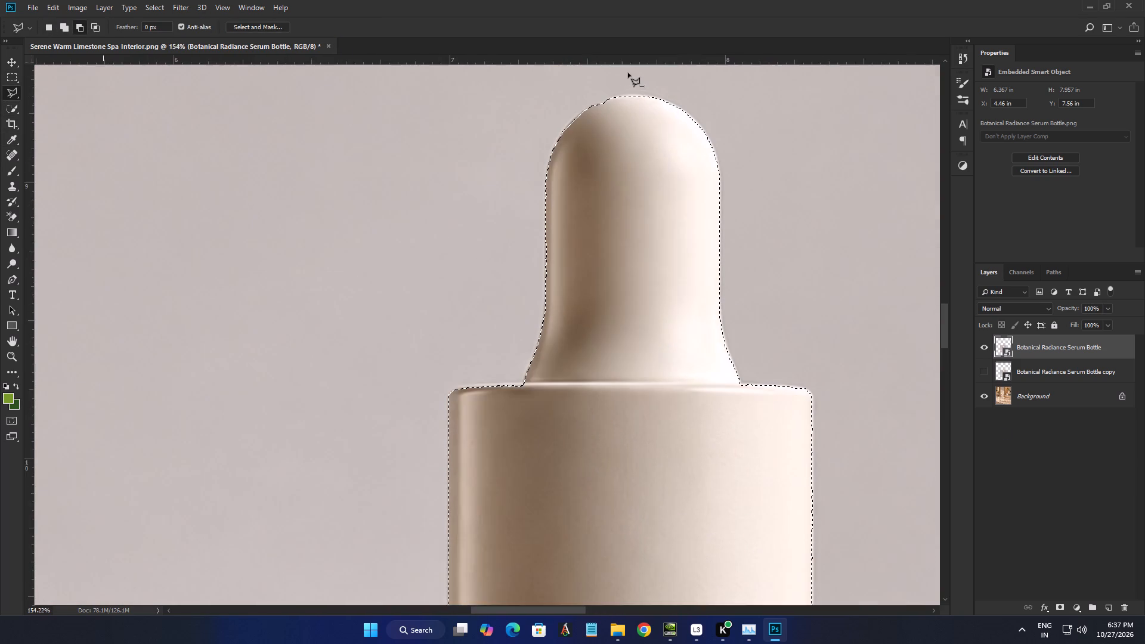
pyautogui.keyDown('alt'); pyautogui.scroll(2, 615, 85); pyautogui.keyUp('alt')
pyautogui.keyDown('alt'); pyautogui.scroll(-1, 613, 86); pyautogui.keyUp('alt')
pyautogui.keyDown('alt'); pyautogui.scroll(3, 613, 86); pyautogui.keyUp('alt')
pyautogui.keyDown('alt'); pyautogui.scroll(-1, 613, 86); pyautogui.keyUp('alt')
pyautogui.keyDown('alt'); pyautogui.scroll(3, 604, 95); pyautogui.keyUp('alt')
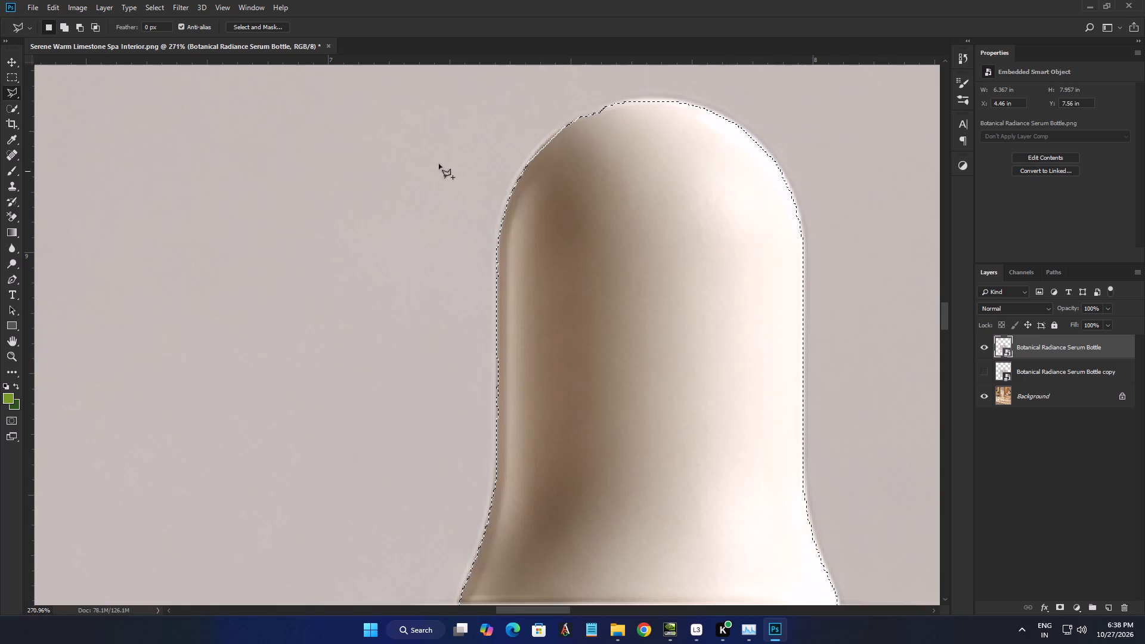
pyautogui.keyDown('shift'); pyautogui.click(531, 159); pyautogui.keyUp('shift')
pyautogui.click(562, 123)
pyautogui.click(589, 110)
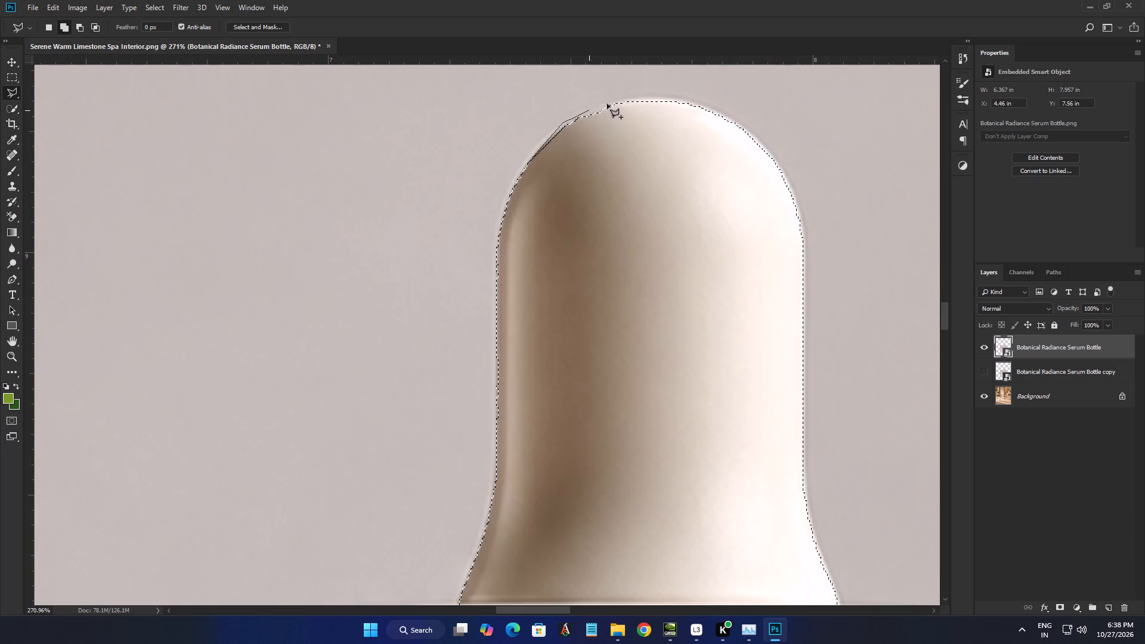
pyautogui.click(608, 103)
pyautogui.click(632, 98)
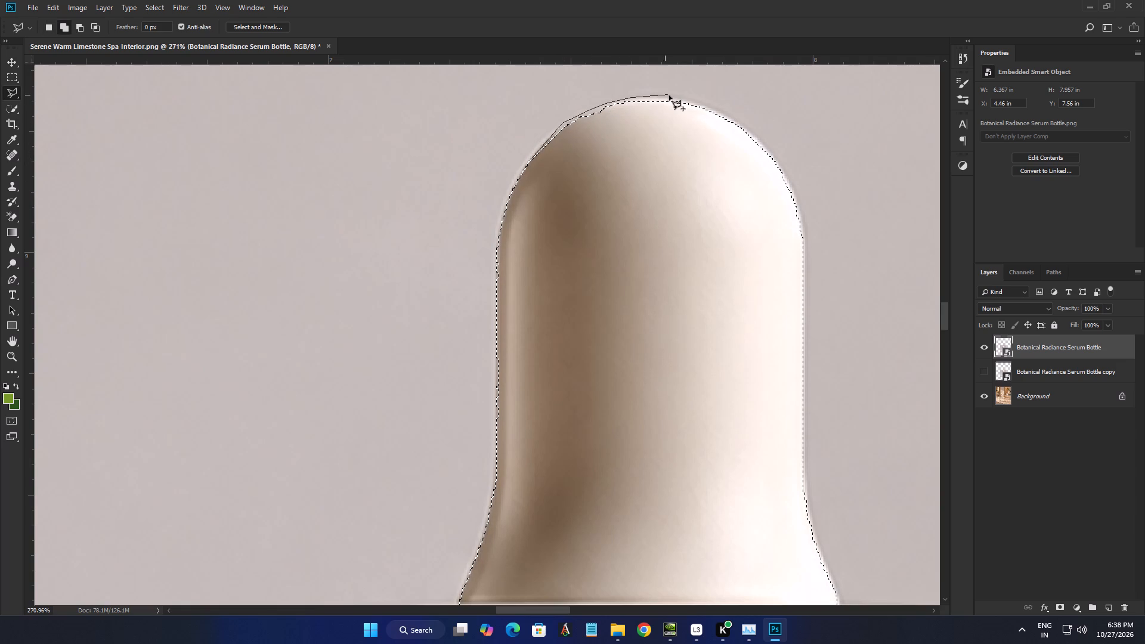
pyautogui.click(670, 96)
pyautogui.click(701, 103)
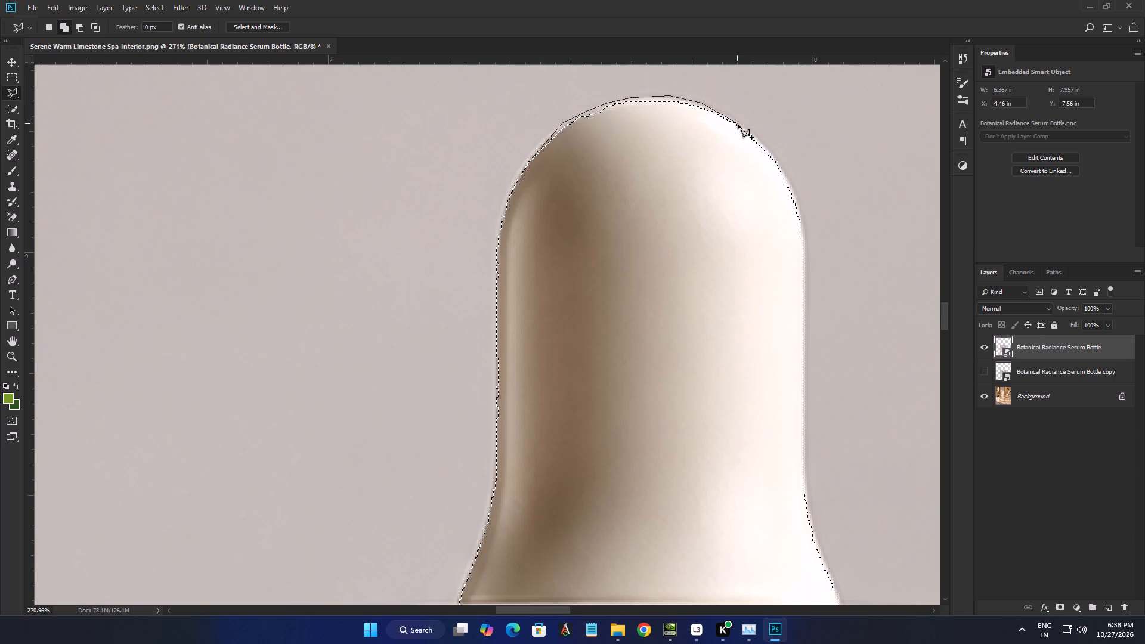
pyautogui.click(738, 124)
pyautogui.click(757, 140)
pyautogui.click(781, 169)
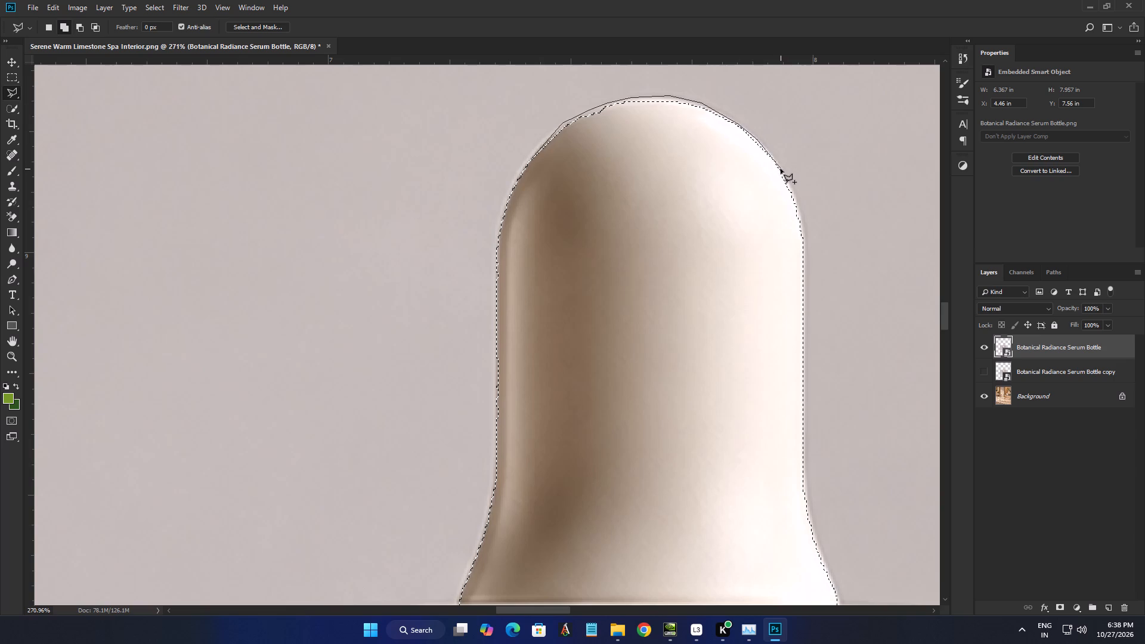
pyautogui.click(792, 191)
pyautogui.click(800, 209)
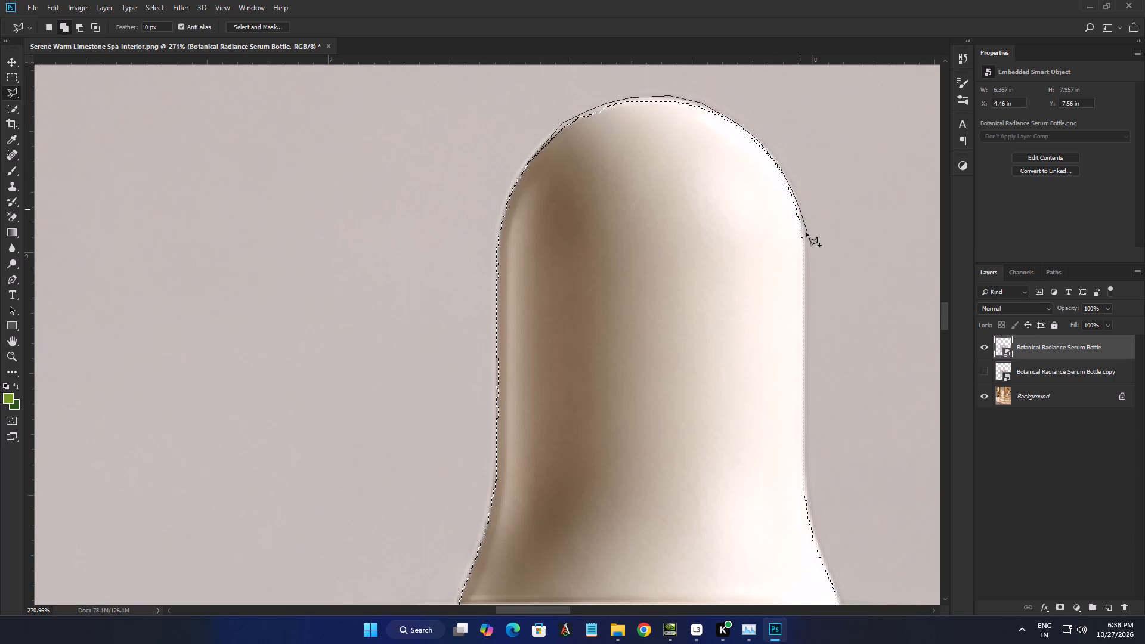
pyautogui.click(804, 233)
pyautogui.click(804, 266)
pyautogui.click(767, 320)
pyautogui.click(654, 335)
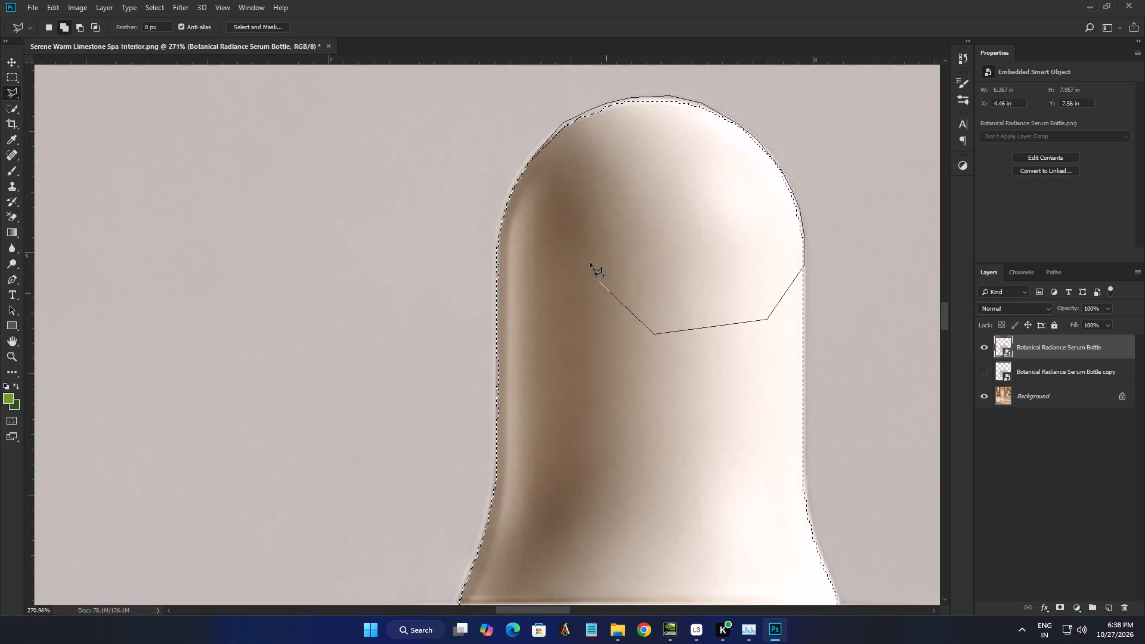
pyautogui.doubleClick(590, 262)
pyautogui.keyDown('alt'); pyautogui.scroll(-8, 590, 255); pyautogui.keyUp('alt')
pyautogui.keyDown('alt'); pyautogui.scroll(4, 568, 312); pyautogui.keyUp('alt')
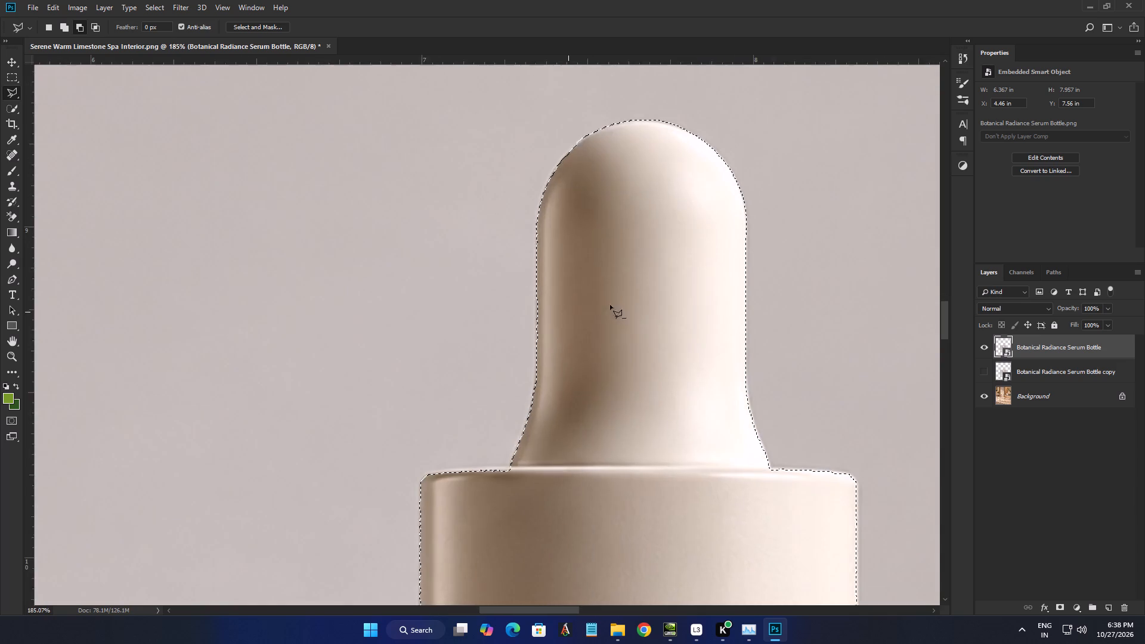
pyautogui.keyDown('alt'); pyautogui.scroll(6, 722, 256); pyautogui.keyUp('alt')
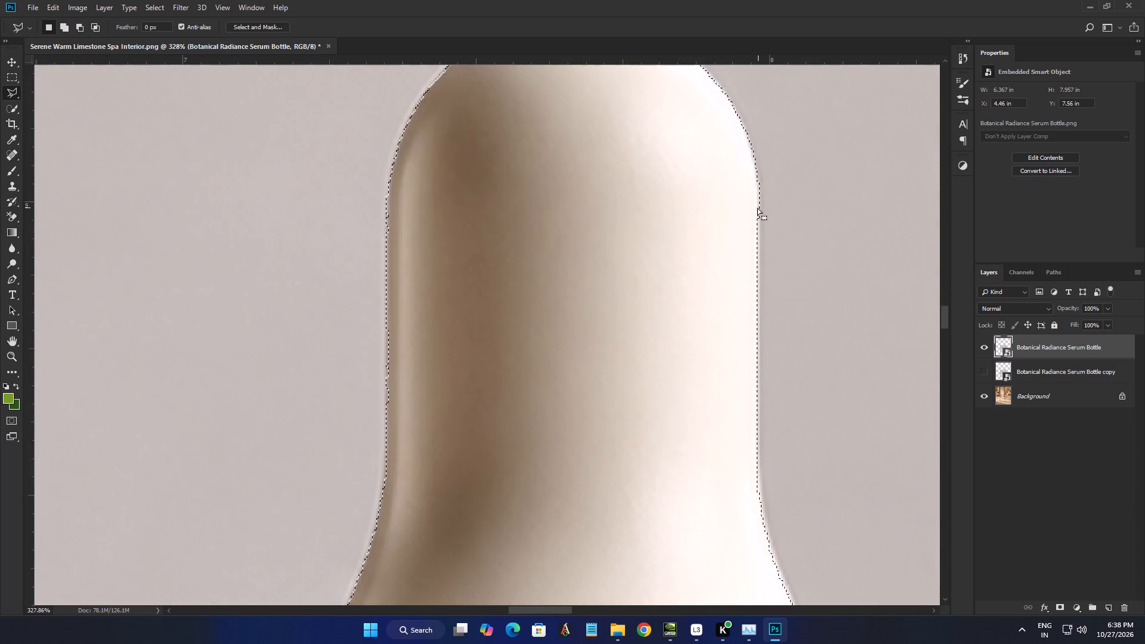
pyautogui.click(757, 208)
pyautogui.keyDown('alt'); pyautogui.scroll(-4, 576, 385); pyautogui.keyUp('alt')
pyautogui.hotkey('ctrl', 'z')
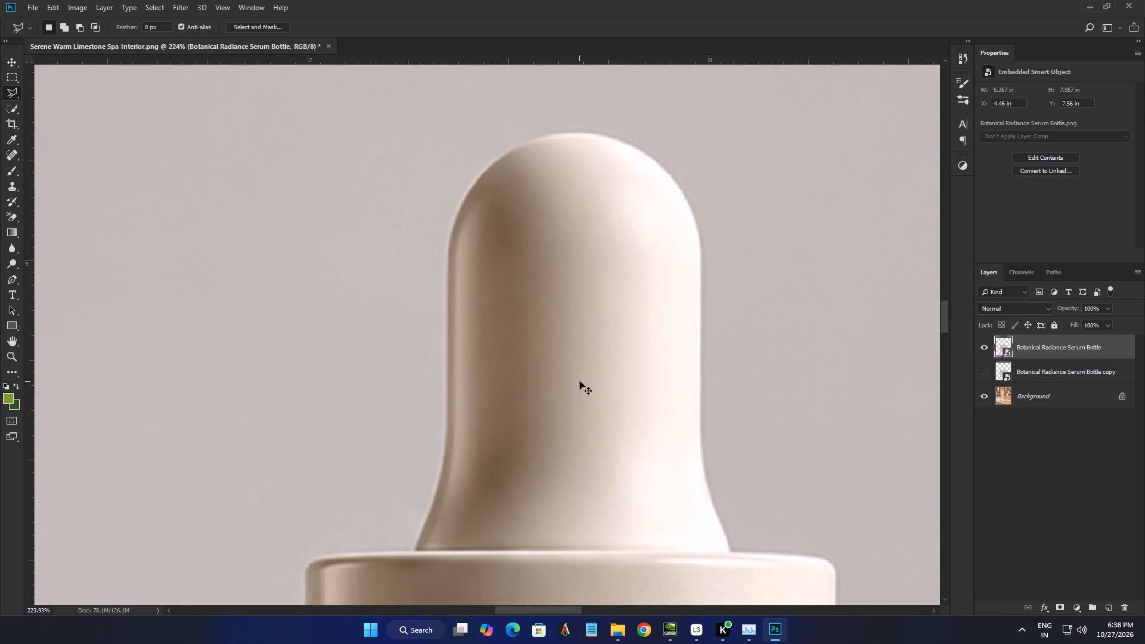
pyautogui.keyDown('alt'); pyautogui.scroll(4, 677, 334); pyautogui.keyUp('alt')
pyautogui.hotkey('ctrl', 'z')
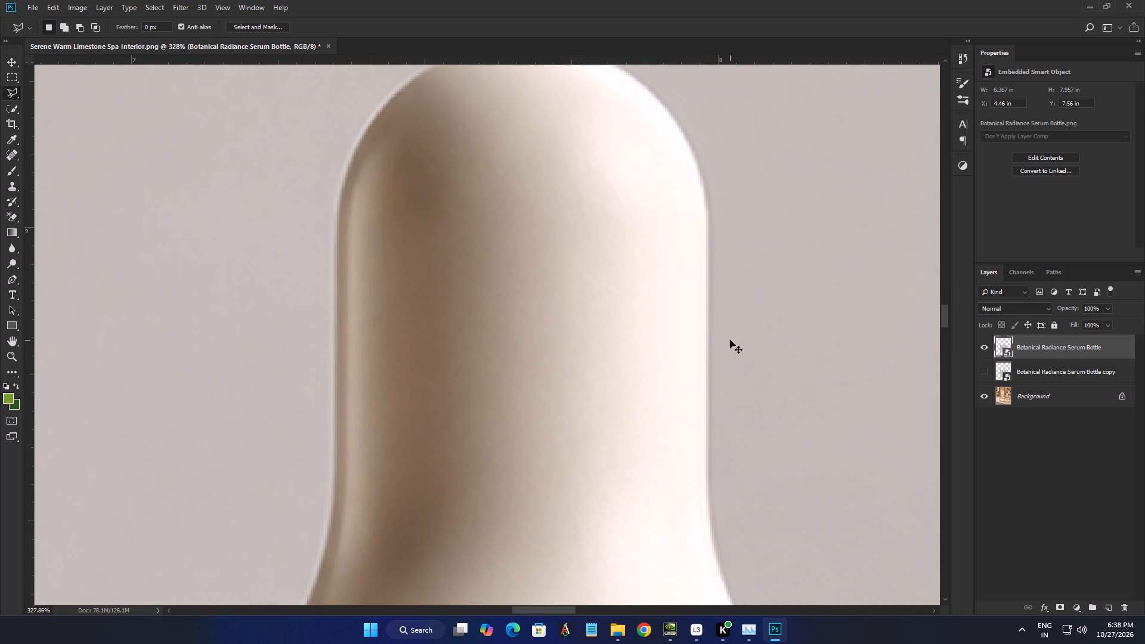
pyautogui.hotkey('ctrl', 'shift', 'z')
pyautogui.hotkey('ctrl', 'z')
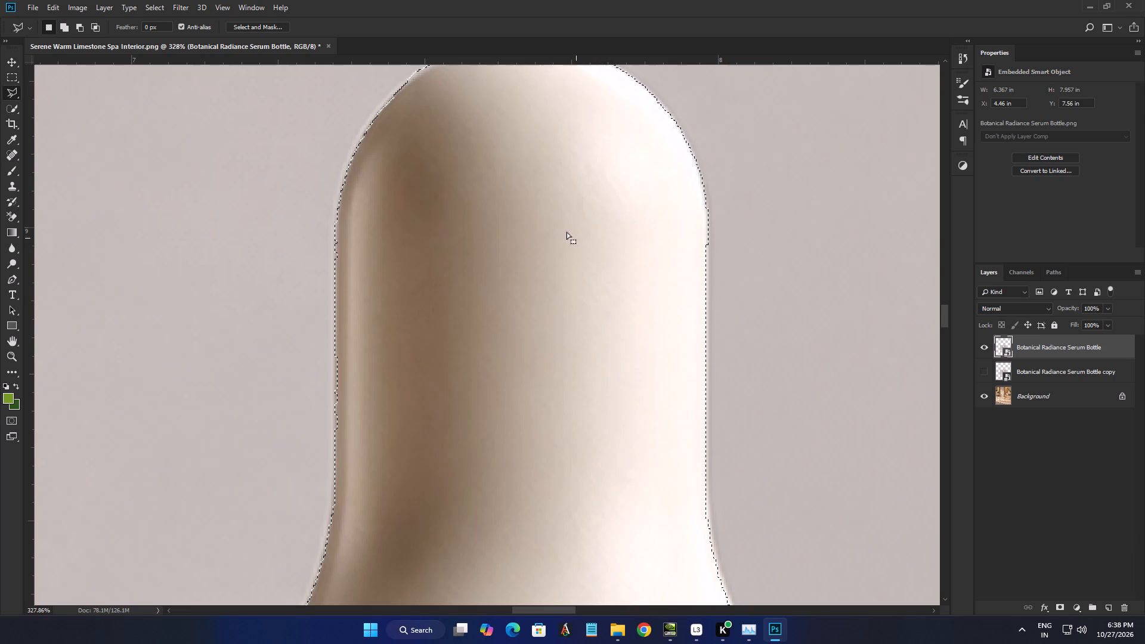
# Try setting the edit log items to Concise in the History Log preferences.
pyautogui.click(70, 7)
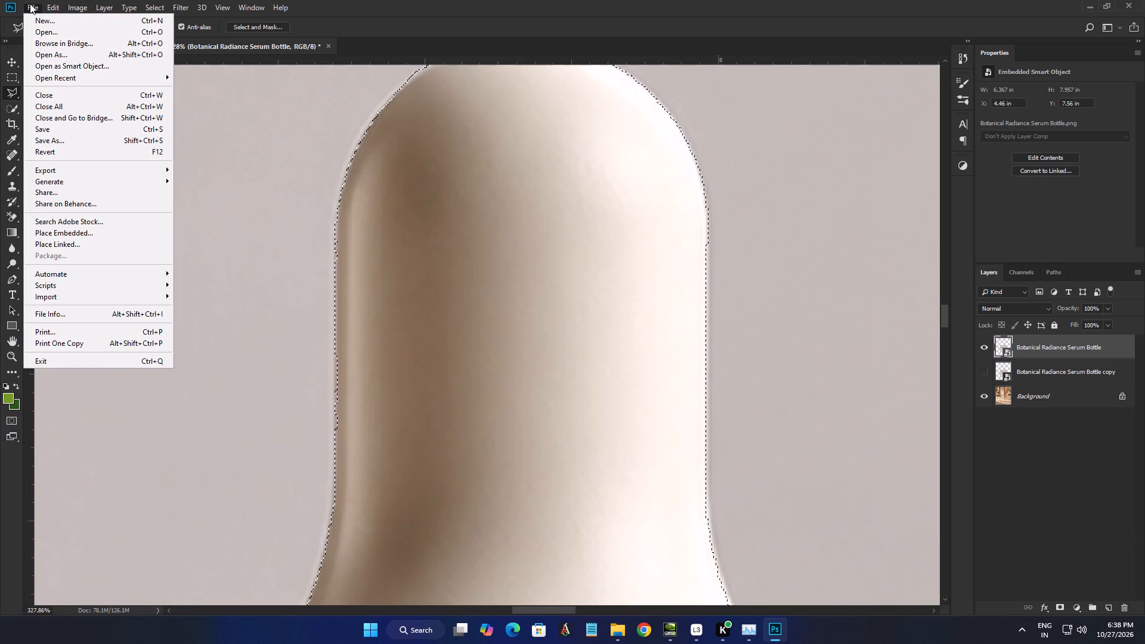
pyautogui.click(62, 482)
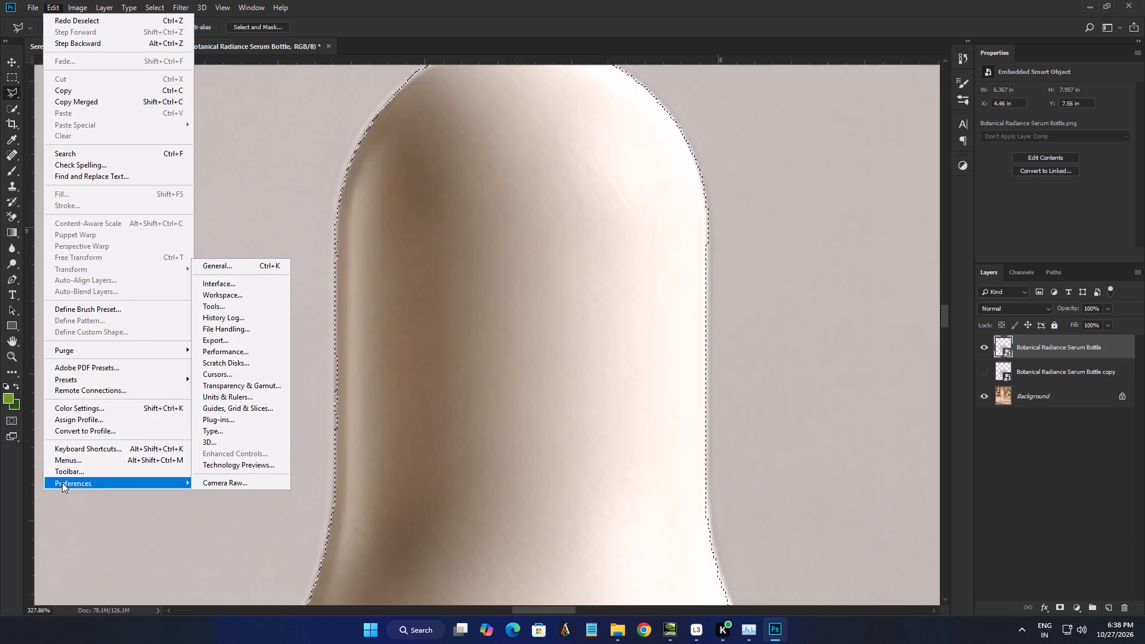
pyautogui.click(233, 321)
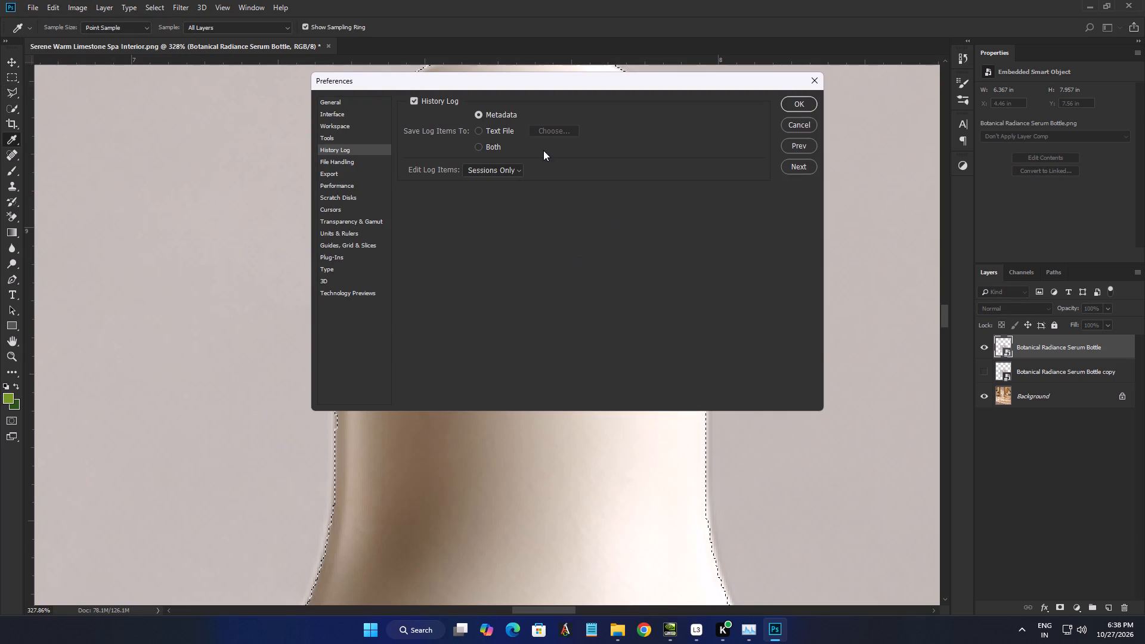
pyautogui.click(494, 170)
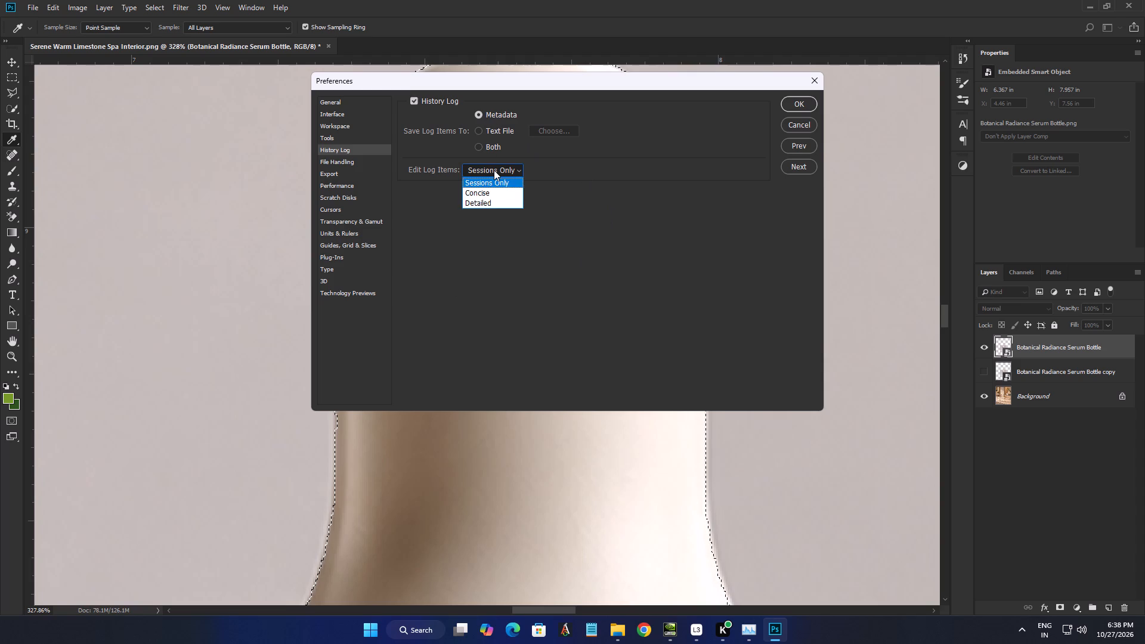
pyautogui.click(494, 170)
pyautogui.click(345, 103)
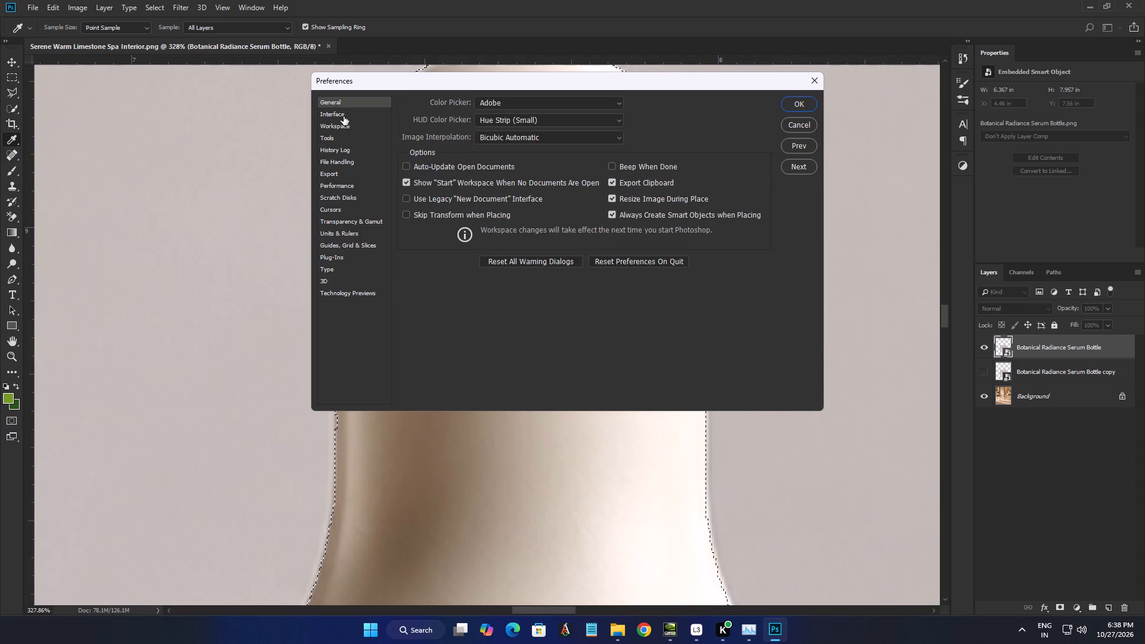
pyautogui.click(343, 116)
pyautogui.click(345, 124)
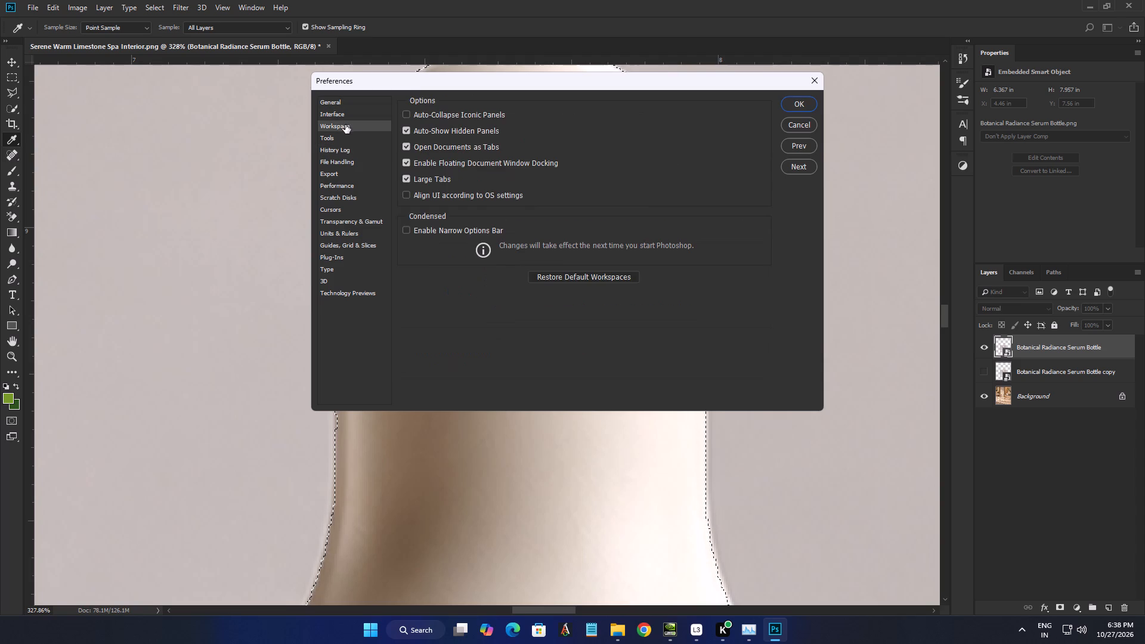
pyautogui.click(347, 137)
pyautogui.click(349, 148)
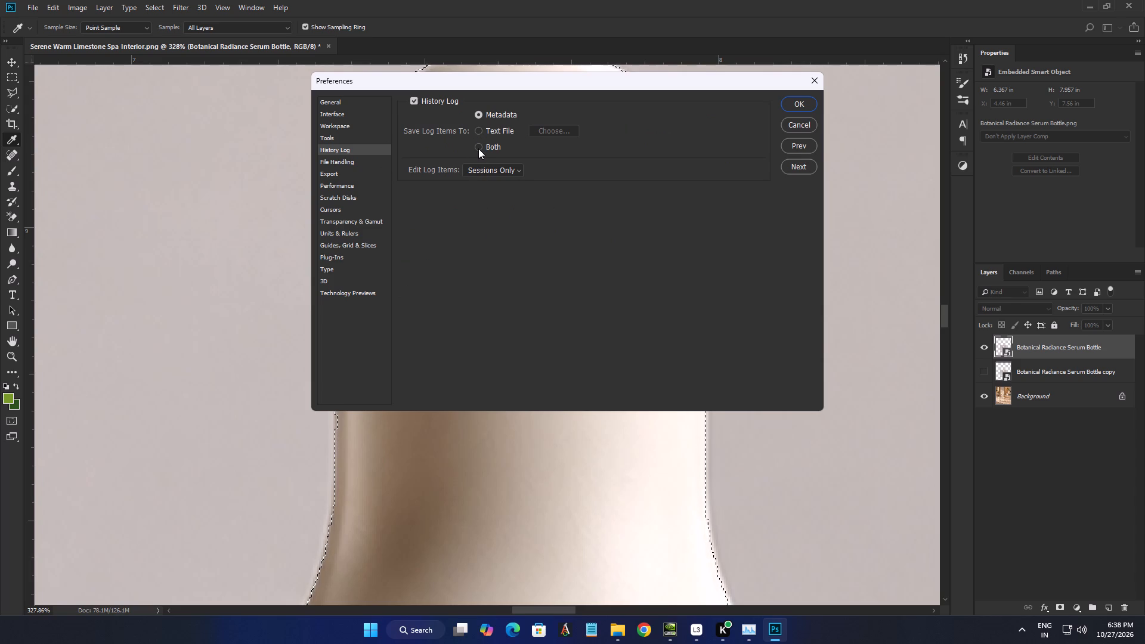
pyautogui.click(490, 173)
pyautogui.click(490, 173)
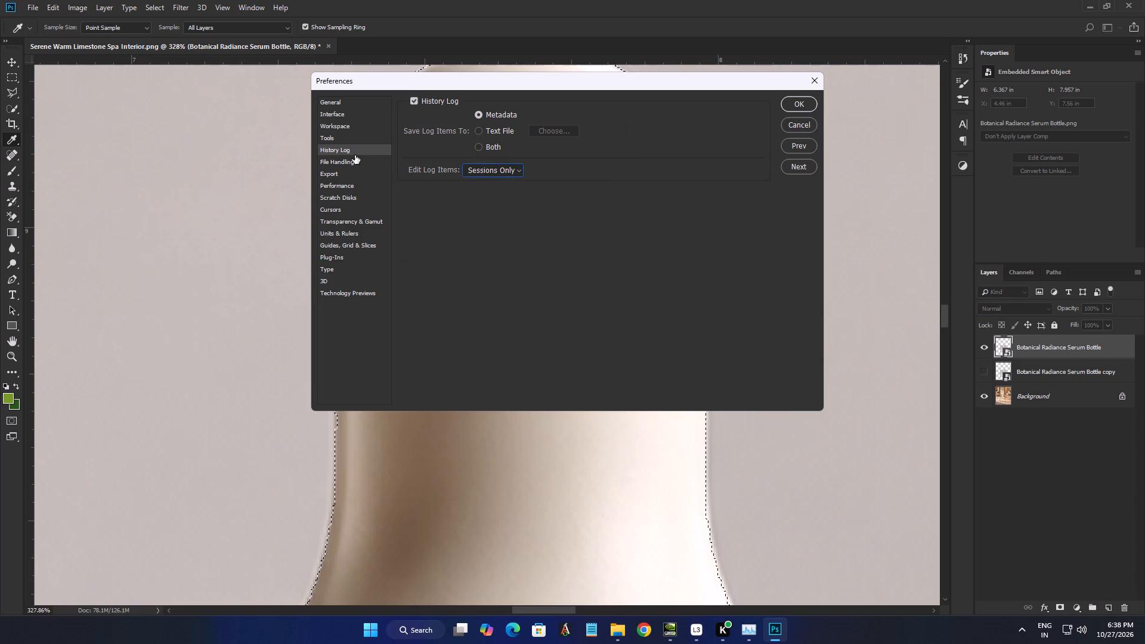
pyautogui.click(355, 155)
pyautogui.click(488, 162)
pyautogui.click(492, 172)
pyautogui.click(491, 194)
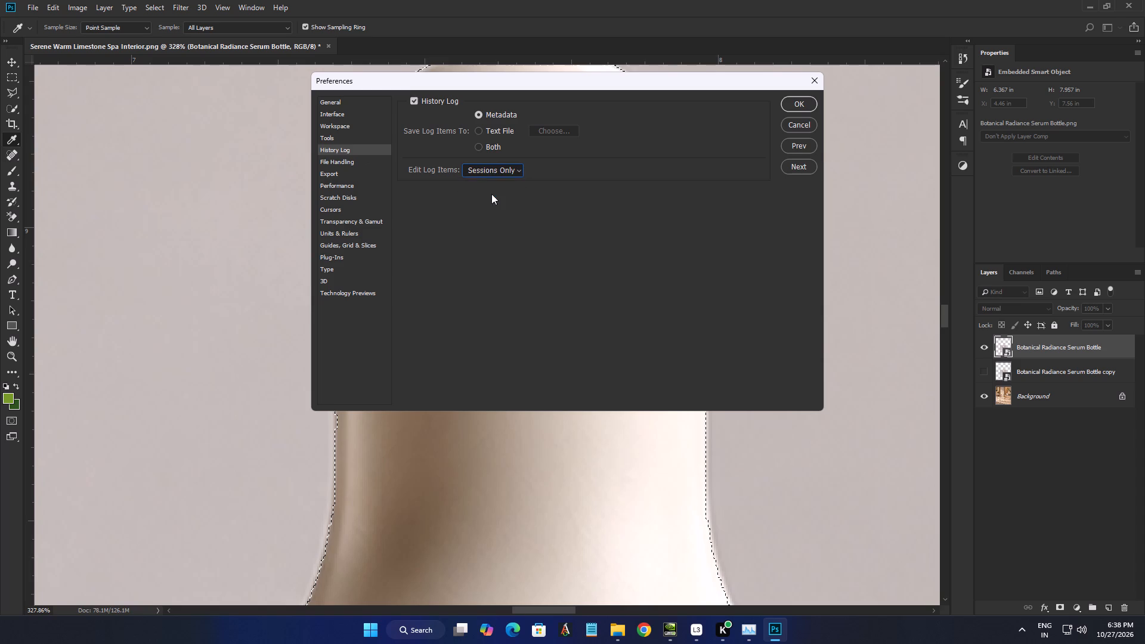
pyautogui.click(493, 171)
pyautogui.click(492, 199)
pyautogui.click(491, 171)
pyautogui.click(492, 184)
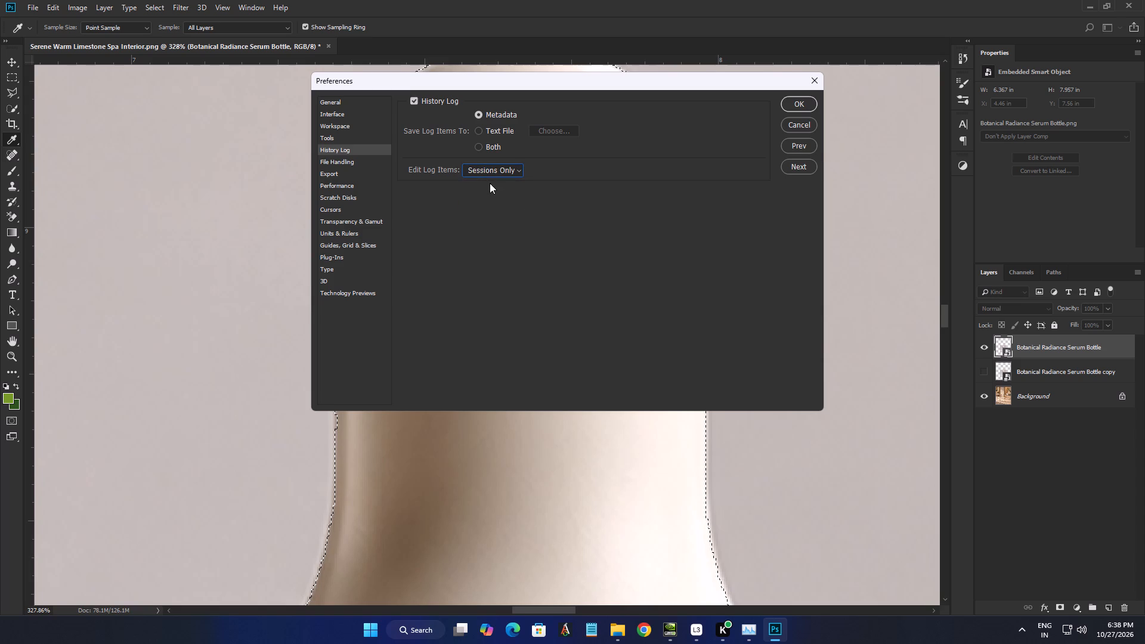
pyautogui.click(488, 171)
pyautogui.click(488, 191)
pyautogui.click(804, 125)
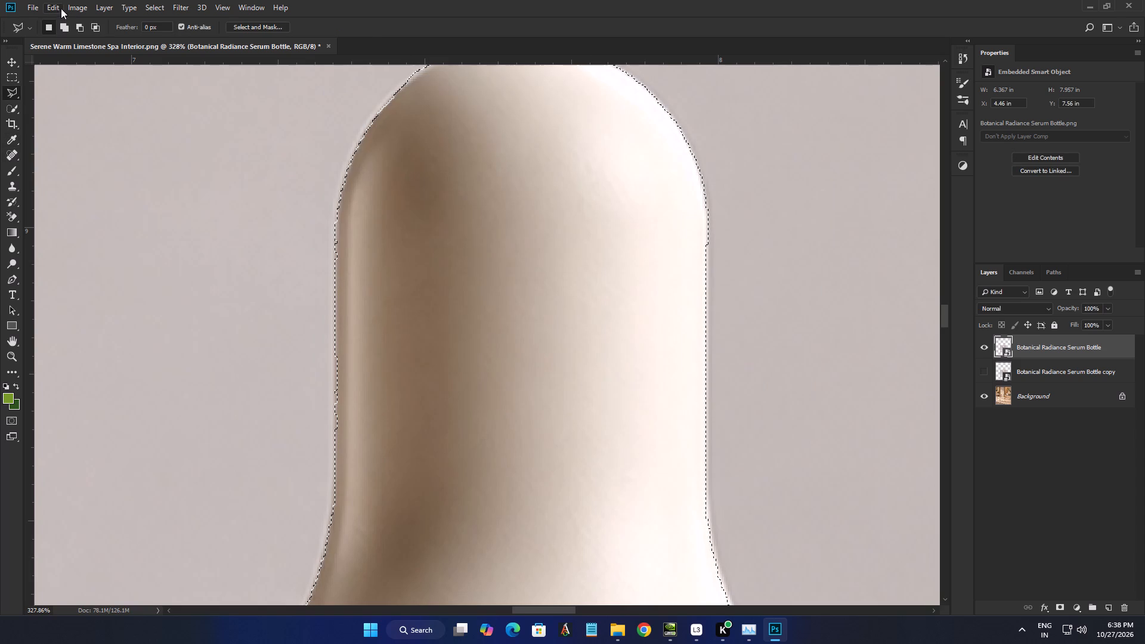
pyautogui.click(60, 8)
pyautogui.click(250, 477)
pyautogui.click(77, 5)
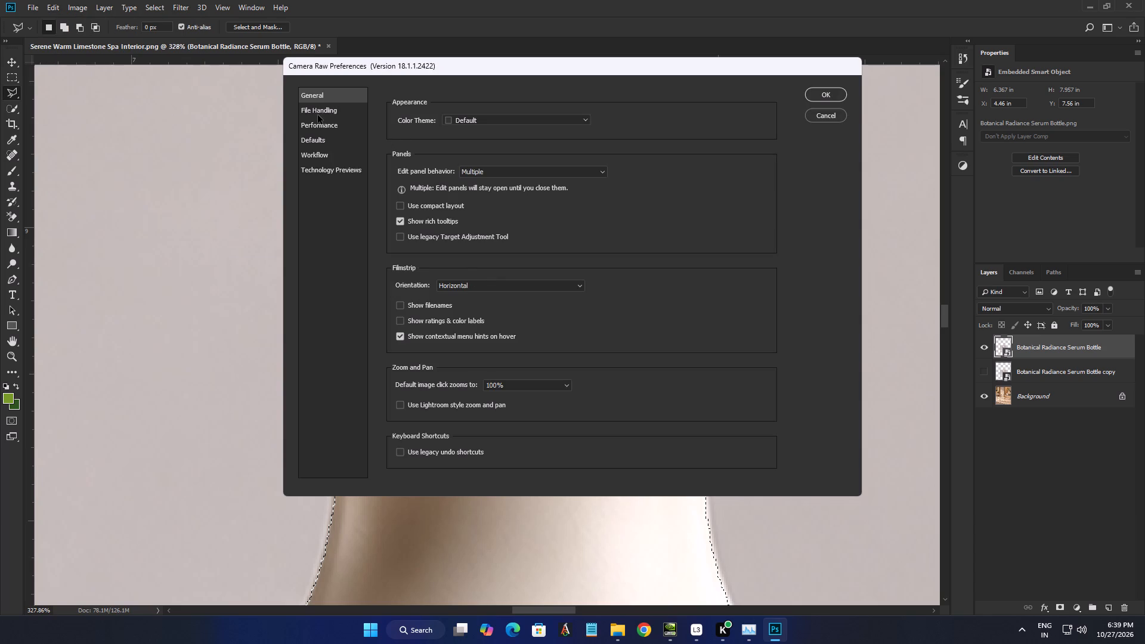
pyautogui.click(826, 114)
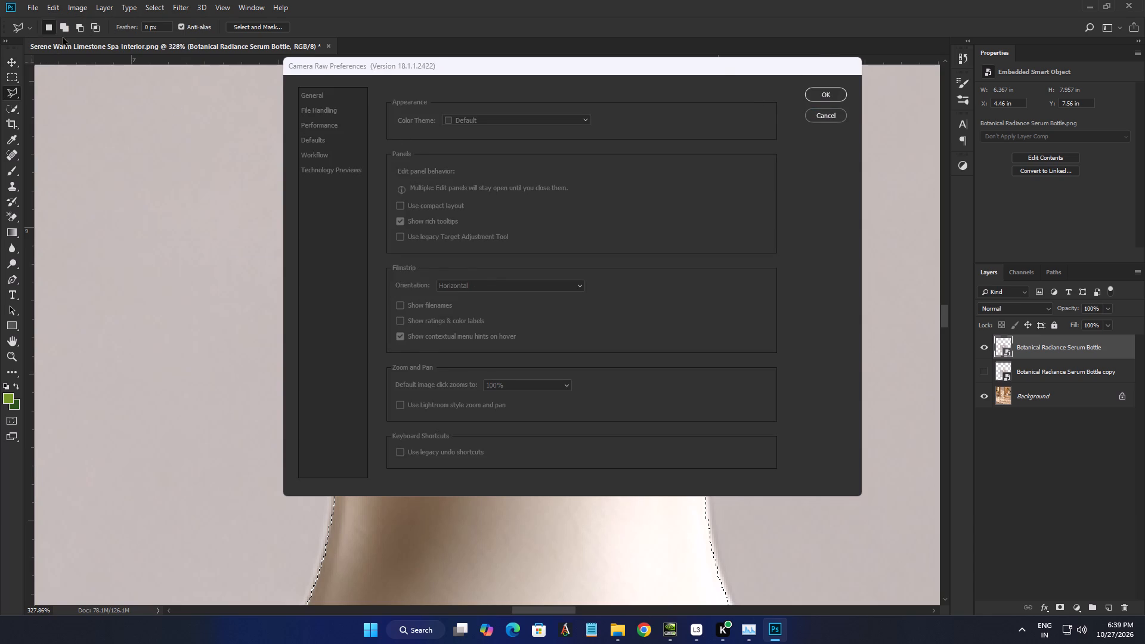
# In the Tools preferences, enable Overscroll, Zoom Clicked Point to Center, Zoom Resizes Windows and Zoom with Scroll Wheel.
pyautogui.click(73, 5)
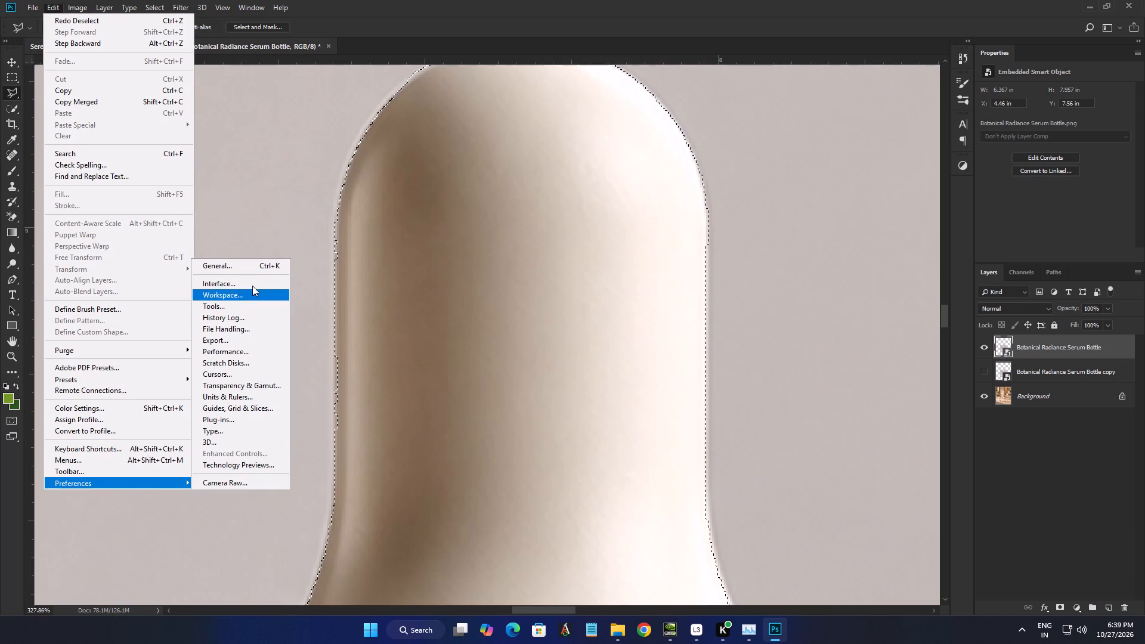
pyautogui.click(259, 261)
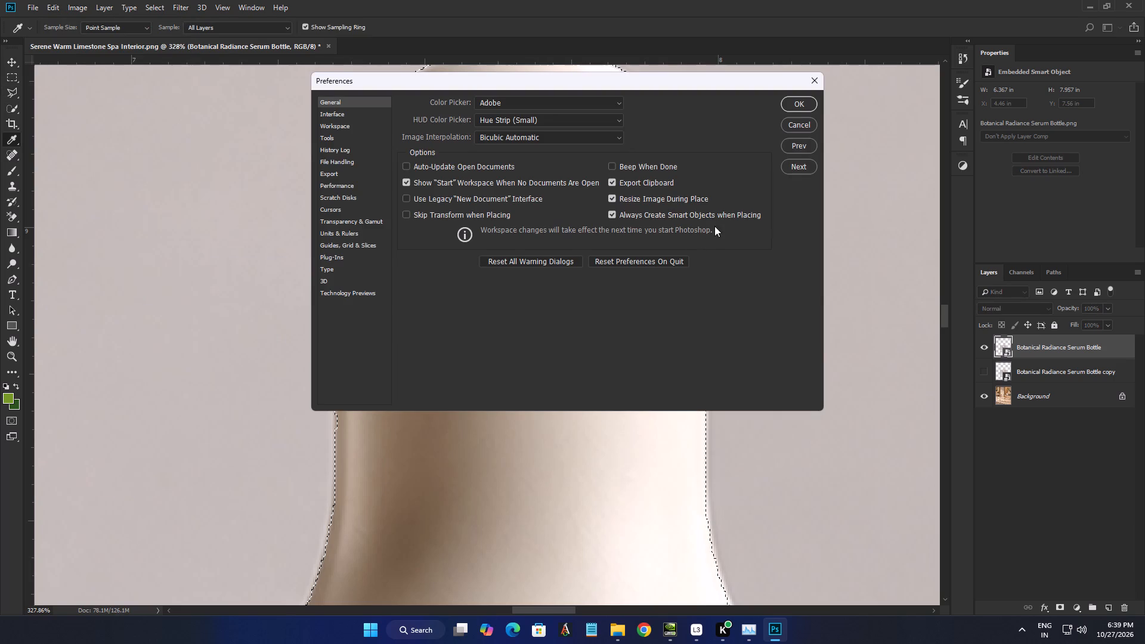
pyautogui.click(343, 112)
pyautogui.click(345, 121)
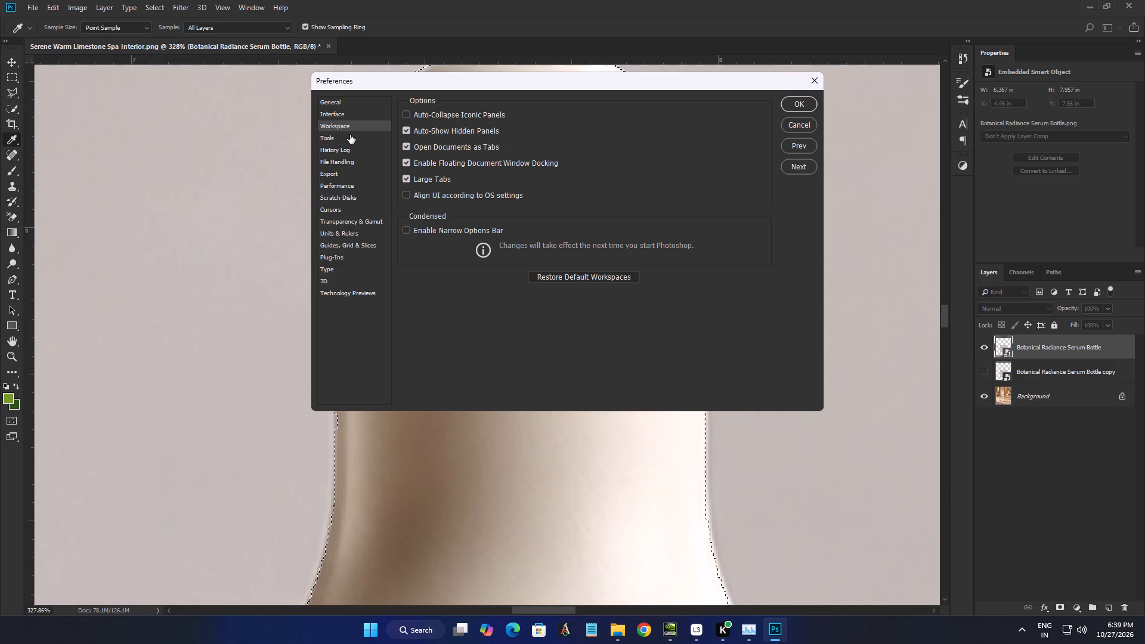
pyautogui.click(349, 137)
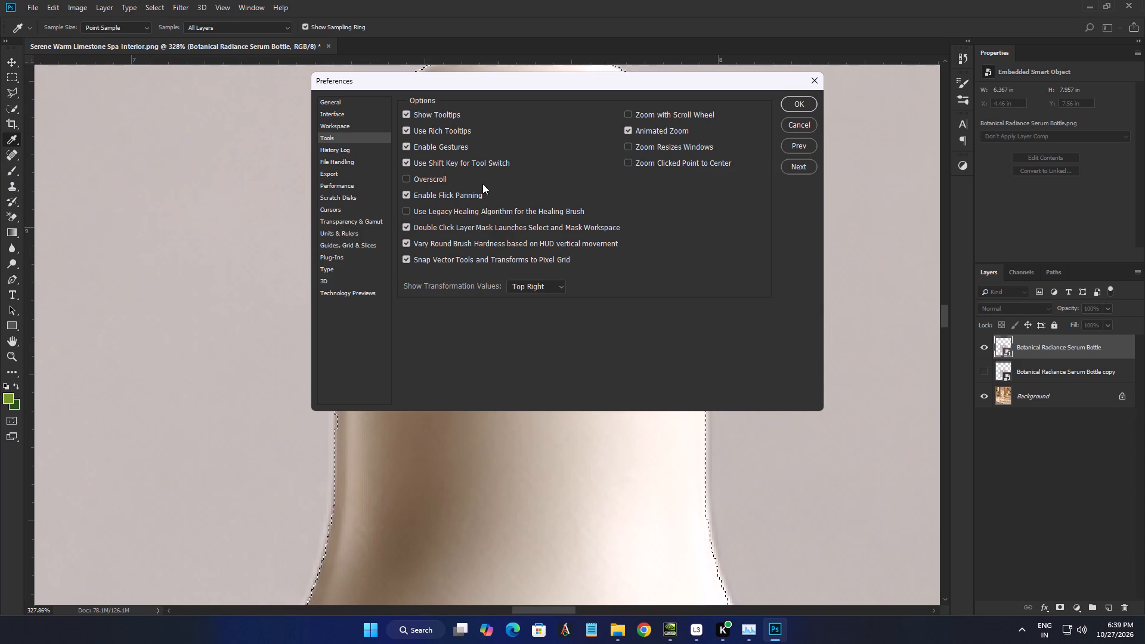
pyautogui.click(407, 177)
pyautogui.click(627, 162)
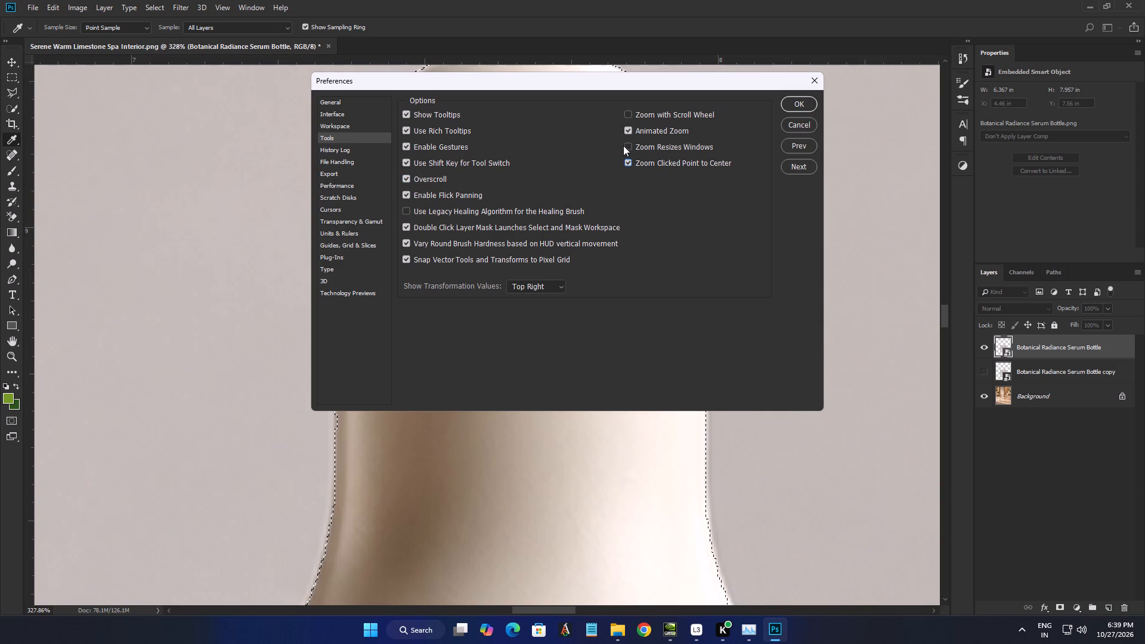
pyautogui.click(630, 144)
pyautogui.click(624, 114)
pyautogui.click(630, 113)
# Review the History Log, File Handling, Export and Performance preferences, including the file extension, quick export format, history states and cache tile size options.
pyautogui.click(361, 147)
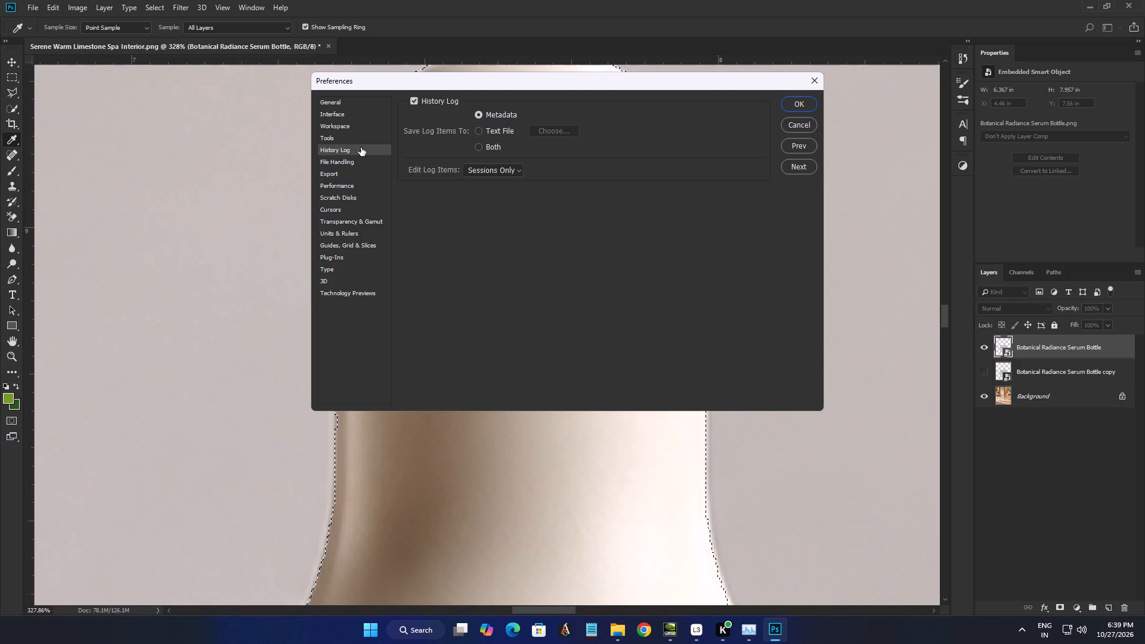
pyautogui.click(345, 165)
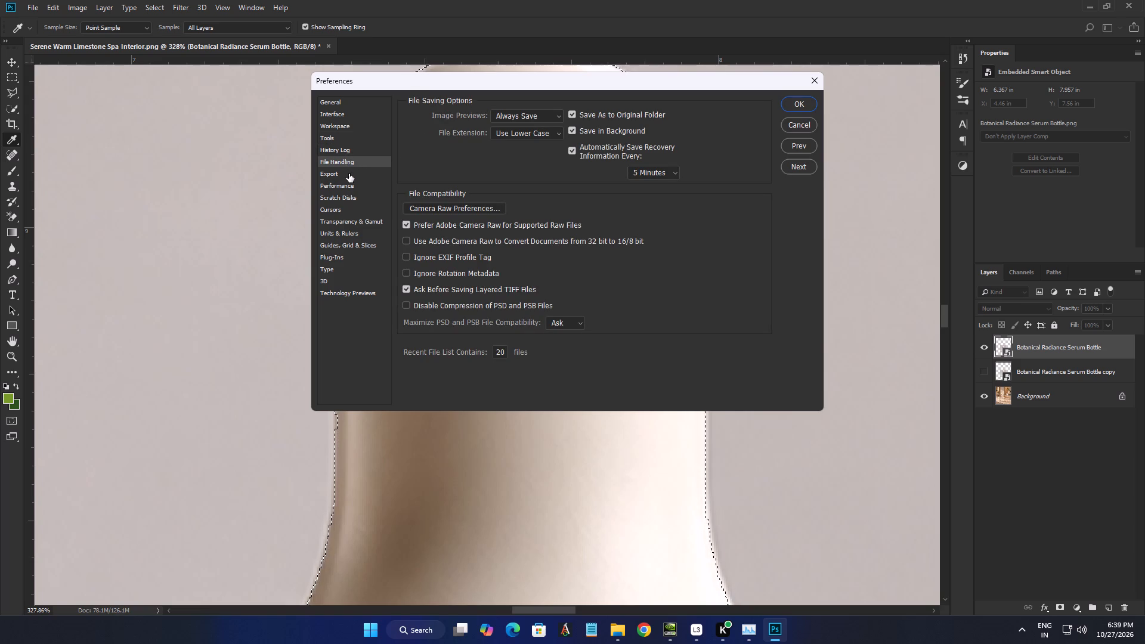
pyautogui.click(544, 132)
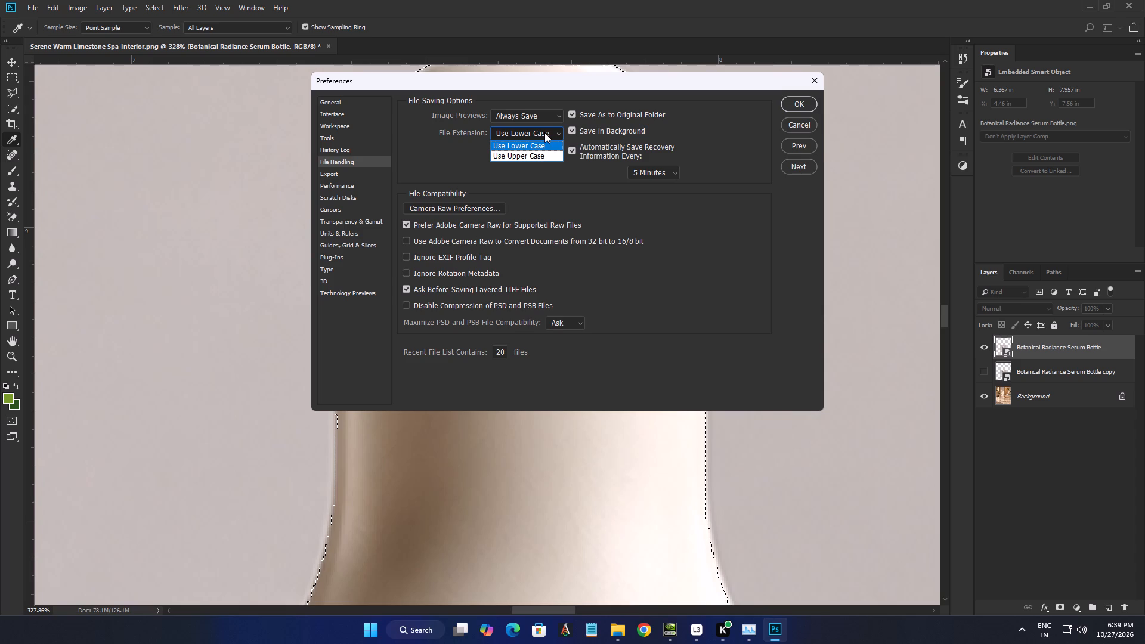
pyautogui.click(544, 132)
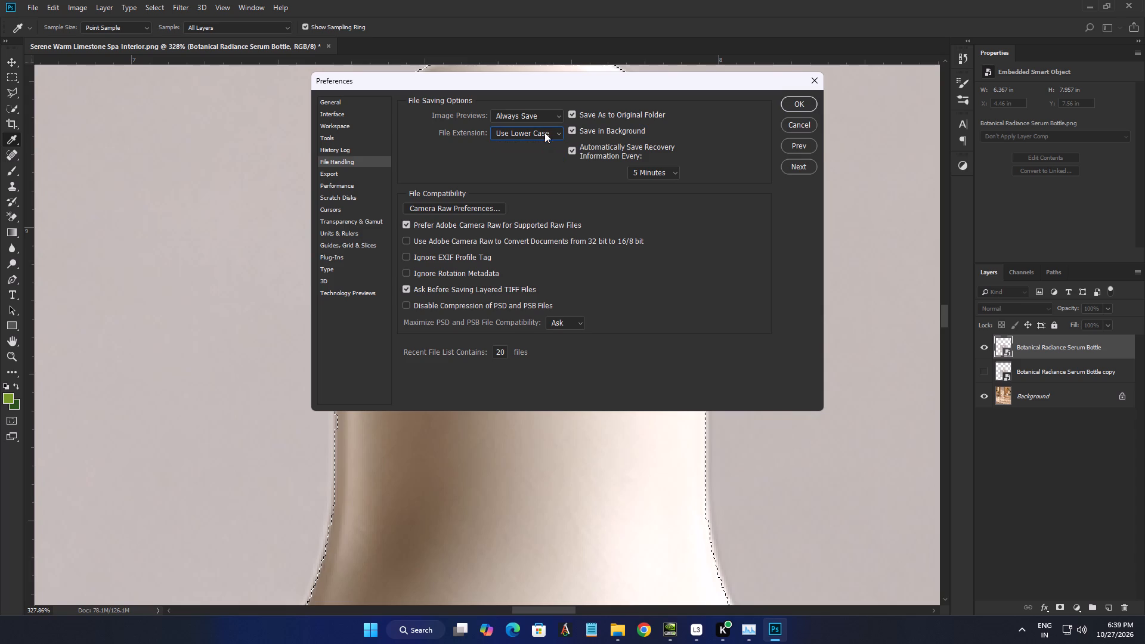
pyautogui.click(350, 177)
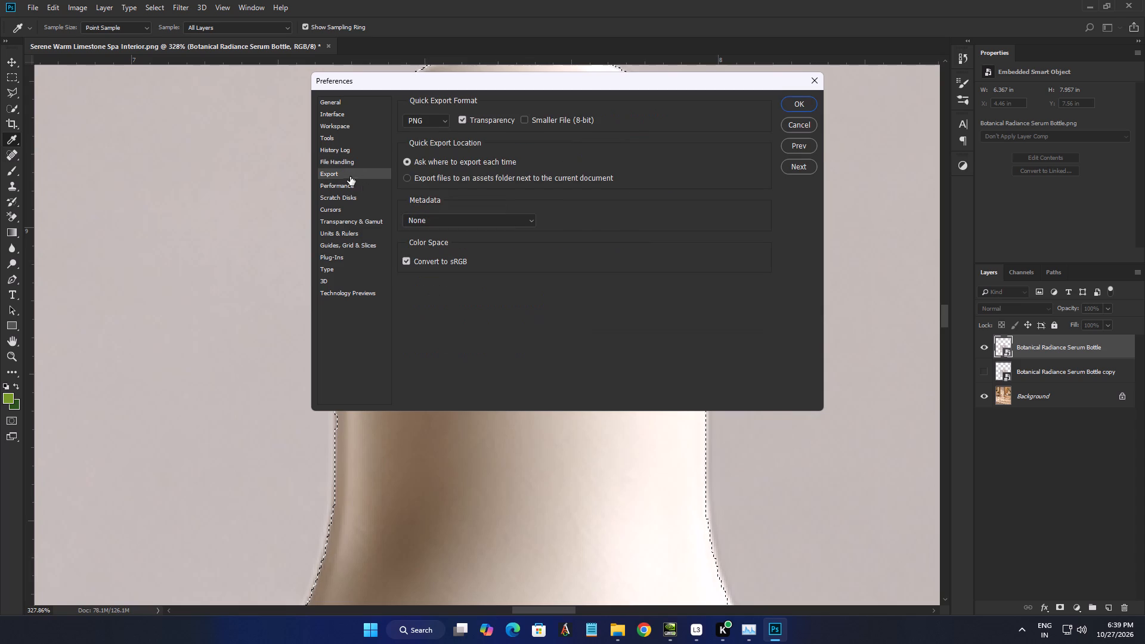
pyautogui.click(432, 117)
pyautogui.click(432, 117)
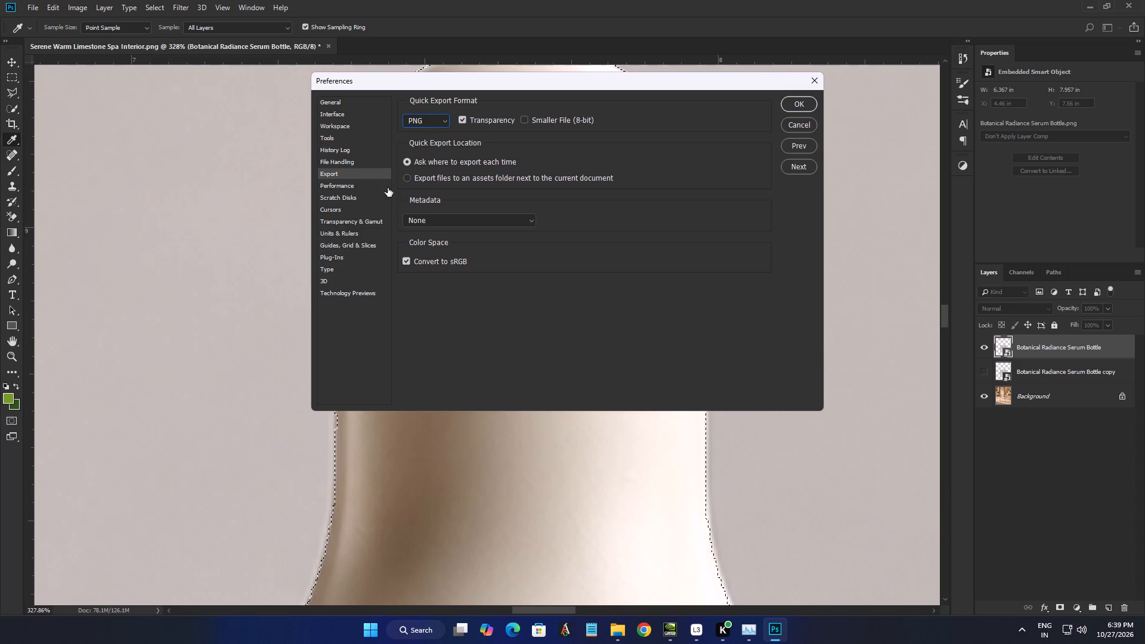
pyautogui.click(354, 191)
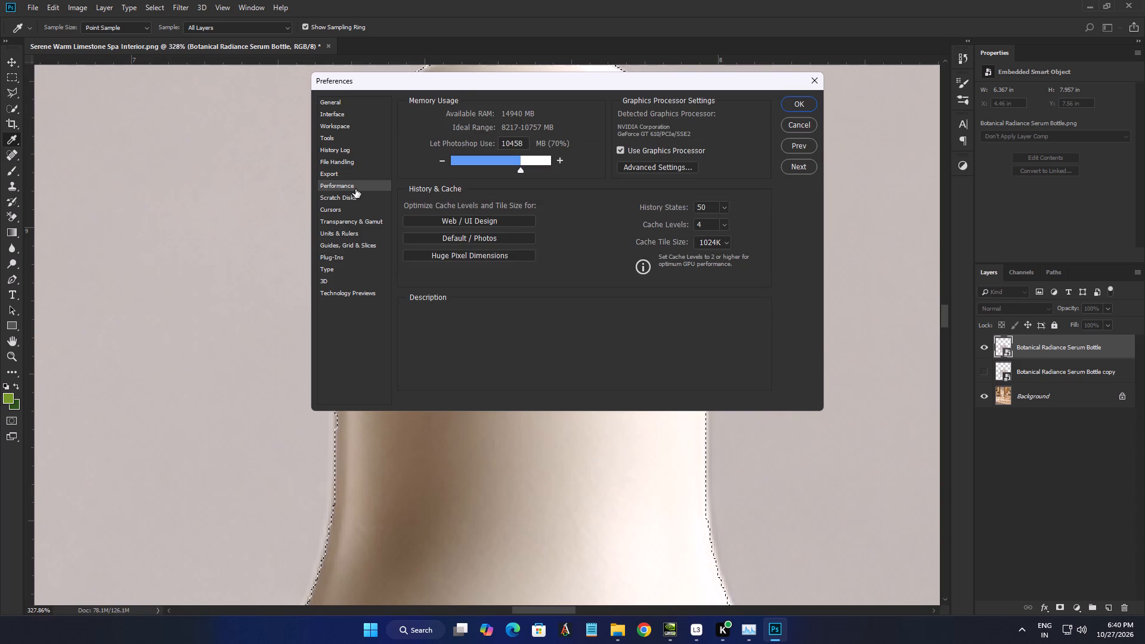
pyautogui.click(727, 206)
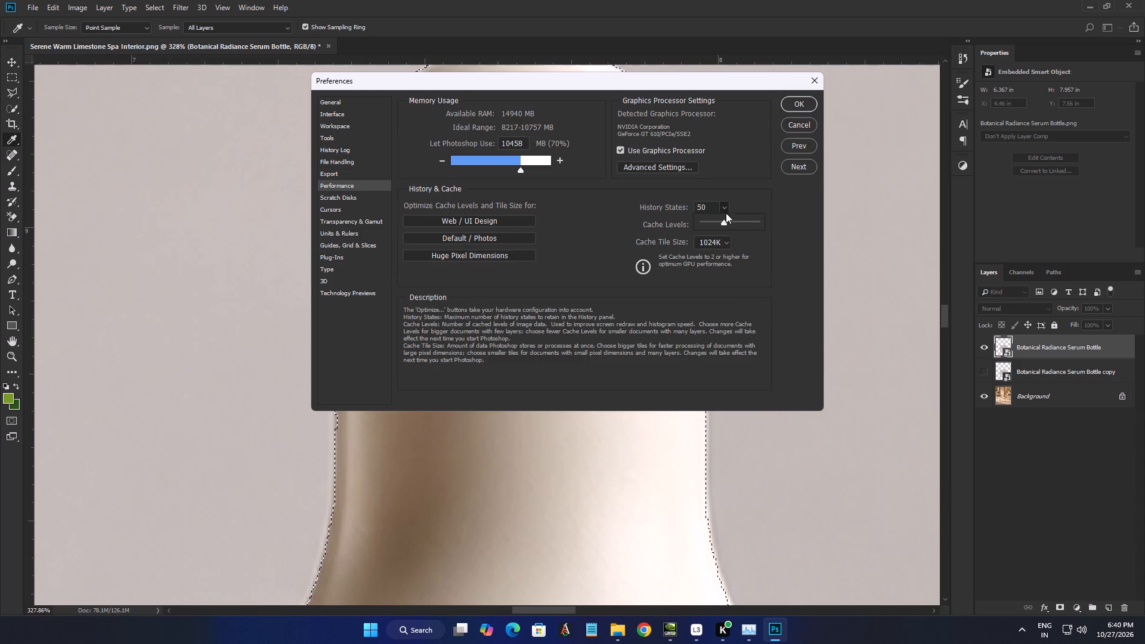
pyautogui.click(713, 206)
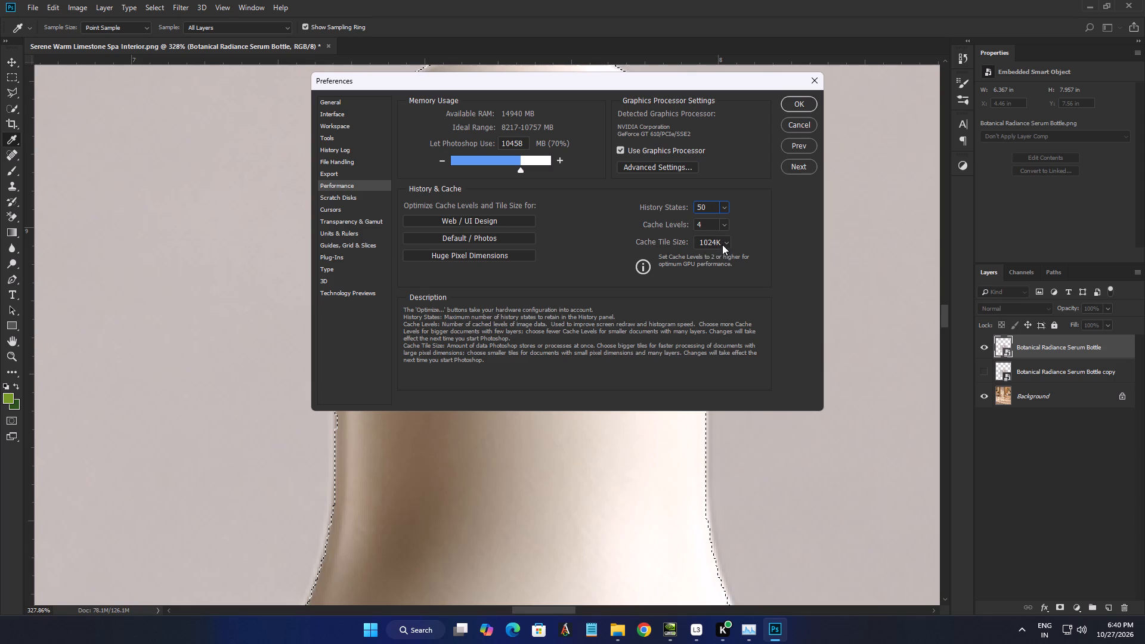
pyautogui.click(722, 244)
pyautogui.click(722, 244)
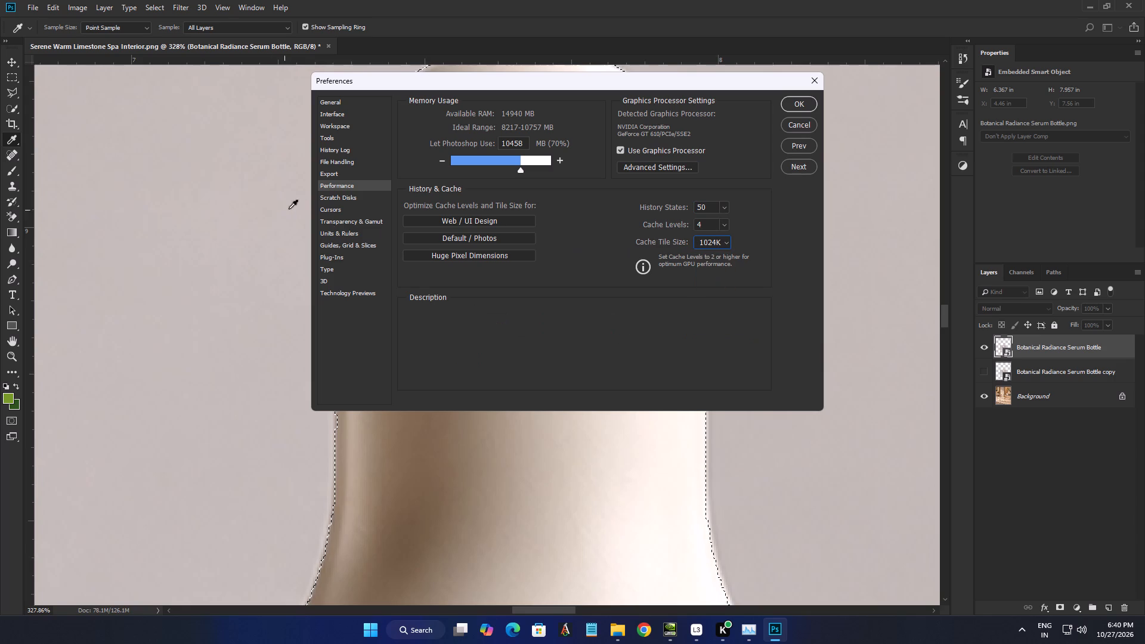
# Review the remaining preference categories from Scratch Disks to Technology Previews and accept the preference changes.
pyautogui.click(364, 195)
pyautogui.click(352, 208)
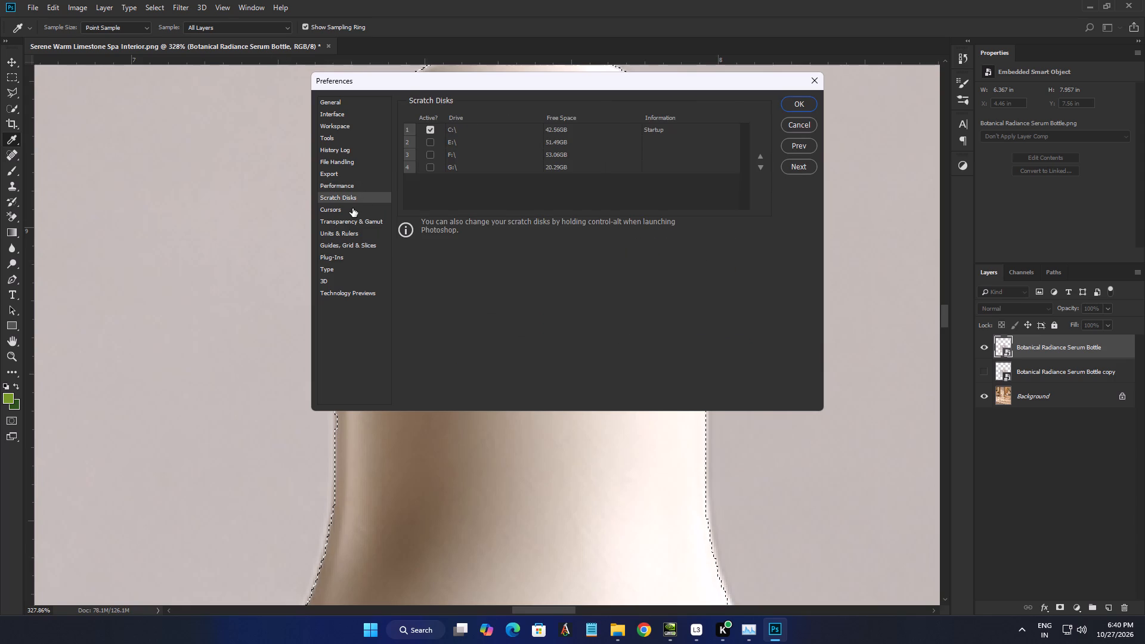
pyautogui.click(354, 222)
pyautogui.click(359, 231)
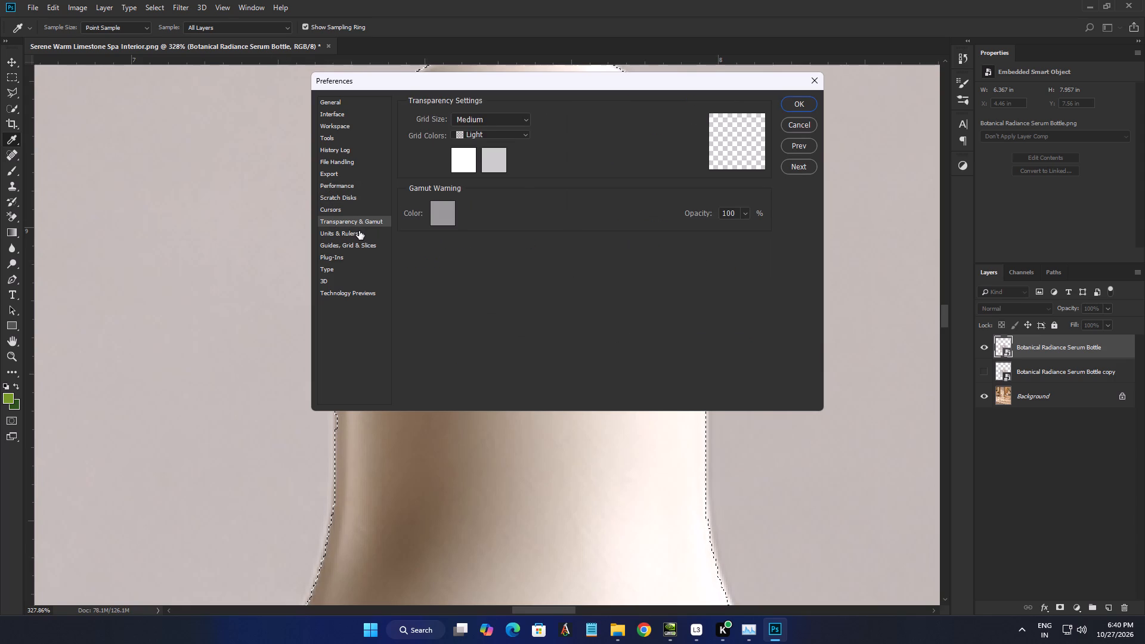
pyautogui.click(362, 241)
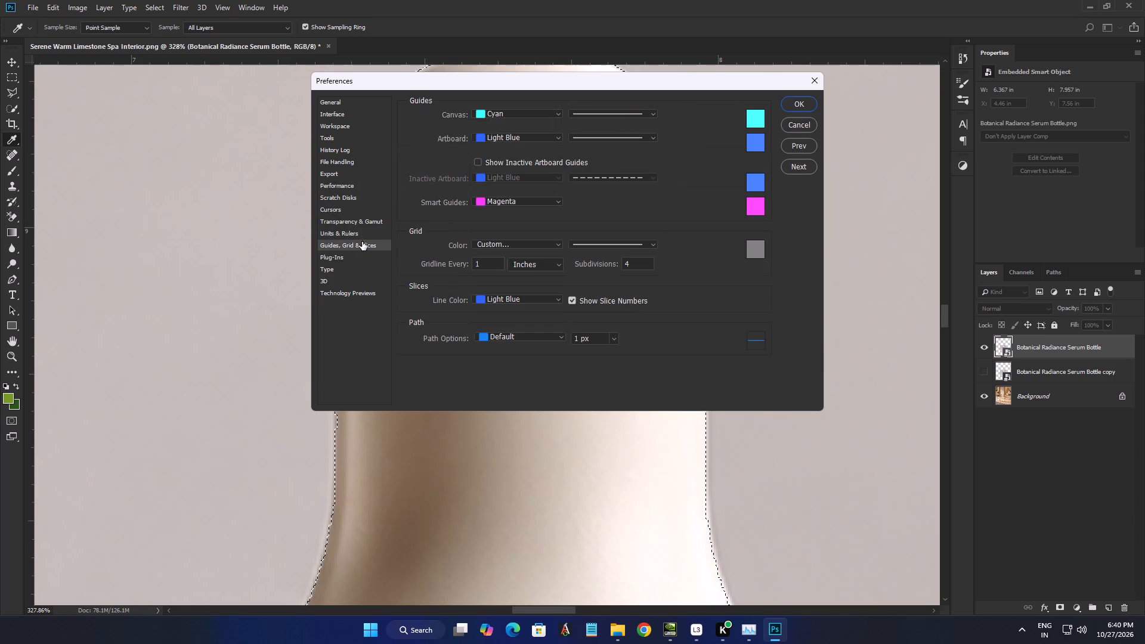
pyautogui.click(364, 227)
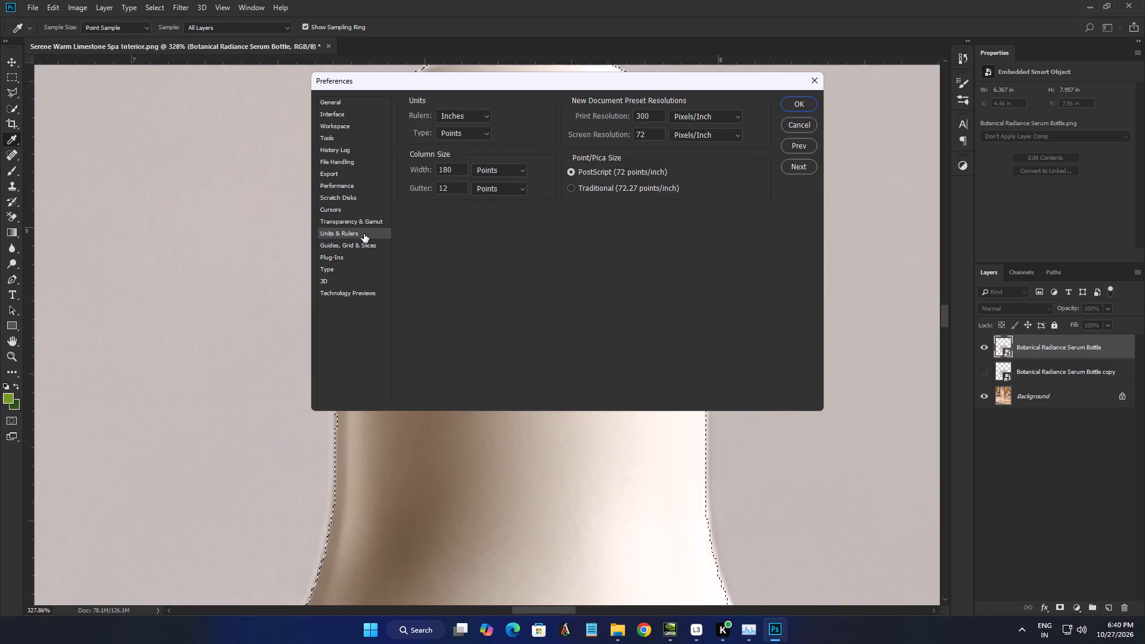
pyautogui.click(376, 249)
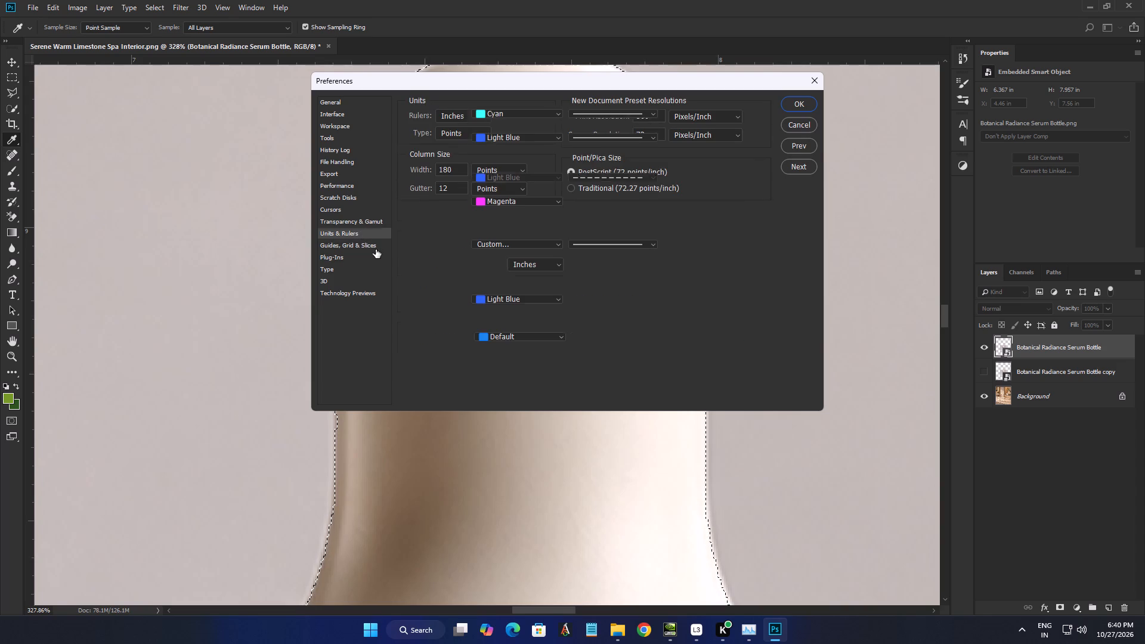
pyautogui.click(363, 255)
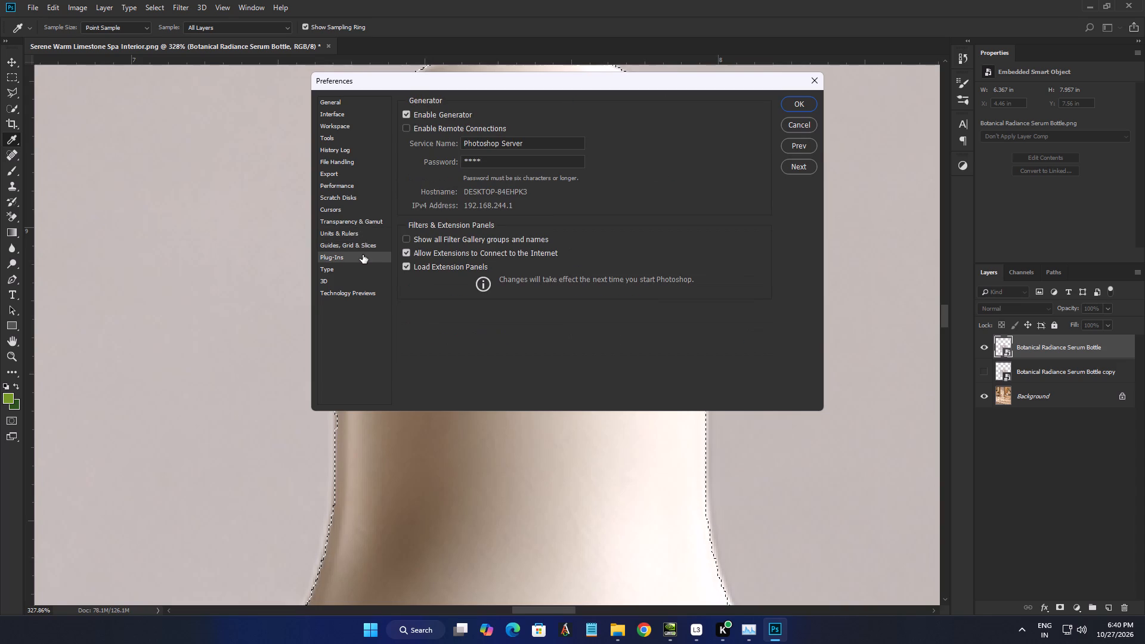
pyautogui.click(362, 264)
pyautogui.click(342, 279)
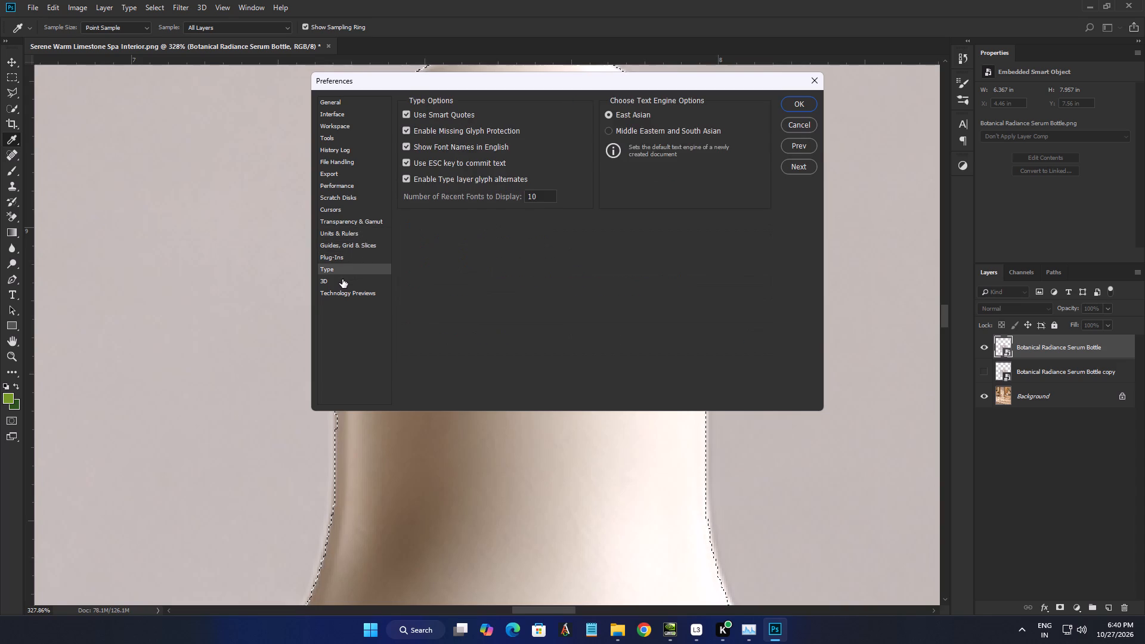
pyautogui.click(336, 292)
pyautogui.click(351, 278)
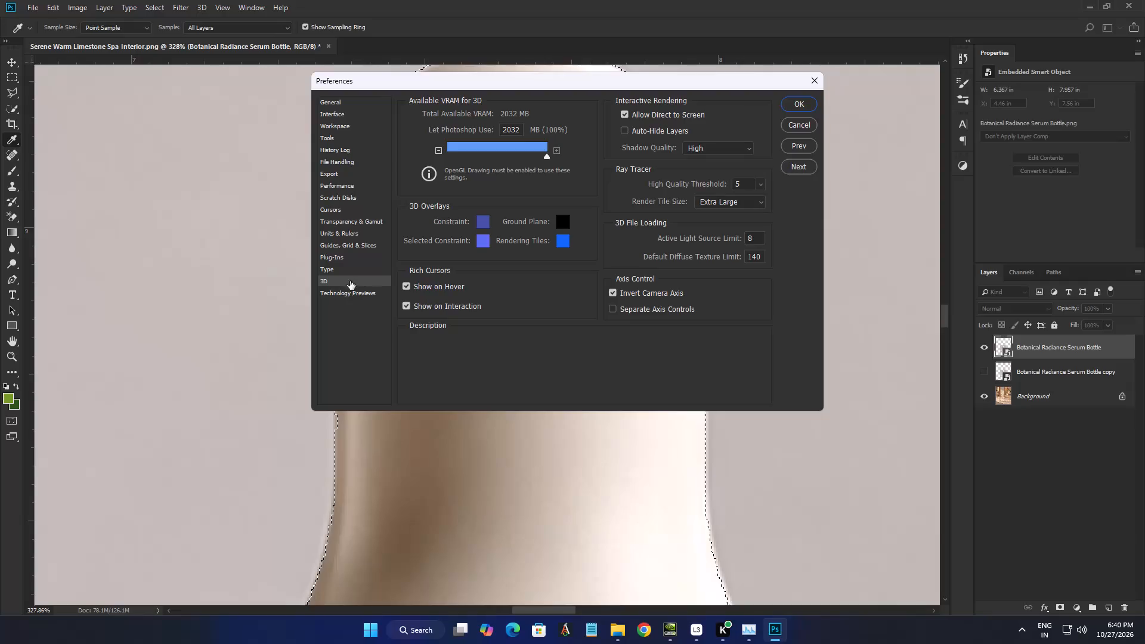
pyautogui.click(347, 291)
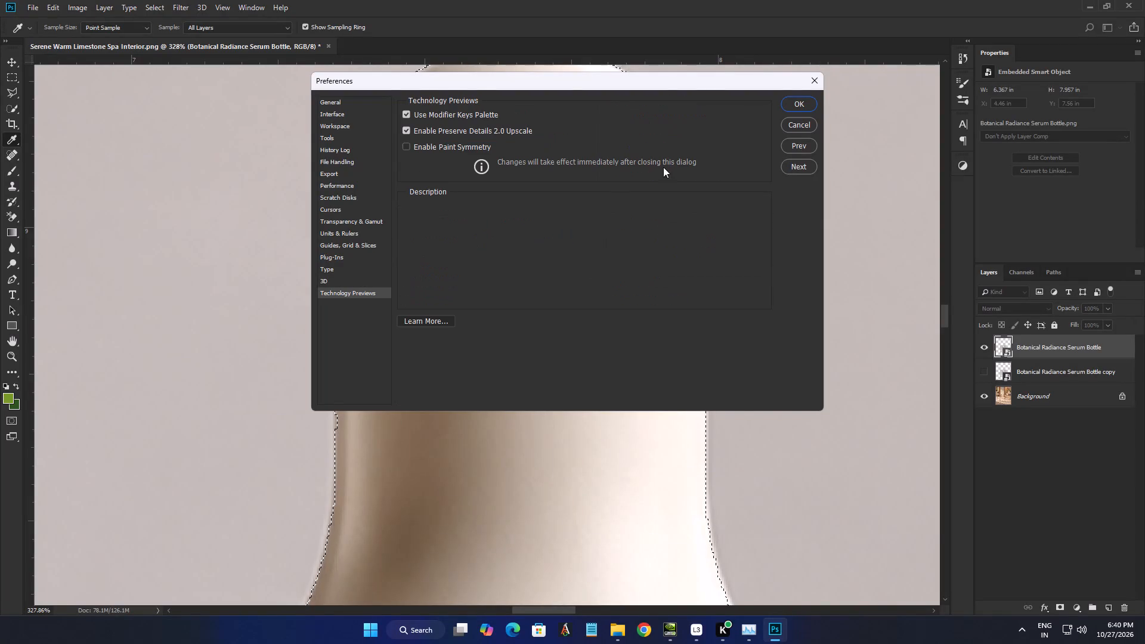
pyautogui.click(807, 103)
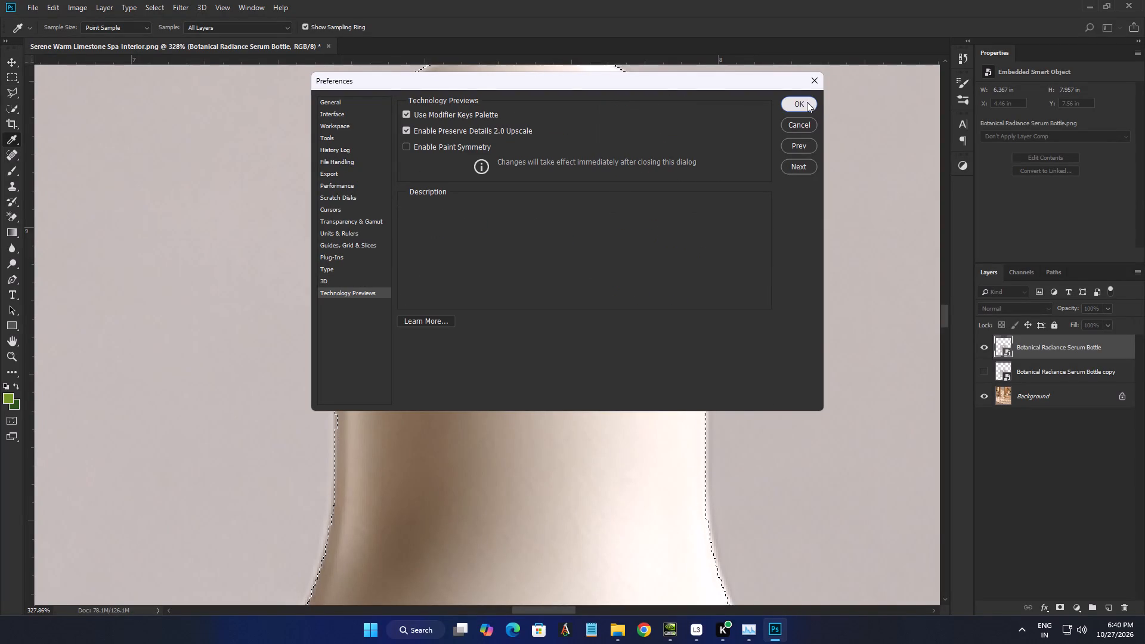
# Test the zoom behaviour around the dropper bulb and inspect the selection edge along the bulb and cap.
pyautogui.scroll(-14, 714, 217)
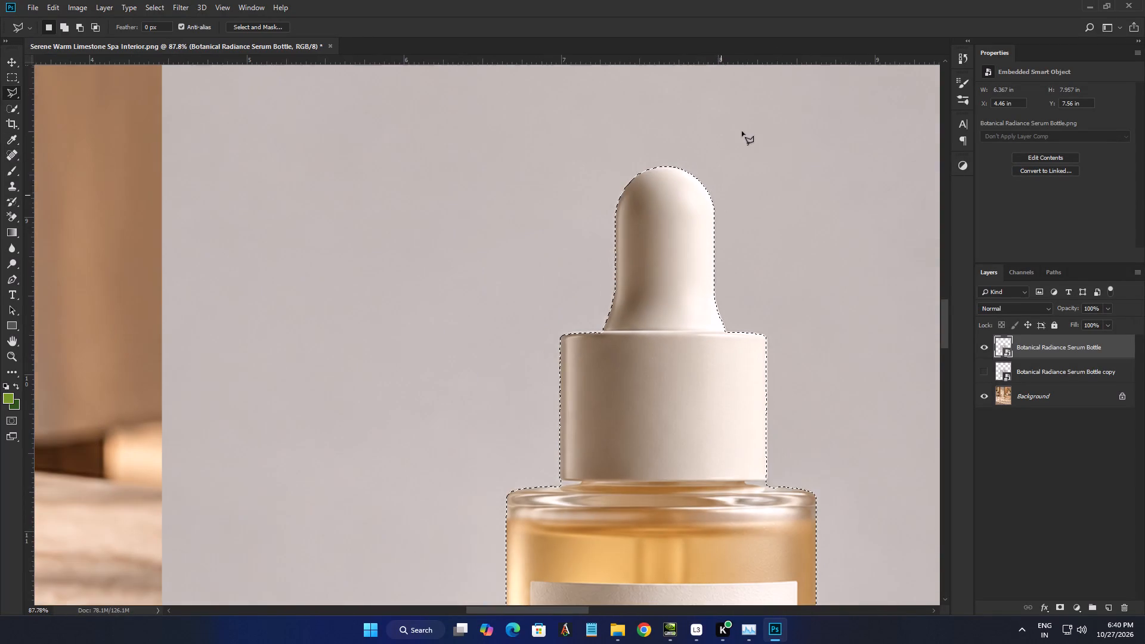
pyautogui.keyDown('ctrl'); pyautogui.scroll(5, 713, 273); pyautogui.keyUp('ctrl')
pyautogui.keyDown('ctrl'); pyautogui.scroll(-5, 713, 272); pyautogui.keyUp('ctrl')
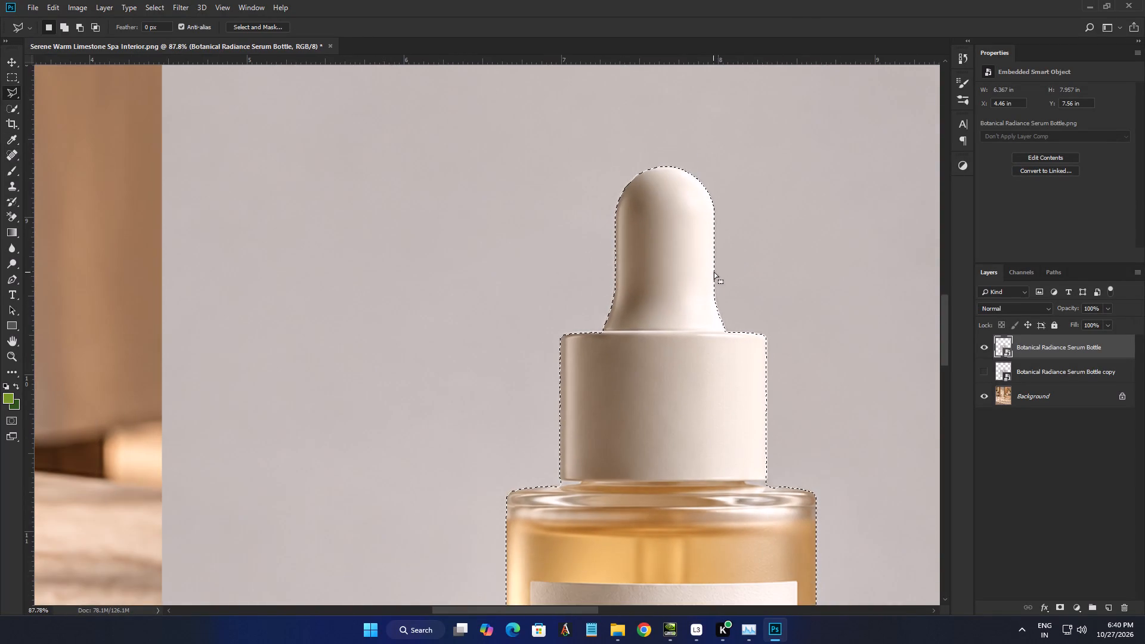
pyautogui.keyDown('alt'); pyautogui.scroll(-4, 714, 272); pyautogui.keyUp('alt')
pyautogui.keyDown('alt'); pyautogui.scroll(4, 714, 271); pyautogui.keyUp('alt')
pyautogui.scroll(-5, 714, 271)
pyautogui.scroll(5, 731, 265)
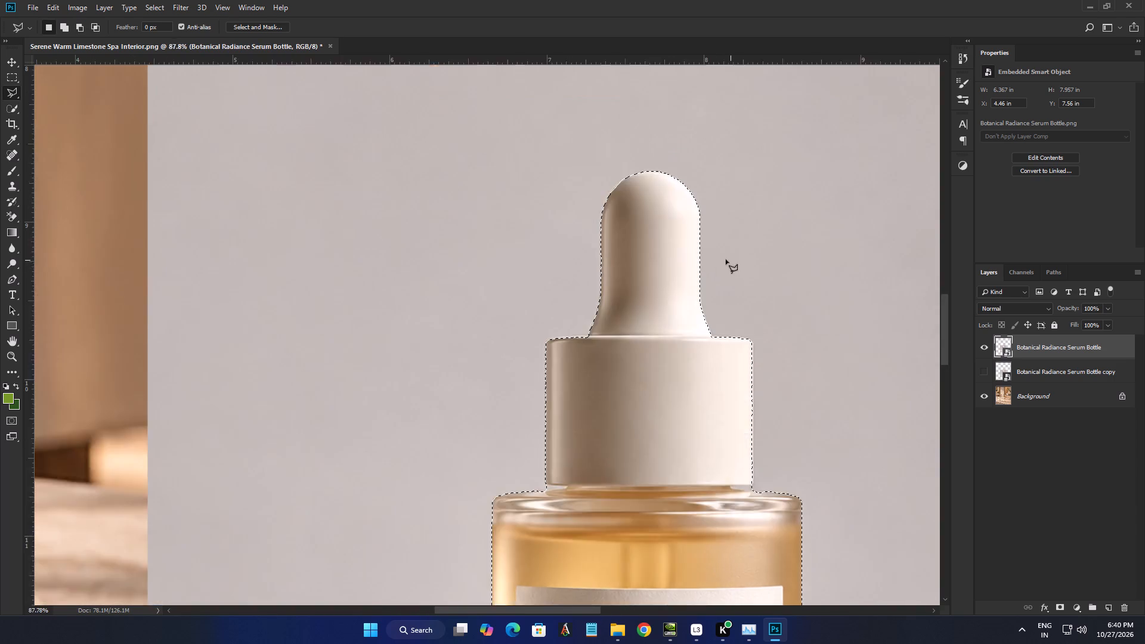
pyautogui.scroll(10, 726, 259)
pyautogui.scroll(-5, 716, 258)
pyautogui.scroll(4, 716, 258)
pyautogui.scroll(-3, 716, 258)
pyautogui.scroll(3, 716, 258)
pyautogui.scroll(-4, 716, 258)
pyautogui.scroll(4, 716, 258)
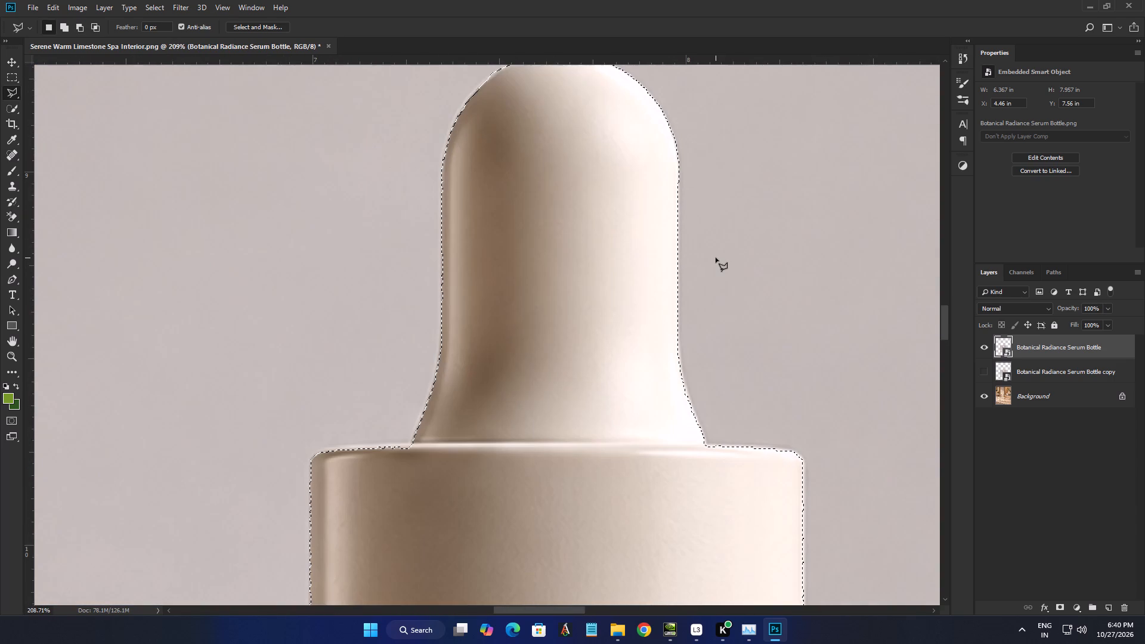
# Activate the Brush tool, make the Background layer active and reduce the brush size to 200.
pyautogui.press('b')
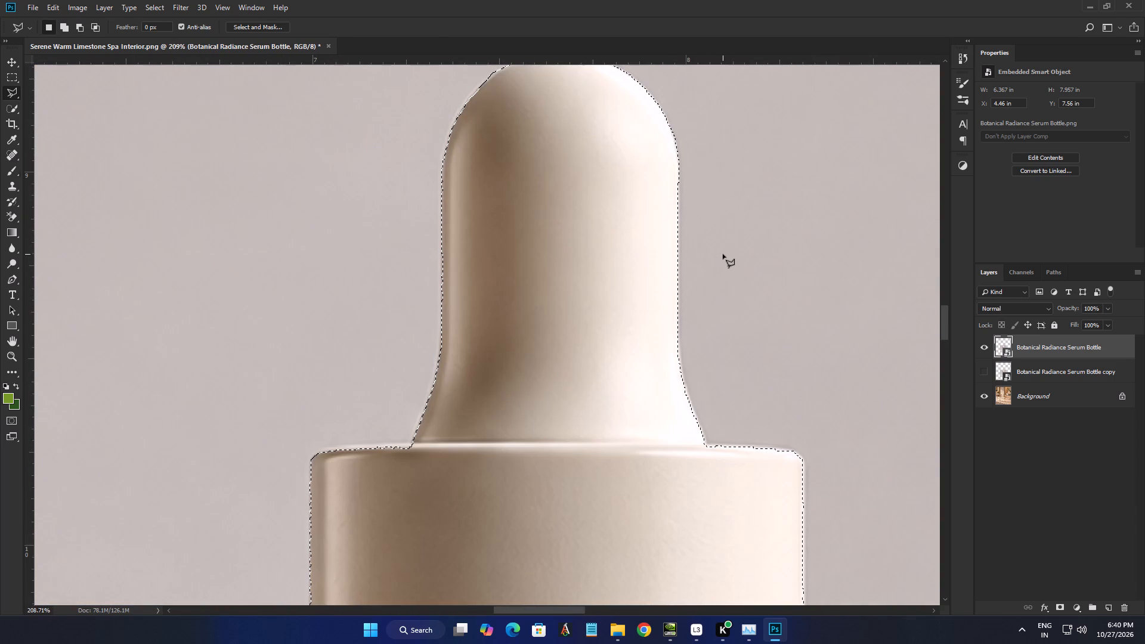
pyautogui.click(1038, 397)
pyautogui.scroll(-9, 763, 272)
pyautogui.scroll(2, 763, 267)
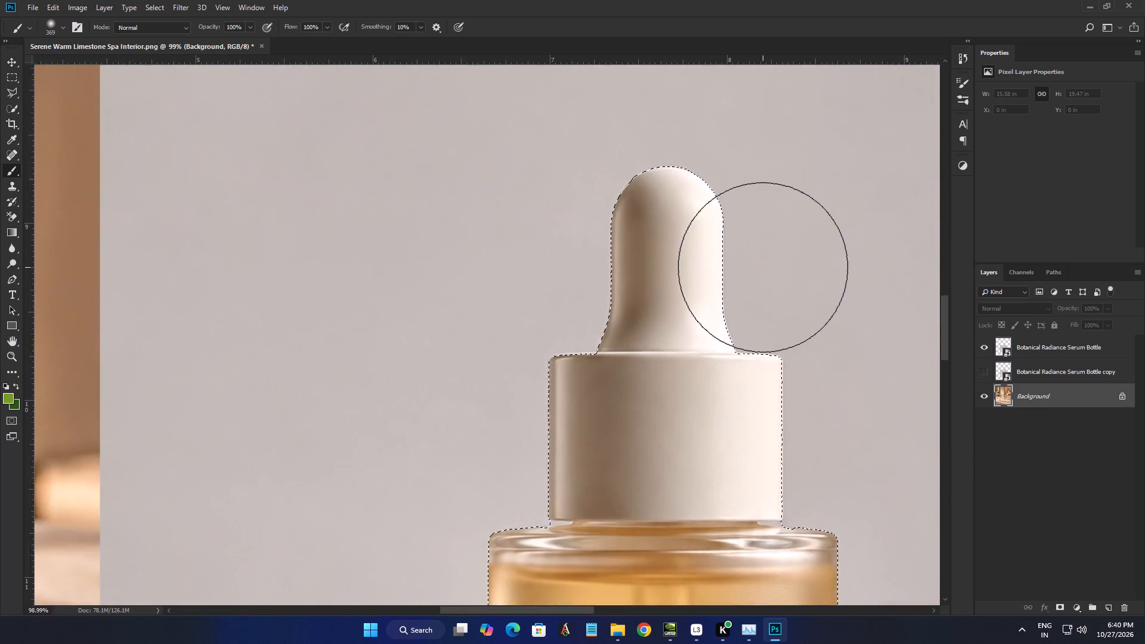
pyautogui.scroll(3, 763, 267)
pyautogui.scroll(-4, 763, 267)
pyautogui.keyDown('ctrl'); pyautogui.scroll(-4, 763, 263); pyautogui.keyUp('ctrl')
pyautogui.keyDown('ctrl'); pyautogui.scroll(4, 763, 262); pyautogui.keyUp('ctrl')
pyautogui.keyDown('ctrl'); pyautogui.scroll(-4, 763, 261); pyautogui.keyUp('ctrl')
pyautogui.keyDown('ctrl'); pyautogui.scroll(3, 763, 261); pyautogui.keyUp('ctrl')
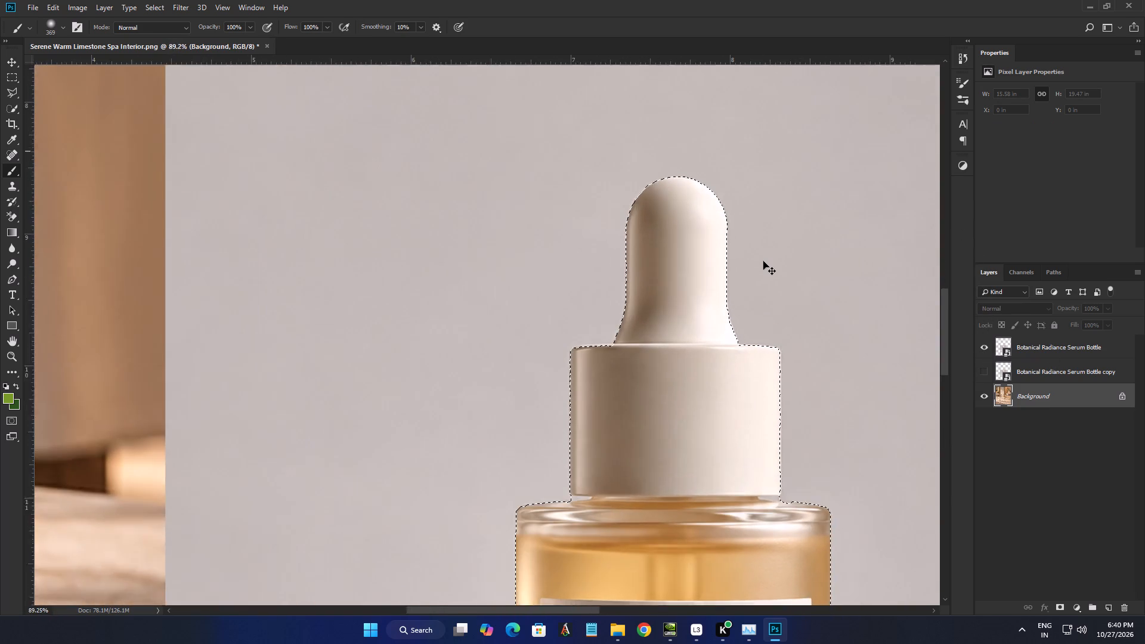
pyautogui.keyDown('ctrl'); pyautogui.scroll(1, 763, 261); pyautogui.keyUp('ctrl')
pyautogui.press('[')
pyautogui.write('[[')
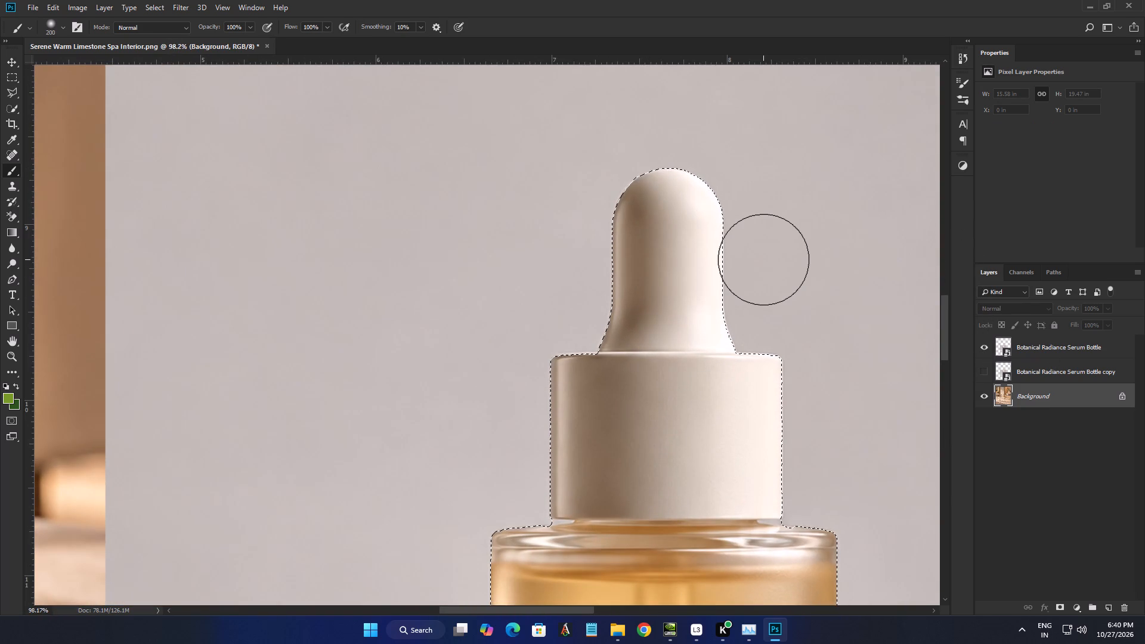
# Test zooming and panning around the dropper, cap and label while checking the selection outline of the bottle.
pyautogui.keyDown('ctrl'); pyautogui.scroll(-4, 763, 259); pyautogui.keyUp('ctrl')
pyautogui.keyDown('ctrl'); pyautogui.scroll(4, 763, 259); pyautogui.keyUp('ctrl')
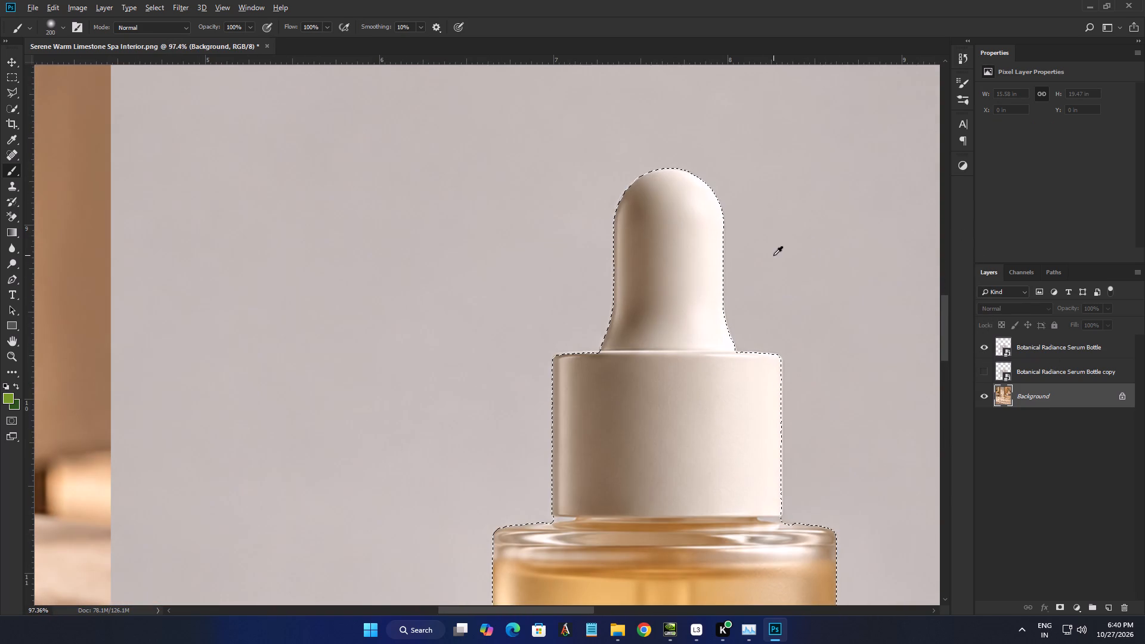
pyautogui.keyDown('alt'); pyautogui.scroll(-4, 773, 255); pyautogui.keyUp('alt')
pyautogui.keyDown('alt'); pyautogui.scroll(4, 774, 253); pyautogui.keyUp('alt')
pyautogui.keyDown('ctrl'); pyautogui.scroll(4, 789, 228); pyautogui.keyUp('ctrl')
pyautogui.keyDown('ctrl'); pyautogui.scroll(-4, 789, 228); pyautogui.keyUp('ctrl')
pyautogui.keyDown('ctrl'); pyautogui.scroll(3, 789, 228); pyautogui.keyUp('ctrl')
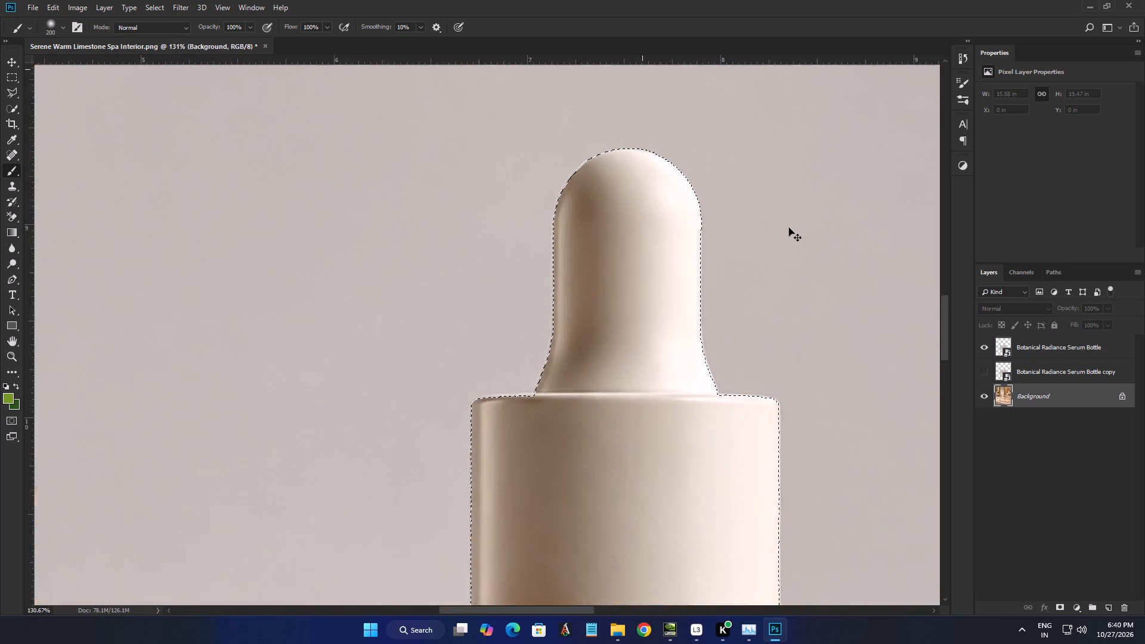
pyautogui.keyDown('ctrl'); pyautogui.scroll(1, 789, 228); pyautogui.keyUp('ctrl')
pyautogui.keyDown('ctrl'); pyautogui.scroll(-4, 789, 228); pyautogui.keyUp('ctrl')
pyautogui.keyDown('ctrl'); pyautogui.scroll(3, 789, 228); pyautogui.keyUp('ctrl')
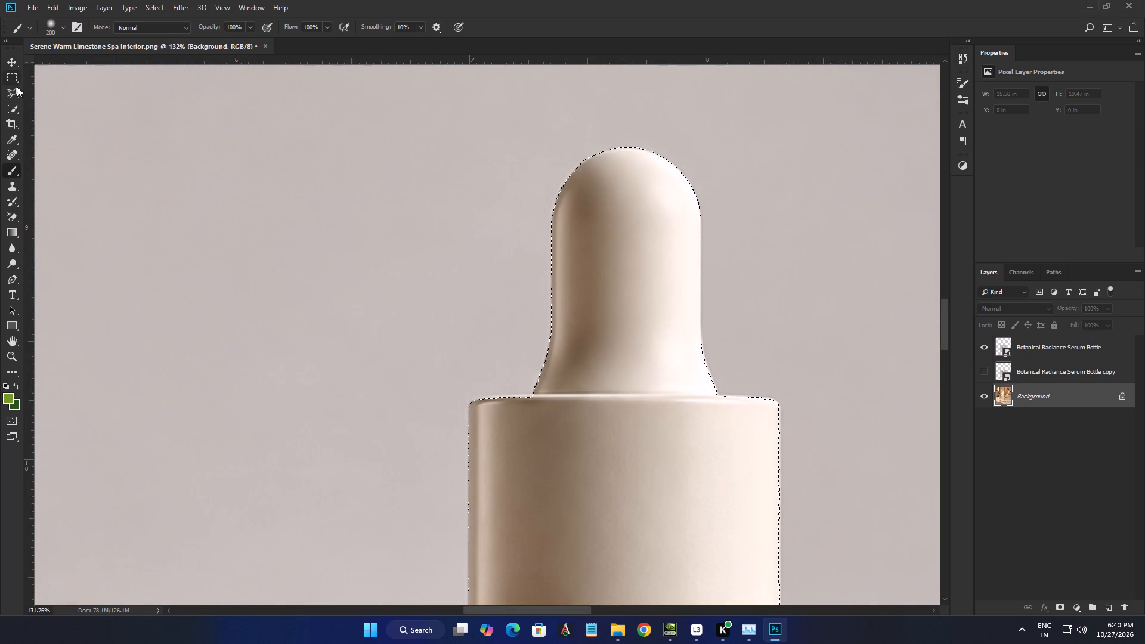
pyautogui.keyDown('shift'); pyautogui.scroll(-4, 343, 88); pyautogui.keyUp('shift')
pyautogui.keyDown('shift'); pyautogui.scroll(4, 442, 170); pyautogui.keyUp('shift')
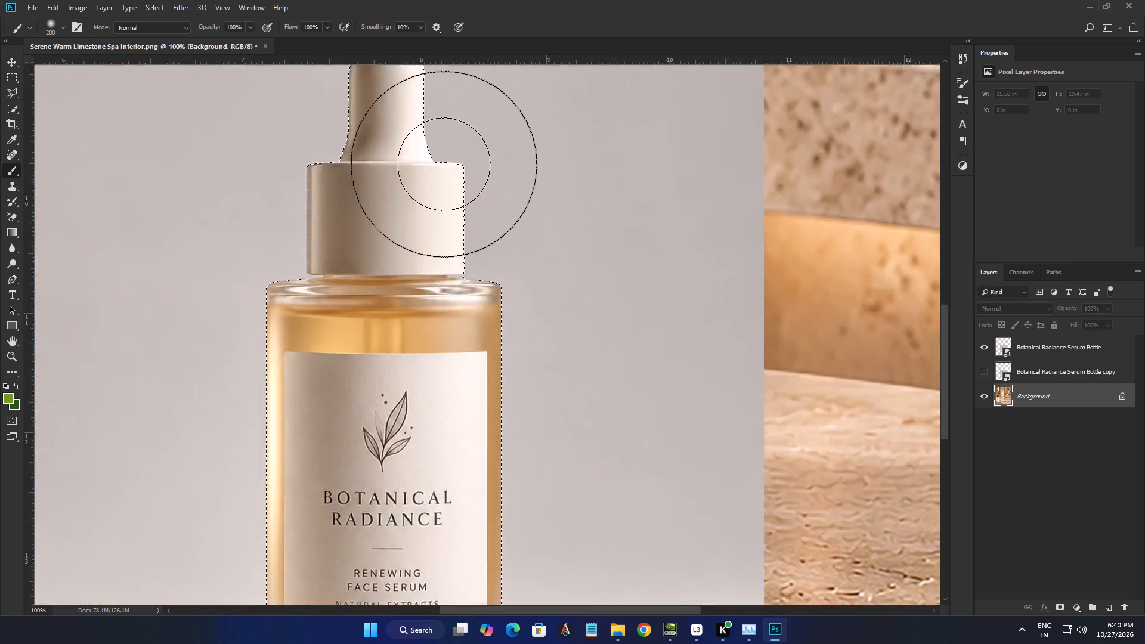
pyautogui.keyDown('shift'); pyautogui.scroll(-3, 463, 143); pyautogui.keyUp('shift')
pyautogui.press('space')
pyautogui.press('space')
pyautogui.press('space')
pyautogui.press('space')
pyautogui.press('space')
pyautogui.press('space')
pyautogui.press('space')
pyautogui.moveTo(446, 138); pyautogui.dragTo(620, 265)
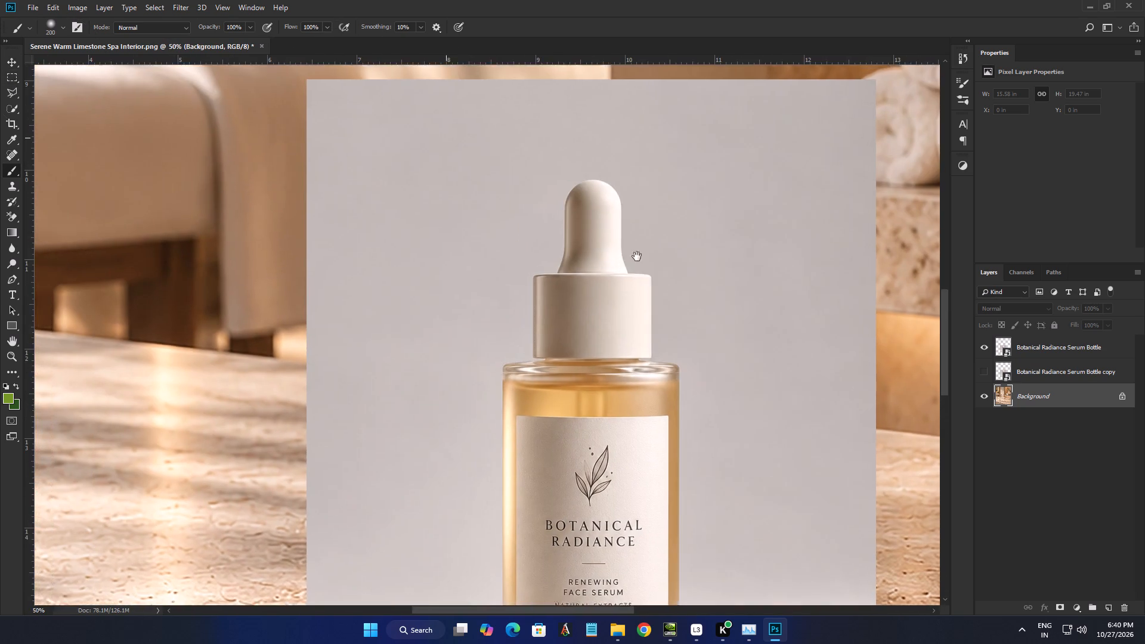
pyautogui.keyDown('alt'); pyautogui.scroll(-6, 682, 240); pyautogui.keyUp('alt')
pyautogui.keyDown('alt'); pyautogui.scroll(4, 682, 234); pyautogui.keyUp('alt')
pyautogui.scroll(-3, 709, 223)
pyautogui.scroll(3, 709, 223)
pyautogui.scroll(-9, 709, 222)
pyautogui.scroll(11, 710, 220)
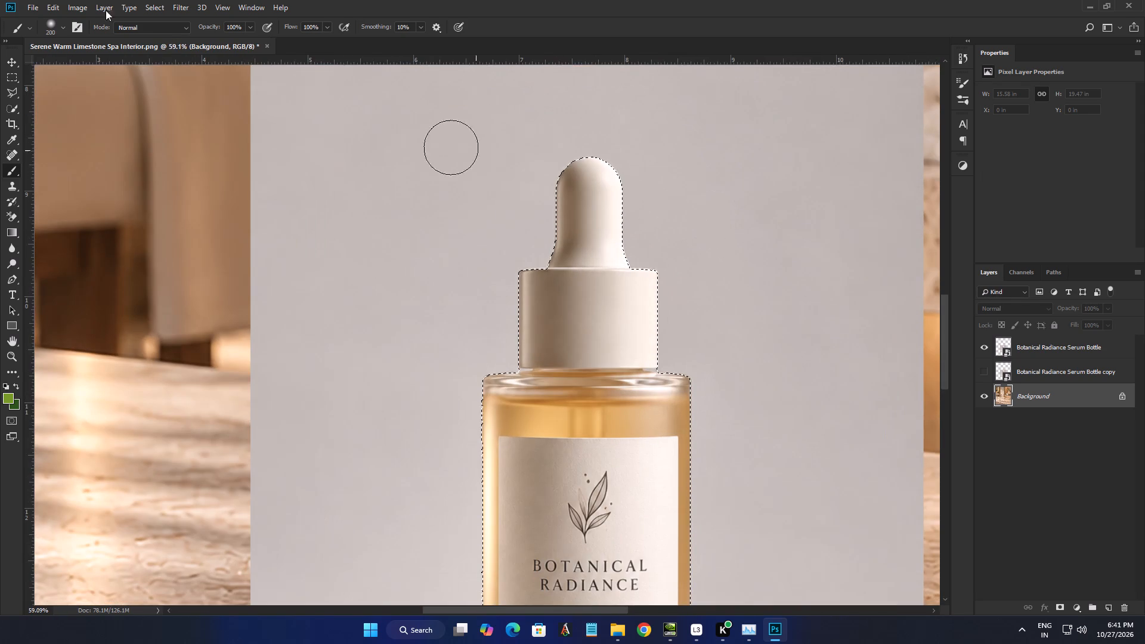
# Disable Zoom with Scroll Wheel and Zoom Clicked Point to Center in the Tools preferences and accept the changes.
pyautogui.click(80, 8)
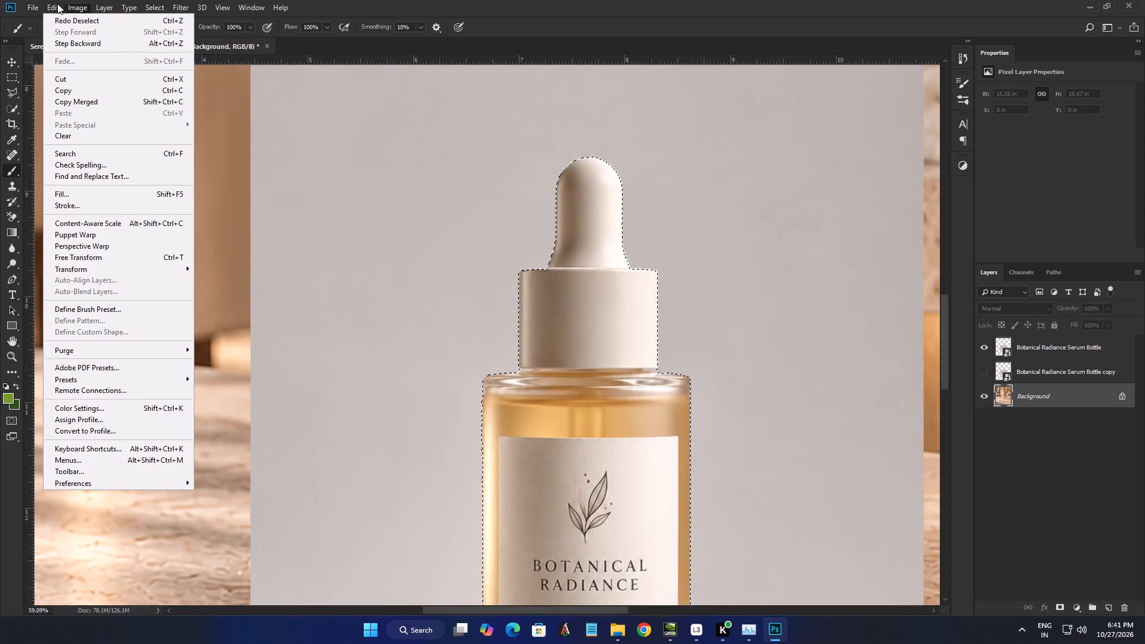
pyautogui.click(82, 487)
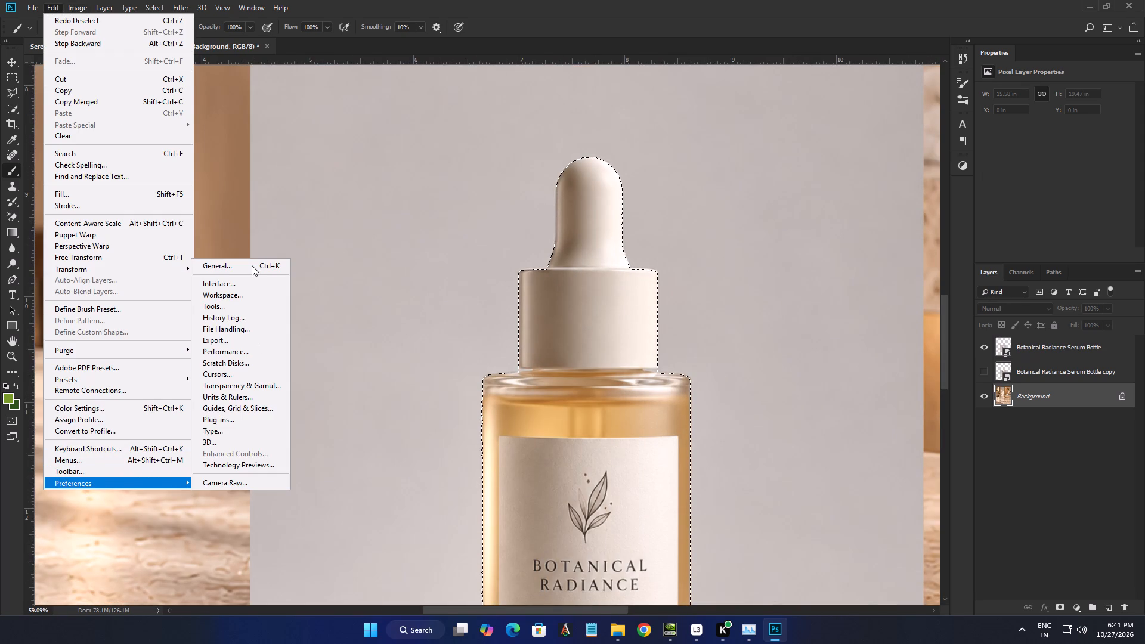
pyautogui.click(251, 265)
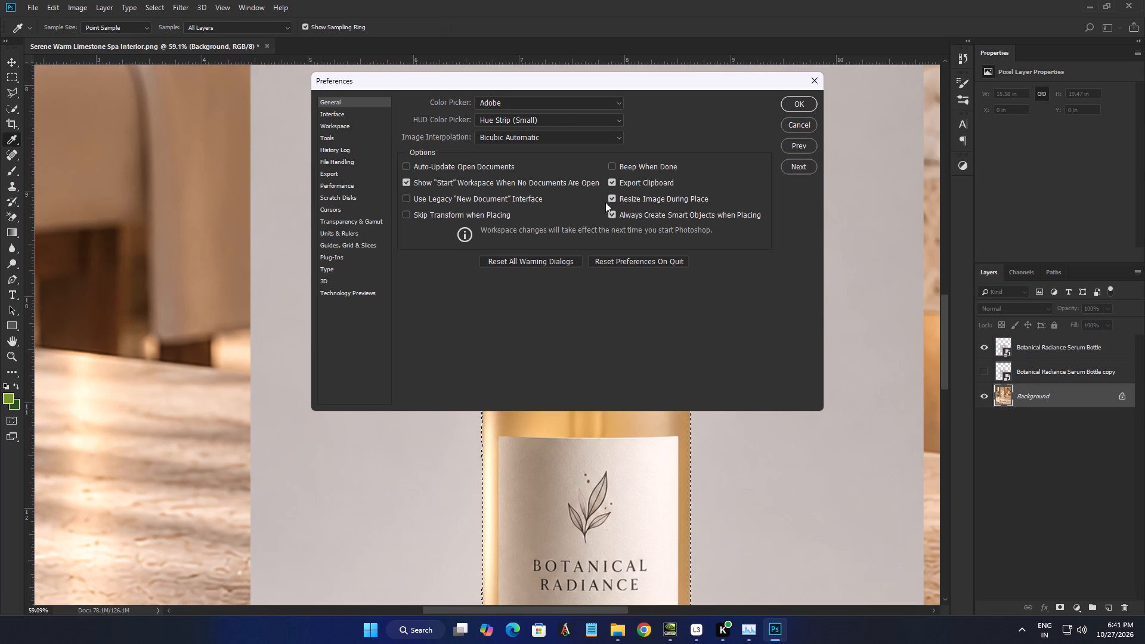
pyautogui.click(342, 163)
pyautogui.click(339, 177)
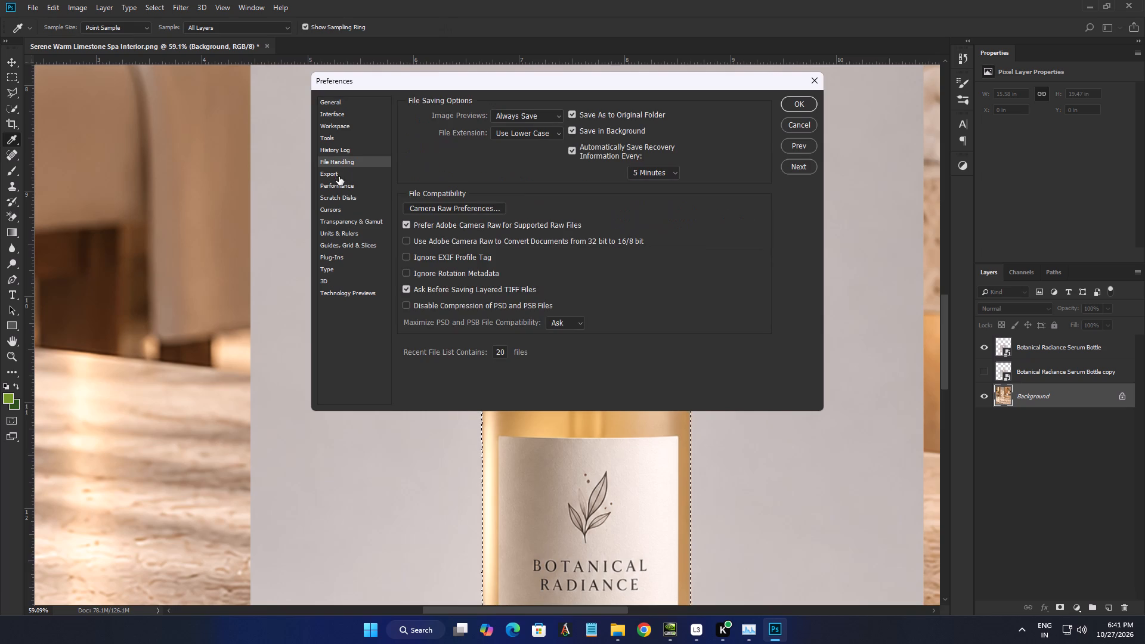
pyautogui.click(339, 185)
pyautogui.click(343, 192)
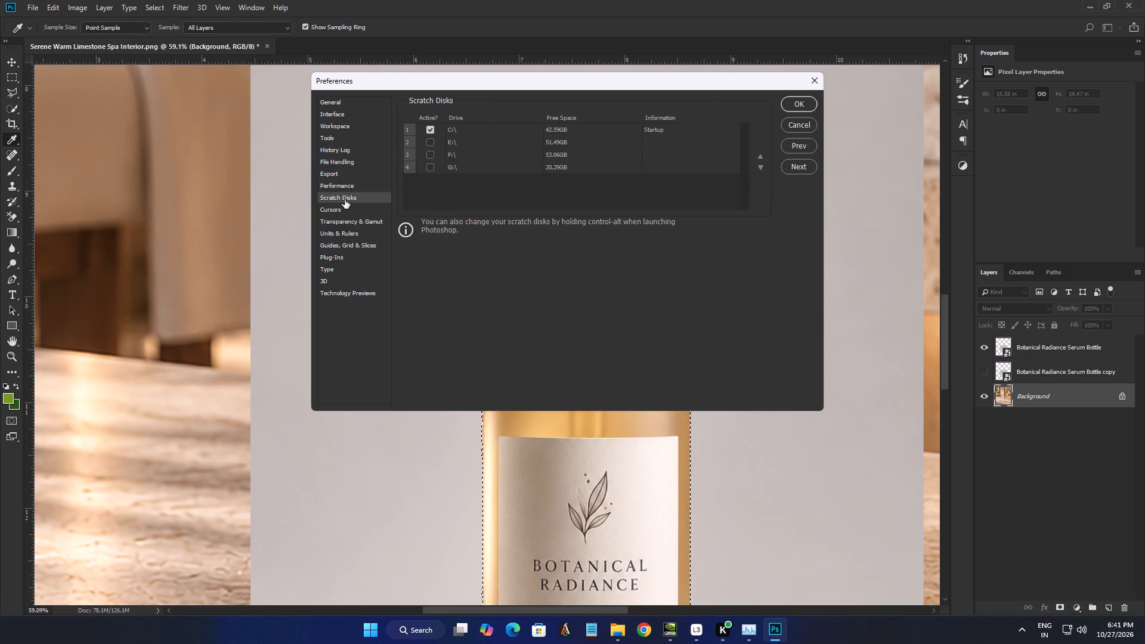
pyautogui.click(345, 208)
pyautogui.click(354, 153)
pyautogui.click(352, 126)
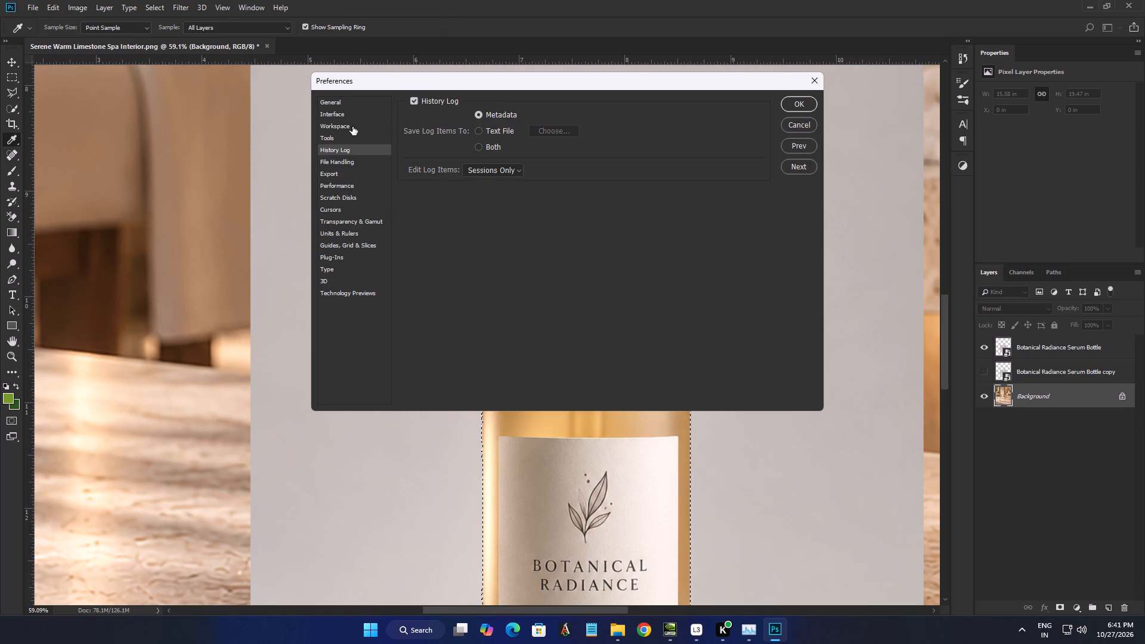
pyautogui.click(346, 143)
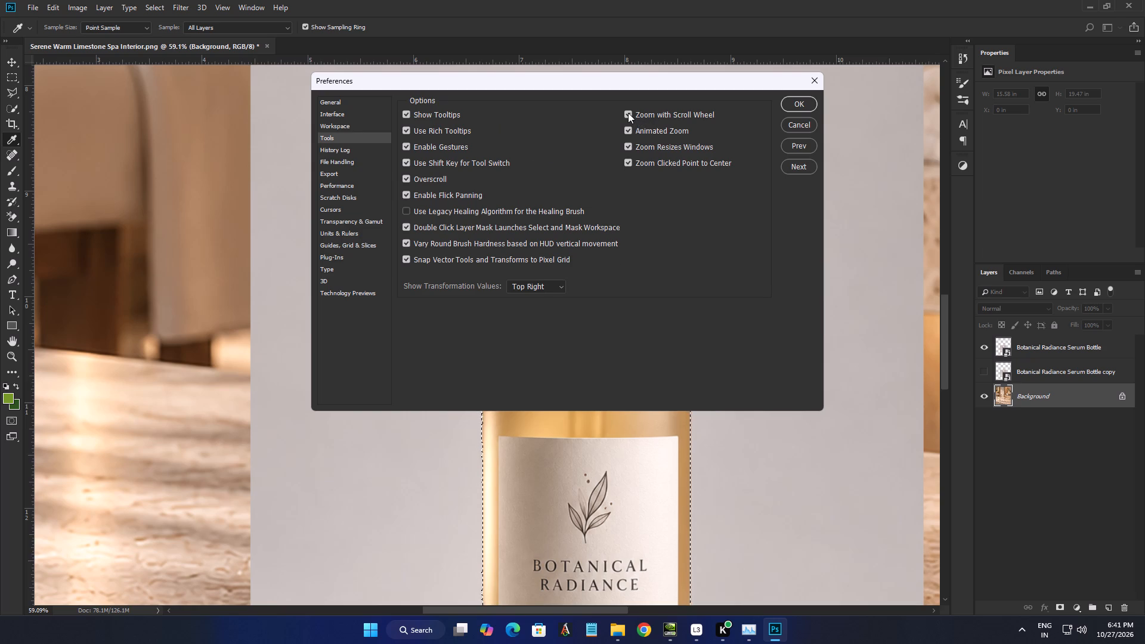
pyautogui.click(628, 113)
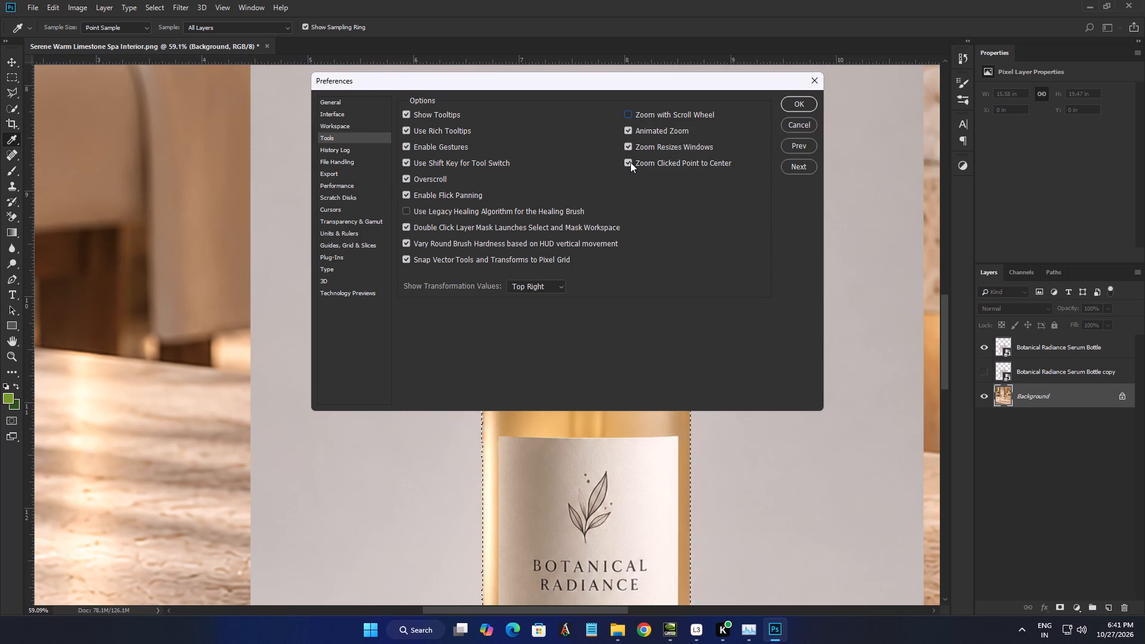
pyautogui.click(627, 163)
pyautogui.click(798, 107)
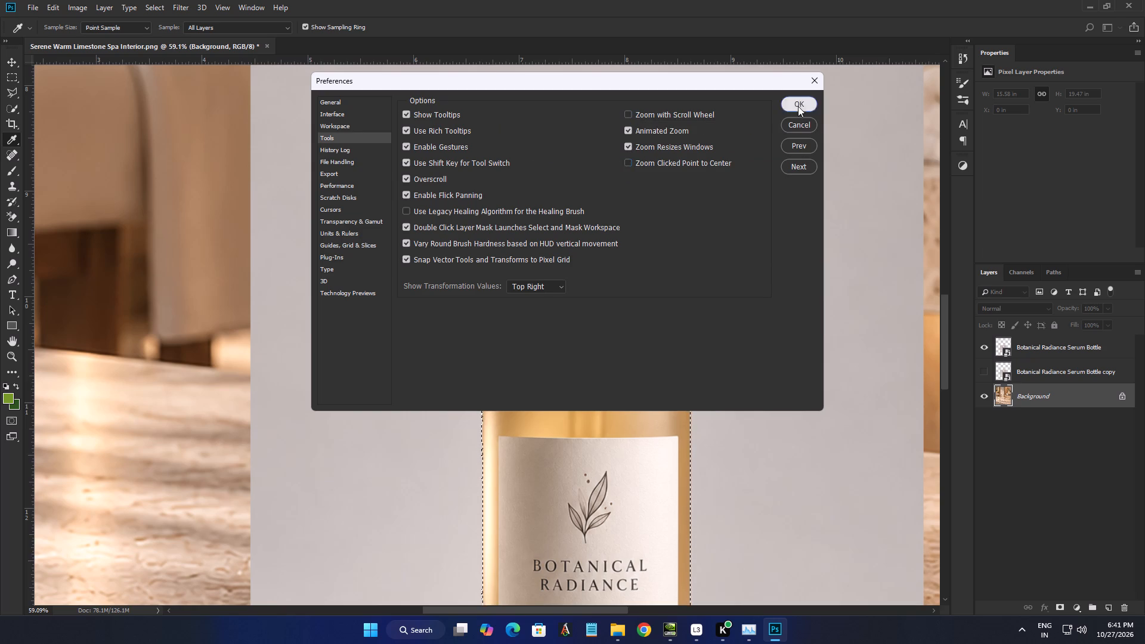
# Test panning and zooming with the changed preferences, checking the bottle selection from the dropper bulb down to the base.
pyautogui.scroll(-5, 618, 262)
pyautogui.scroll(4, 618, 258)
pyautogui.scroll(-3, 619, 257)
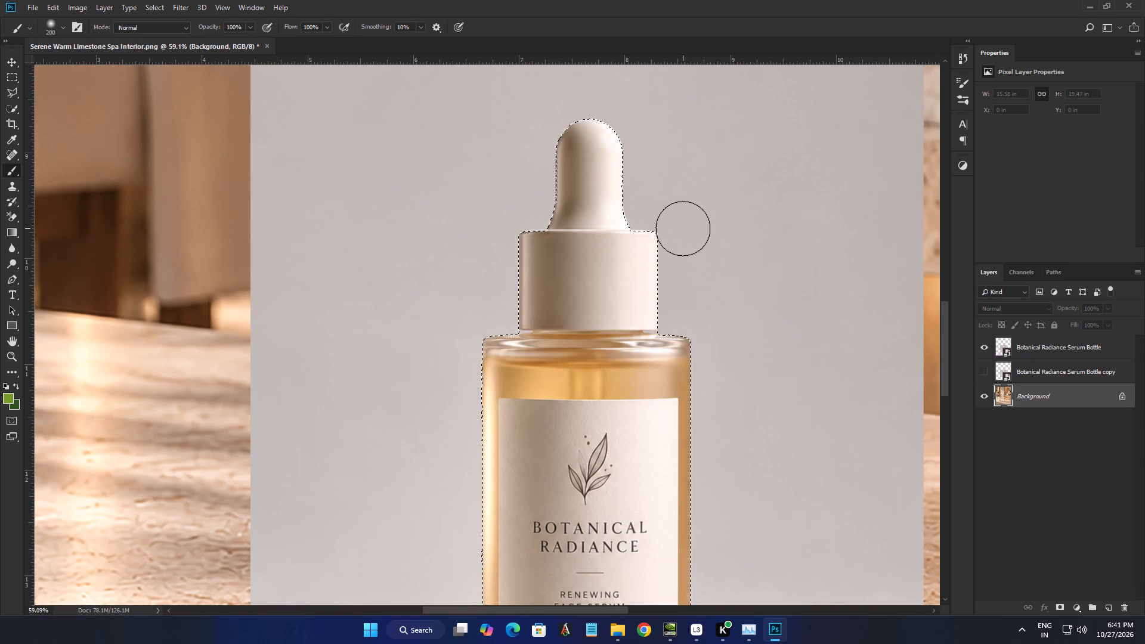
pyautogui.scroll(-4, 683, 228)
pyautogui.scroll(5, 683, 228)
pyautogui.scroll(-4, 684, 227)
pyautogui.keyDown('alt'); pyautogui.scroll(-4, 684, 225); pyautogui.keyUp('alt')
pyautogui.keyDown('alt'); pyautogui.scroll(3, 684, 225); pyautogui.keyUp('alt')
pyautogui.keyDown('alt'); pyautogui.scroll(-3, 684, 225); pyautogui.keyUp('alt')
pyautogui.keyDown('alt'); pyautogui.scroll(3, 684, 225); pyautogui.keyUp('alt')
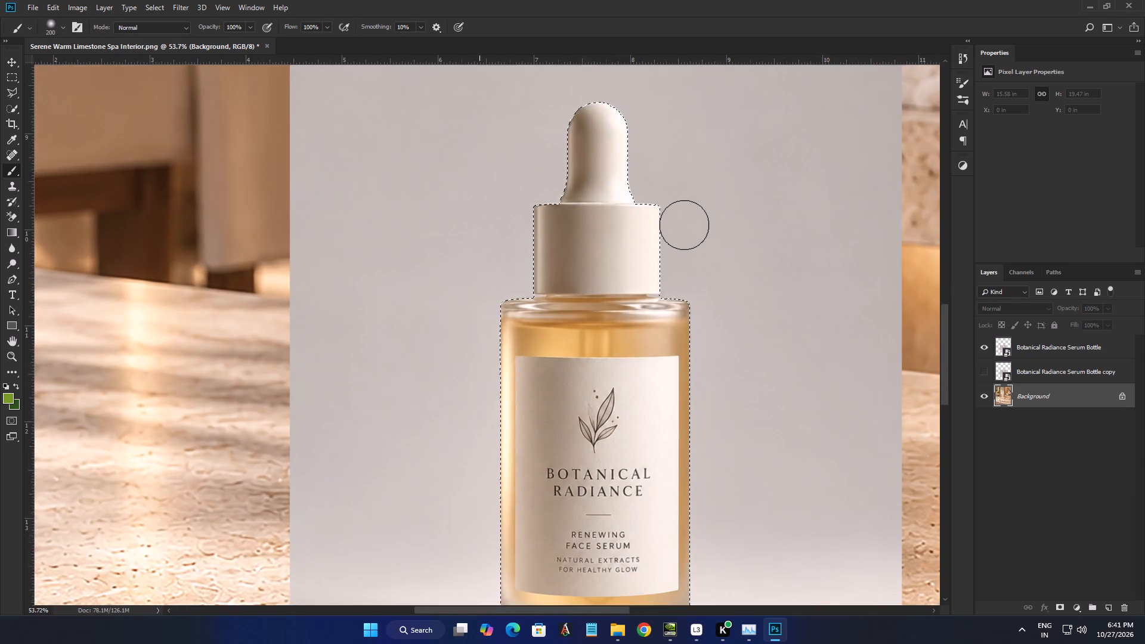
pyautogui.keyDown('shift'); pyautogui.scroll(-4, 684, 225); pyautogui.keyUp('shift')
pyautogui.keyDown('shift'); pyautogui.scroll(3, 684, 225); pyautogui.keyUp('shift')
pyautogui.keyDown('shift'); pyautogui.scroll(-2, 684, 225); pyautogui.keyUp('shift')
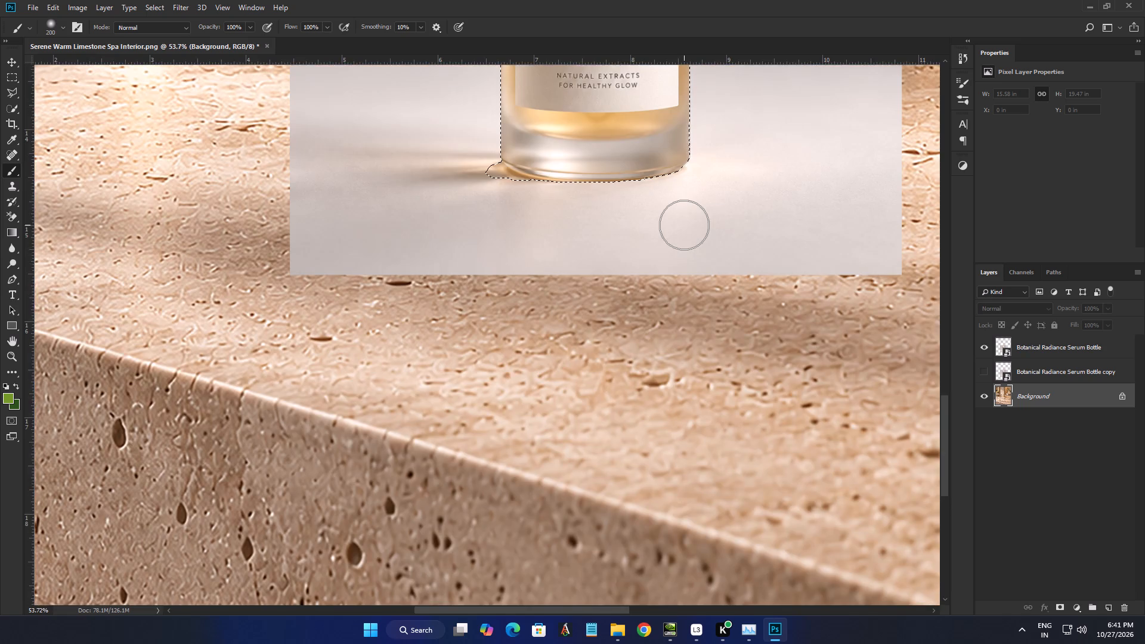
pyautogui.keyDown('shift'); pyautogui.scroll(-1, 684, 225); pyautogui.keyUp('shift')
pyautogui.keyDown('shift'); pyautogui.scroll(4, 684, 225); pyautogui.keyUp('shift')
pyautogui.keyDown('shift'); pyautogui.scroll(-2, 684, 225); pyautogui.keyUp('shift')
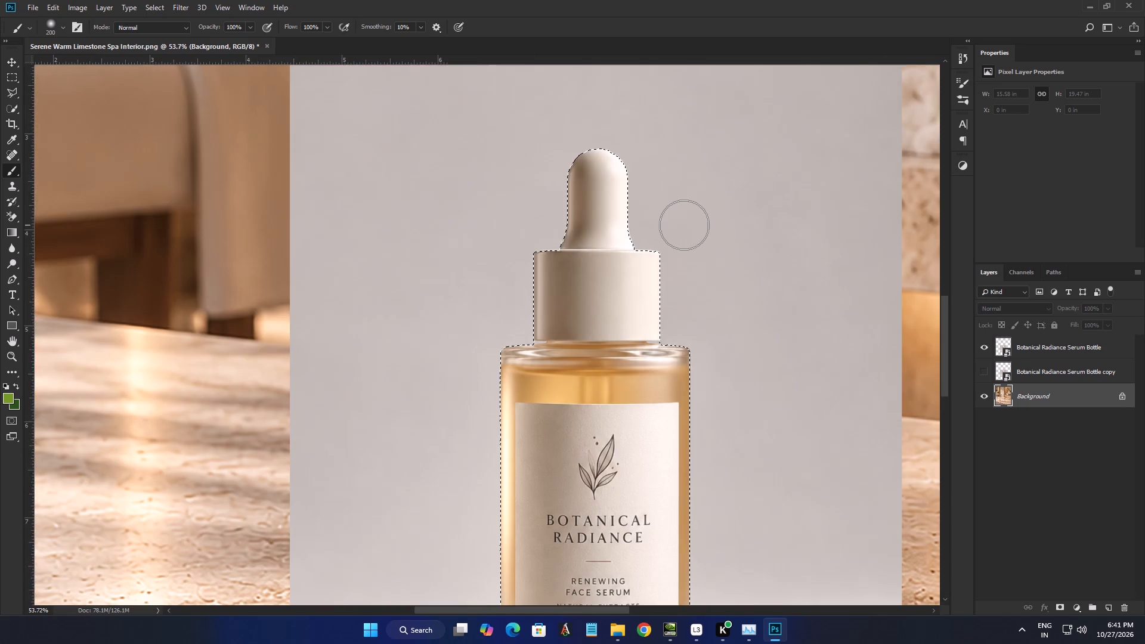
# Test zooming out and panning around the whole bottle photo to check its selection outline against the spa interior.
pyautogui.keyDown('alt'); pyautogui.scroll(-8, 684, 225); pyautogui.keyUp('alt')
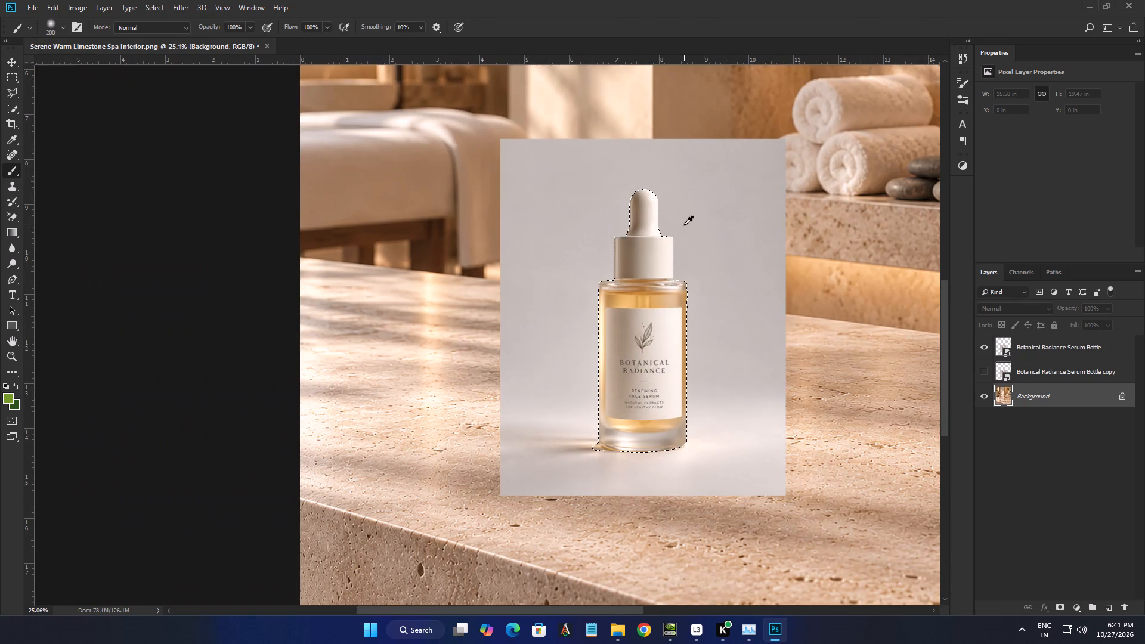
pyautogui.scroll(-4, 684, 225)
pyautogui.scroll(2, 684, 225)
pyautogui.scroll(-1, 684, 225)
pyautogui.scroll(2, 684, 225)
pyautogui.scroll(-4, 684, 225)
pyautogui.scroll(4, 684, 225)
pyautogui.scroll(-4, 684, 225)
pyautogui.scroll(2, 684, 225)
pyautogui.keyDown('alt'); pyautogui.scroll(4, 685, 223); pyautogui.keyUp('alt')
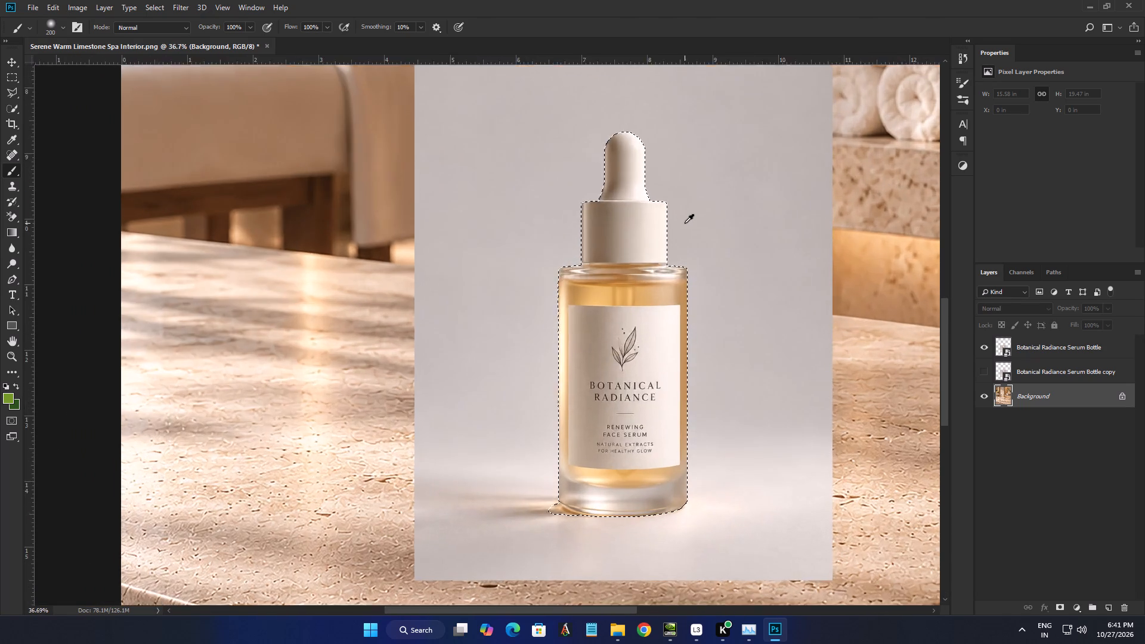
pyautogui.keyDown('alt'); pyautogui.scroll(-4, 685, 223); pyautogui.keyUp('alt')
pyautogui.keyDown('alt'); pyautogui.scroll(4, 685, 223); pyautogui.keyUp('alt')
pyautogui.keyDown('alt'); pyautogui.scroll(-4, 685, 223); pyautogui.keyUp('alt')
pyautogui.keyDown('alt'); pyautogui.scroll(3, 685, 223); pyautogui.keyUp('alt')
pyautogui.keyDown('alt'); pyautogui.scroll(-3, 685, 223); pyautogui.keyUp('alt')
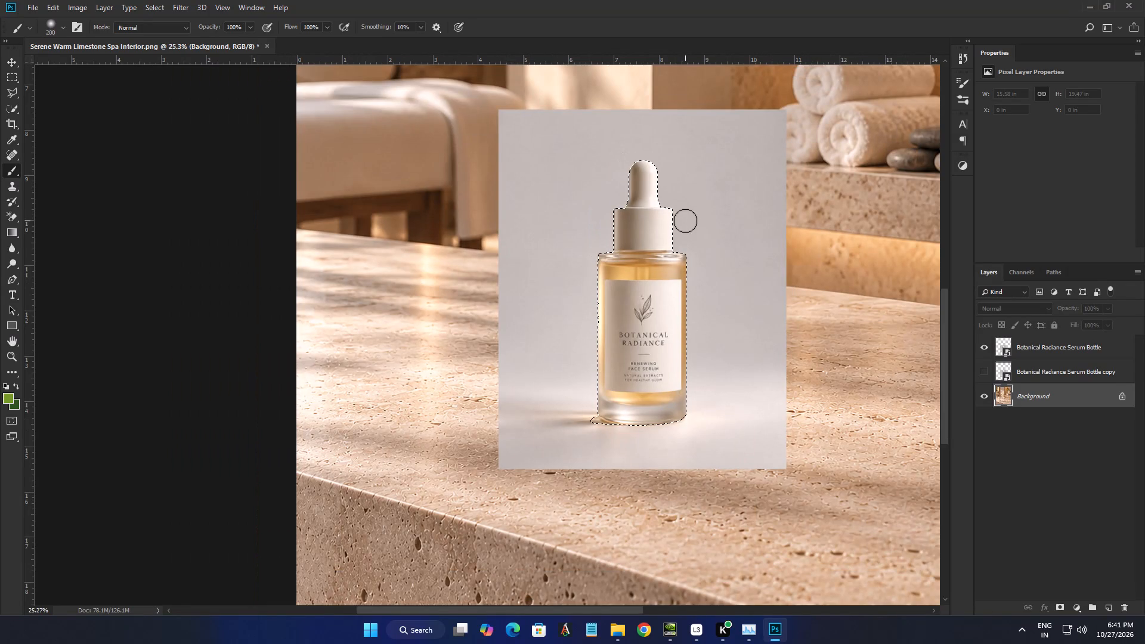
pyautogui.press('b')
pyautogui.scroll(-3, 742, 224)
pyautogui.scroll(2, 742, 224)
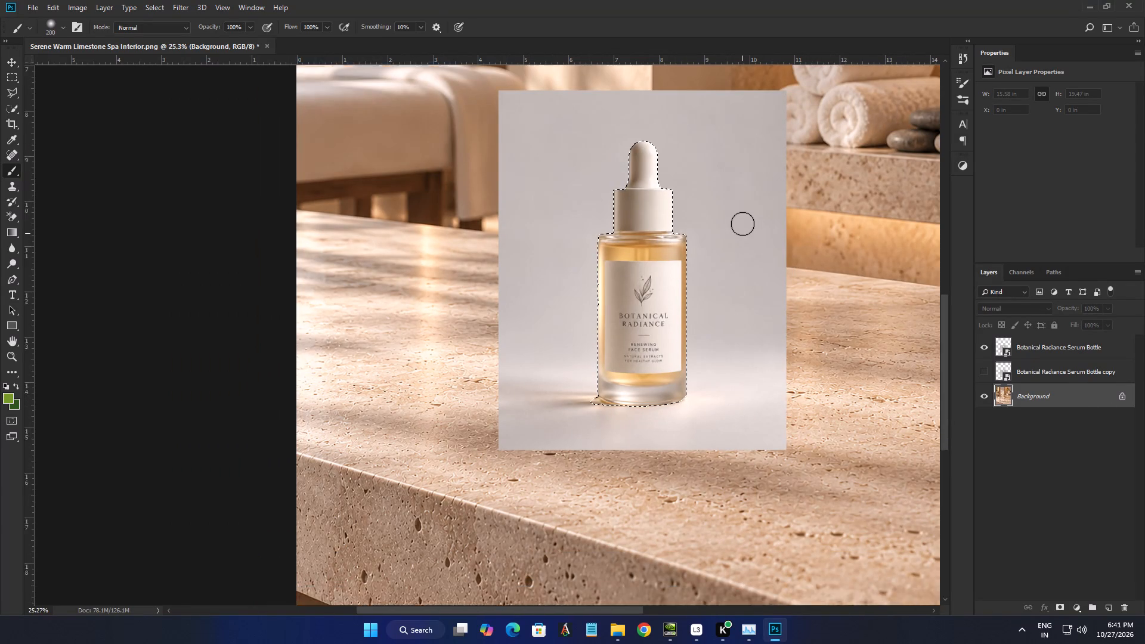
pyautogui.scroll(1, 742, 224)
pyautogui.keyDown('ctrl'); pyautogui.scroll(-1, 749, 215); pyautogui.keyUp('ctrl')
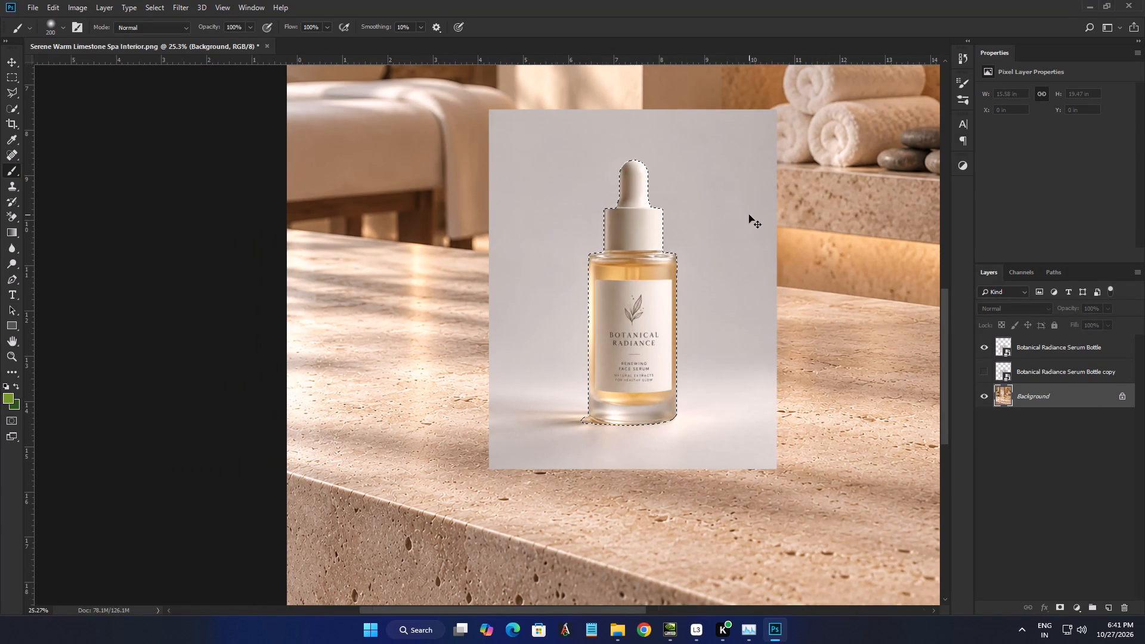
pyautogui.keyDown('ctrl'); pyautogui.scroll(-2, 749, 215); pyautogui.keyUp('ctrl')
pyautogui.keyDown('ctrl'); pyautogui.scroll(3, 751, 207); pyautogui.keyUp('ctrl')
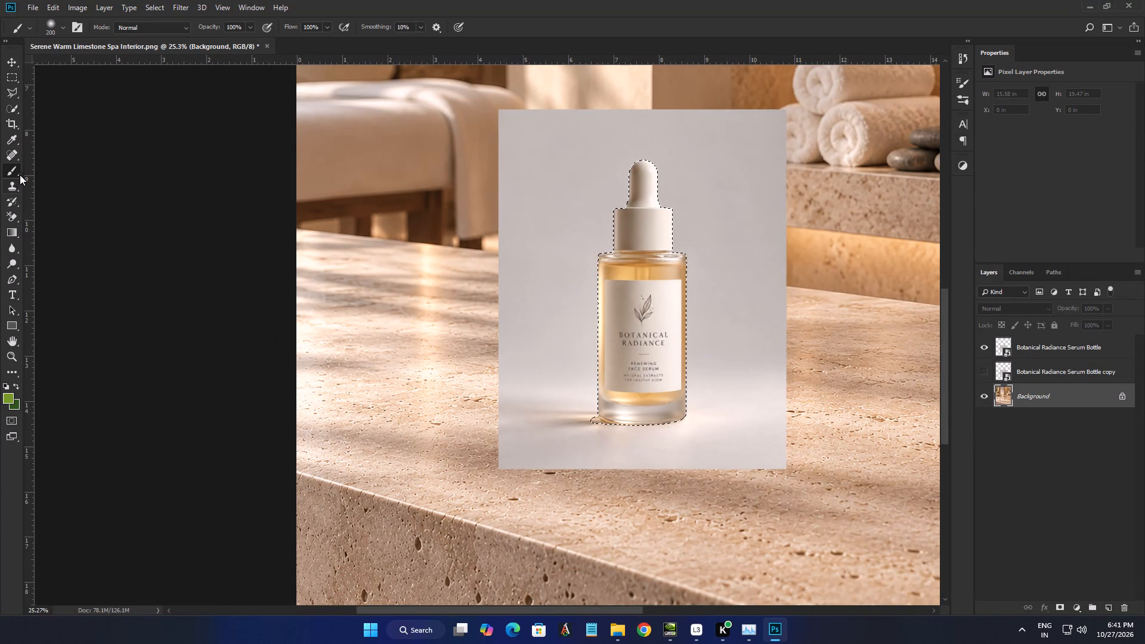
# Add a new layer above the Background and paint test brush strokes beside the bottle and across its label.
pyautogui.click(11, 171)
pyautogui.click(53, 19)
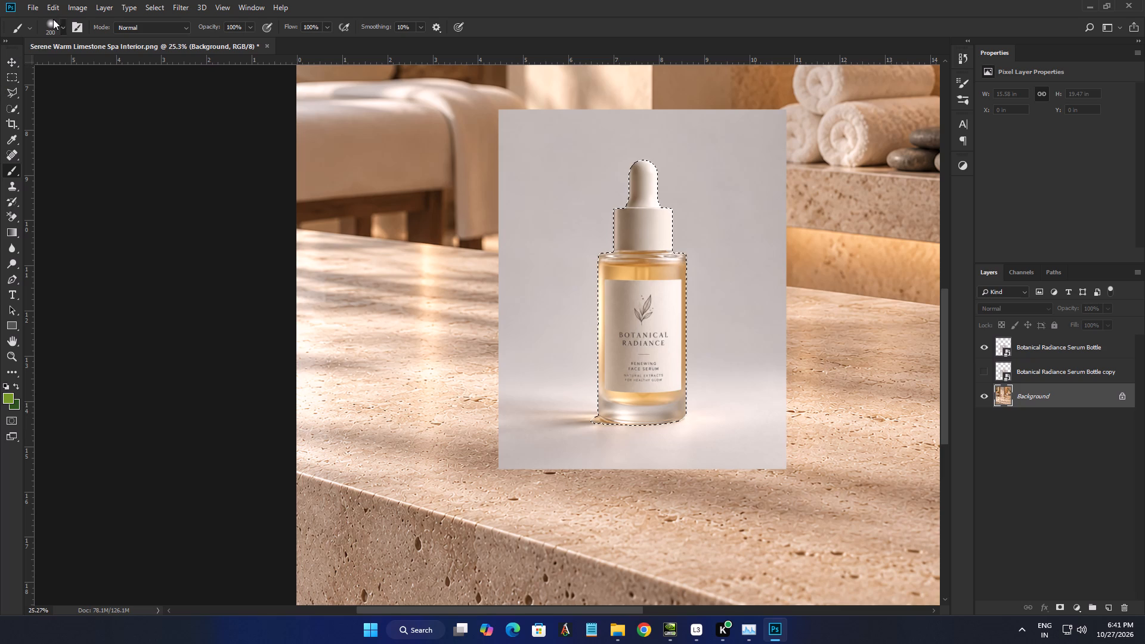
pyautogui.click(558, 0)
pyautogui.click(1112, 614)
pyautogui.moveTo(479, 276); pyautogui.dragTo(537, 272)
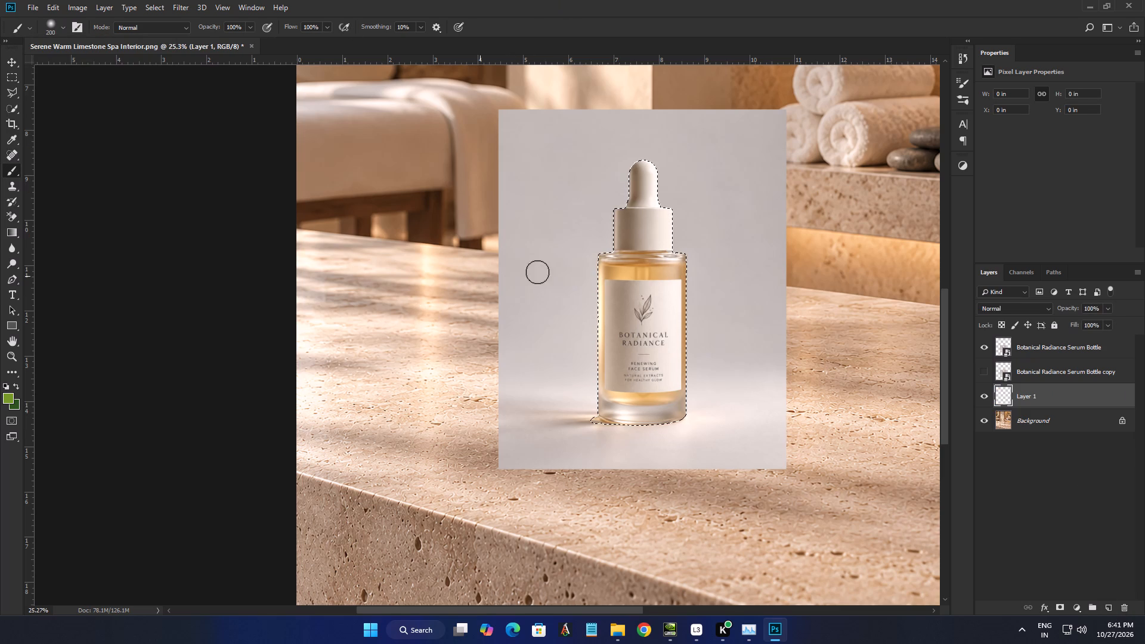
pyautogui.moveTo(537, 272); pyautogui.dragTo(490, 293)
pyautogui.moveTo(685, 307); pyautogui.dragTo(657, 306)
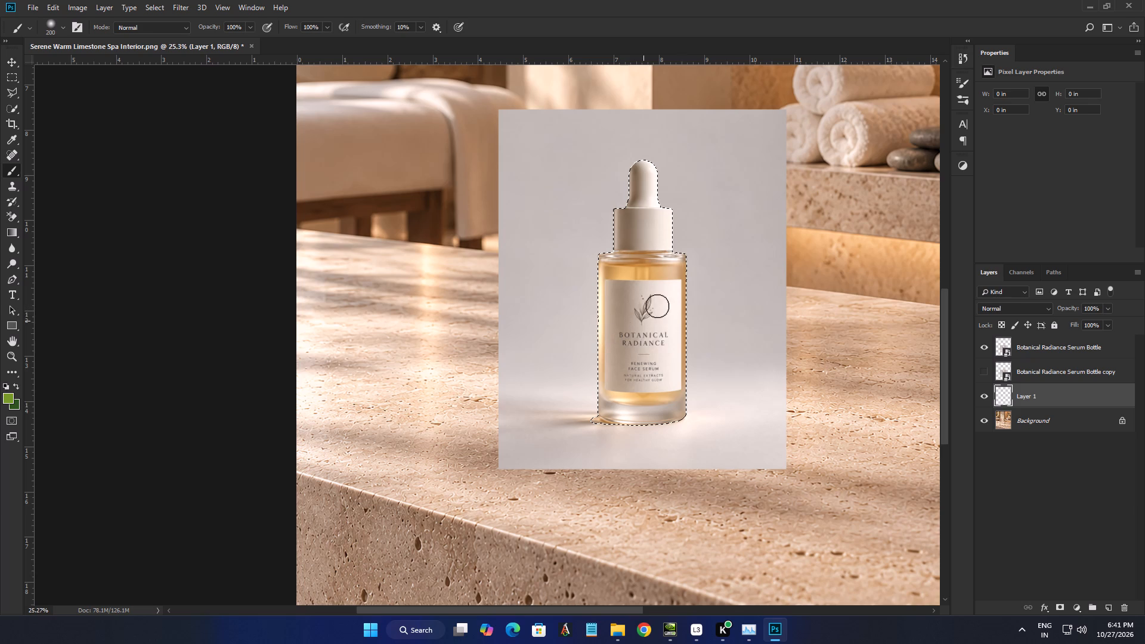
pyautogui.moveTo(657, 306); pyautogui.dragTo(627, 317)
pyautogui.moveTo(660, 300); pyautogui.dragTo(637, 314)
# Test zooming and panning the view between the spa wall and the bottle's lower half.
pyautogui.keyDown('alt'); pyautogui.scroll(-4, 649, 297); pyautogui.keyUp('alt')
pyautogui.keyDown('alt'); pyautogui.scroll(4, 646, 290); pyautogui.keyUp('alt')
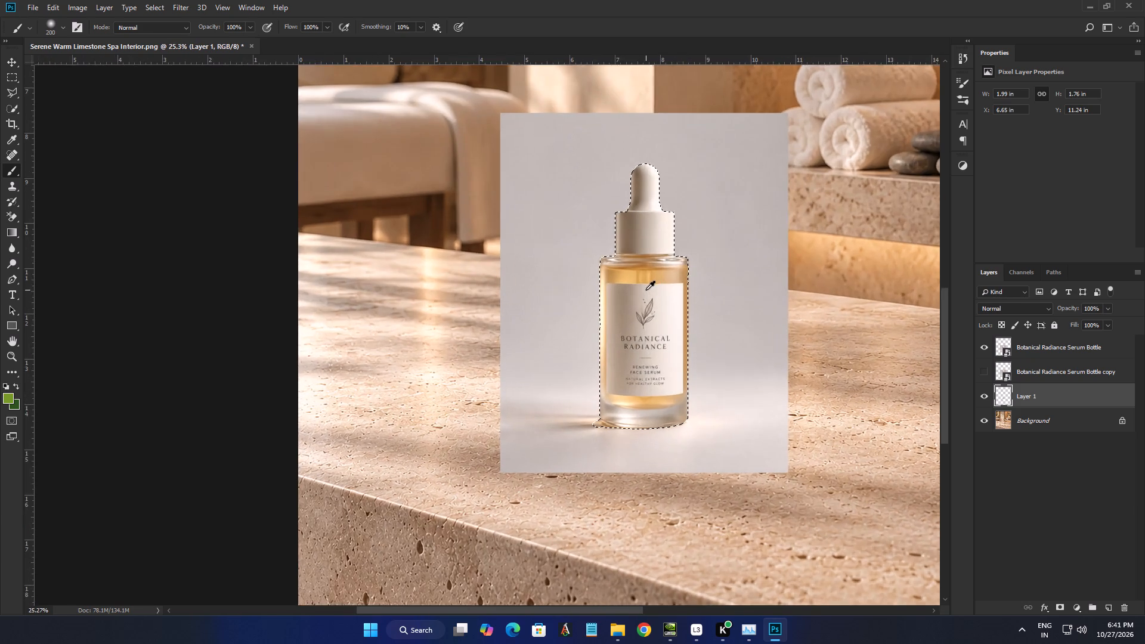
pyautogui.keyDown('alt'); pyautogui.scroll(4, 646, 286); pyautogui.keyUp('alt')
pyautogui.keyDown('shift'); pyautogui.scroll(-3, 645, 286); pyautogui.keyUp('shift')
pyautogui.keyDown('shift'); pyautogui.scroll(3, 645, 282); pyautogui.keyUp('shift')
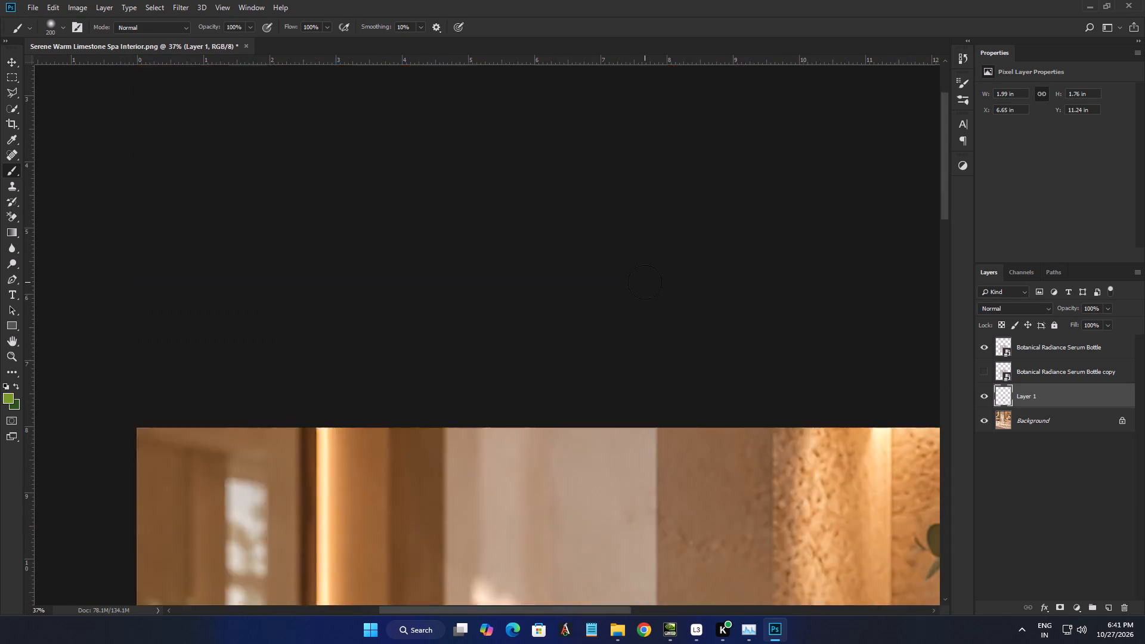
pyautogui.keyDown('shift'); pyautogui.scroll(-3, 645, 282); pyautogui.keyUp('shift')
pyautogui.keyDown('shift'); pyautogui.scroll(2, 644, 281); pyautogui.keyUp('shift')
pyautogui.keyDown('shift'); pyautogui.scroll(-1, 644, 280); pyautogui.keyUp('shift')
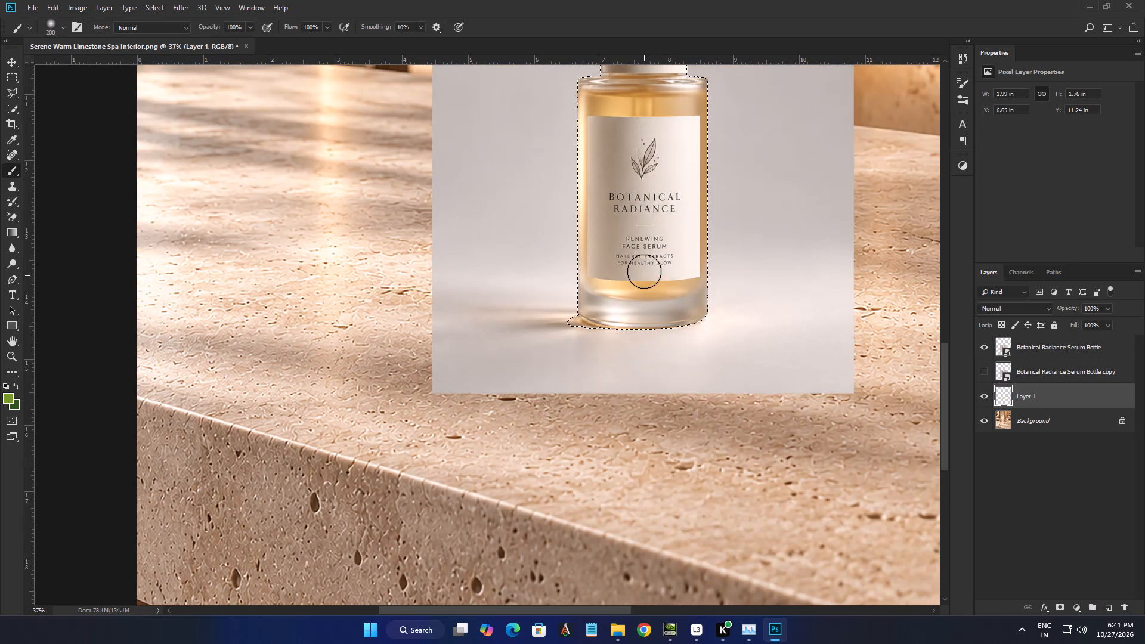
# Set the brush size to 197 px and paint a test dab at the edge of the bottle.
pyautogui.rightClick(644, 268)
pyautogui.rightClick(651, 259)
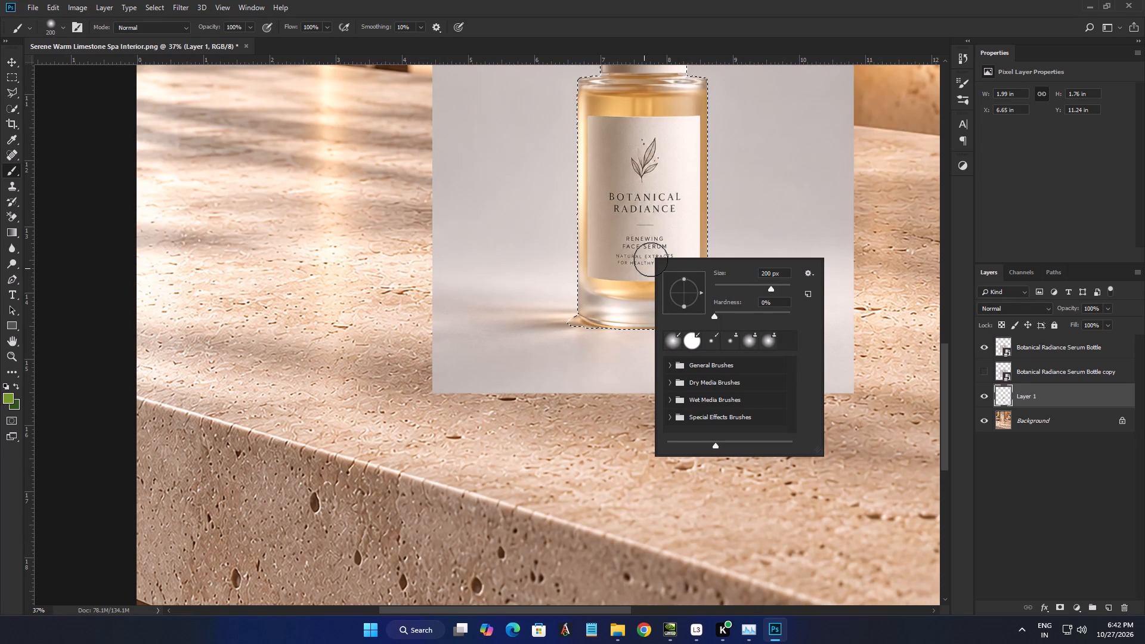
pyautogui.scroll(-3, 700, 283)
pyautogui.moveTo(780, 277); pyautogui.dragTo(739, 278)
pyautogui.scroll(-3, 769, 278)
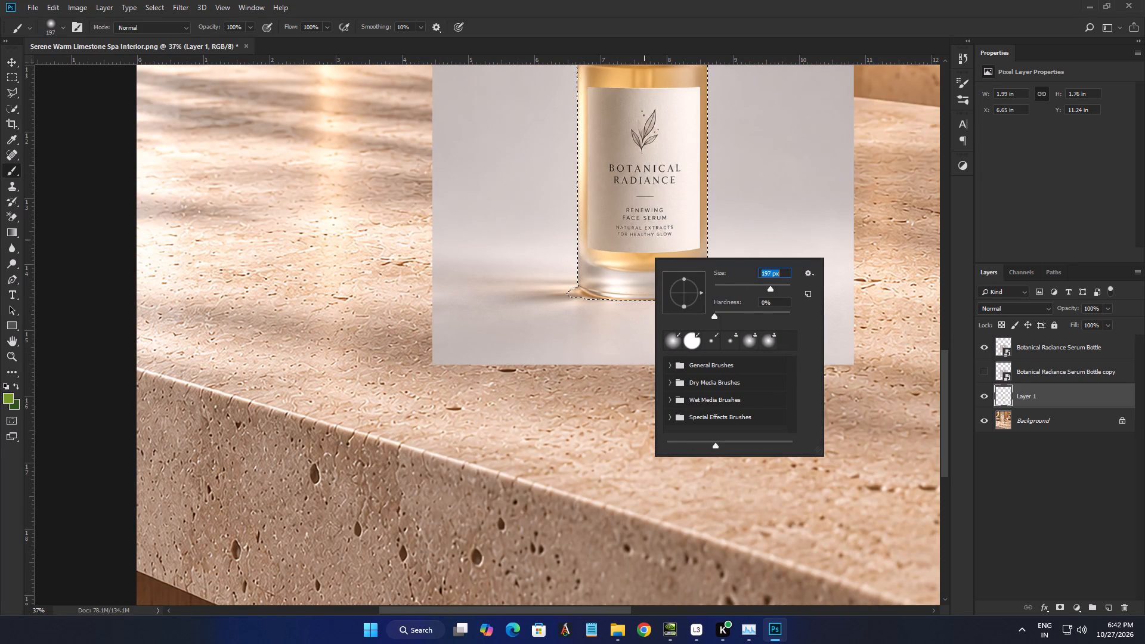
pyautogui.scroll(-5, 773, 275)
pyautogui.scroll(5, 774, 272)
pyautogui.click(707, 177)
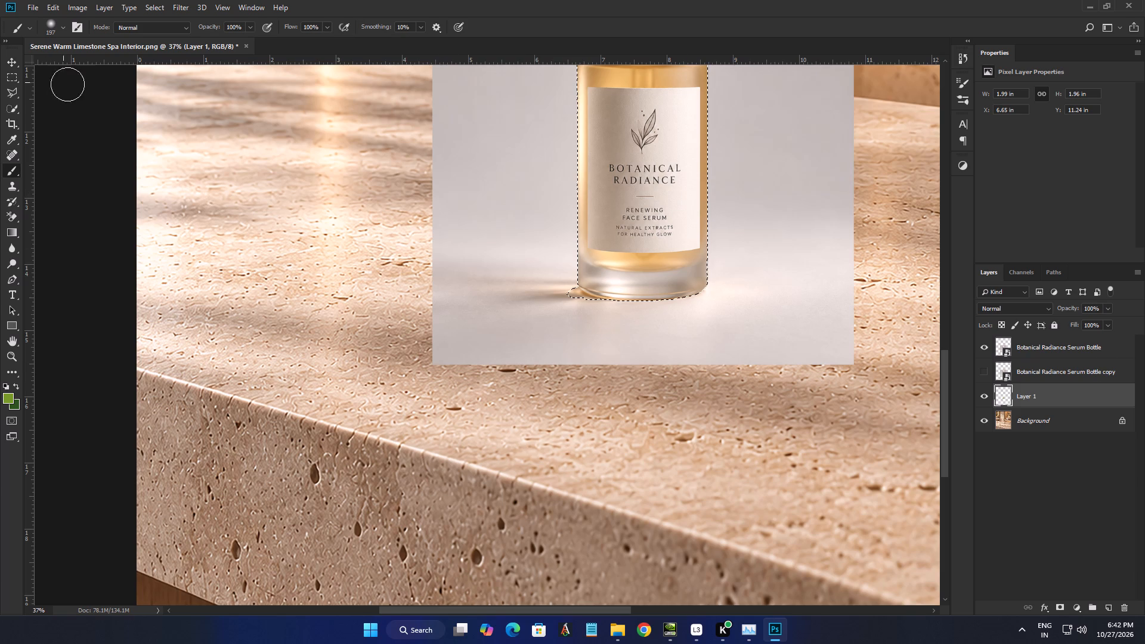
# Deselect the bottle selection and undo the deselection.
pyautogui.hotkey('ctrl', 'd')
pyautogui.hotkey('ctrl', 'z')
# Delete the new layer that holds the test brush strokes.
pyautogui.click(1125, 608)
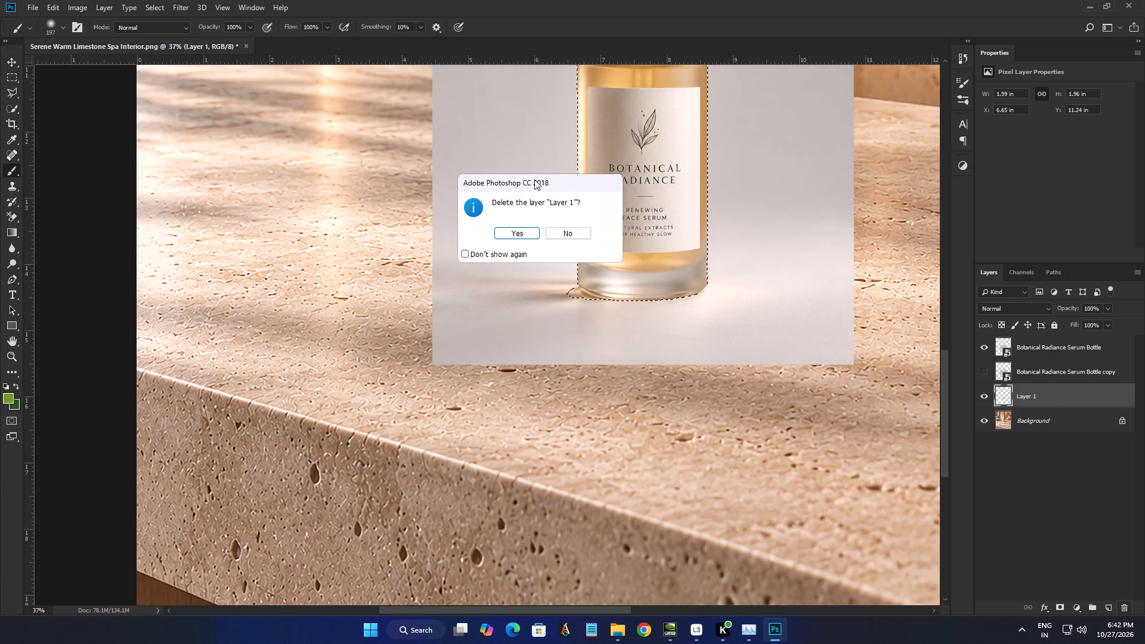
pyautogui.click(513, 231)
# Test panning and zooming around the bottle again and check its selection outline from the dropper to the base.
pyautogui.scroll(-1, 649, 250)
pyautogui.scroll(5, 650, 250)
pyautogui.scroll(-1, 652, 250)
pyautogui.scroll(4, 652, 250)
pyautogui.scroll(-1, 652, 248)
pyautogui.scroll(9, 652, 248)
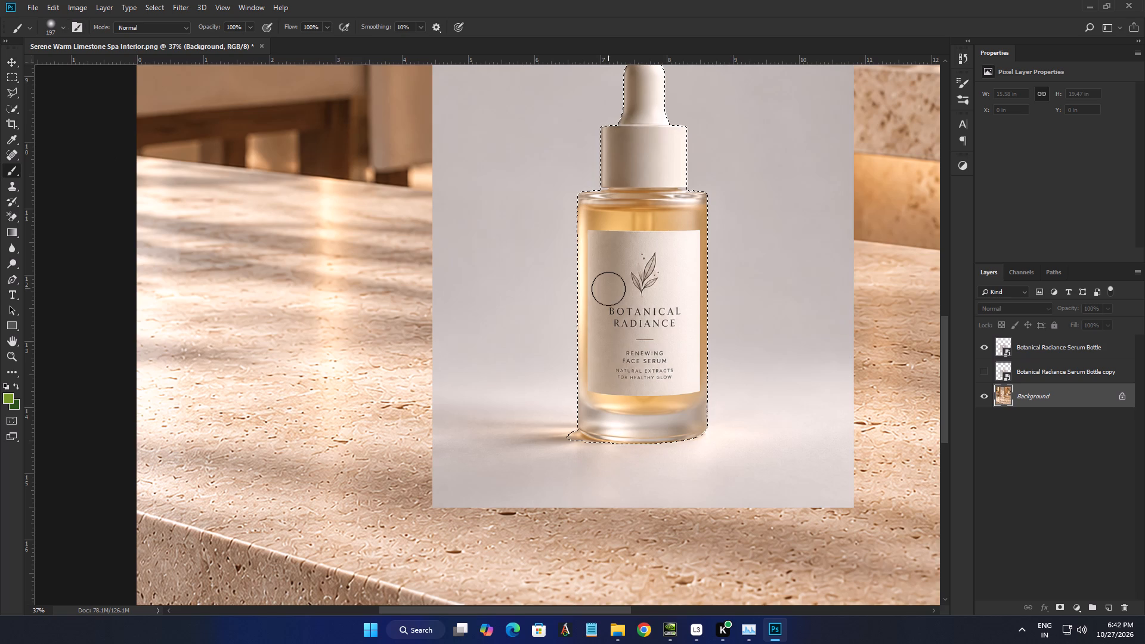
pyautogui.scroll(-5, 611, 261)
pyautogui.scroll(5, 611, 254)
pyautogui.scroll(-4, 610, 253)
pyautogui.scroll(4, 610, 246)
pyautogui.scroll(-4, 610, 246)
pyautogui.scroll(13, 610, 246)
pyautogui.scroll(-1, 612, 233)
pyautogui.scroll(3, 612, 233)
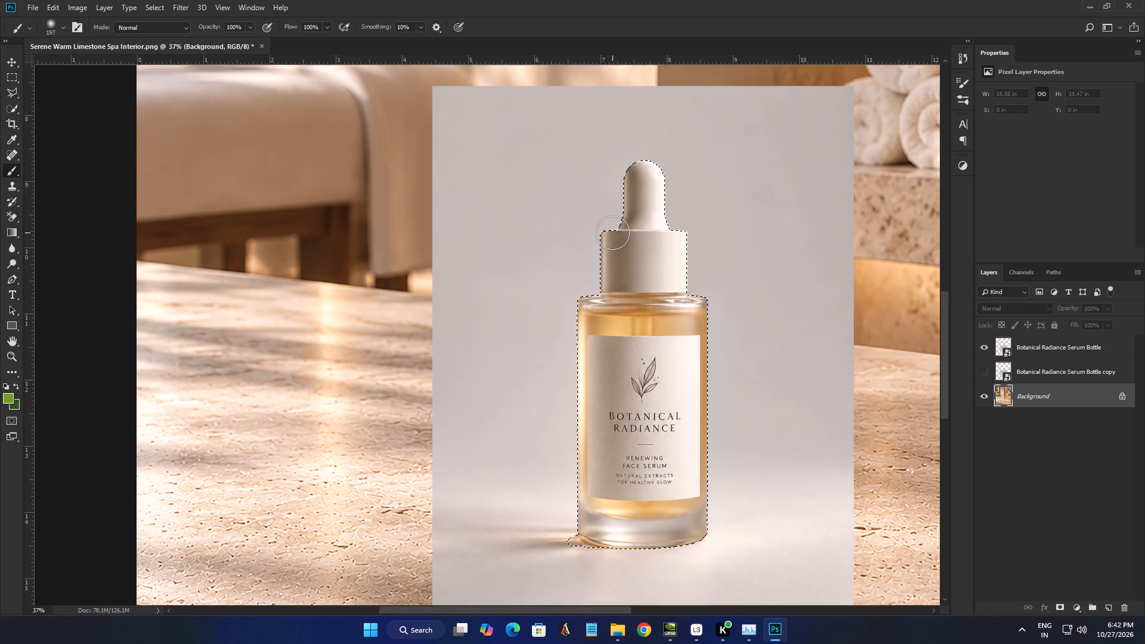
pyautogui.scroll(11, 612, 233)
pyautogui.scroll(-4, 612, 233)
pyautogui.keyDown('alt'); pyautogui.scroll(-4, 612, 233); pyautogui.keyUp('alt')
pyautogui.keyDown('alt'); pyautogui.scroll(1, 612, 233); pyautogui.keyUp('alt')
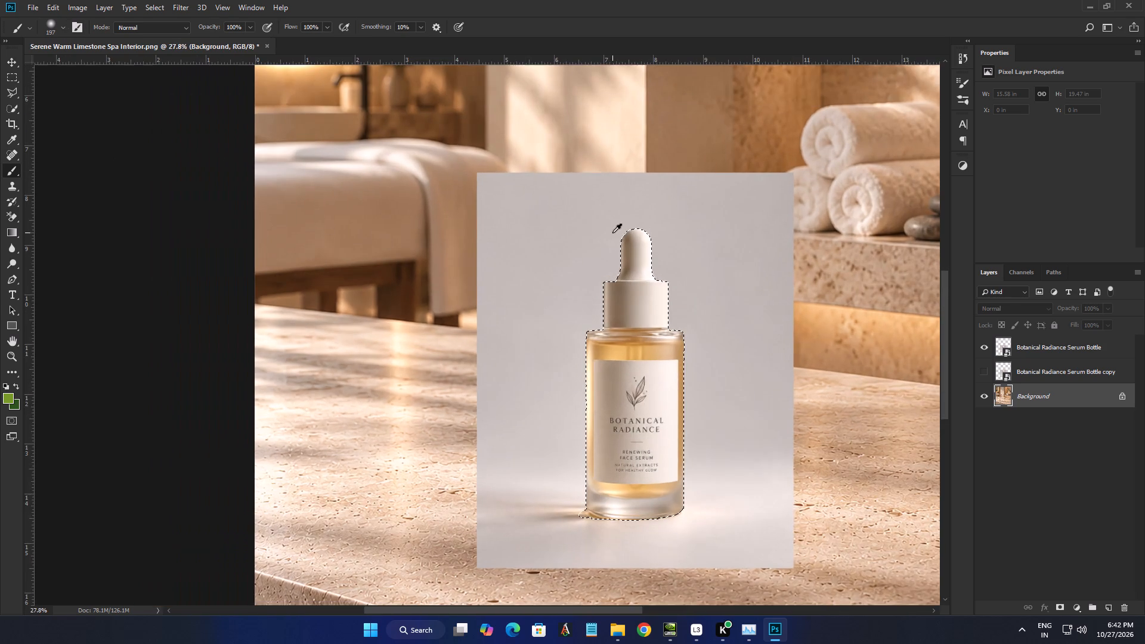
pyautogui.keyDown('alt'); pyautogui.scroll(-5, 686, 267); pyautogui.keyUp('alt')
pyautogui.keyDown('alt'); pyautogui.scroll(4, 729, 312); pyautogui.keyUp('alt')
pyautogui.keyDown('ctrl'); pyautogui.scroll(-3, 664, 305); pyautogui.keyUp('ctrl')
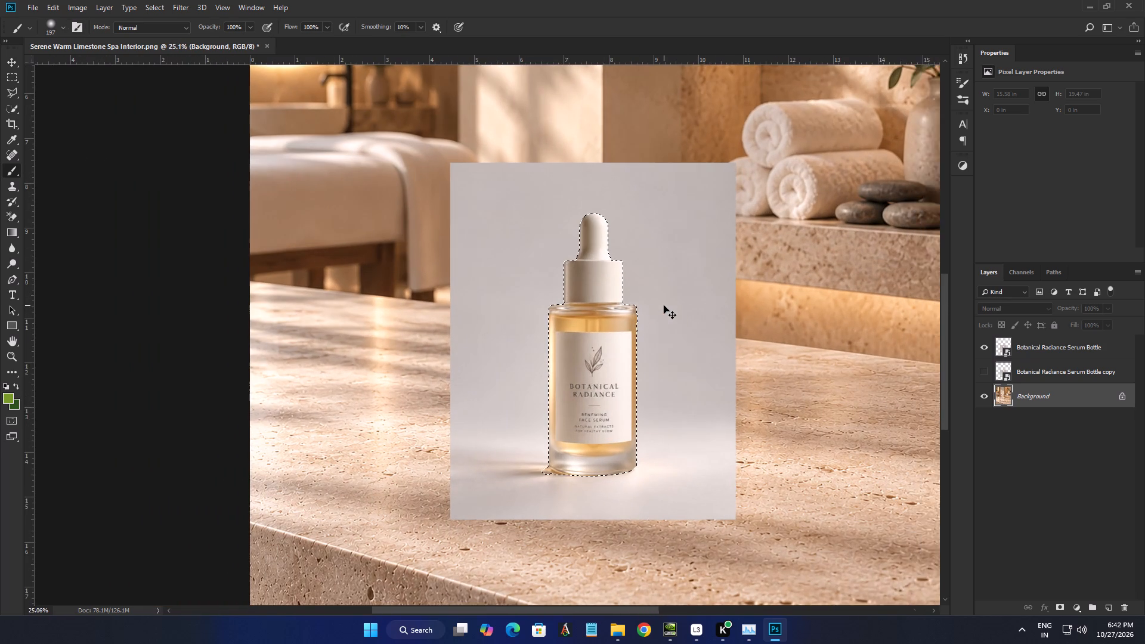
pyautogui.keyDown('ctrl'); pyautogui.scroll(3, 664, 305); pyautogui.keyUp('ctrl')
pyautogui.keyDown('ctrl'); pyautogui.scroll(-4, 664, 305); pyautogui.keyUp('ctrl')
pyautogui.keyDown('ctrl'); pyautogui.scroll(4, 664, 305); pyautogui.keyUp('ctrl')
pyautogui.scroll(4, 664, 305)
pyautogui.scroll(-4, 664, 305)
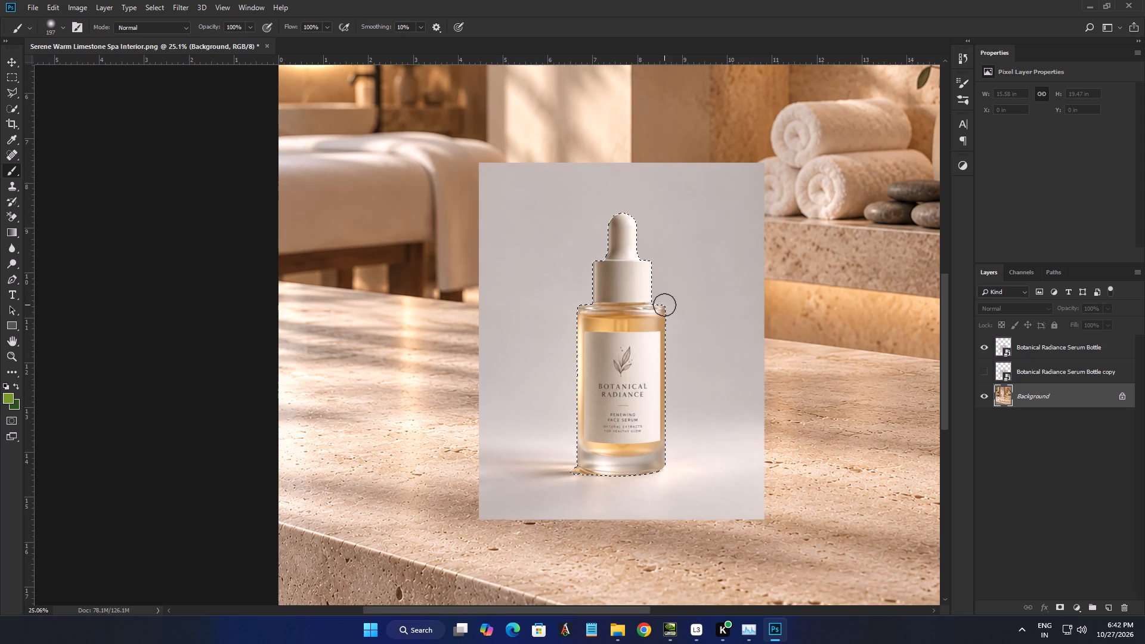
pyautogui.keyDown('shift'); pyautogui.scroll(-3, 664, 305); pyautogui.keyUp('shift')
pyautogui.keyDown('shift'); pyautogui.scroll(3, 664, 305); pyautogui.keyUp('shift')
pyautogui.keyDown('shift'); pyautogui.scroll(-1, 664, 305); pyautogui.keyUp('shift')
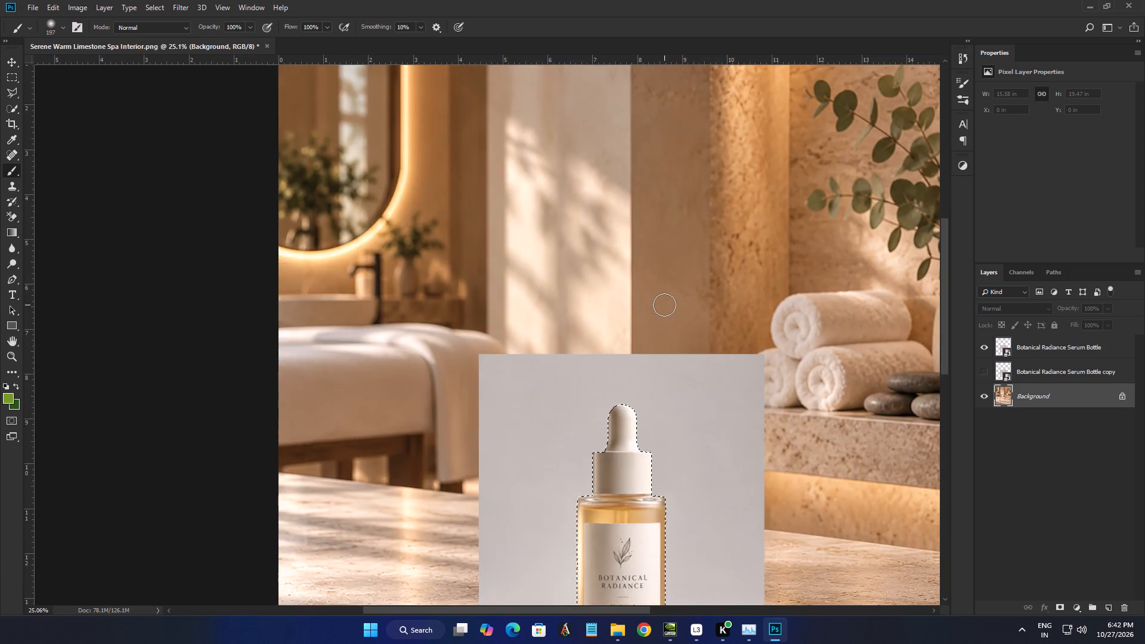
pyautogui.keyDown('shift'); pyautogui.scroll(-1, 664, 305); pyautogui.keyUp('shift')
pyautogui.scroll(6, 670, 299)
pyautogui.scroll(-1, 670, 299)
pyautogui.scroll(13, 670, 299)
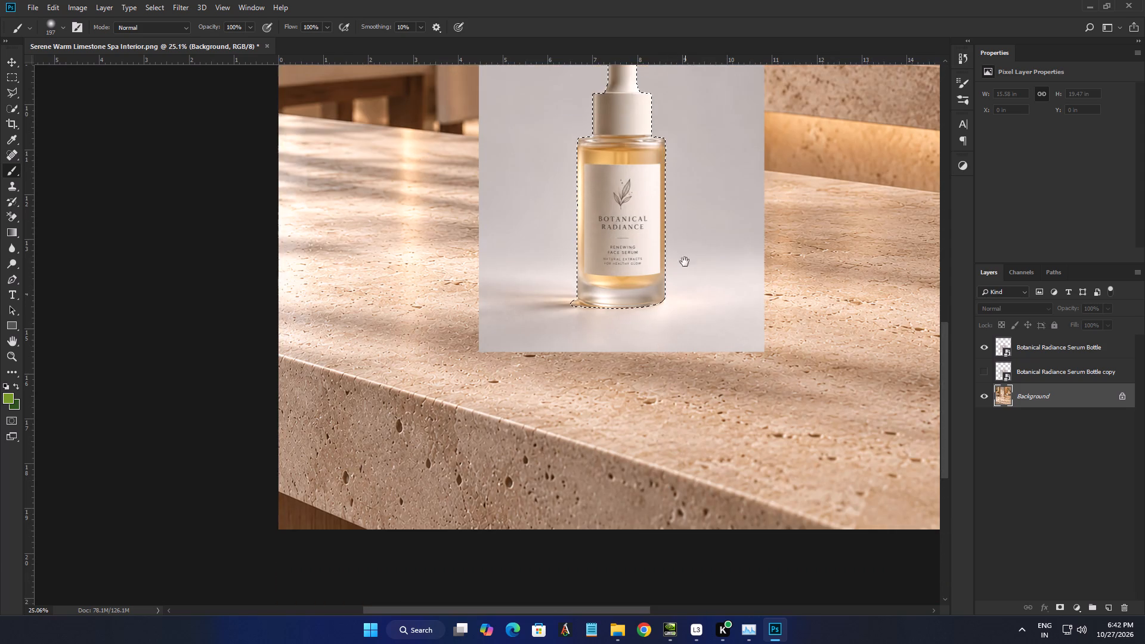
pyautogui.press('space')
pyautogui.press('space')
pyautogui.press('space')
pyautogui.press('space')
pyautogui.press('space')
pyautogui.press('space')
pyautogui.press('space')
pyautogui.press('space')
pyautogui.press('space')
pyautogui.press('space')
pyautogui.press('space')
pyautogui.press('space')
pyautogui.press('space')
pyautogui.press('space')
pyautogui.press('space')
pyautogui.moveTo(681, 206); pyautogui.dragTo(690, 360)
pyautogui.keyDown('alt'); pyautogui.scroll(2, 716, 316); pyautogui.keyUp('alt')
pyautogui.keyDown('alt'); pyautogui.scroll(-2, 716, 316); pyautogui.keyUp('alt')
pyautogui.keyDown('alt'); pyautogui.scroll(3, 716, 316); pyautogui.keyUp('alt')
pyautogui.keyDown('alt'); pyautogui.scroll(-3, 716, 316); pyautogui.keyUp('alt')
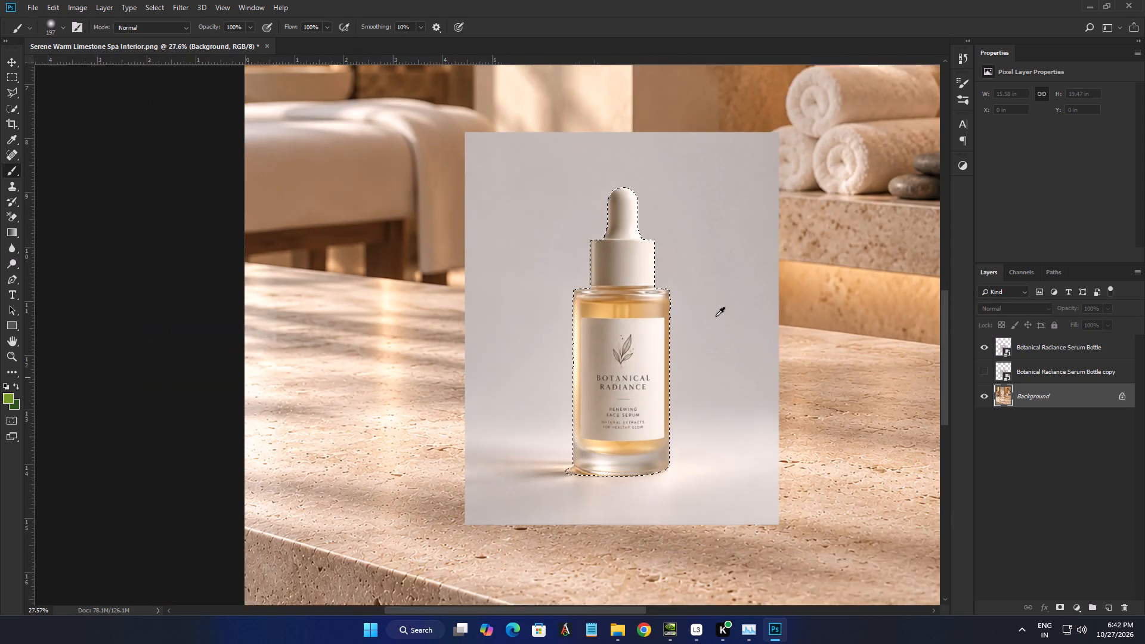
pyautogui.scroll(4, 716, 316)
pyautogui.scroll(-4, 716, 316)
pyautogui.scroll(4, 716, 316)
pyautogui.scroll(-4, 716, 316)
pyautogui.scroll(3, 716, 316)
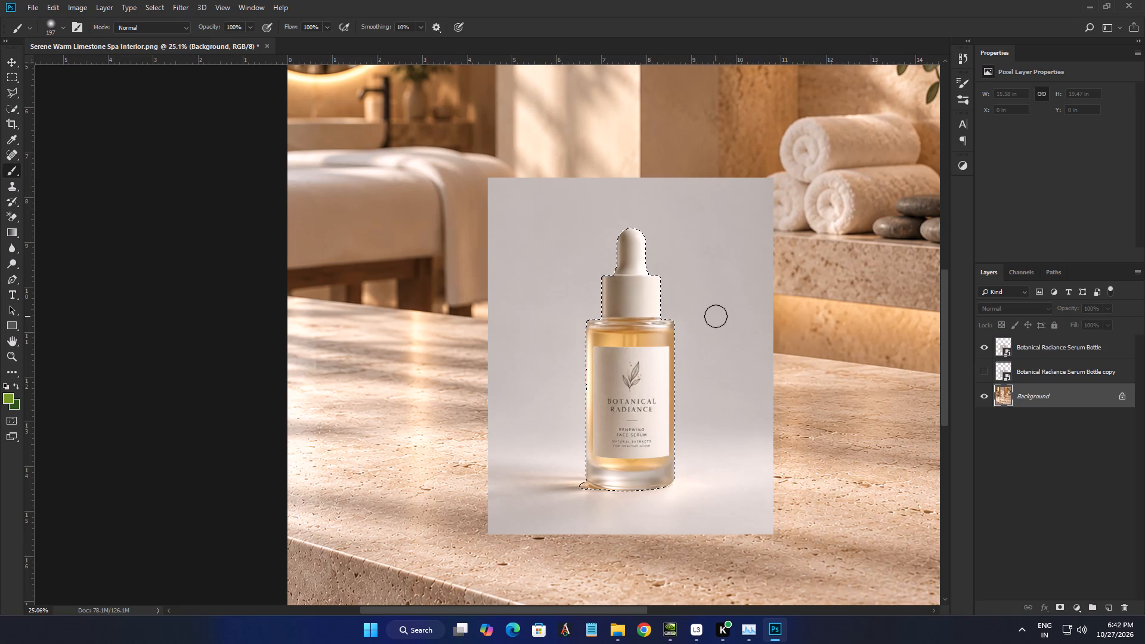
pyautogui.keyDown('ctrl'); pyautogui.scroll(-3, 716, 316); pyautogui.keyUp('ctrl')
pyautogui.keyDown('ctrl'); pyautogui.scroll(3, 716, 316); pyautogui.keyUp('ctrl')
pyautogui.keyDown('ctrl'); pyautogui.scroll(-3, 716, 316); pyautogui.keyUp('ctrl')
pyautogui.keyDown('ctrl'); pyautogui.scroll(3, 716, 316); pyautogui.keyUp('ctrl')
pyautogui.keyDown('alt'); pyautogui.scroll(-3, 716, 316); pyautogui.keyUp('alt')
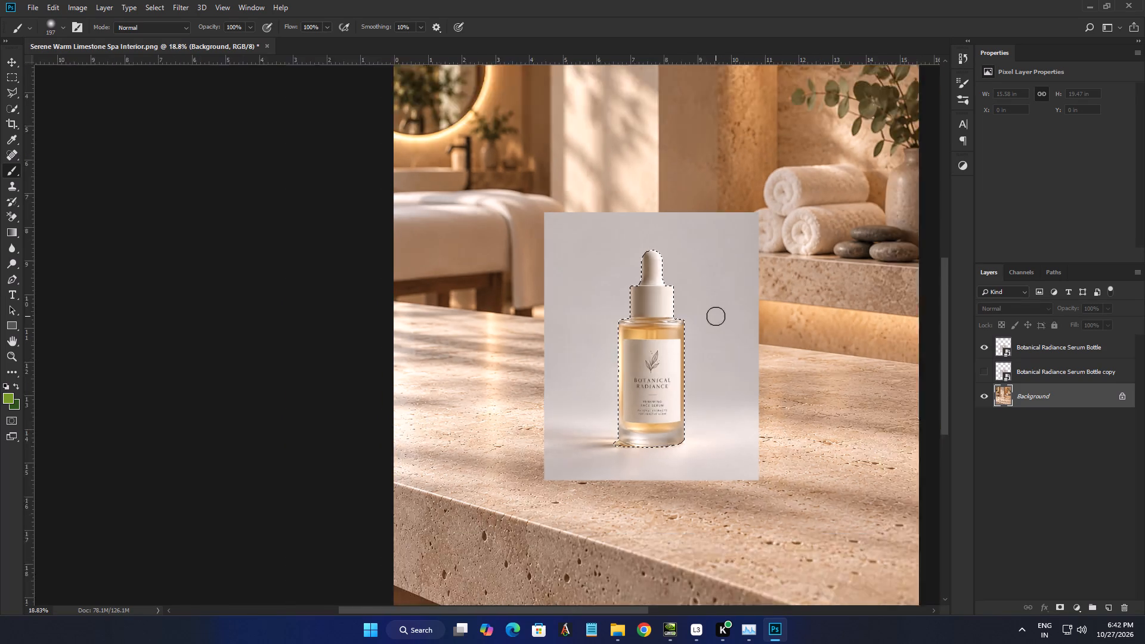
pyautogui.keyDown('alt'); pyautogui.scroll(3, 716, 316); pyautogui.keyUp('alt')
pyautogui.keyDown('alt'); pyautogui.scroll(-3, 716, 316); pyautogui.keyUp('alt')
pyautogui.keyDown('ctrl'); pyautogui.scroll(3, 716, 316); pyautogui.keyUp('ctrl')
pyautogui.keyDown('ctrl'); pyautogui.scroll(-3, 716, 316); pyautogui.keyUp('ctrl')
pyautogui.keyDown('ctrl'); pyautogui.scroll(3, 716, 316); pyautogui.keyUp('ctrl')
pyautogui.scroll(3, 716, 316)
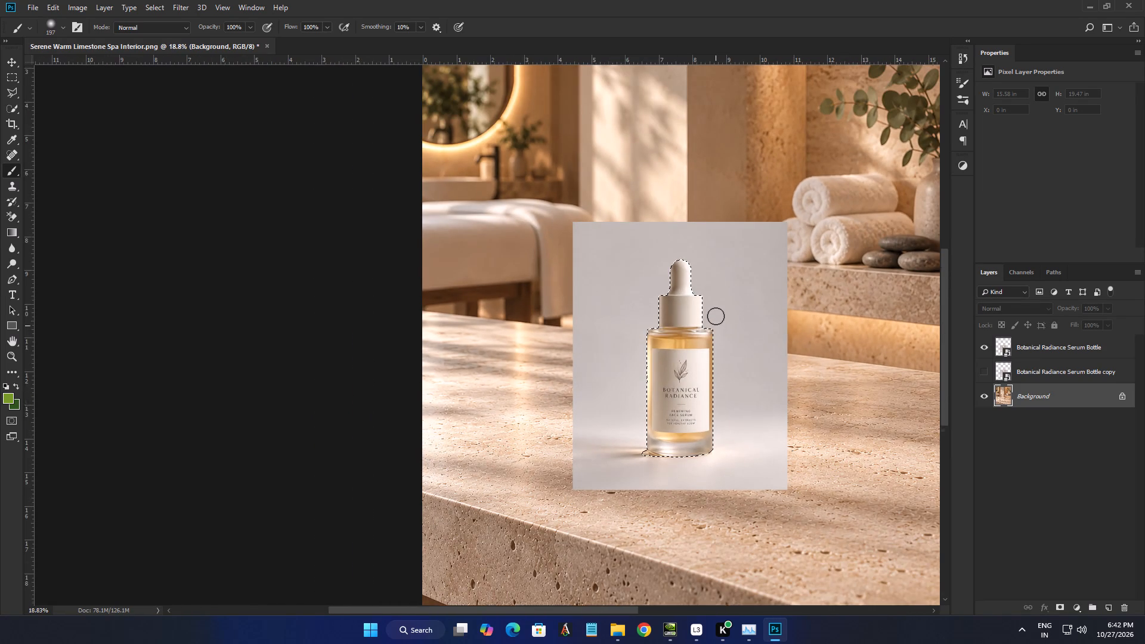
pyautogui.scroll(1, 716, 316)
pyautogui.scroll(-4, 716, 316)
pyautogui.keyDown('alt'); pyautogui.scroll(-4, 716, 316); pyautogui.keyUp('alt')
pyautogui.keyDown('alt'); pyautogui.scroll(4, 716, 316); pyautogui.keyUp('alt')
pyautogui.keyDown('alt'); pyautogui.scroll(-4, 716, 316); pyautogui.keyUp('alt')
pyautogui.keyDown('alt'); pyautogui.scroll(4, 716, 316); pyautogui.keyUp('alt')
# Add the thin strip along the right edge of the dropper bulb's flared base to the selection with the Polygonal Lasso.
pyautogui.keyDown('alt'); pyautogui.scroll(2, 714, 313); pyautogui.keyUp('alt')
pyautogui.keyDown('alt'); pyautogui.scroll(-1, 714, 313); pyautogui.keyUp('alt')
pyautogui.keyDown('alt'); pyautogui.scroll(7, 714, 313); pyautogui.keyUp('alt')
pyautogui.keyDown('alt'); pyautogui.scroll(6, 651, 283); pyautogui.keyUp('alt')
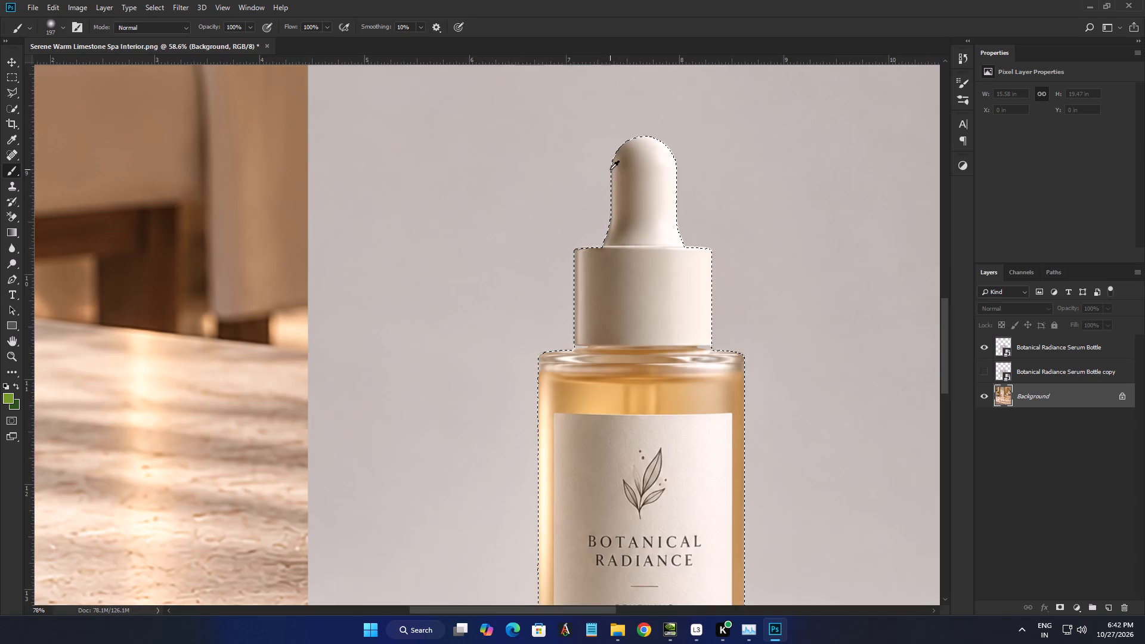
pyautogui.keyDown('alt'); pyautogui.scroll(8, 610, 169); pyautogui.keyUp('alt')
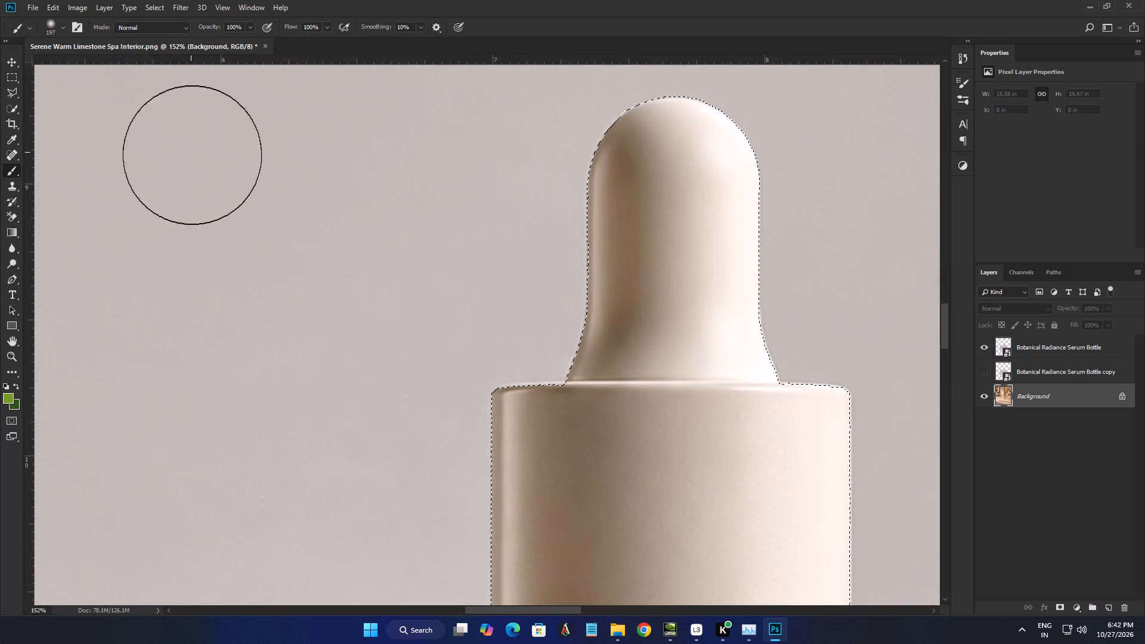
pyautogui.click(10, 95)
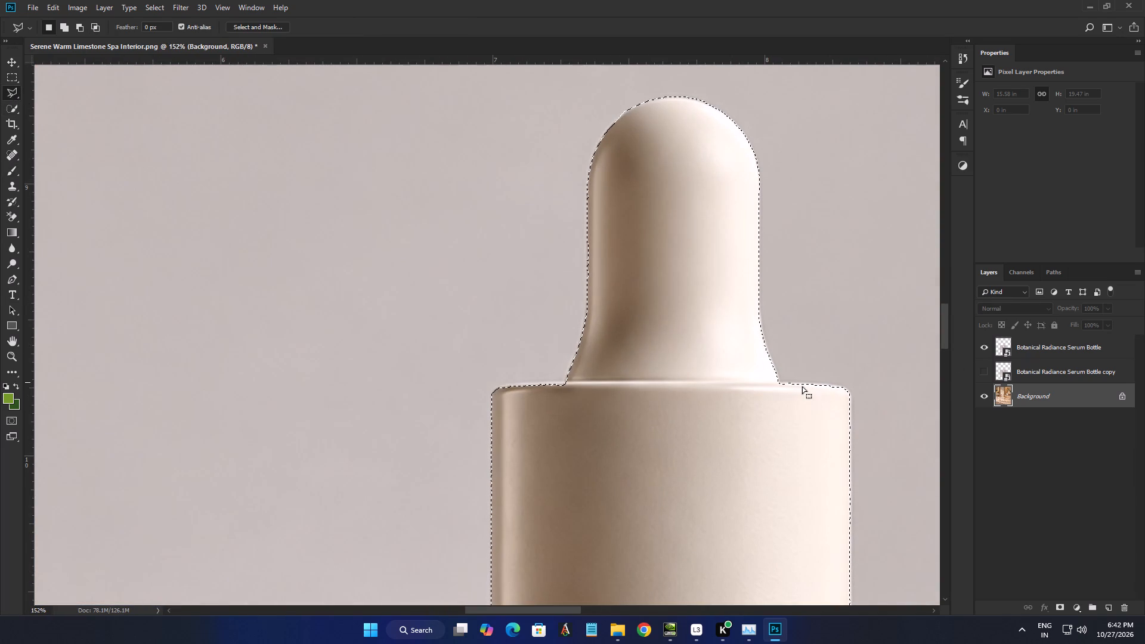
pyautogui.press('space')
pyautogui.press('space')
pyautogui.press('space')
pyautogui.press('space')
pyautogui.press('space')
pyautogui.press('space')
pyautogui.press('space')
pyautogui.press('space')
pyautogui.moveTo(799, 386); pyautogui.dragTo(641, 350)
pyautogui.keyDown('alt'); pyautogui.scroll(4, 683, 326); pyautogui.keyUp('alt')
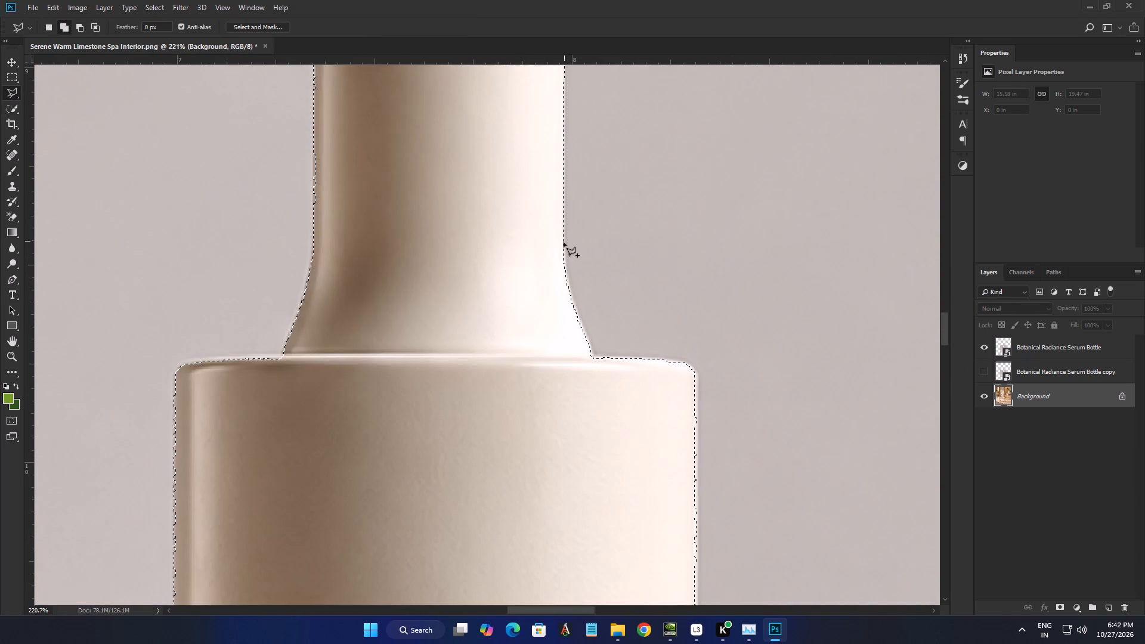
pyautogui.keyDown('shift'); pyautogui.click(562, 238); pyautogui.keyUp('shift')
pyautogui.click(566, 267)
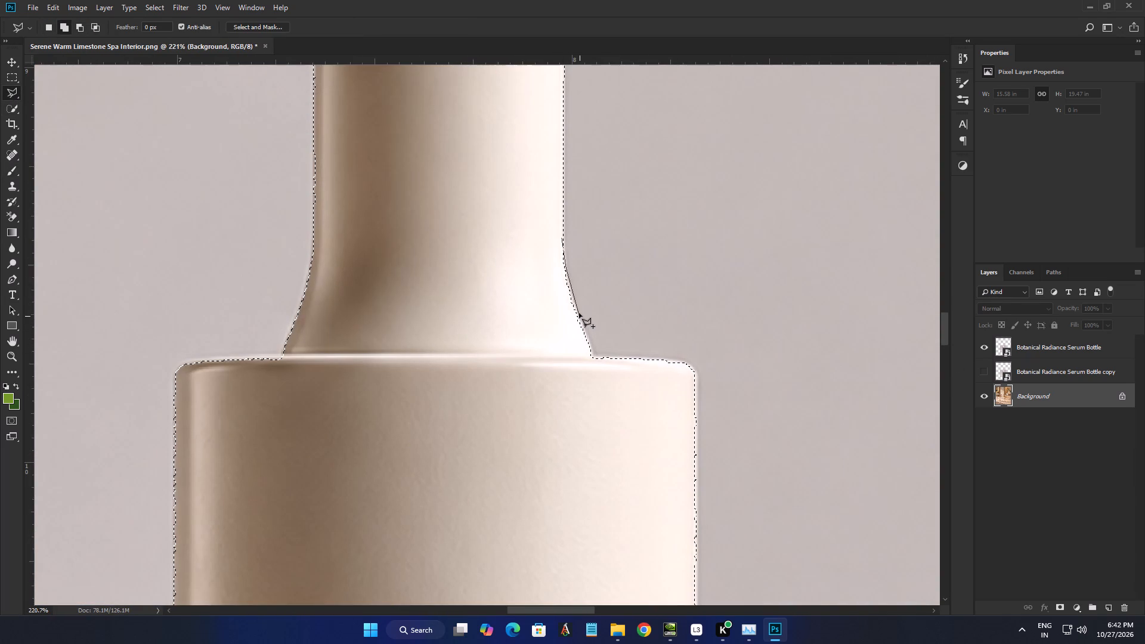
pyautogui.click(573, 301)
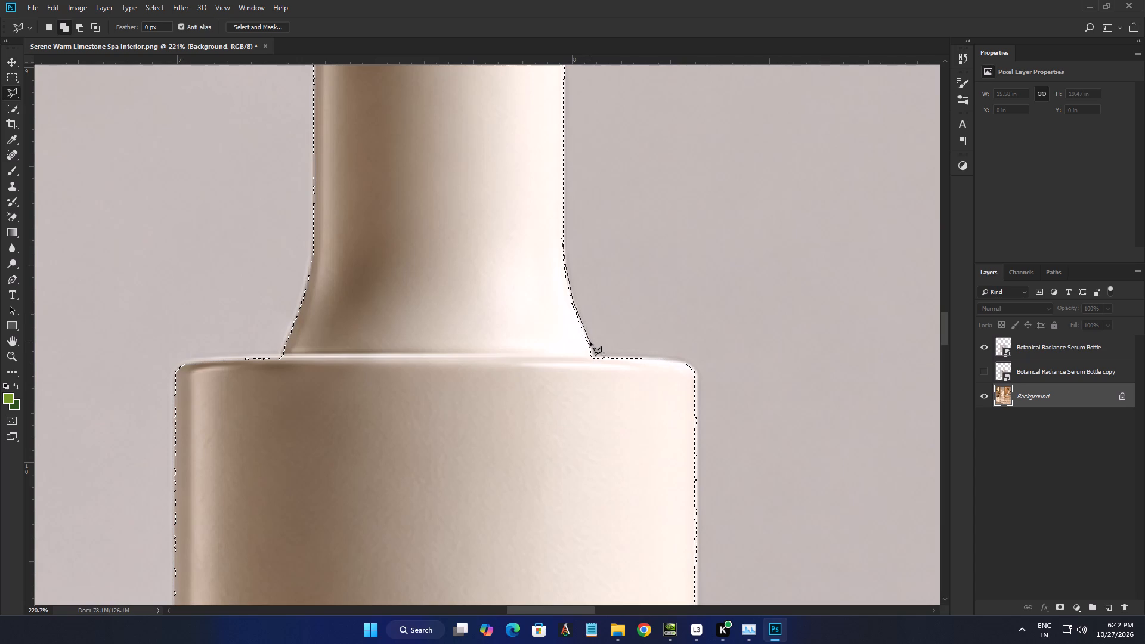
pyautogui.click(590, 342)
pyautogui.click(599, 363)
pyautogui.click(587, 375)
pyautogui.click(549, 341)
pyautogui.doubleClick(537, 234)
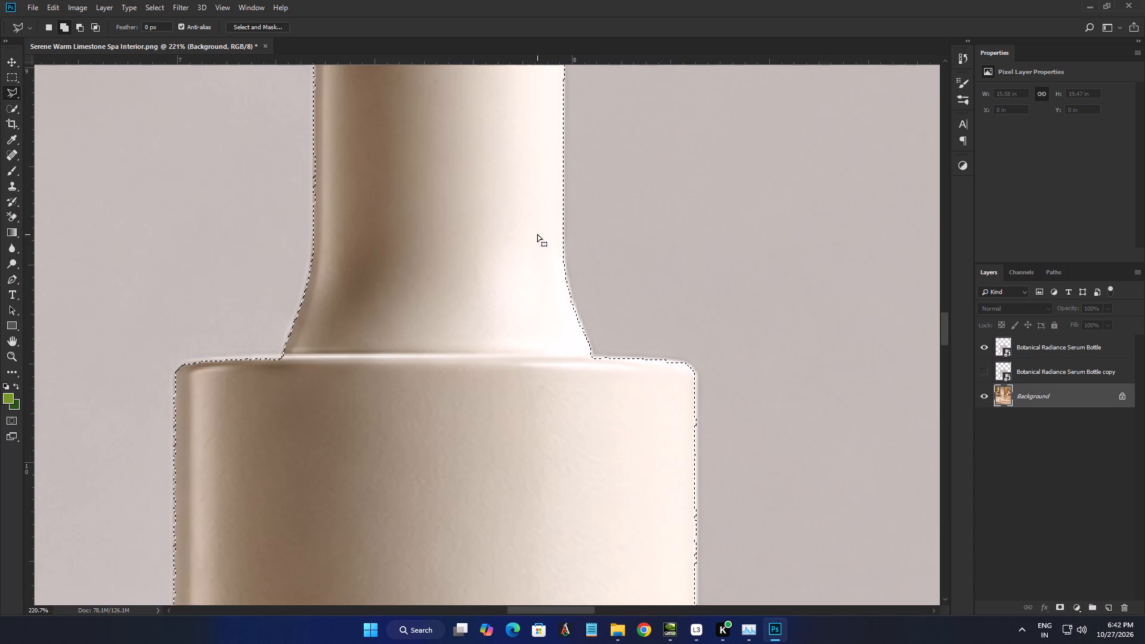
# Add the white cap's upper right rim, rounded corner and right edge down to its lower corner to the selection.
pyautogui.keyDown('shift'); pyautogui.click(591, 355); pyautogui.keyUp('shift')
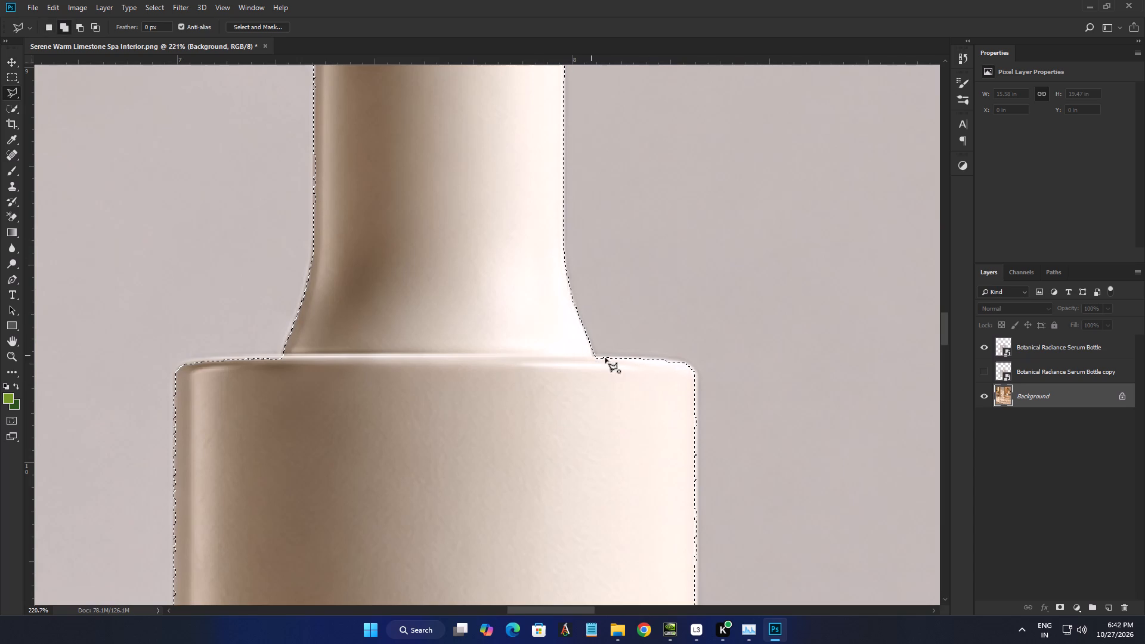
pyautogui.click(649, 358)
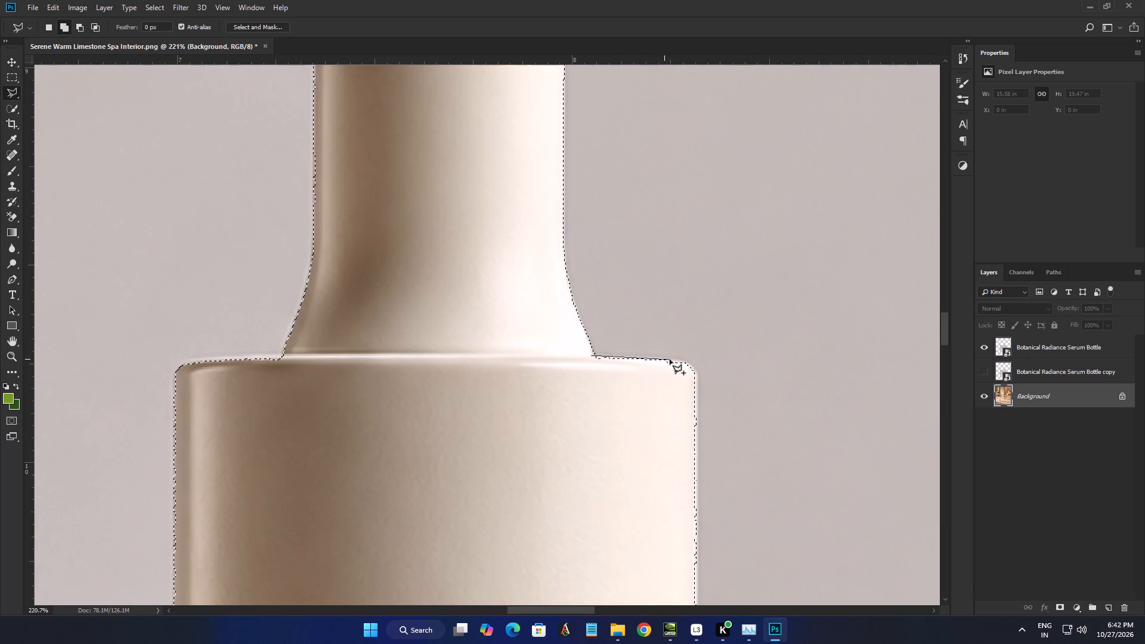
pyautogui.click(670, 360)
pyautogui.click(685, 361)
pyautogui.click(694, 369)
pyautogui.click(698, 377)
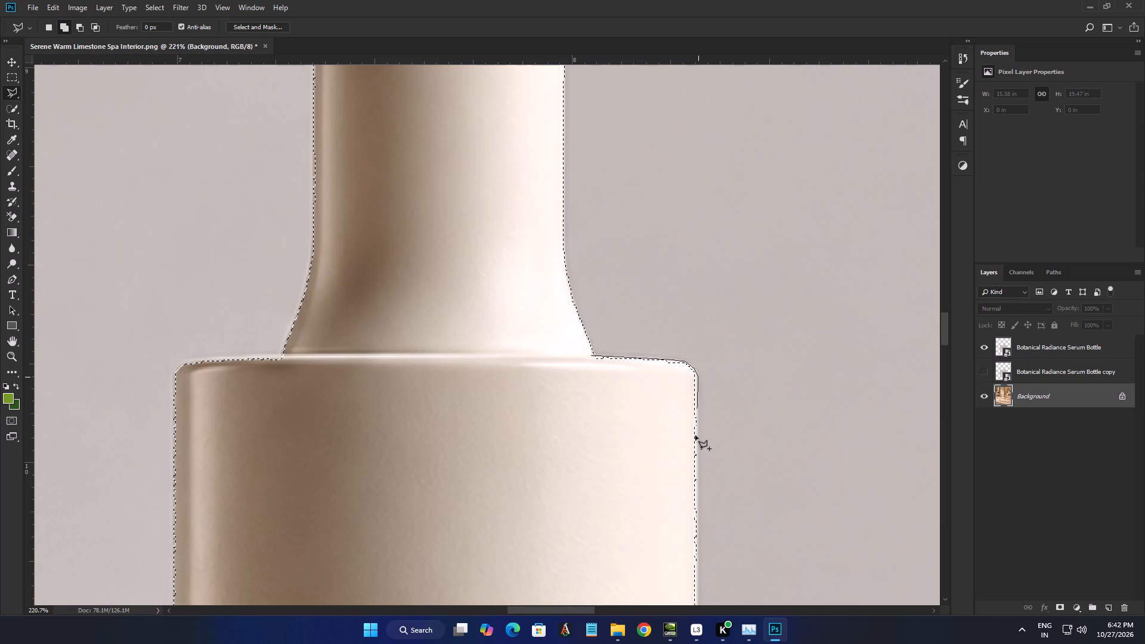
pyautogui.click(697, 446)
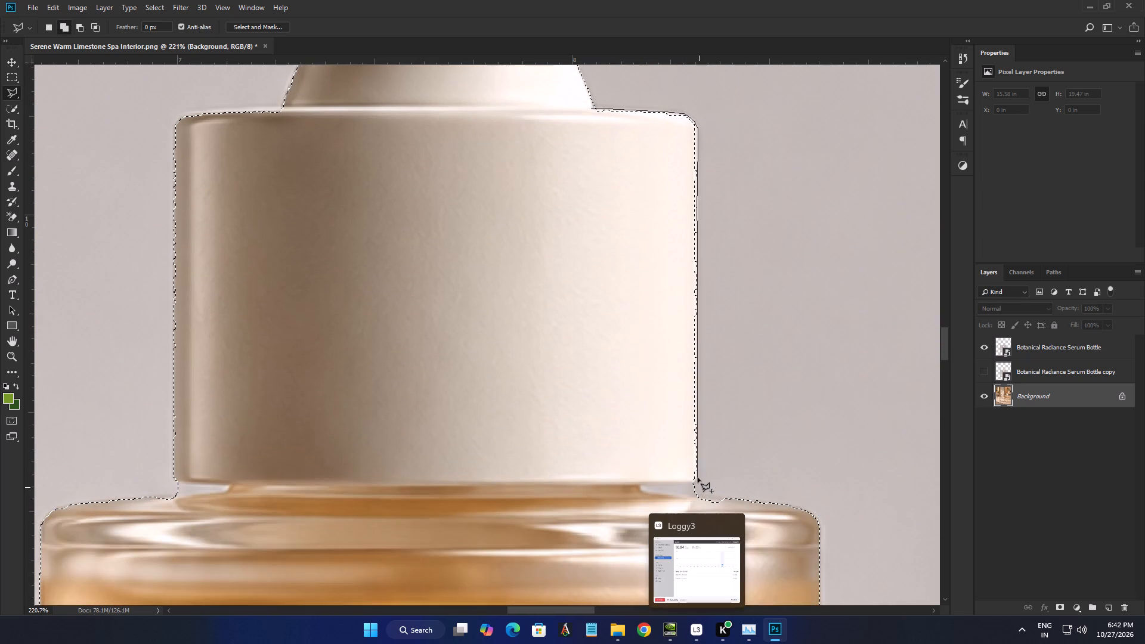
pyautogui.click(699, 479)
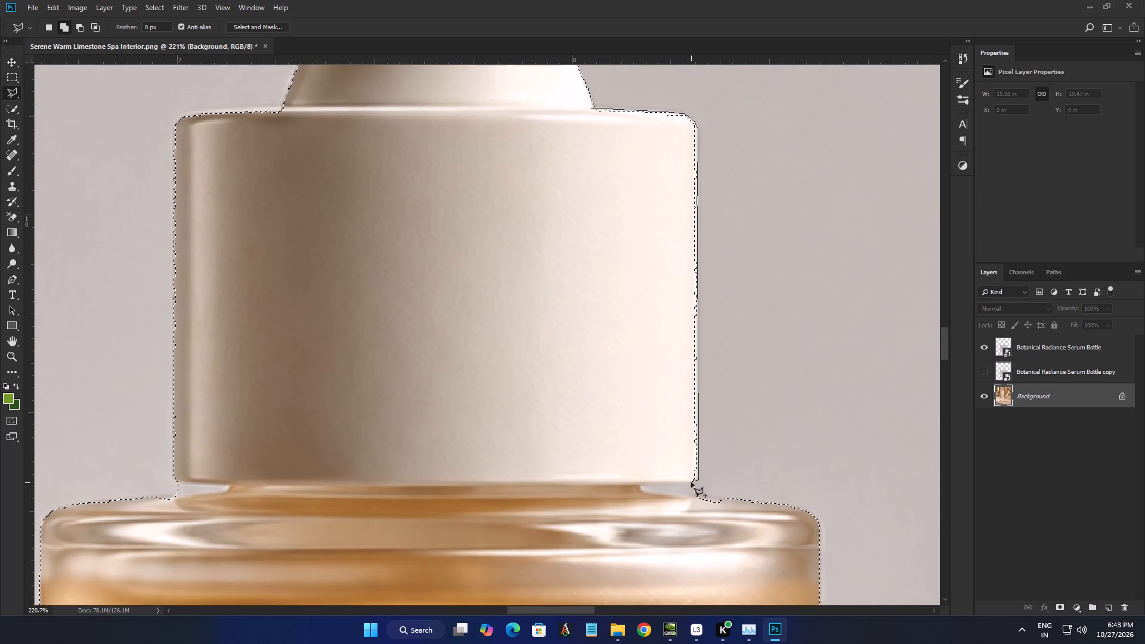
pyautogui.click(691, 482)
pyautogui.click(669, 482)
pyautogui.moveTo(613, 472); pyautogui.dragTo(608, 470)
pyautogui.doubleClick(571, 301)
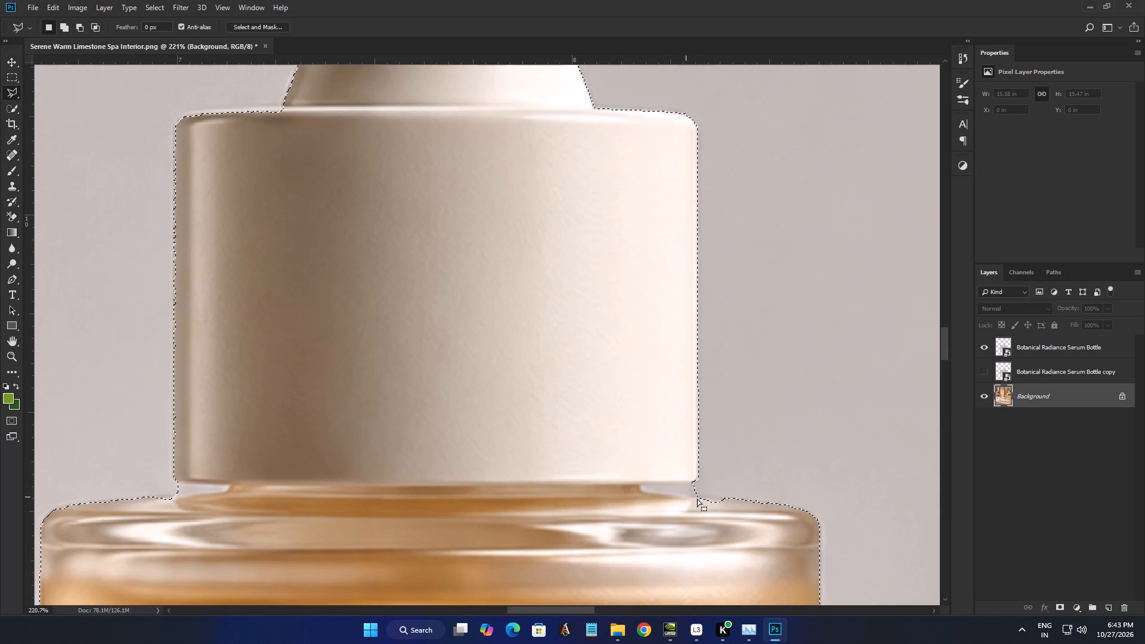
# Subtract the background gap between the cap's underside and the glass shoulder on the bottle's right side from the selection.
pyautogui.keyDown('alt'); pyautogui.click(696, 479); pyautogui.keyUp('alt')
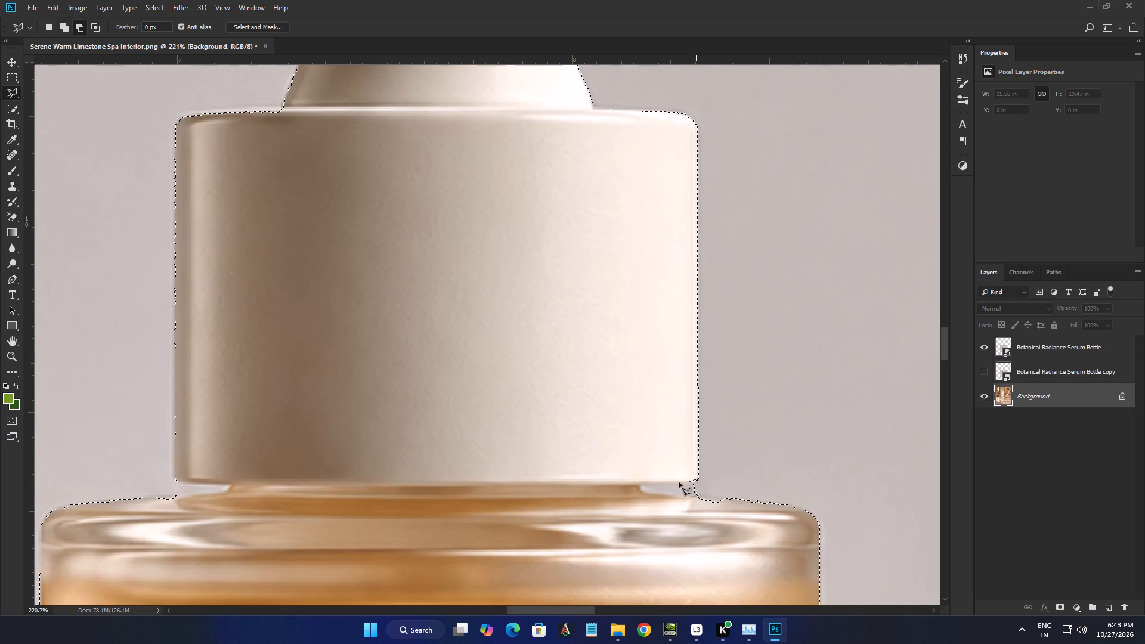
pyautogui.doubleClick(679, 482)
pyautogui.keyDown('alt'); pyautogui.click(697, 482); pyautogui.keyUp('alt')
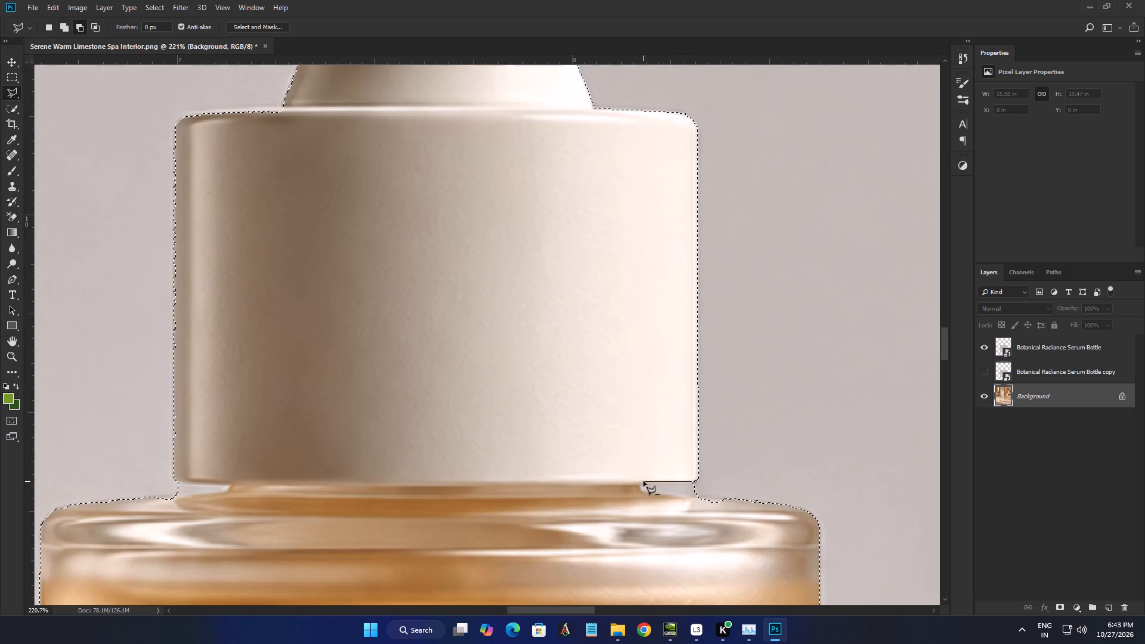
pyautogui.click(642, 481)
pyautogui.click(640, 484)
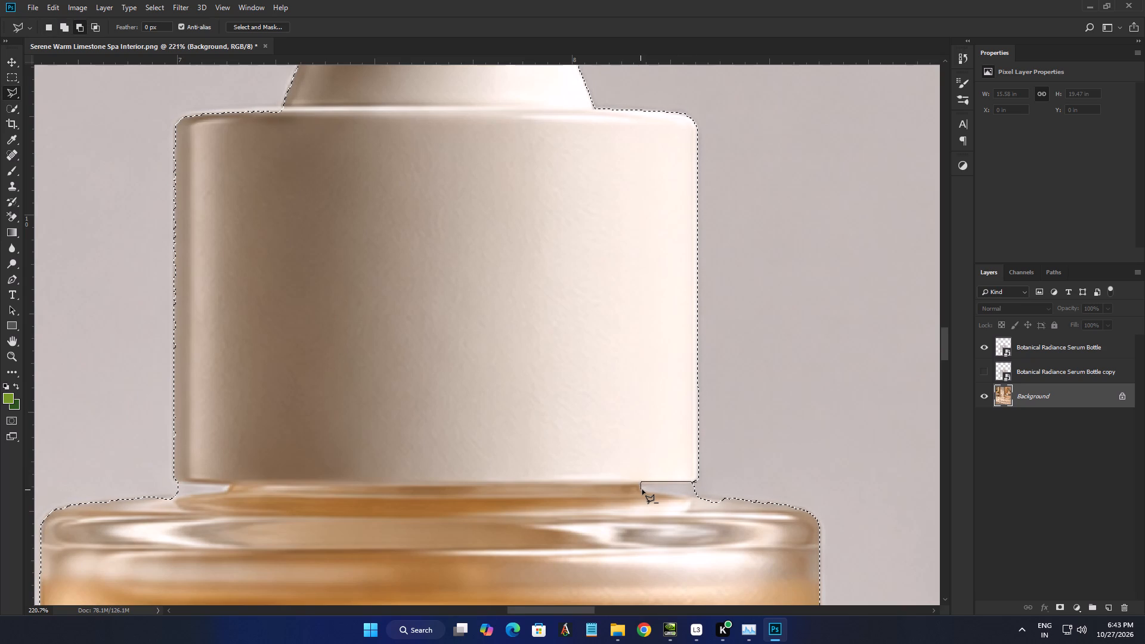
pyautogui.click(641, 490)
pyautogui.click(649, 493)
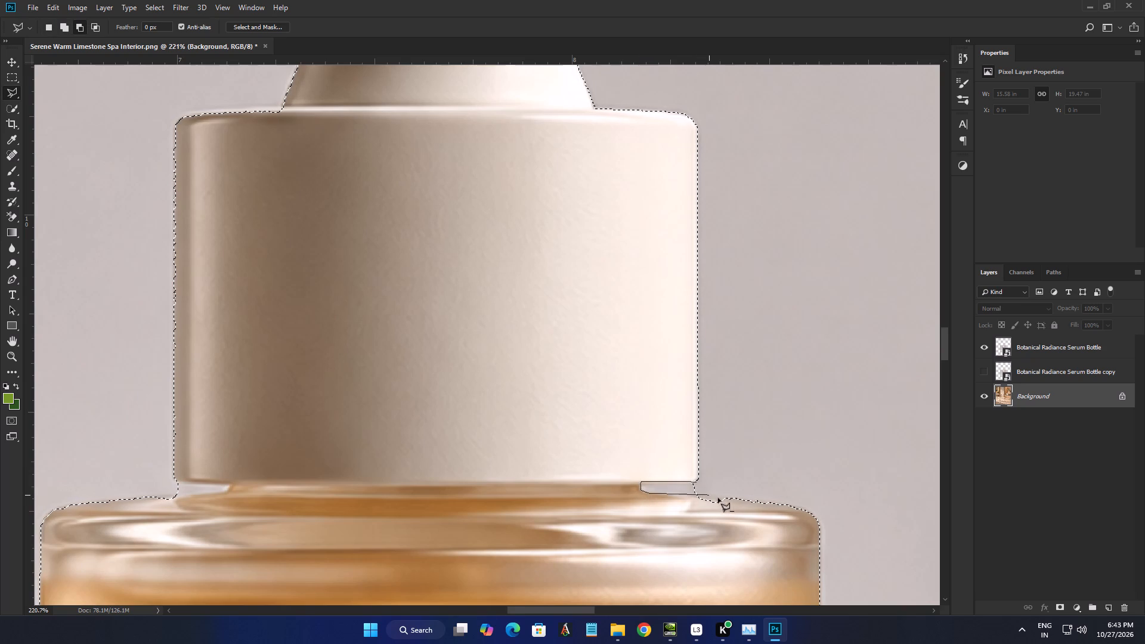
pyautogui.click(741, 500)
pyautogui.click(791, 506)
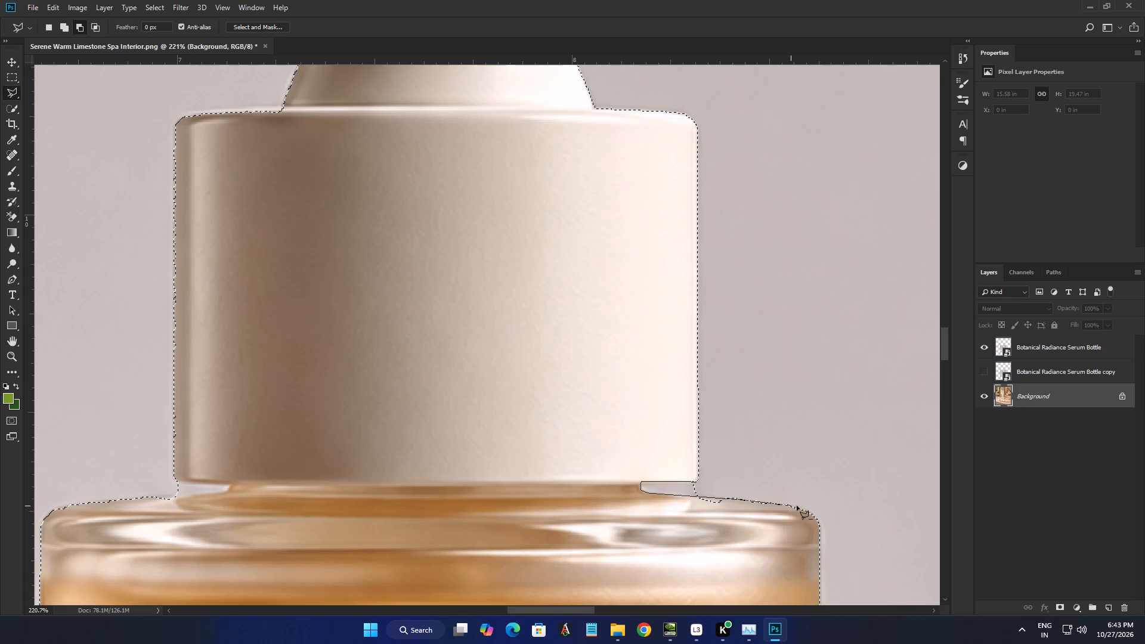
pyautogui.click(824, 499)
pyautogui.doubleClick(785, 479)
# Add the missing sliver along the top of the right glass shoulder to the selection with the Polygonal Lasso.
pyautogui.press('space')
pyautogui.press('space')
pyautogui.press('space')
pyautogui.press('space')
pyautogui.press('space')
pyautogui.moveTo(815, 506); pyautogui.dragTo(766, 443)
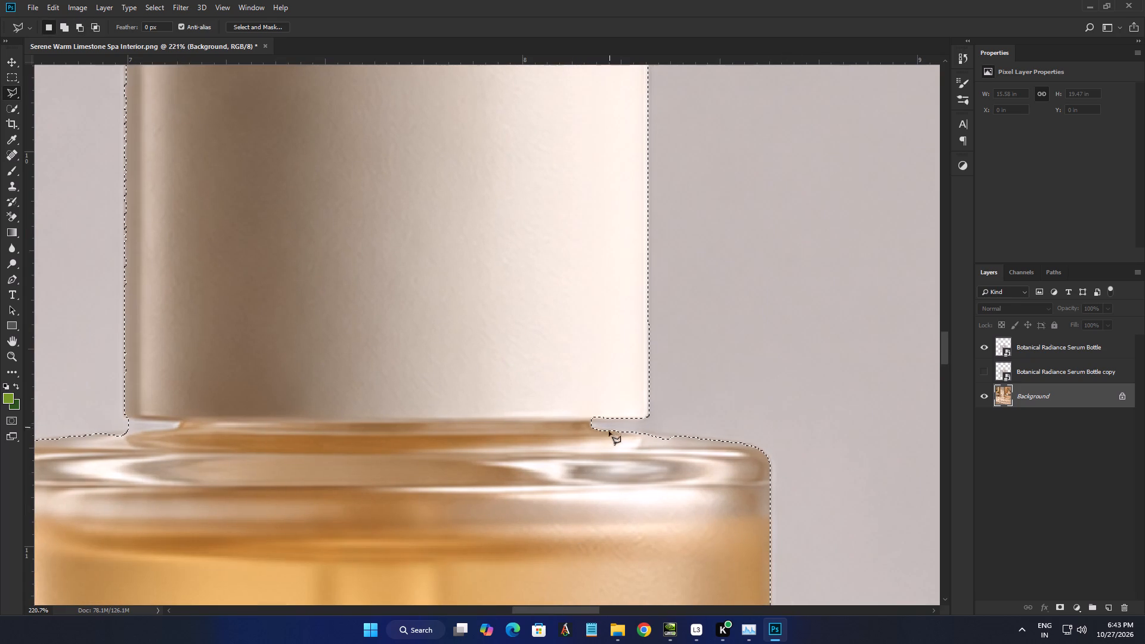
pyautogui.keyDown('shift'); pyautogui.click(614, 431); pyautogui.keyUp('shift')
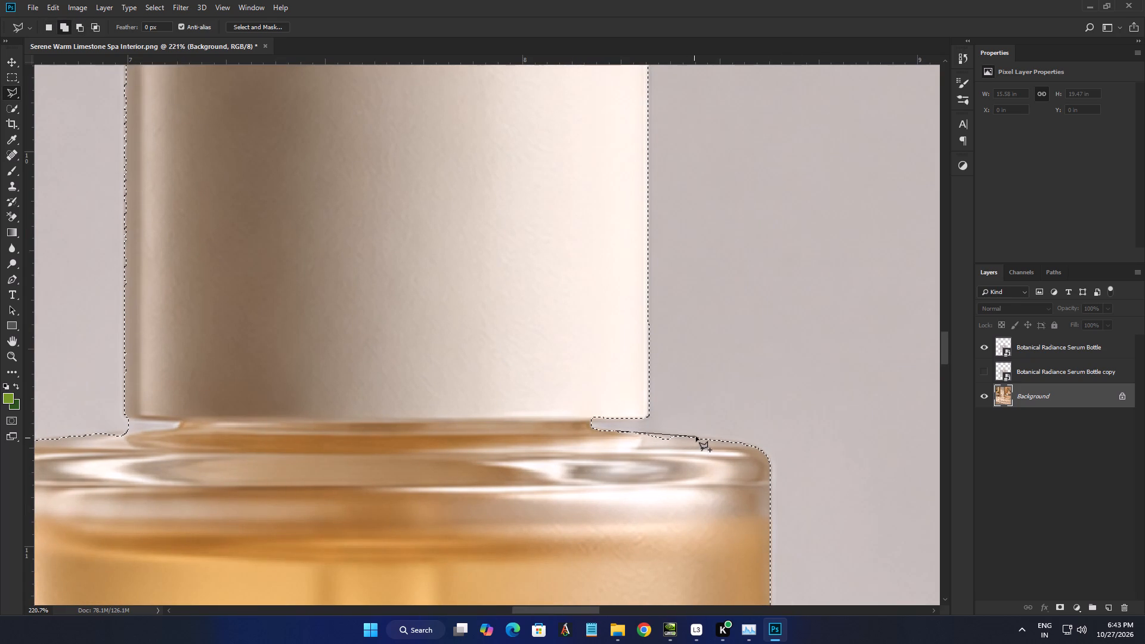
pyautogui.click(697, 436)
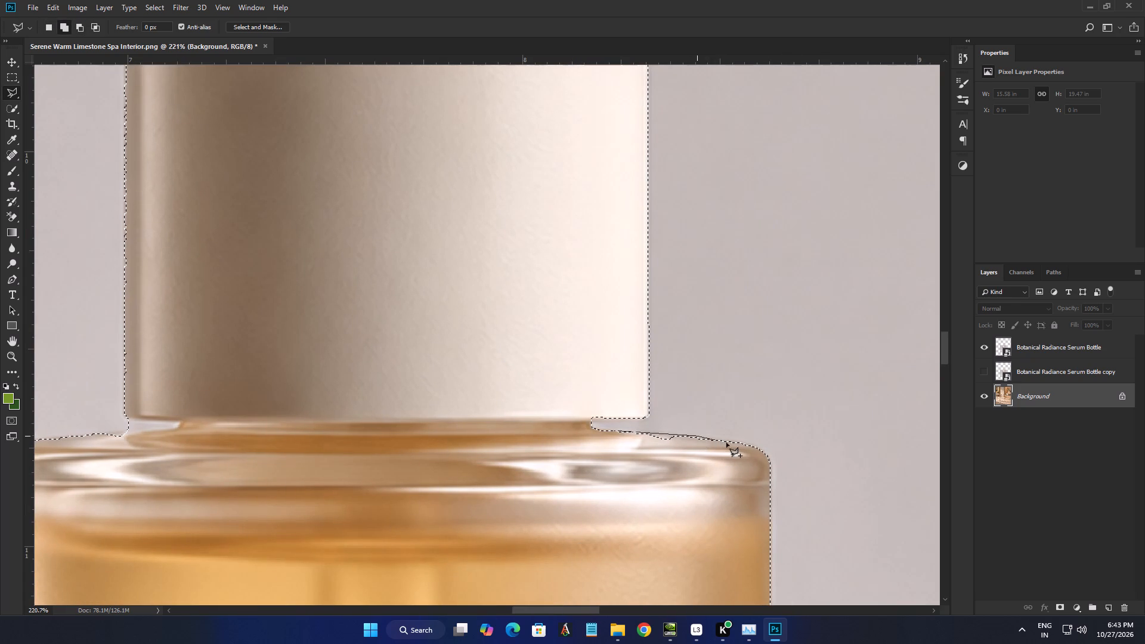
pyautogui.click(744, 444)
pyautogui.click(736, 457)
pyautogui.doubleClick(645, 464)
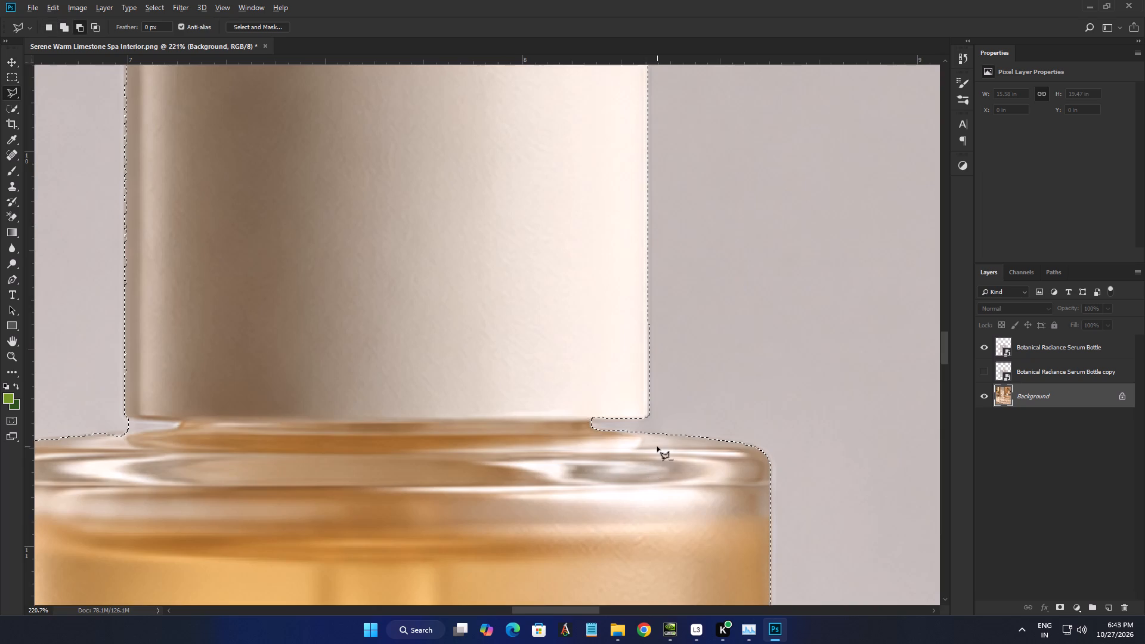
# Subtract the amber shadow and tabletop spill around the bottle's lower left corner and along the base from the selection with the Polygonal Lasso.
pyautogui.keyDown('alt'); pyautogui.scroll(-7, 657, 447); pyautogui.keyUp('alt')
pyautogui.keyDown('alt'); pyautogui.scroll(1, 657, 438); pyautogui.keyUp('alt')
pyautogui.keyDown('alt'); pyautogui.scroll(-6, 657, 438); pyautogui.keyUp('alt')
pyautogui.press('space')
pyautogui.press('space')
pyautogui.press('space')
pyautogui.press('space')
pyautogui.press('space')
pyautogui.press('space')
pyautogui.press('space')
pyautogui.press('space')
pyautogui.press('space')
pyautogui.press('space')
pyautogui.press('space')
pyautogui.press('space')
pyautogui.press('space')
pyautogui.press('space')
pyautogui.press('space')
pyautogui.press('space')
pyautogui.press('space')
pyautogui.press('space')
pyautogui.press('space')
pyautogui.press('space')
pyautogui.moveTo(627, 504); pyautogui.dragTo(630, 220)
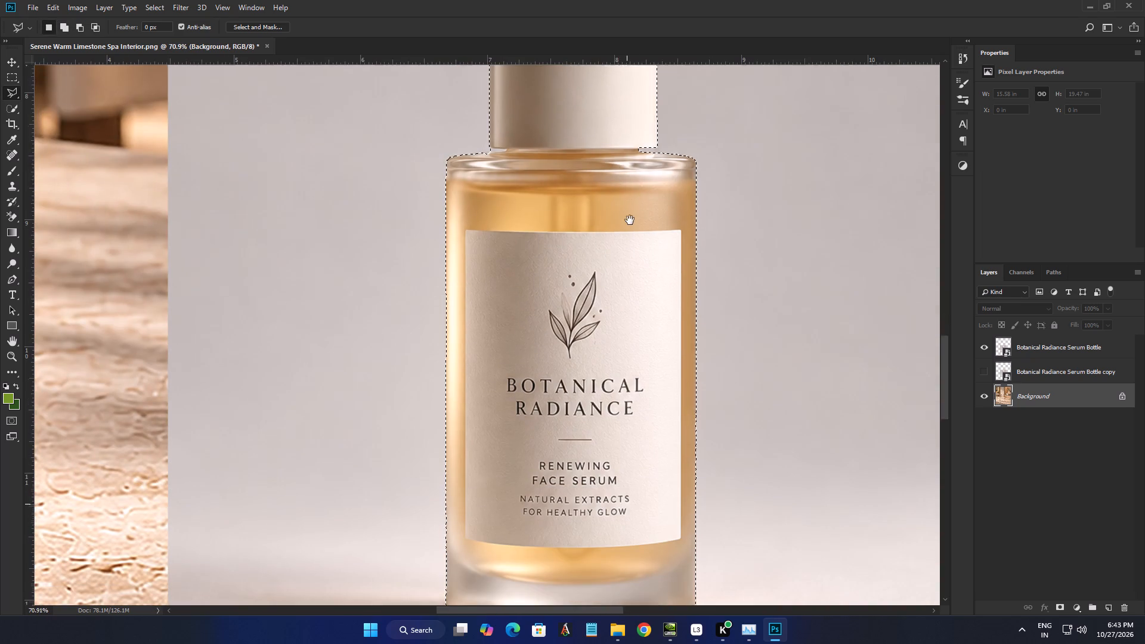
pyautogui.moveTo(669, 501); pyautogui.dragTo(708, 289)
pyautogui.keyDown('alt'); pyautogui.scroll(11, 748, 391); pyautogui.keyUp('alt')
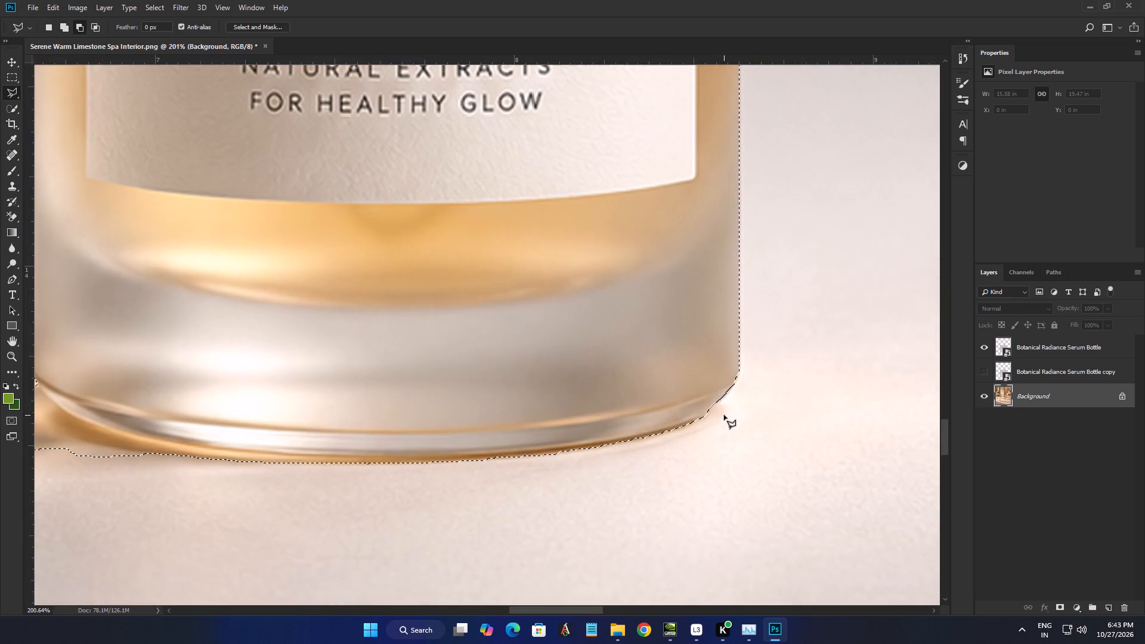
pyautogui.press('space')
pyautogui.press('space')
pyautogui.press('space')
pyautogui.press('space')
pyautogui.press('space')
pyautogui.press('space')
pyautogui.press('space')
pyautogui.press('space')
pyautogui.press('space')
pyautogui.press('space')
pyautogui.press('space')
pyautogui.press('space')
pyautogui.press('space')
pyautogui.press('space')
pyautogui.press('space')
pyautogui.press('space')
pyautogui.press('space')
pyautogui.moveTo(401, 418); pyautogui.dragTo(788, 368)
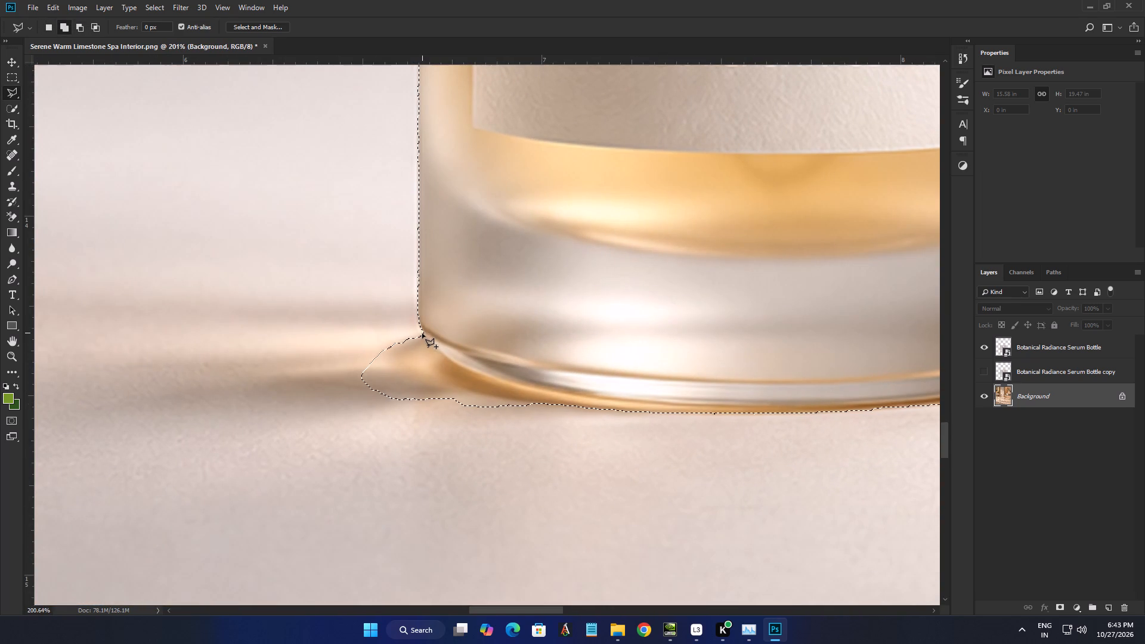
pyautogui.keyDown('alt'); pyautogui.click(422, 332); pyautogui.keyUp('alt')
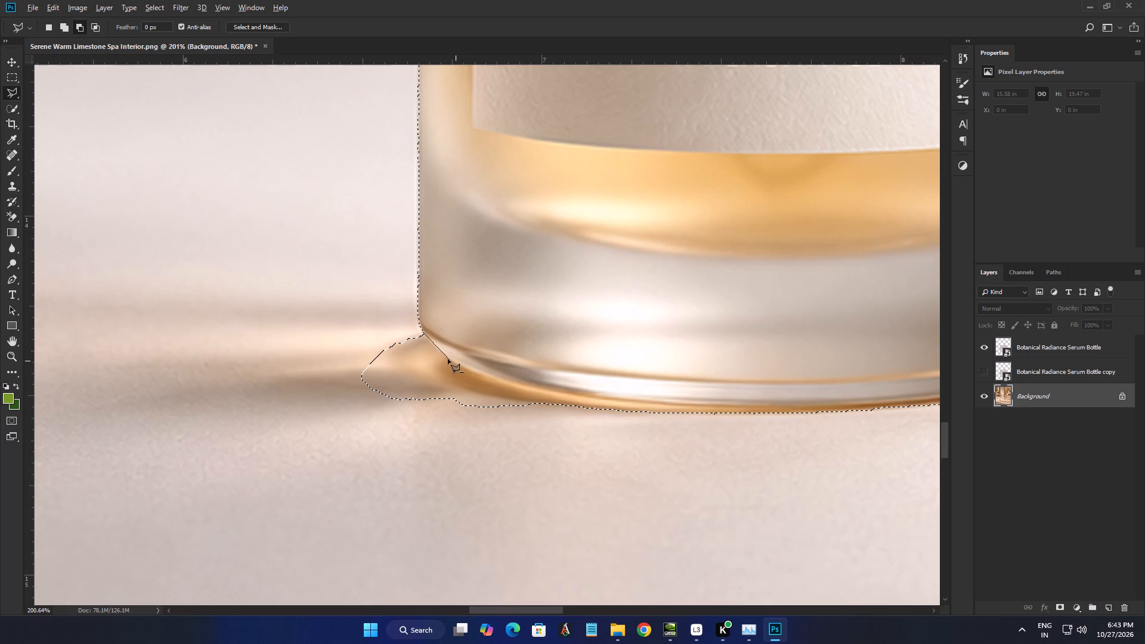
pyautogui.click(445, 357)
pyautogui.click(479, 376)
pyautogui.click(537, 394)
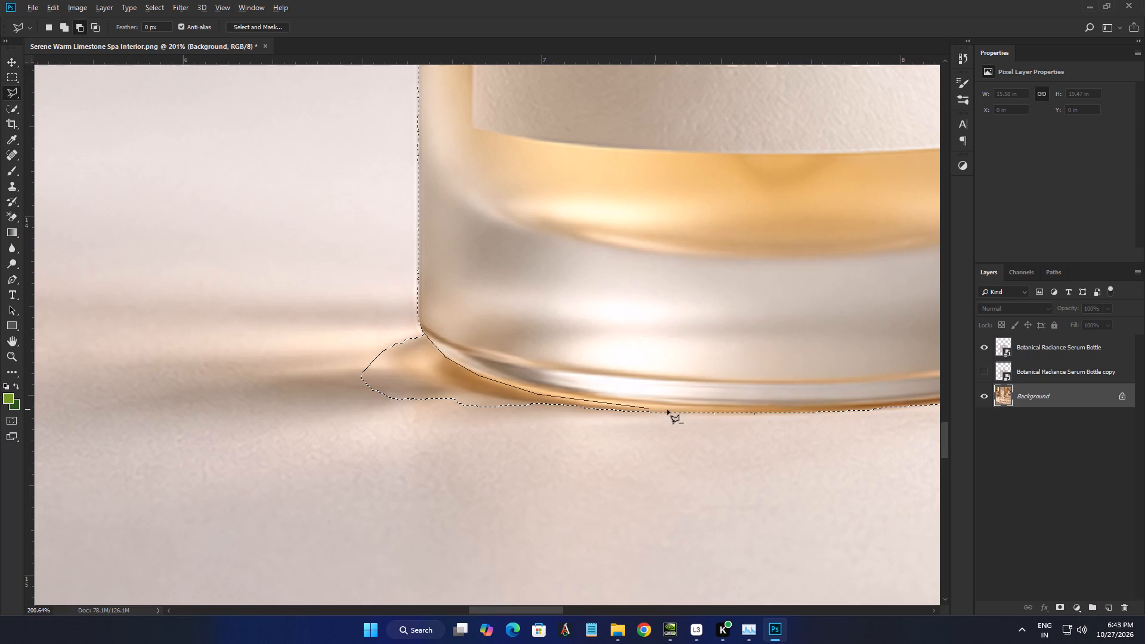
pyautogui.click(667, 410)
pyautogui.click(790, 408)
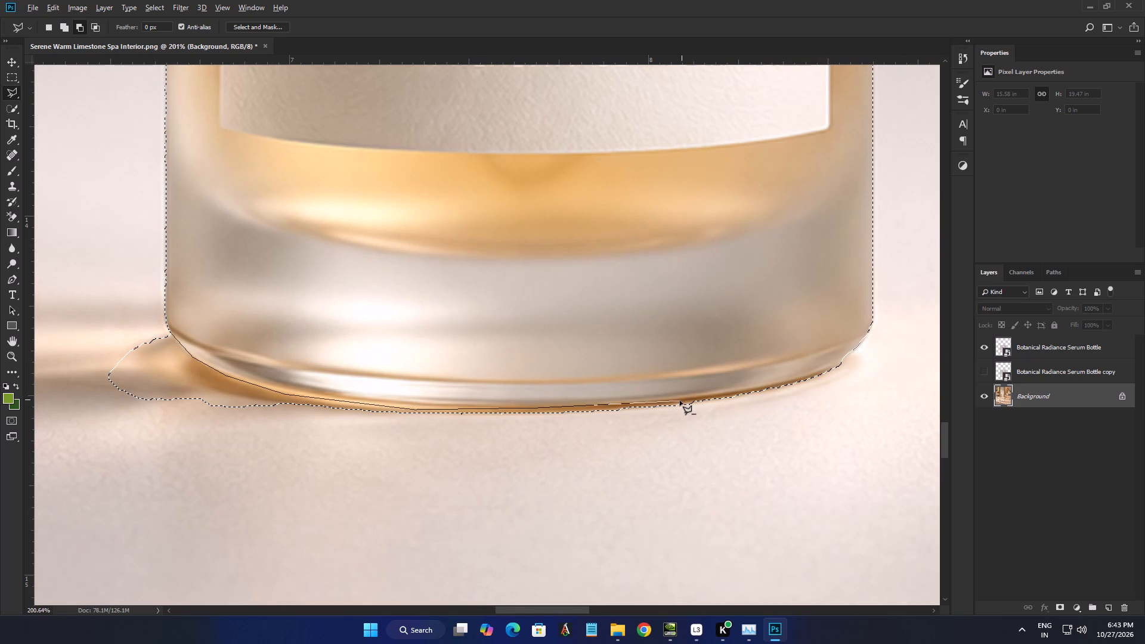
pyautogui.click(683, 398)
pyautogui.click(759, 388)
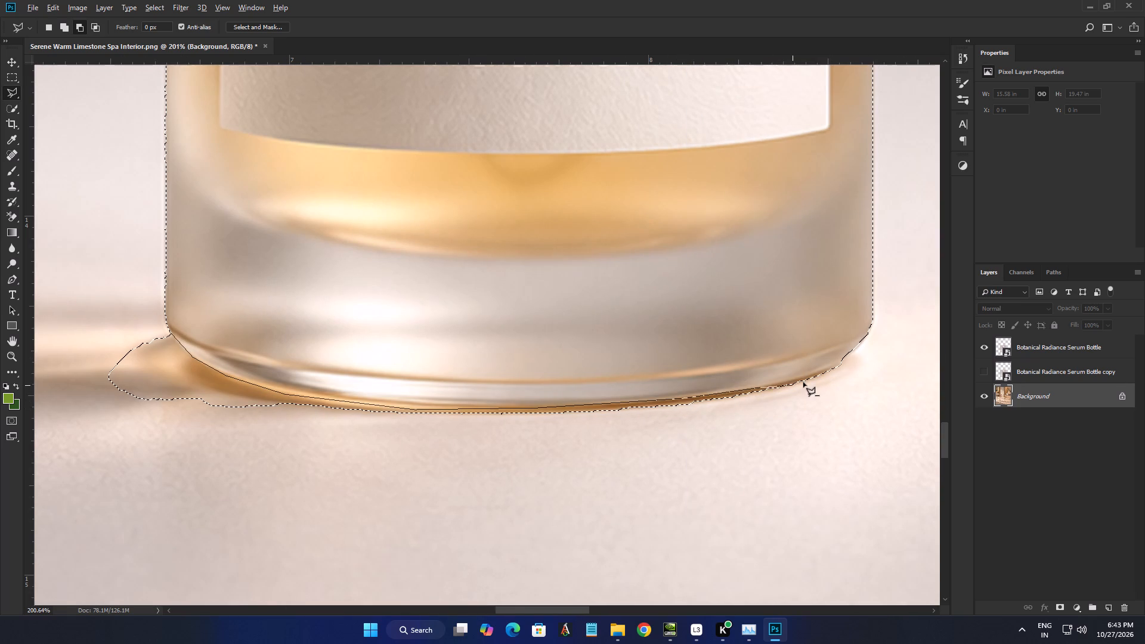
pyautogui.click(811, 376)
pyautogui.click(848, 363)
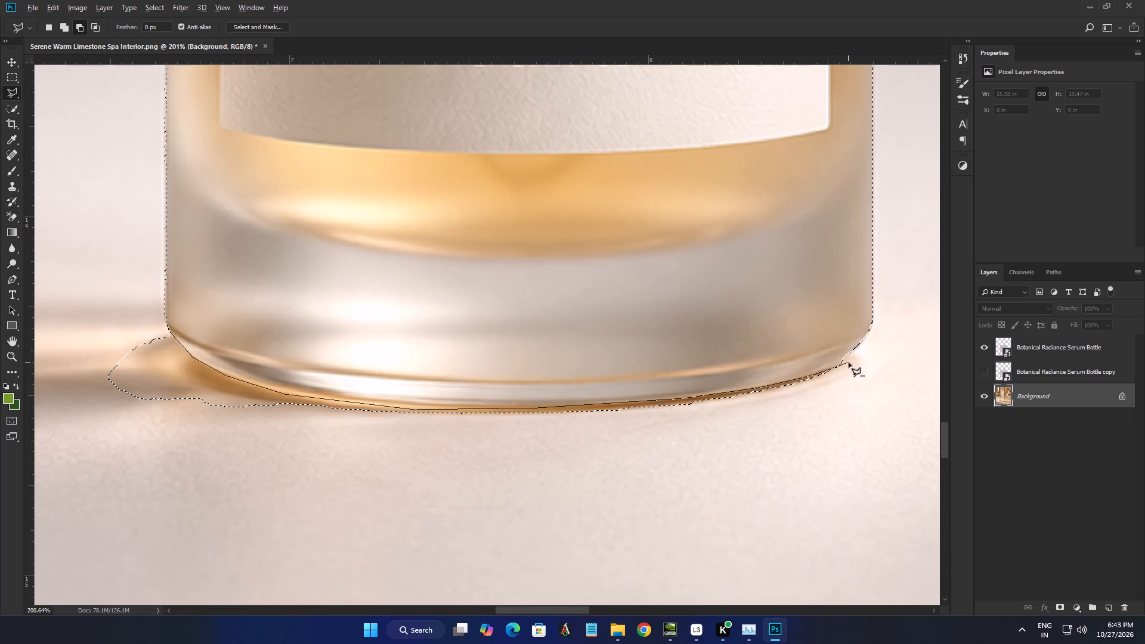
pyautogui.moveTo(853, 385); pyautogui.dragTo(853, 393)
pyautogui.moveTo(838, 414); pyautogui.dragTo(810, 435)
pyautogui.click(222, 512)
pyautogui.moveTo(138, 493); pyautogui.dragTo(126, 493)
pyautogui.moveTo(94, 462); pyautogui.dragTo(87, 448)
pyautogui.click(69, 381)
pyautogui.click(84, 346)
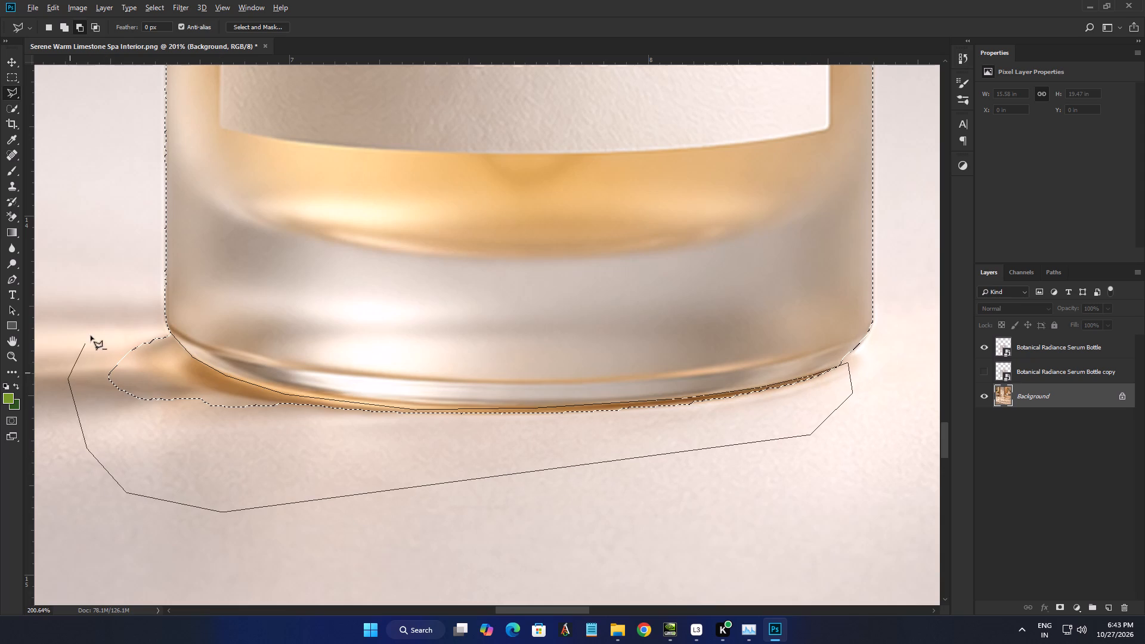
pyautogui.doubleClick(101, 320)
# Subtract the remaining thin amber strip beneath the glass base's curved bottom edge, from its middle to its lower left corner.
pyautogui.press('space')
pyautogui.press('space')
pyautogui.press('space')
pyautogui.press('space')
pyautogui.press('space')
pyautogui.press('space')
pyautogui.press('space')
pyautogui.press('space')
pyautogui.press('space')
pyautogui.press('space')
pyautogui.press('space')
pyautogui.moveTo(152, 281); pyautogui.dragTo(302, 361)
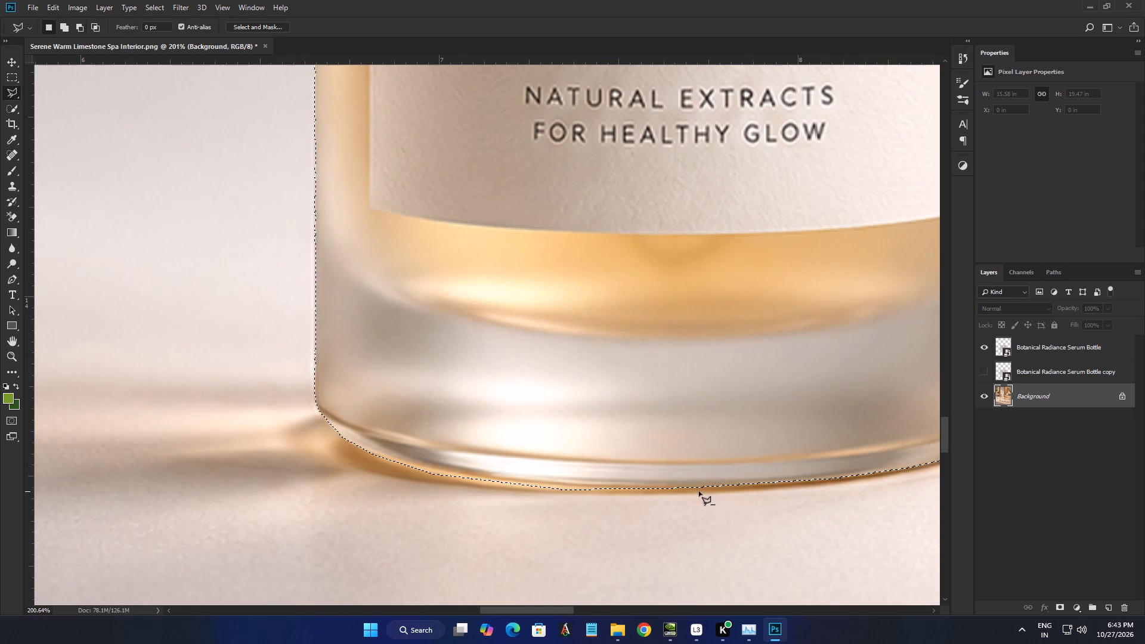
pyautogui.keyDown('alt'); pyautogui.click(704, 487); pyautogui.keyUp('alt')
pyautogui.click(668, 487)
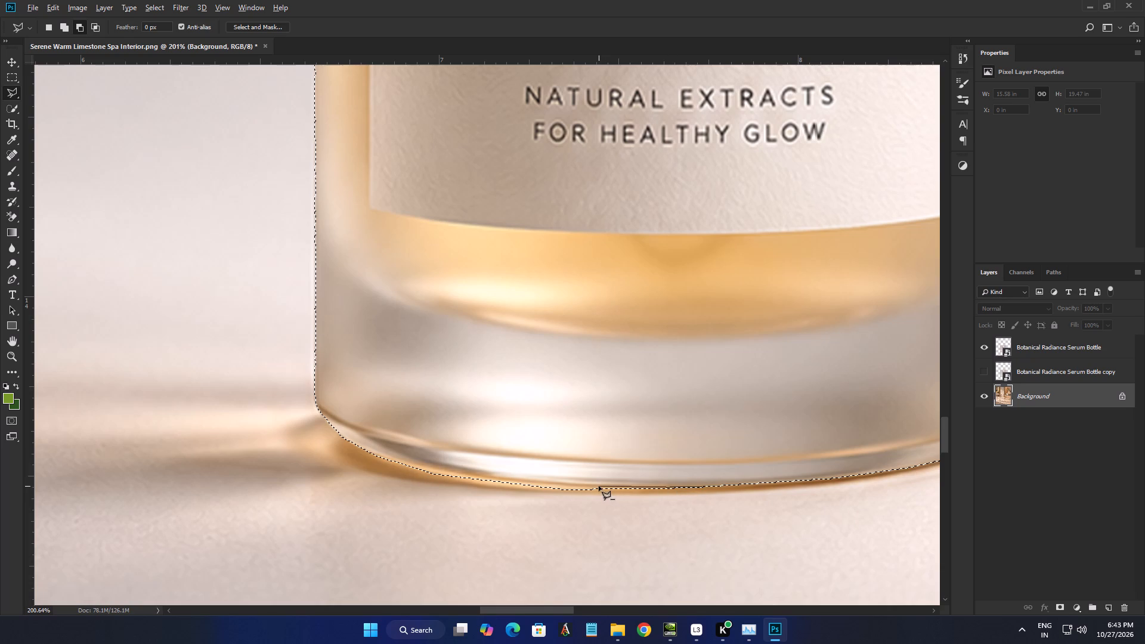
pyautogui.click(599, 486)
pyautogui.click(511, 480)
pyautogui.click(436, 467)
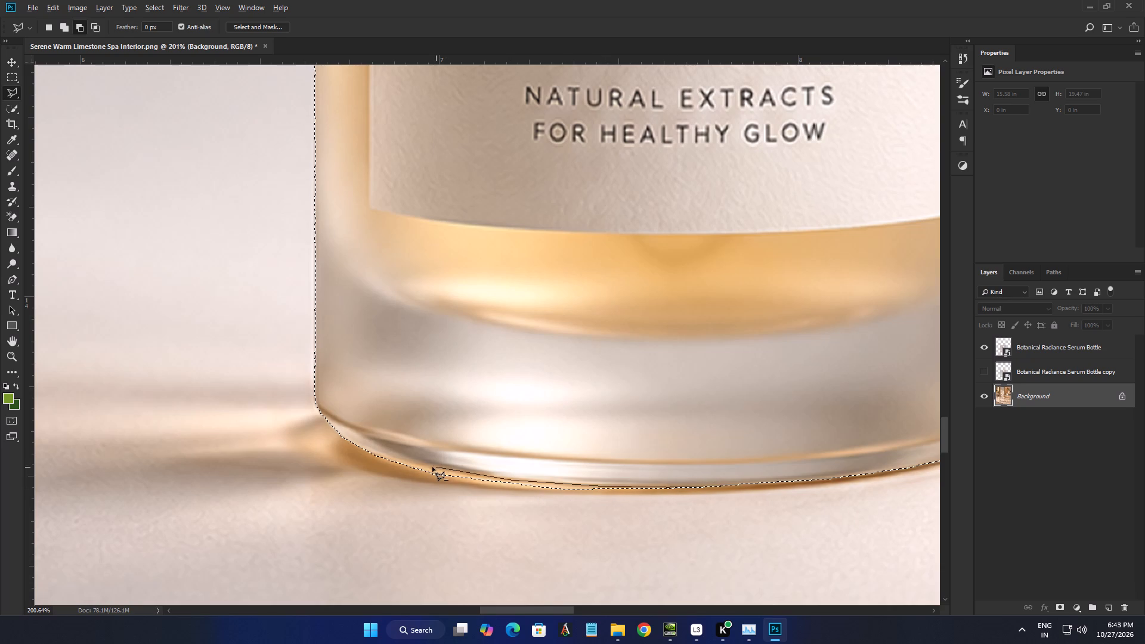
pyautogui.click(372, 451)
pyautogui.click(346, 442)
pyautogui.click(299, 444)
pyautogui.click(526, 525)
pyautogui.doubleClick(734, 512)
# Subtract the background gap between the cap's underside and the glass shoulder on the bottle's left side from the selection.
pyautogui.keyDown('alt'); pyautogui.scroll(1, 741, 496); pyautogui.keyUp('alt')
pyautogui.keyDown('alt'); pyautogui.scroll(-7, 741, 496); pyautogui.keyUp('alt')
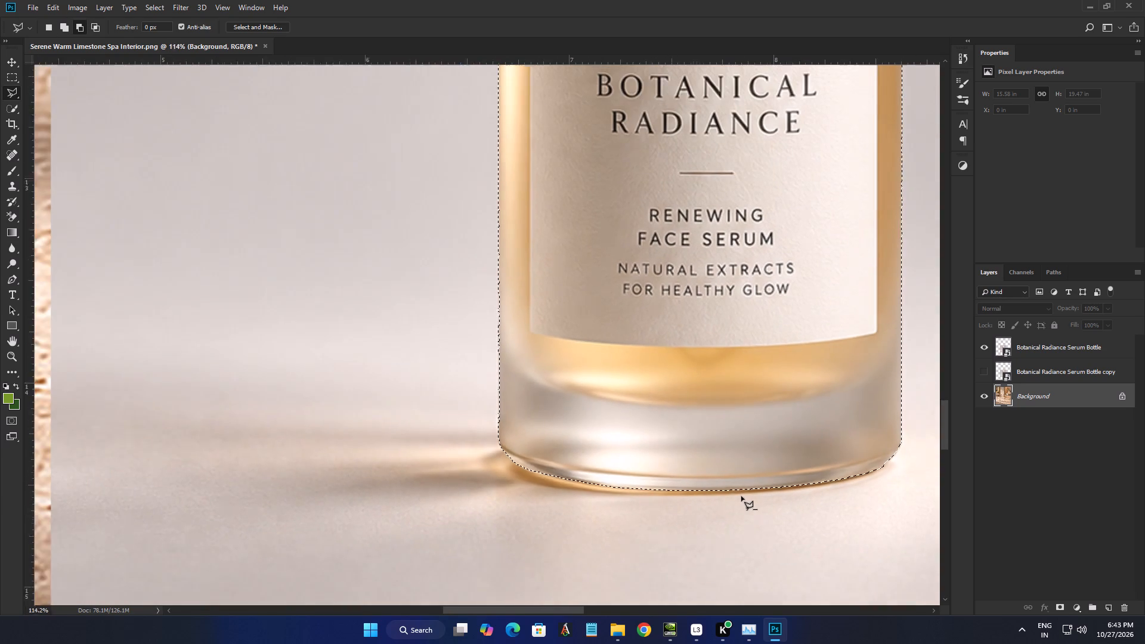
pyautogui.keyDown('alt'); pyautogui.scroll(-1, 741, 496); pyautogui.keyUp('alt')
pyautogui.press('space')
pyautogui.press('space')
pyautogui.press('space')
pyautogui.press('space')
pyautogui.press('space')
pyautogui.press('space')
pyautogui.press('space')
pyautogui.press('space')
pyautogui.press('space')
pyautogui.press('space')
pyautogui.press('space')
pyautogui.press('space')
pyautogui.press('space')
pyautogui.press('space')
pyautogui.press('space')
pyautogui.press('space')
pyautogui.press('space')
pyautogui.press('space')
pyautogui.press('space')
pyautogui.press('space')
pyautogui.moveTo(671, 270); pyautogui.dragTo(673, 552)
pyautogui.moveTo(591, 298); pyautogui.dragTo(661, 570)
pyautogui.keyDown('alt'); pyautogui.scroll(11, 640, 341); pyautogui.keyUp('alt')
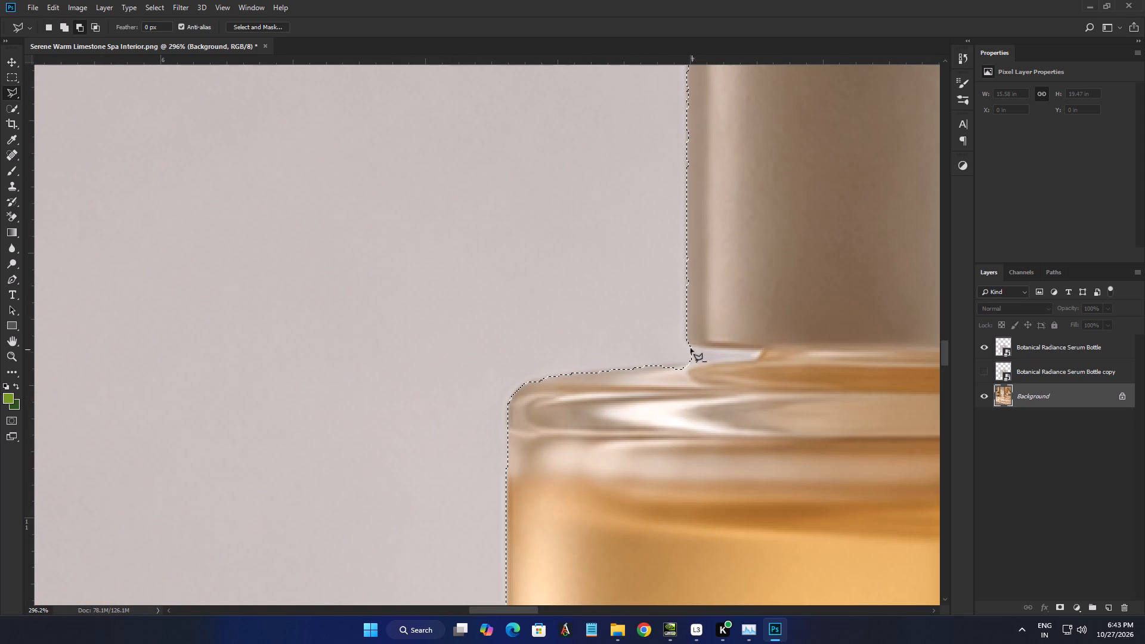
pyautogui.keyDown('alt'); pyautogui.click(686, 343); pyautogui.keyUp('alt')
pyautogui.click(709, 346)
pyautogui.click(736, 348)
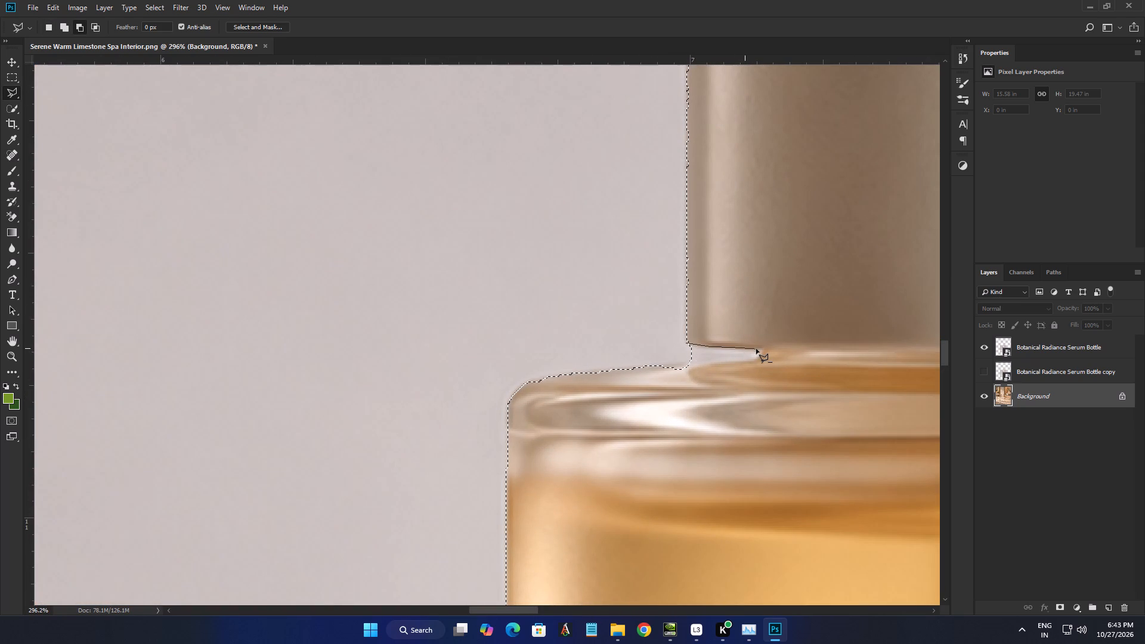
pyautogui.click(762, 349)
pyautogui.click(758, 359)
pyautogui.click(734, 363)
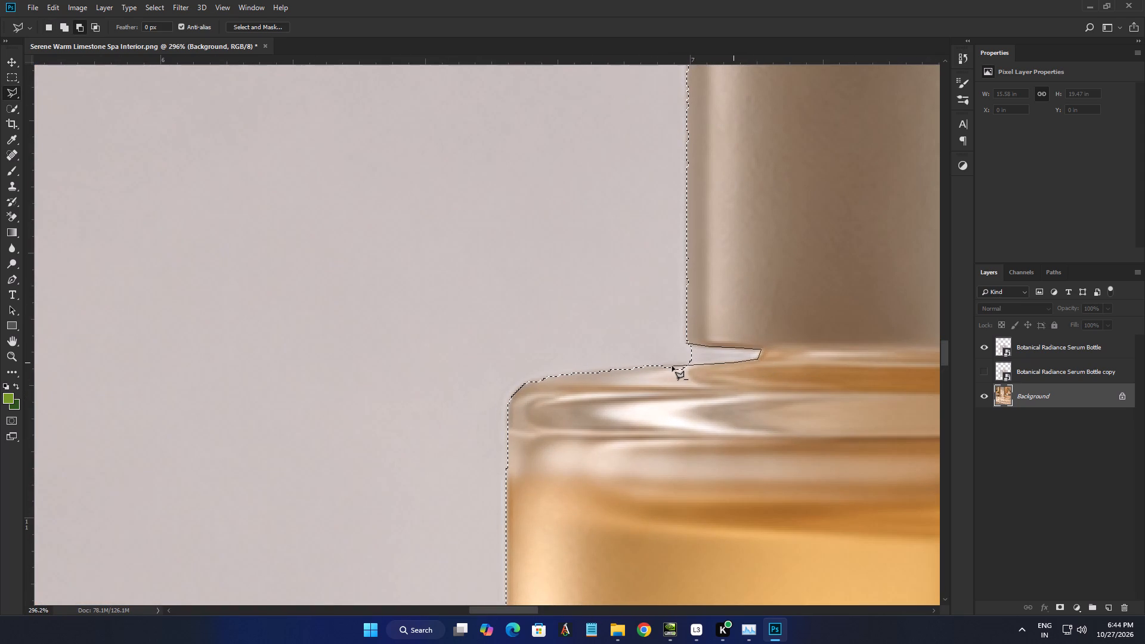
pyautogui.click(685, 362)
pyautogui.click(639, 366)
pyautogui.click(575, 368)
pyautogui.doubleClick(558, 324)
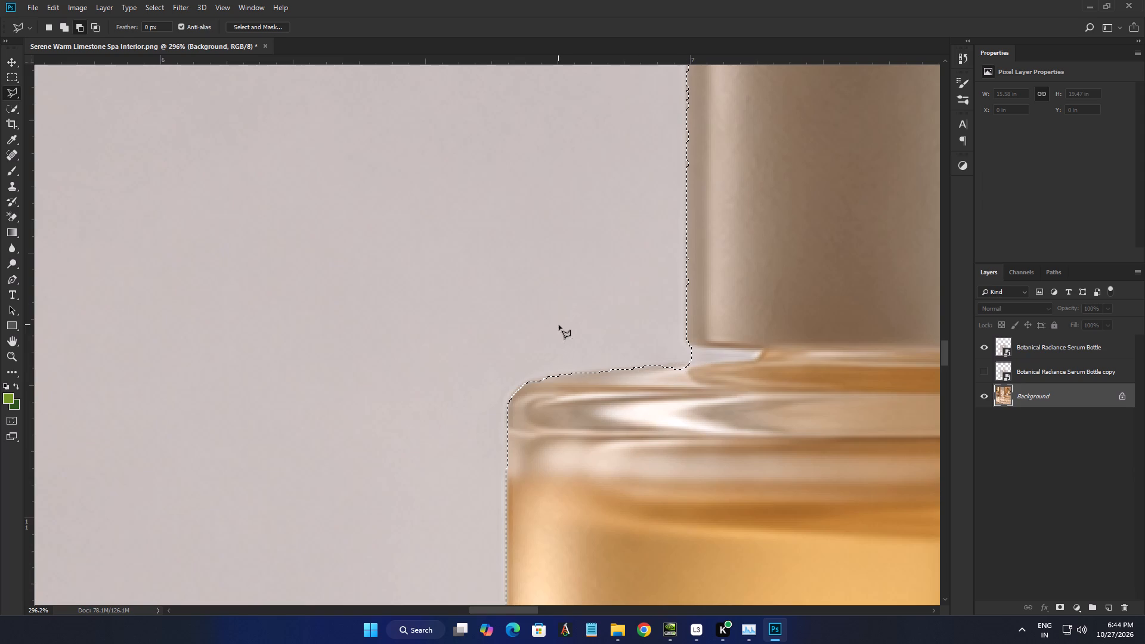
# Add the missing sliver along the top of the left glass shoulder to the selection with the Polygonal Lasso.
pyautogui.keyDown('shift'); pyautogui.click(697, 363); pyautogui.keyUp('shift')
pyautogui.click(677, 364)
pyautogui.click(648, 365)
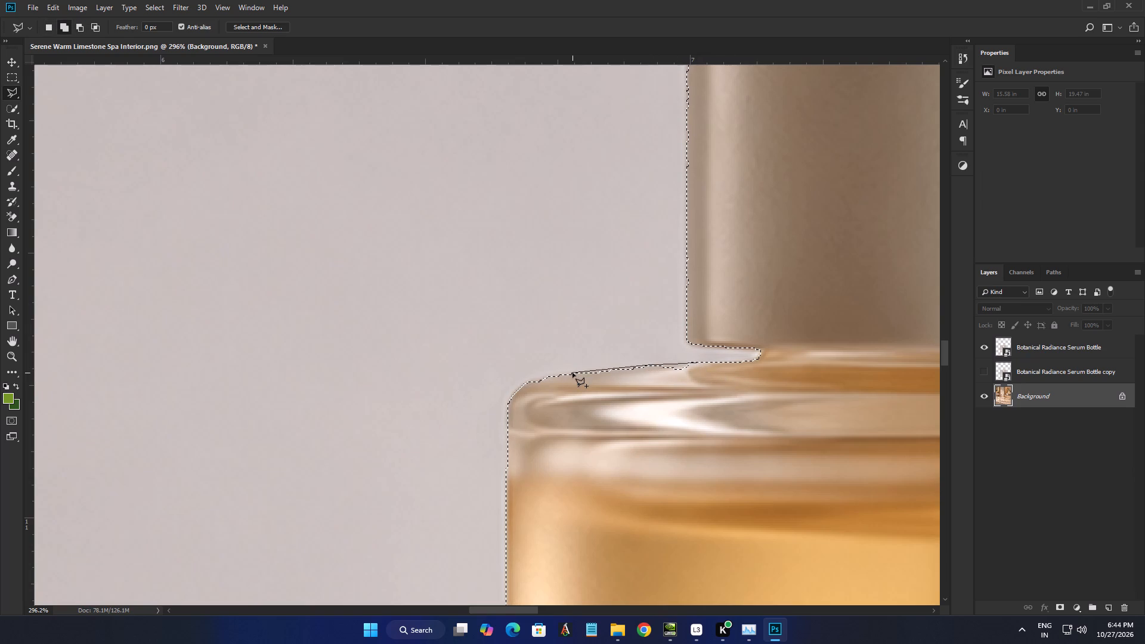
pyautogui.click(572, 373)
pyautogui.click(541, 377)
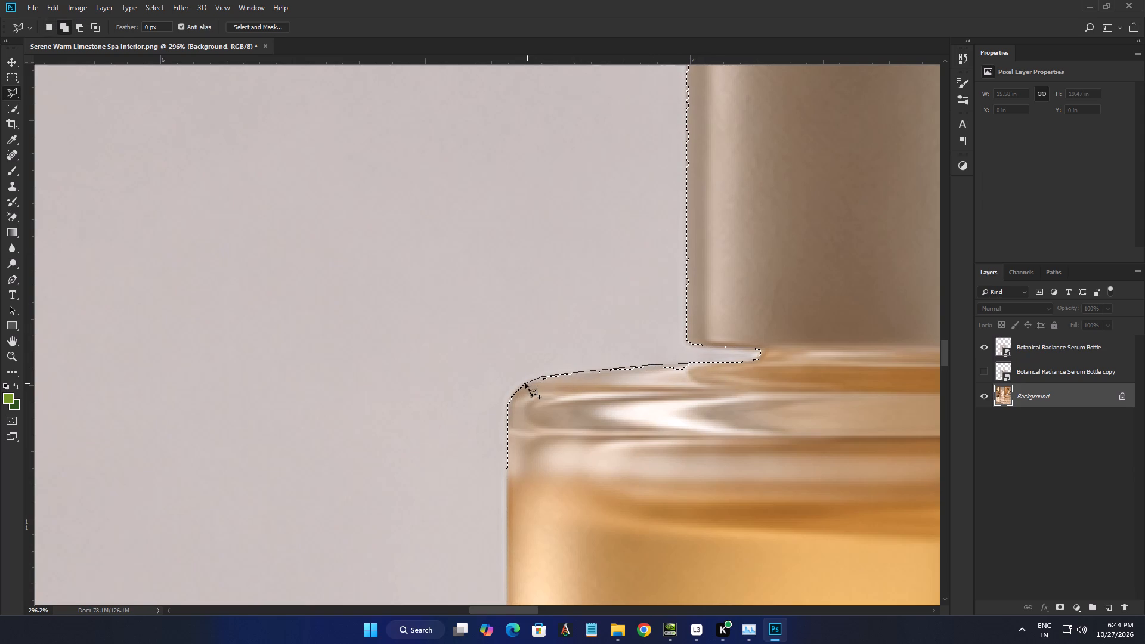
pyautogui.click(525, 383)
pyautogui.moveTo(517, 392); pyautogui.dragTo(519, 400)
pyautogui.moveTo(584, 428); pyautogui.dragTo(620, 426)
pyautogui.doubleClick(694, 397)
# Add the thin strip along the cap's left edge, from its upper corner down to its lower corner, to the selection.
pyautogui.keyDown('alt'); pyautogui.scroll(-4, 710, 381); pyautogui.keyUp('alt')
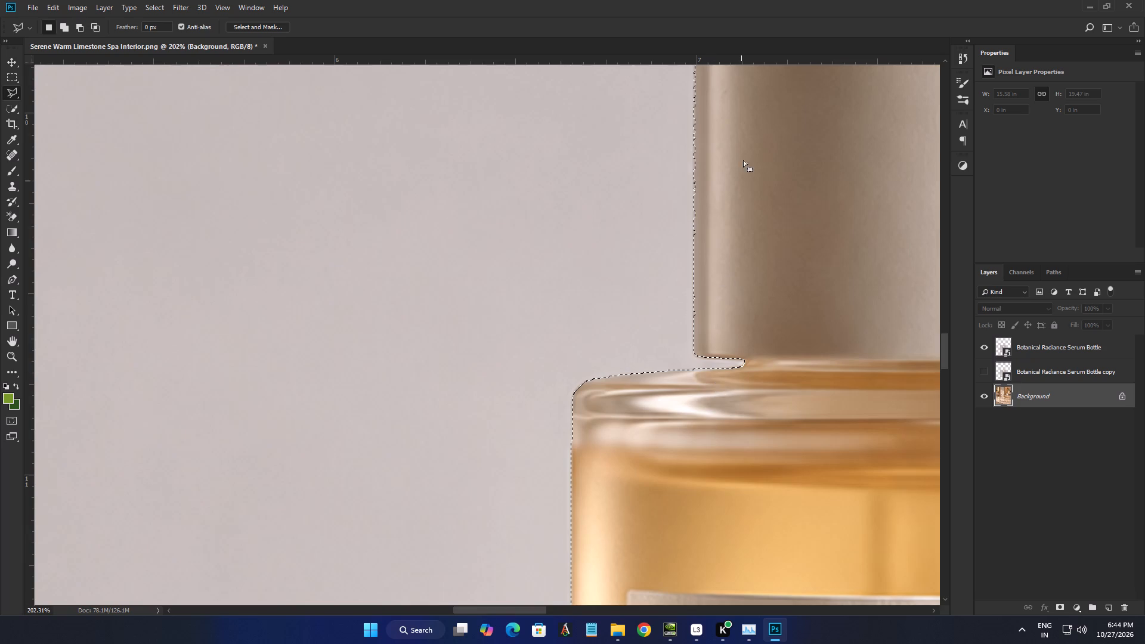
pyautogui.press('space')
pyautogui.press('space')
pyautogui.press('space')
pyautogui.press('space')
pyautogui.moveTo(743, 158); pyautogui.dragTo(776, 346)
pyautogui.keyDown('shift'); pyautogui.click(726, 219); pyautogui.keyUp('shift')
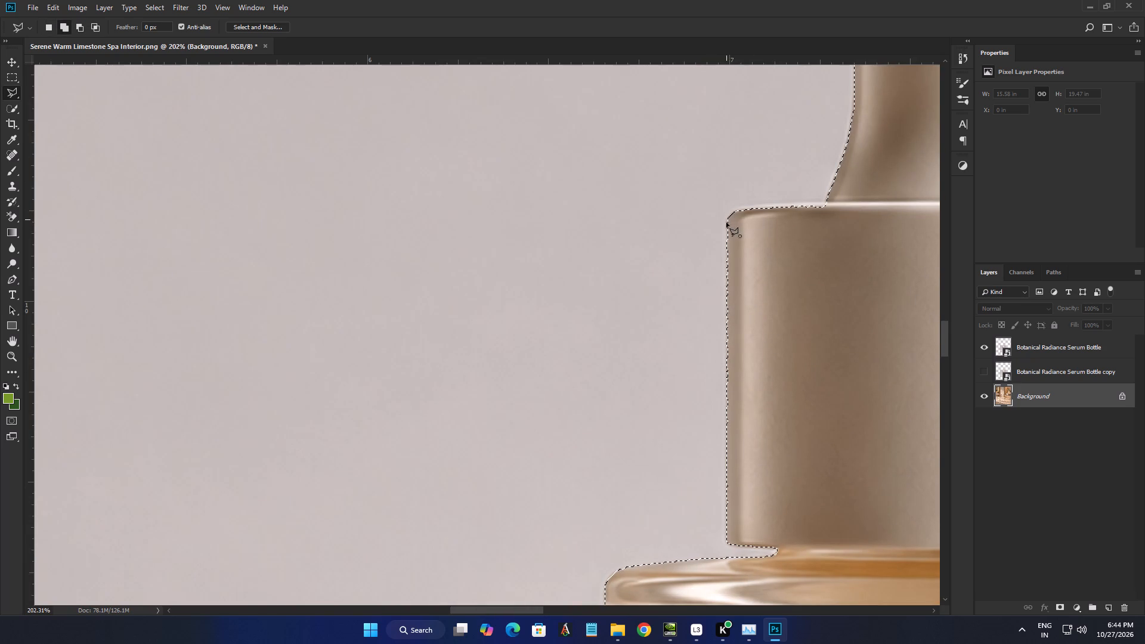
pyautogui.click(726, 541)
pyautogui.moveTo(754, 510); pyautogui.dragTo(756, 503)
pyautogui.moveTo(770, 389); pyautogui.dragTo(768, 375)
pyautogui.doubleClick(759, 230)
# Add the thin strip along the cap's top edge, from the dropper bulb's base around the upper left corner, to the selection.
pyautogui.press('space')
pyautogui.press('space')
pyautogui.press('space')
pyautogui.press('space')
pyautogui.press('space')
pyautogui.moveTo(872, 182); pyautogui.dragTo(839, 326)
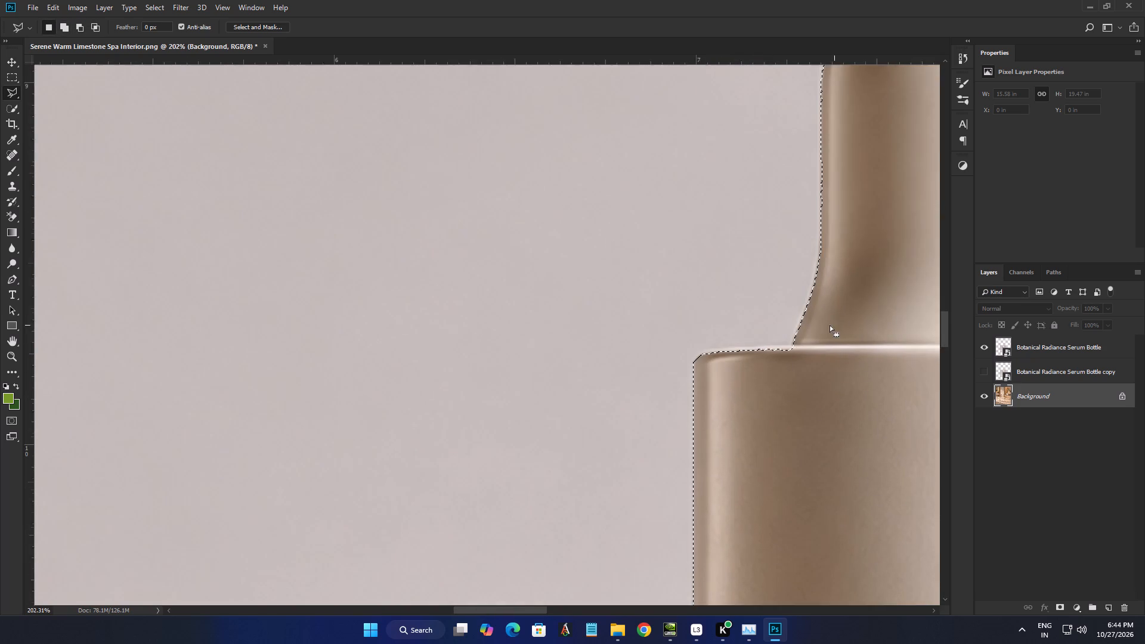
pyautogui.keyDown('alt'); pyautogui.scroll(4, 796, 347); pyautogui.keyUp('alt')
pyautogui.keyDown('shift'); pyautogui.click(796, 343); pyautogui.keyUp('shift')
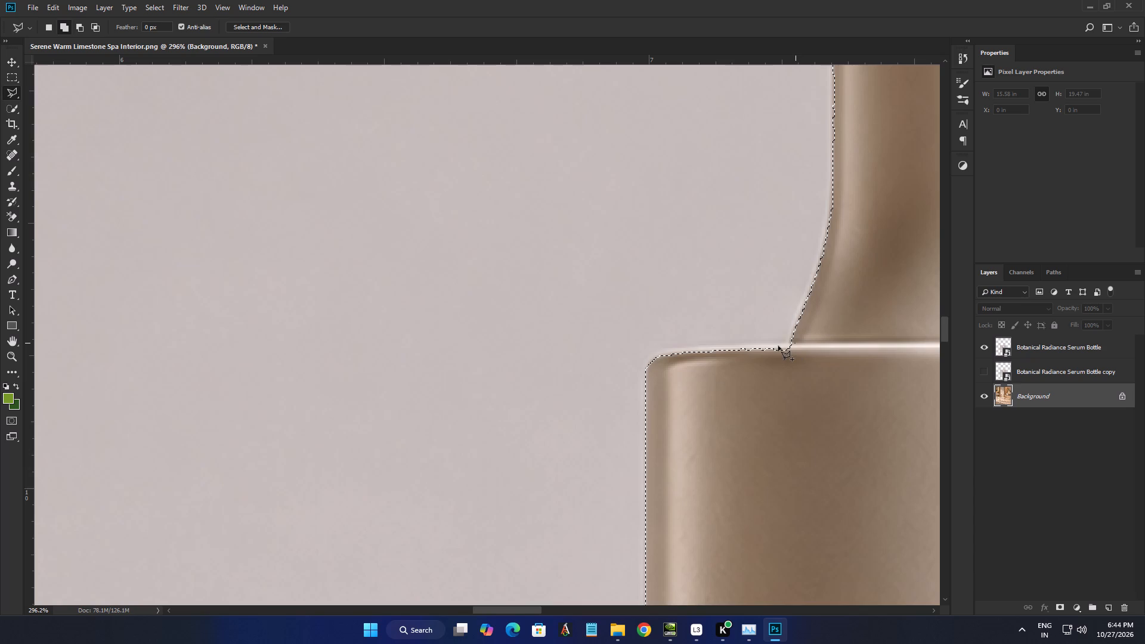
pyautogui.click(673, 351)
pyautogui.click(652, 356)
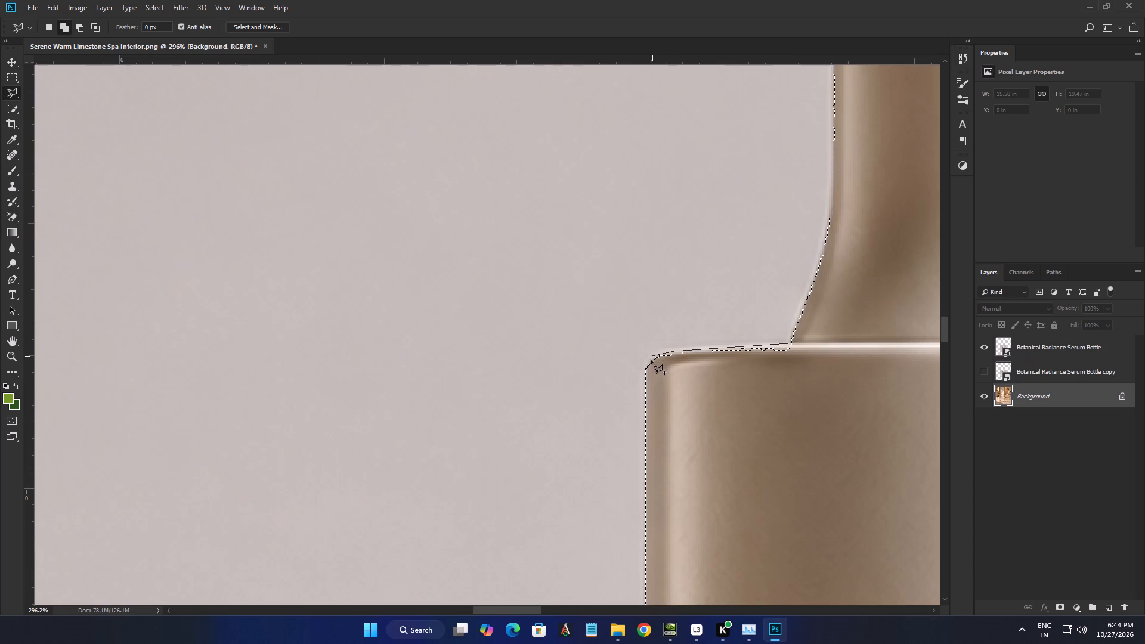
pyautogui.click(645, 367)
pyautogui.click(648, 385)
pyautogui.moveTo(673, 402); pyautogui.dragTo(697, 407)
pyautogui.doubleClick(834, 369)
# Add a layer mask from the bottle selection to the Botanical Radiance Serum Bottle layer.
pyautogui.press('space')
pyautogui.press('space')
pyautogui.press('space')
pyautogui.press('space')
pyautogui.press('space')
pyautogui.press('space')
pyautogui.press('space')
pyautogui.press('space')
pyautogui.press('space')
pyautogui.press('space')
pyautogui.press('space')
pyautogui.press('space')
pyautogui.press('space')
pyautogui.press('space')
pyautogui.press('space')
pyautogui.moveTo(877, 192); pyautogui.dragTo(838, 452)
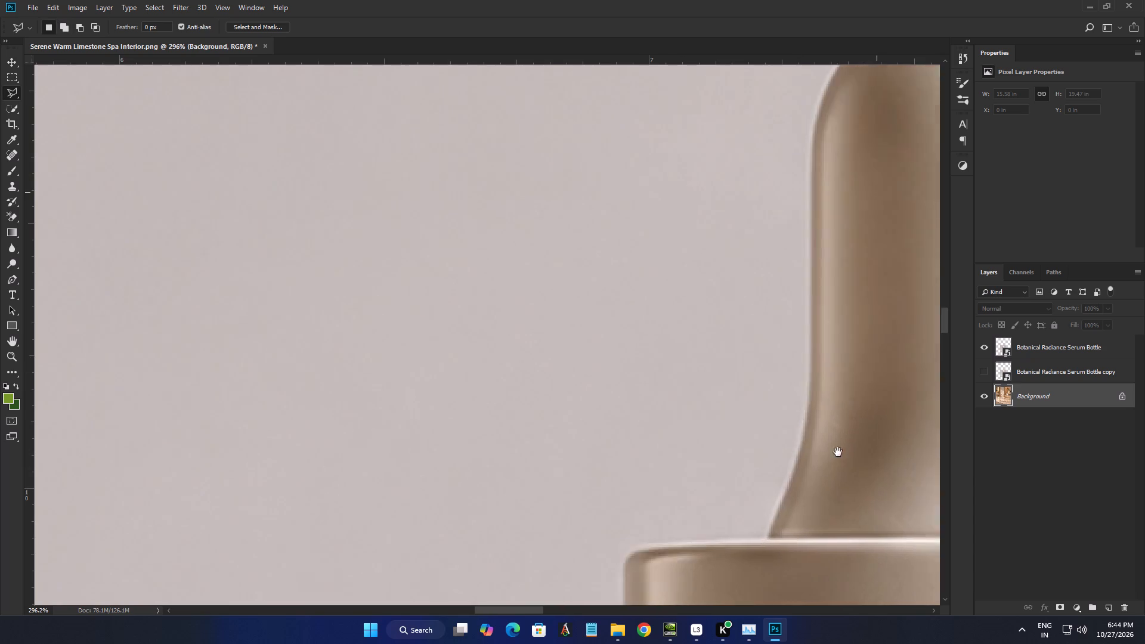
pyautogui.moveTo(838, 452); pyautogui.dragTo(828, 509)
pyautogui.keyDown('alt'); pyautogui.scroll(-9, 835, 329); pyautogui.keyUp('alt')
pyautogui.keyDown('alt'); pyautogui.scroll(1, 828, 348); pyautogui.keyUp('alt')
pyautogui.keyDown('alt'); pyautogui.scroll(-11, 828, 348); pyautogui.keyUp('alt')
pyautogui.keyDown('alt'); pyautogui.scroll(1, 828, 370); pyautogui.keyUp('alt')
pyautogui.keyDown('alt'); pyautogui.scroll(-2, 828, 370); pyautogui.keyUp('alt')
pyautogui.keyDown('alt'); pyautogui.scroll(1, 830, 369); pyautogui.keyUp('alt')
pyautogui.keyDown('alt'); pyautogui.scroll(-1, 830, 371); pyautogui.keyUp('alt')
pyautogui.keyDown('alt'); pyautogui.scroll(1, 830, 371); pyautogui.keyUp('alt')
pyautogui.keyDown('alt'); pyautogui.scroll(-2, 830, 371); pyautogui.keyUp('alt')
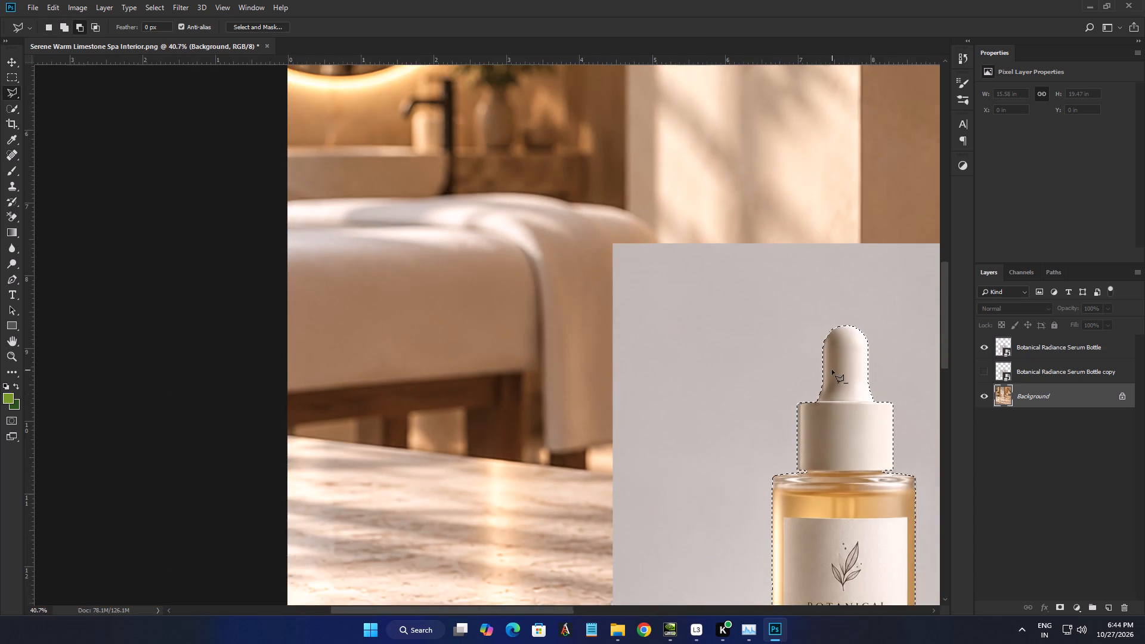
pyautogui.keyDown('alt'); pyautogui.scroll(-3, 832, 370); pyautogui.keyUp('alt')
pyautogui.keyDown('alt'); pyautogui.scroll(1, 832, 370); pyautogui.keyUp('alt')
pyautogui.keyDown('alt'); pyautogui.scroll(-1, 832, 370); pyautogui.keyUp('alt')
pyautogui.click(1060, 350)
pyautogui.click(1059, 609)
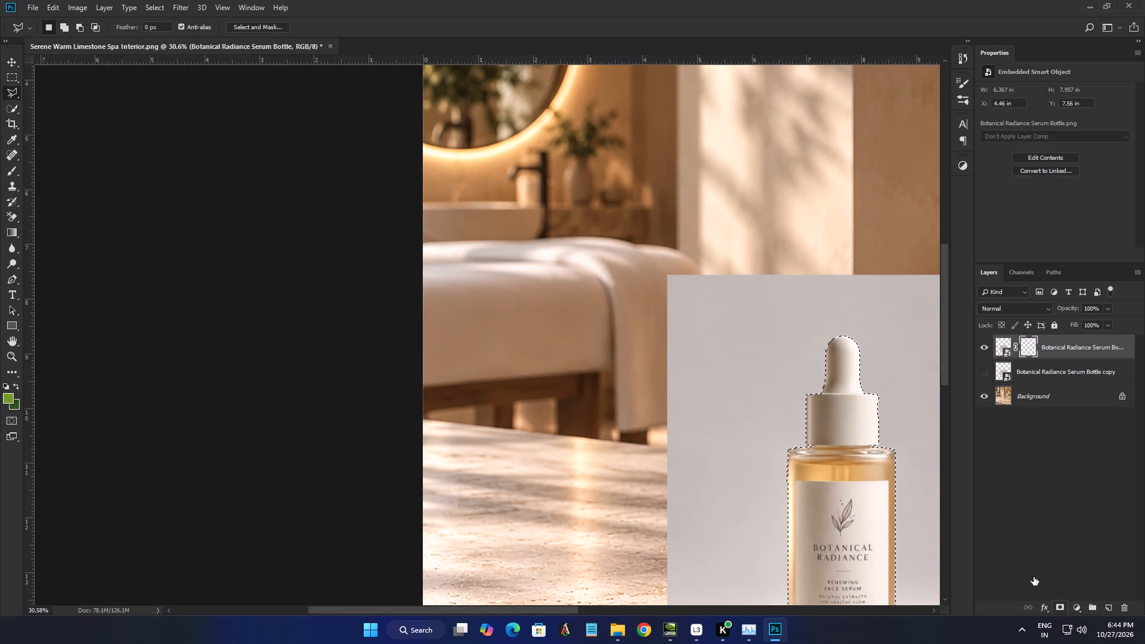
# Examine the masked bottle cutout, especially its glass base, against the limestone counter.
pyautogui.press('space')
pyautogui.press('space')
pyautogui.press('space')
pyautogui.press('space')
pyautogui.press('space')
pyautogui.press('space')
pyautogui.press('space')
pyautogui.press('space')
pyautogui.press('space')
pyautogui.press('space')
pyautogui.press('space')
pyautogui.press('space')
pyautogui.moveTo(700, 431); pyautogui.dragTo(480, 250)
pyautogui.keyDown('alt'); pyautogui.scroll(-2, 646, 359); pyautogui.keyUp('alt')
pyautogui.keyDown('alt'); pyautogui.scroll(3, 624, 405); pyautogui.keyUp('alt')
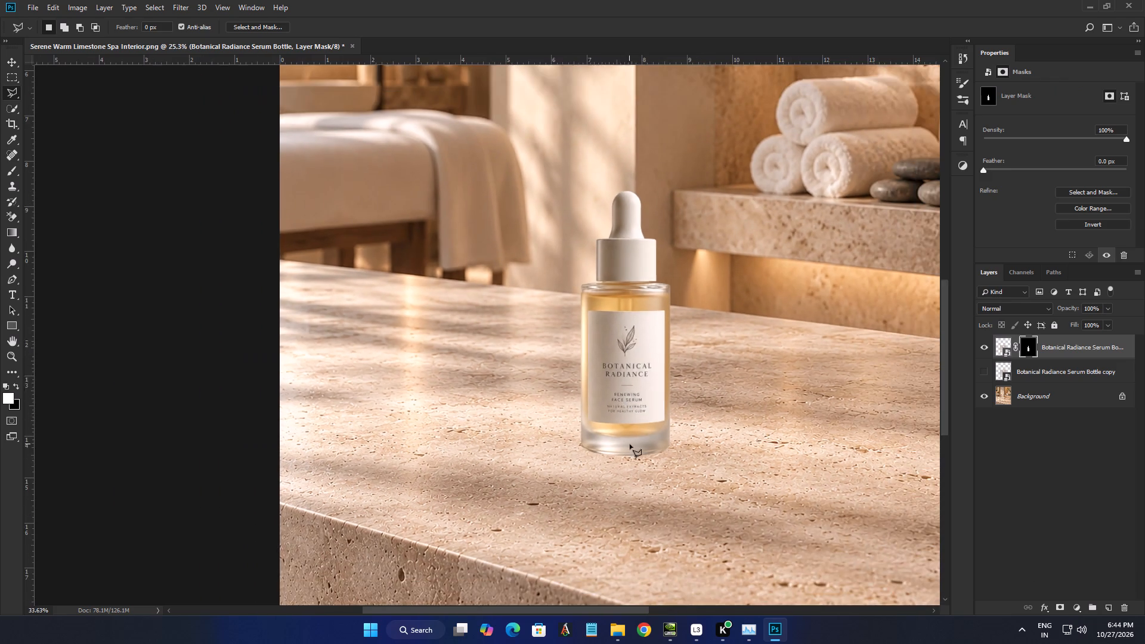
pyautogui.keyDown('alt'); pyautogui.scroll(6, 630, 444); pyautogui.keyUp('alt')
pyautogui.keyDown('alt'); pyautogui.scroll(4, 556, 465); pyautogui.keyUp('alt')
pyautogui.keyDown('alt'); pyautogui.scroll(-6, 559, 439); pyautogui.keyUp('alt')
pyautogui.keyDown('alt'); pyautogui.scroll(1, 561, 427); pyautogui.keyUp('alt')
pyautogui.keyDown('alt'); pyautogui.scroll(-7, 561, 428); pyautogui.keyUp('alt')
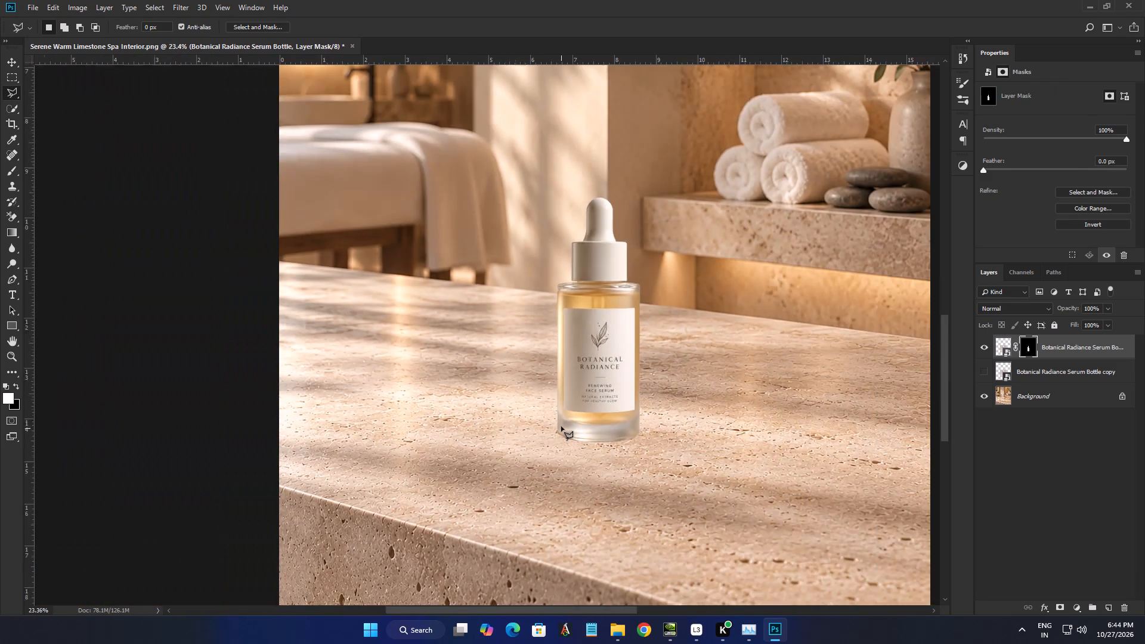
pyautogui.keyDown('alt'); pyautogui.scroll(-4, 561, 426); pyautogui.keyUp('alt')
# Show and select the Botanical Radiance Serum Bottle copy layer beneath the masked bottle.
pyautogui.click(10, 64)
pyautogui.click(68, 154)
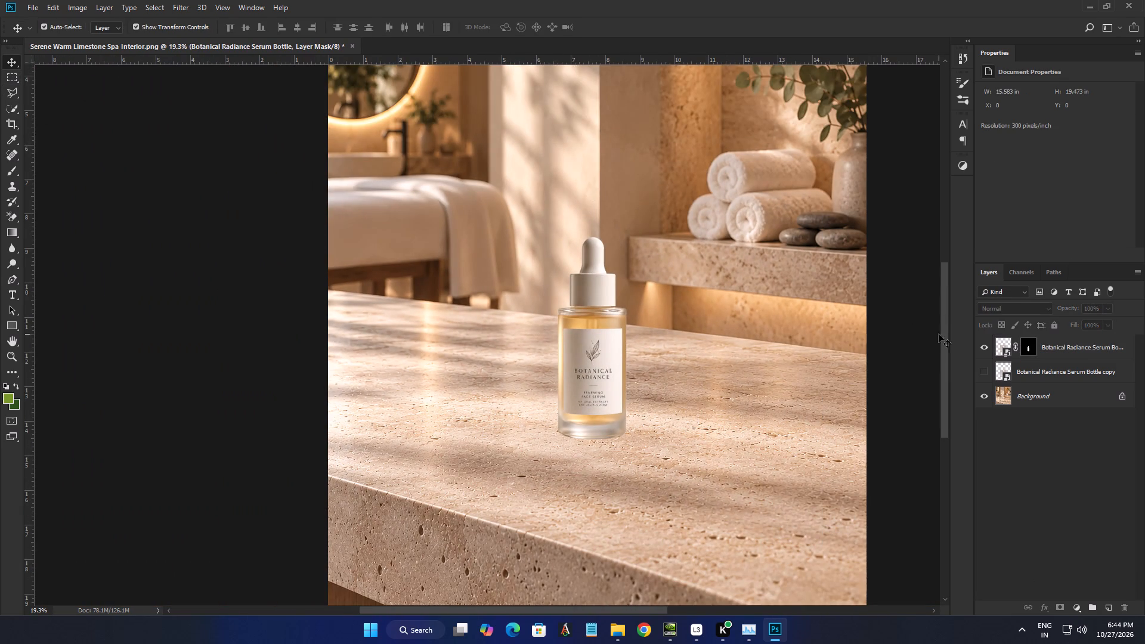
pyautogui.click(983, 376)
pyautogui.click(1035, 369)
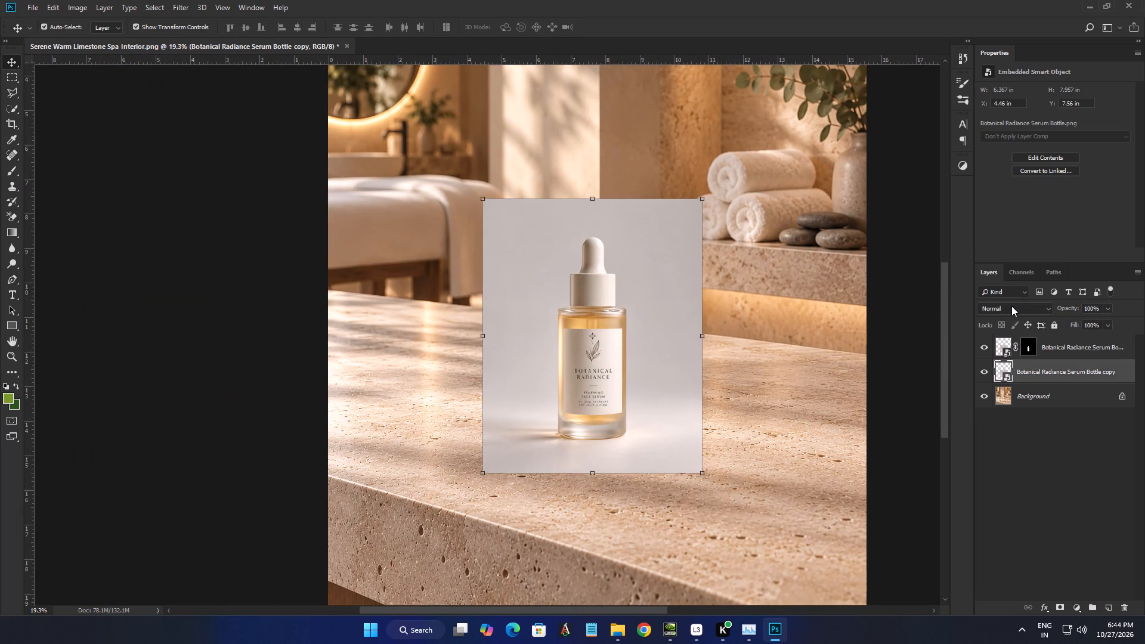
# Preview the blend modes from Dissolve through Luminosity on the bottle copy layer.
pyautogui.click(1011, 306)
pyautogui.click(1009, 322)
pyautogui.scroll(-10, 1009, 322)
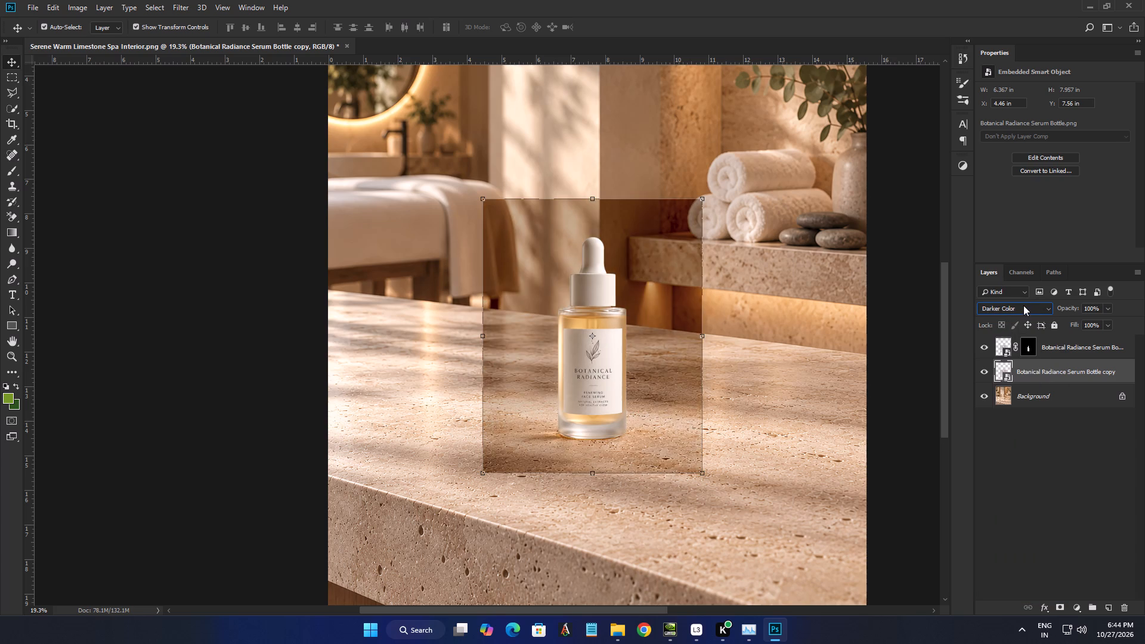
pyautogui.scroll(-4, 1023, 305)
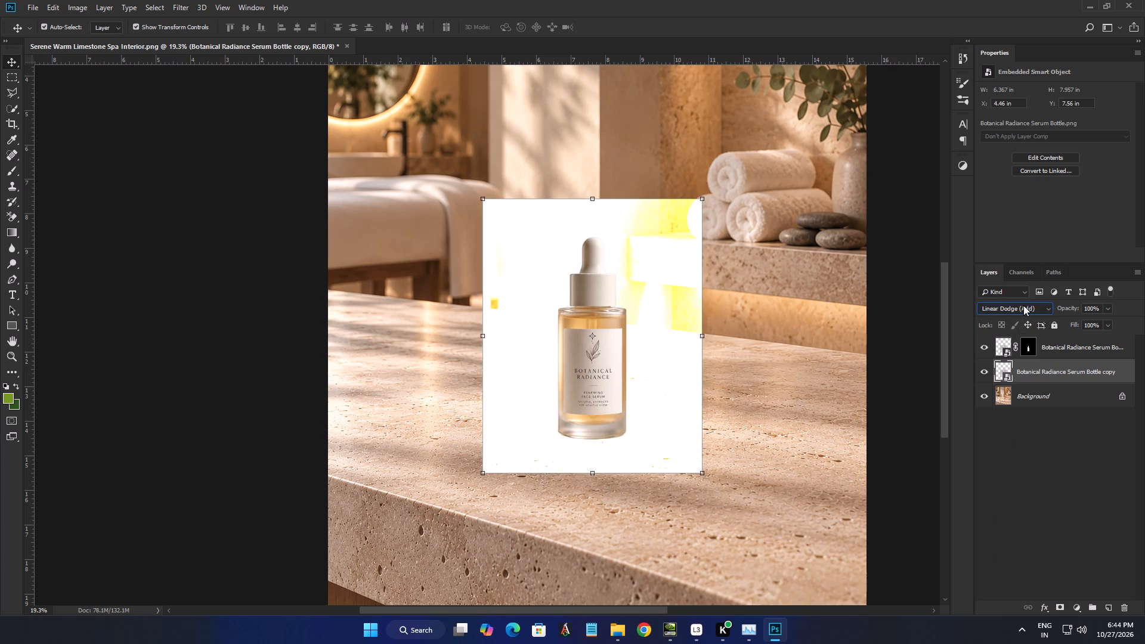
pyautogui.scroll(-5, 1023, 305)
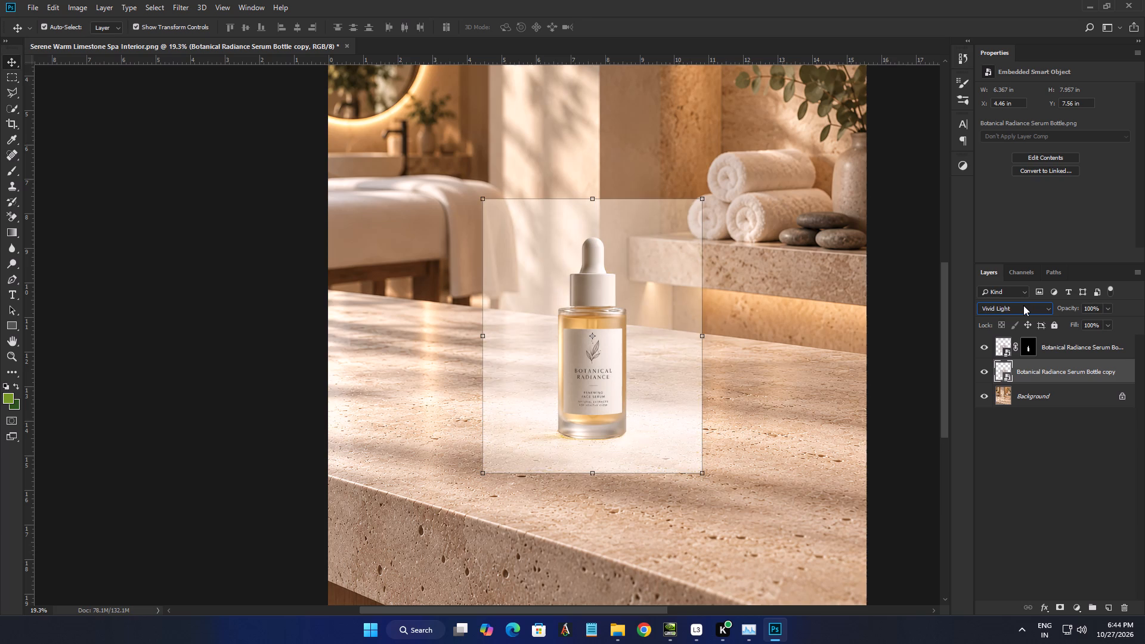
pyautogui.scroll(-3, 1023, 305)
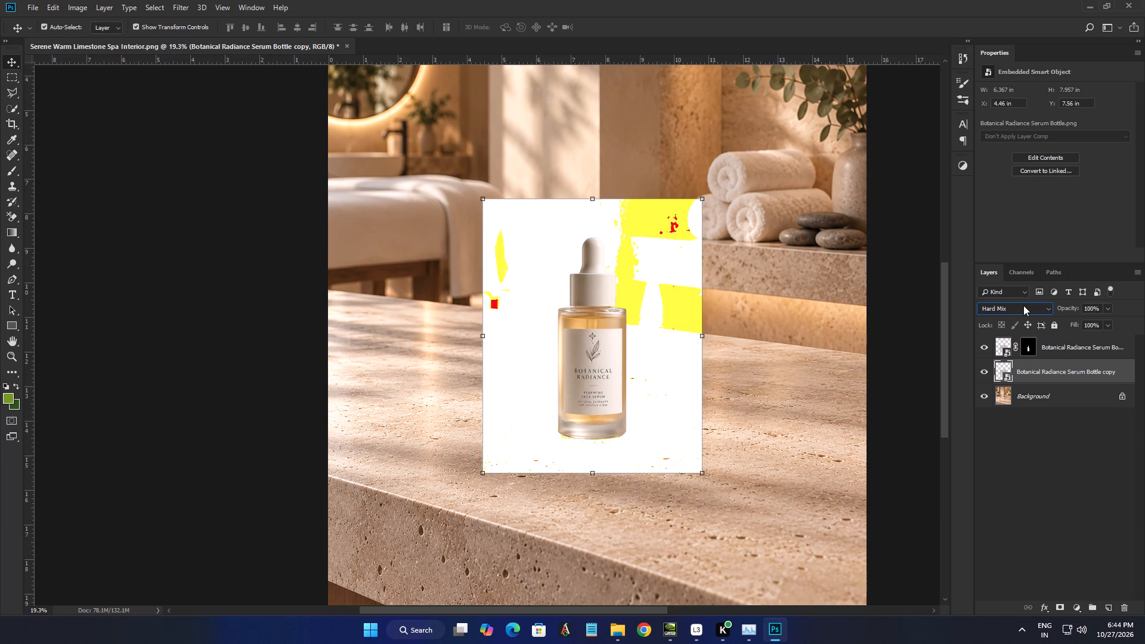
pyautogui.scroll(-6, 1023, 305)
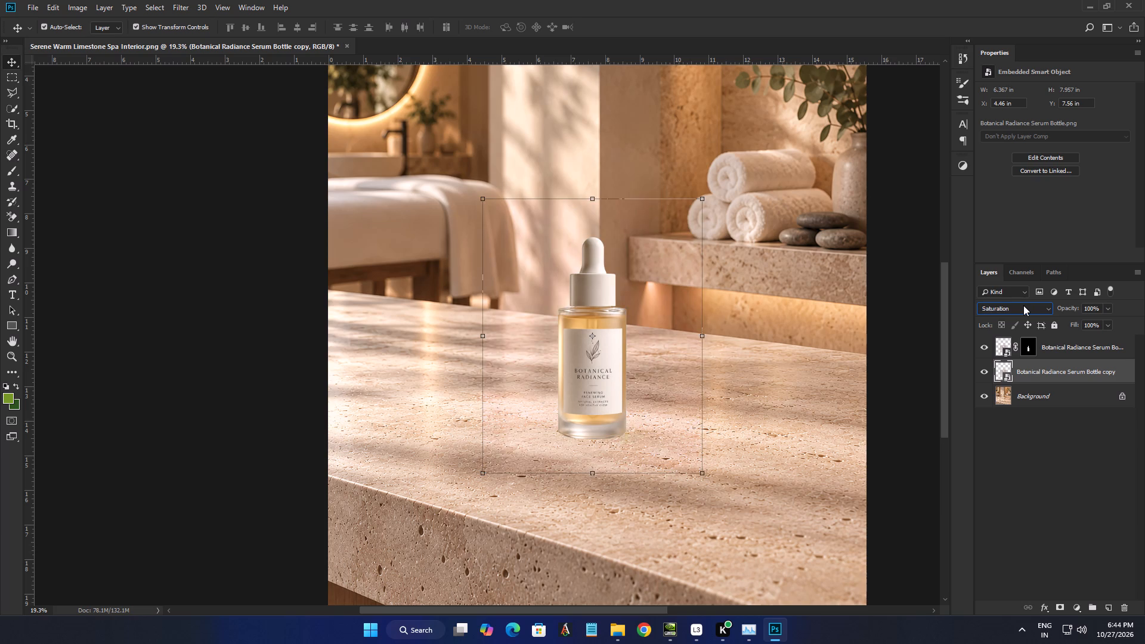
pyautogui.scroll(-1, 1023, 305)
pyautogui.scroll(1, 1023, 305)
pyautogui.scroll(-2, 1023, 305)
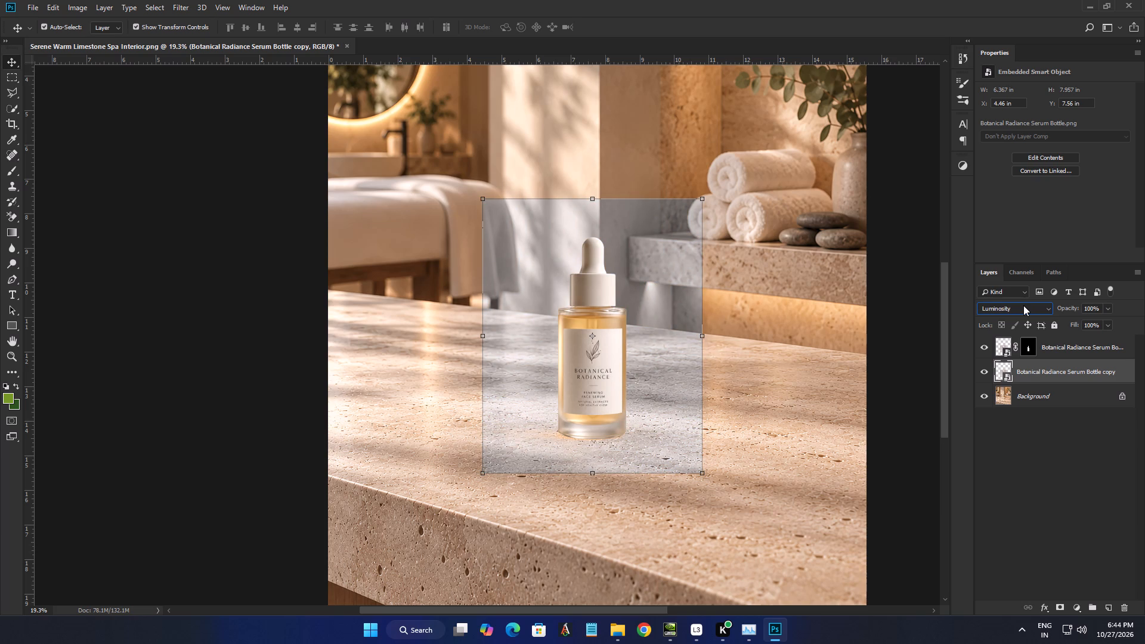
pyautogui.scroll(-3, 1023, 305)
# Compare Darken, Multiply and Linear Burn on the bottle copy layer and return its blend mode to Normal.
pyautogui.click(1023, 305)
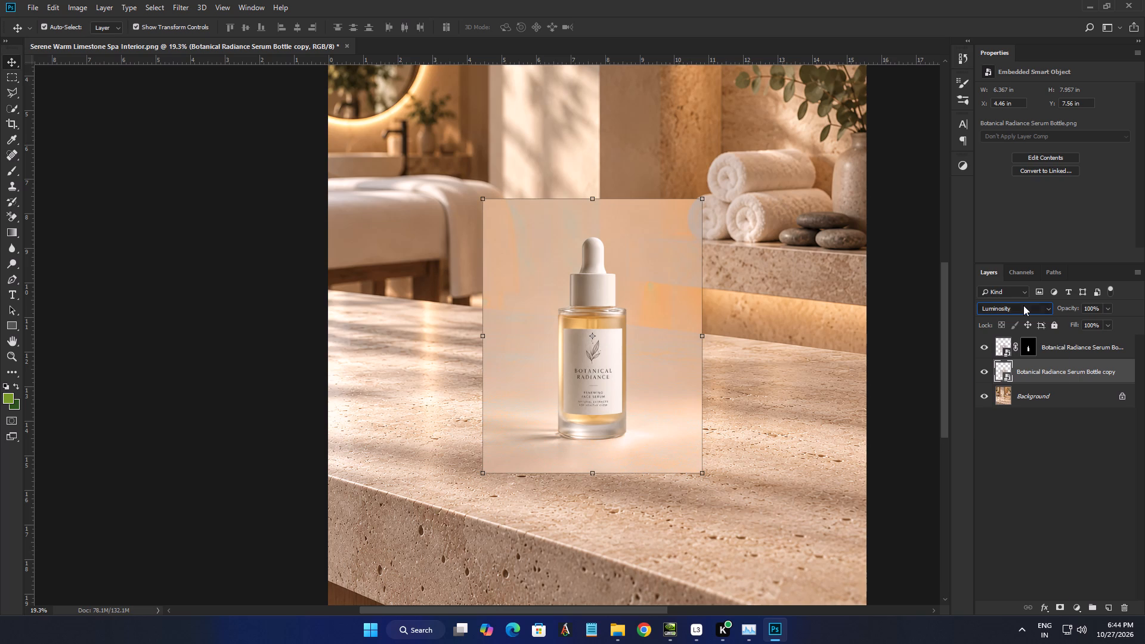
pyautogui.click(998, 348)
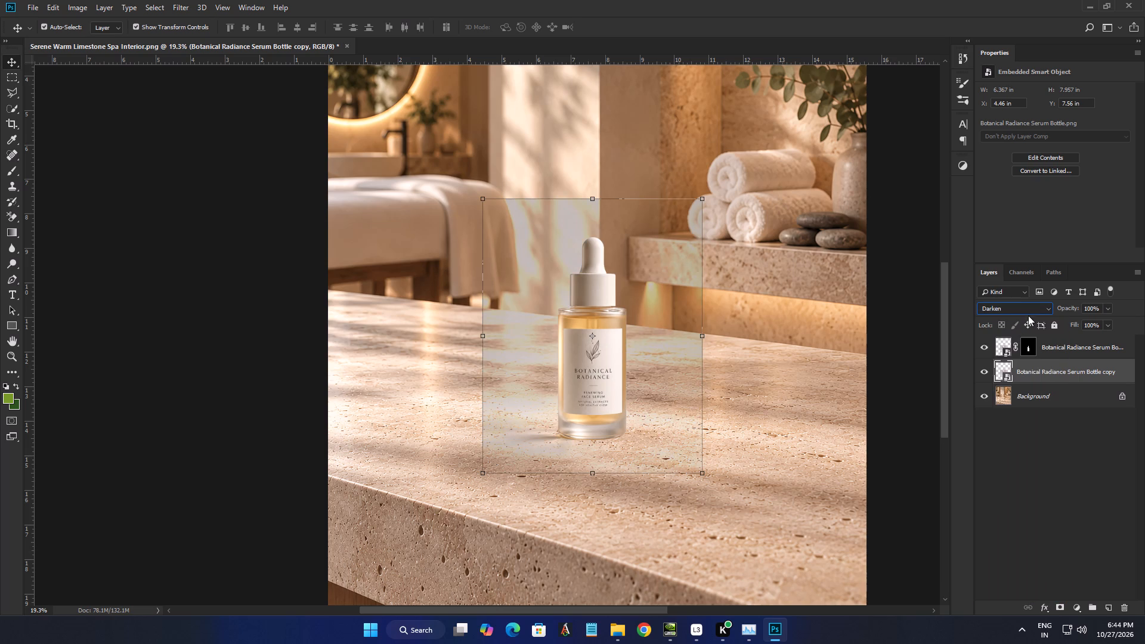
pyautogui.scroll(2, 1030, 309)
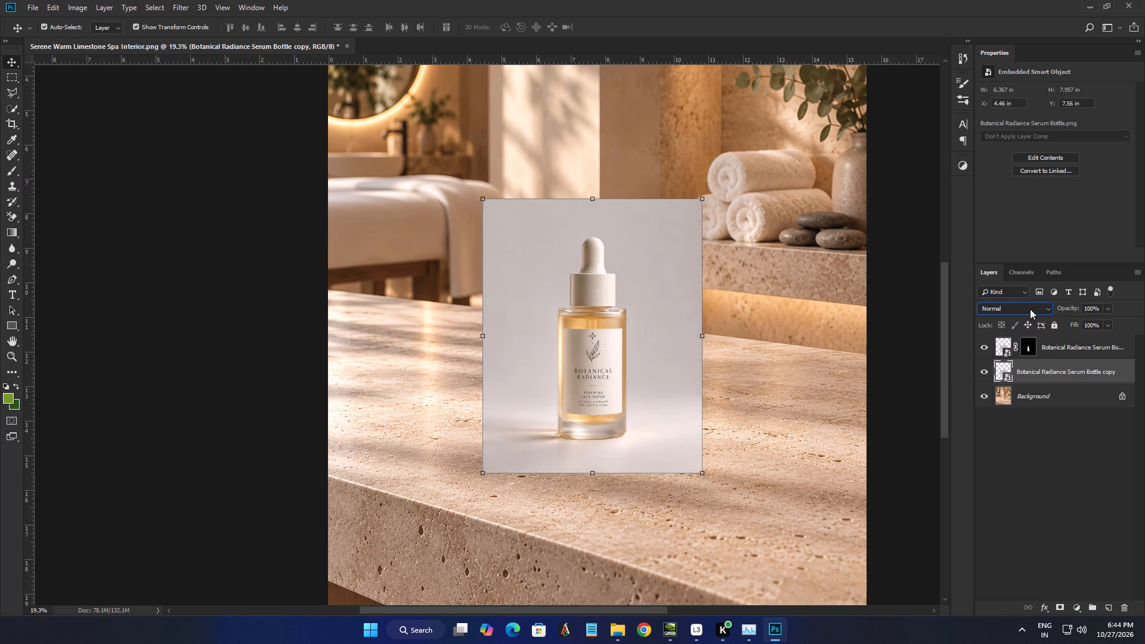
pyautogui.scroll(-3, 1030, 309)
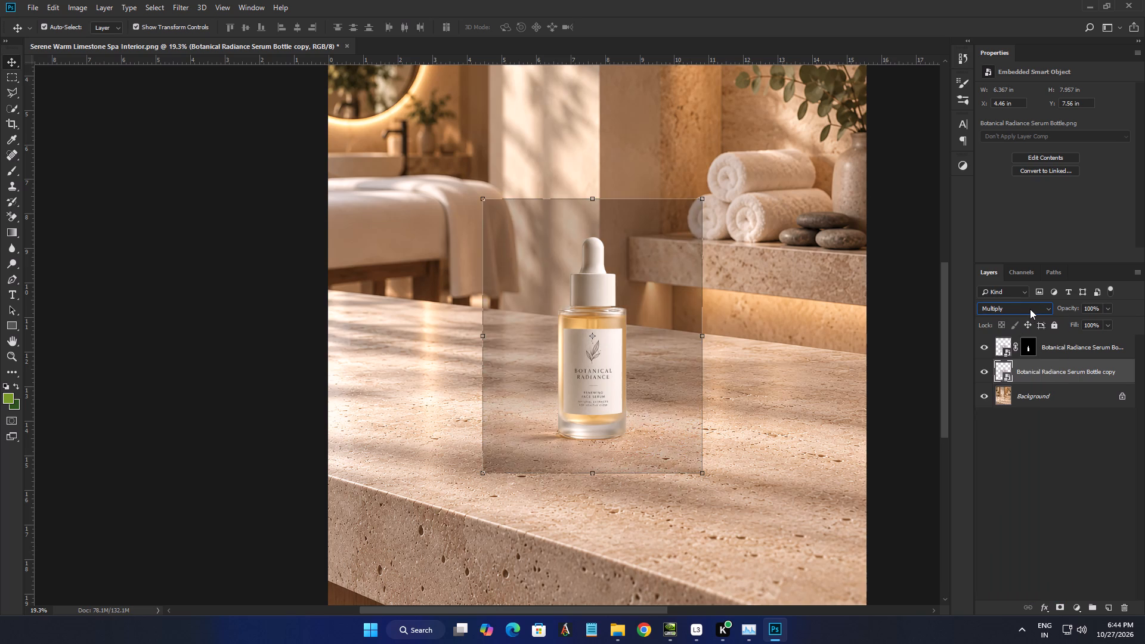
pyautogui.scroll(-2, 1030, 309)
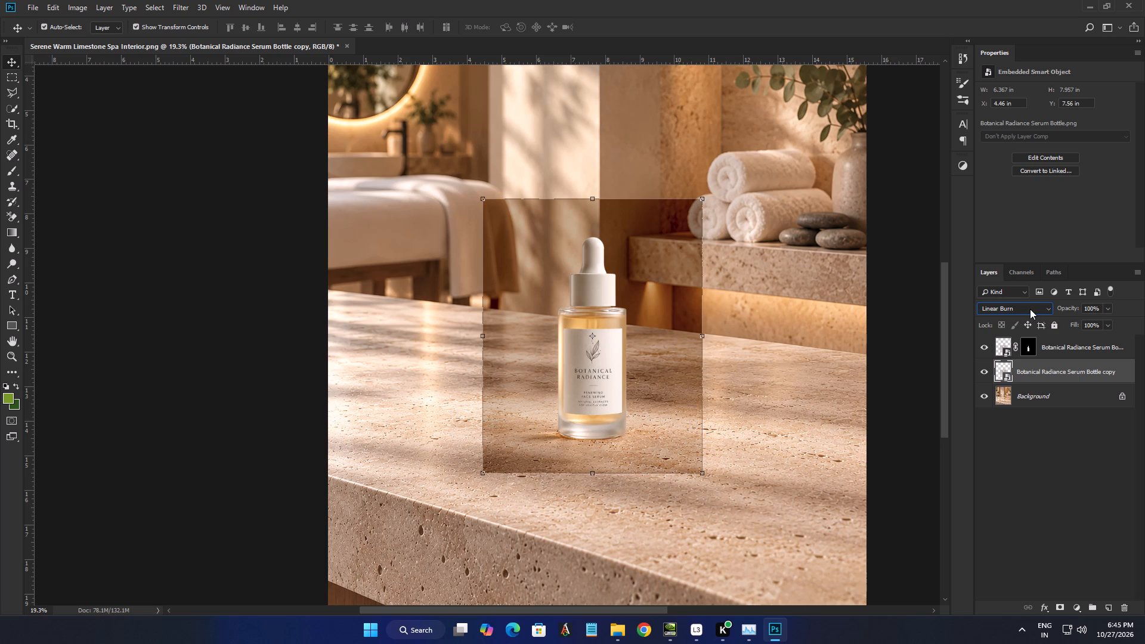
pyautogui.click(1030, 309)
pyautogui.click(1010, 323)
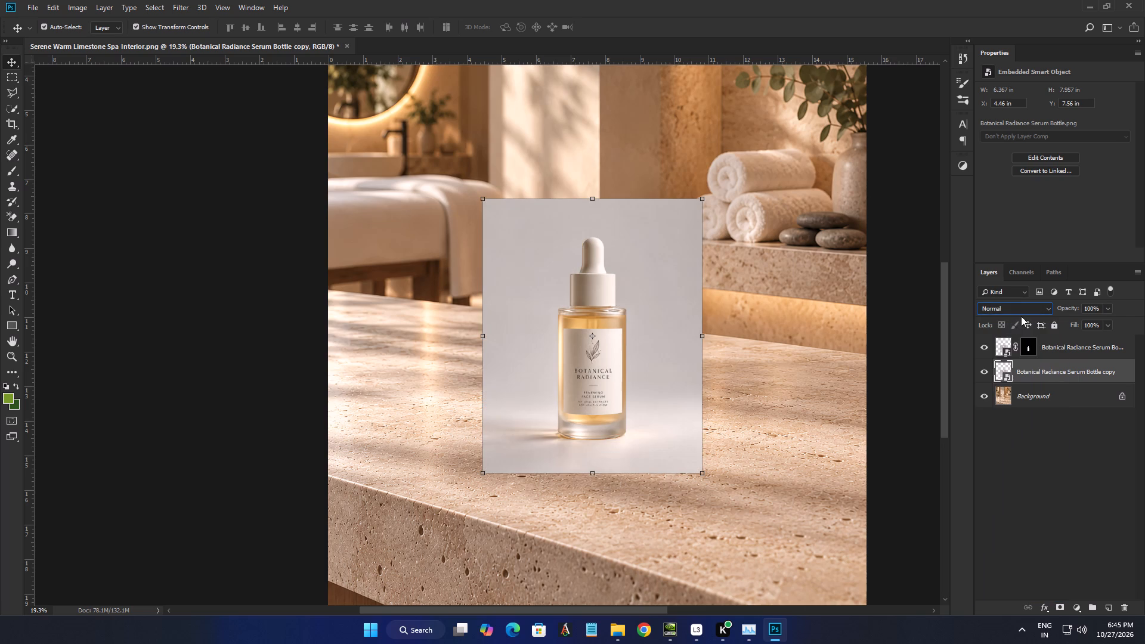
# Apply Brightness/Contrast to the bottle copy layer with brightness -150 and contrast 100.
pyautogui.click(86, 5)
pyautogui.click(89, 35)
pyautogui.click(215, 35)
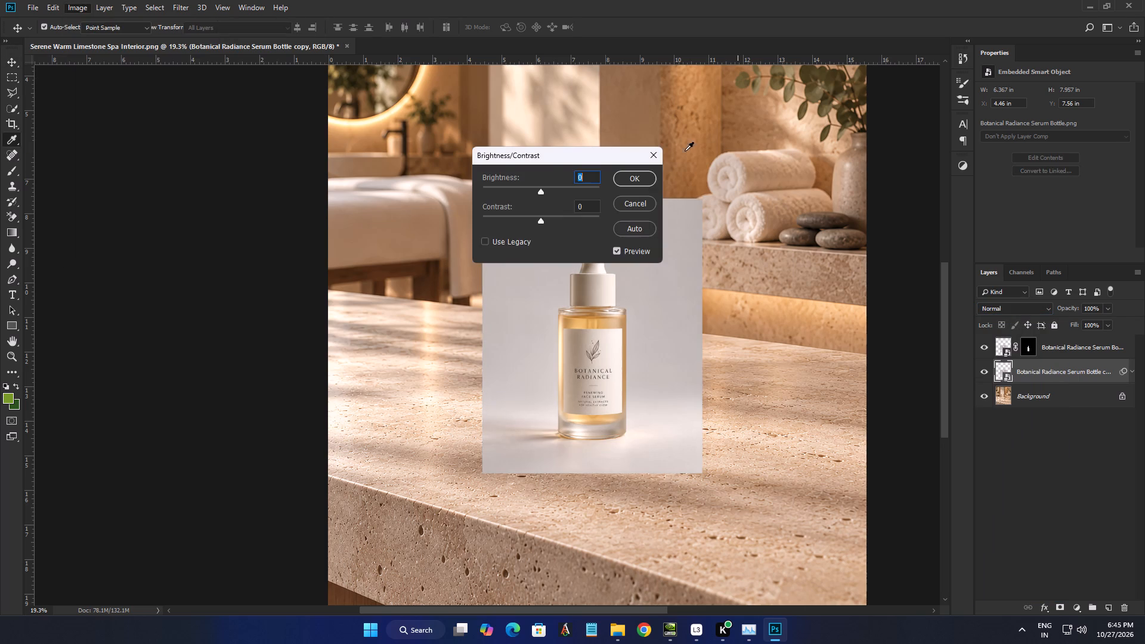
pyautogui.moveTo(561, 160); pyautogui.dragTo(948, 160)
pyautogui.moveTo(931, 192); pyautogui.dragTo(940, 191)
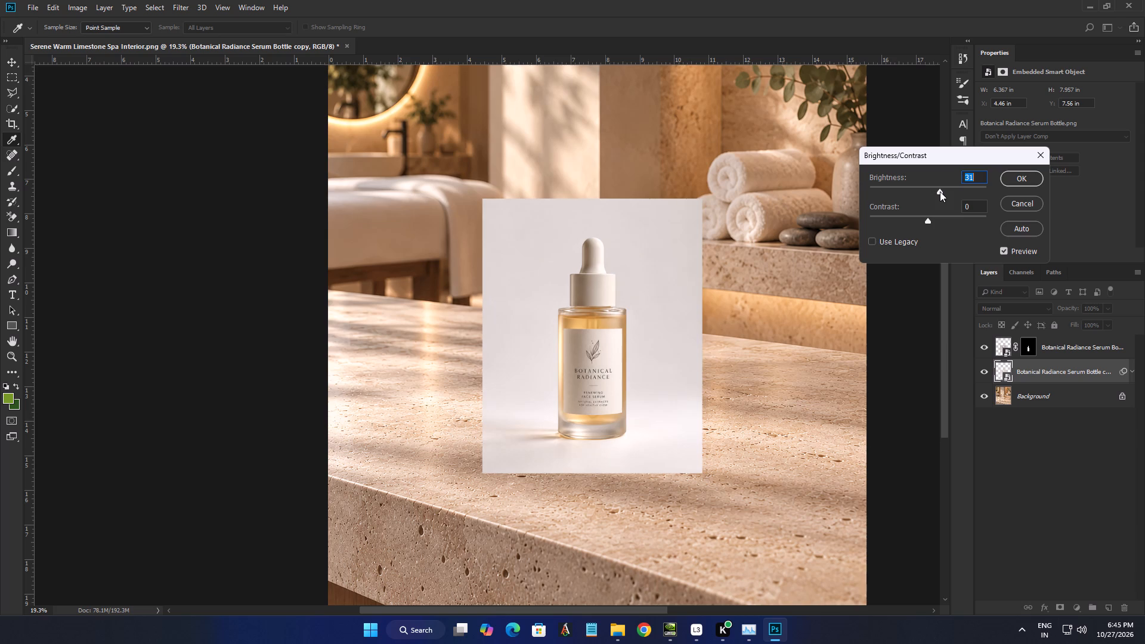
pyautogui.moveTo(940, 191); pyautogui.dragTo(951, 189)
pyautogui.click(951, 189)
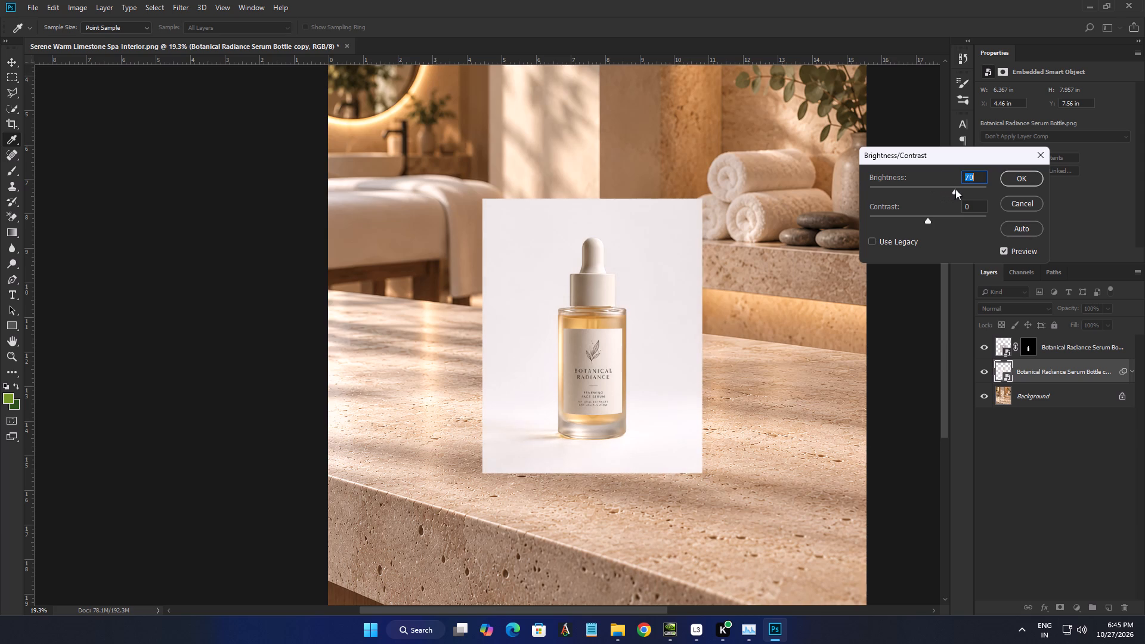
pyautogui.moveTo(929, 221); pyautogui.dragTo(891, 215)
pyautogui.moveTo(890, 221); pyautogui.dragTo(976, 218)
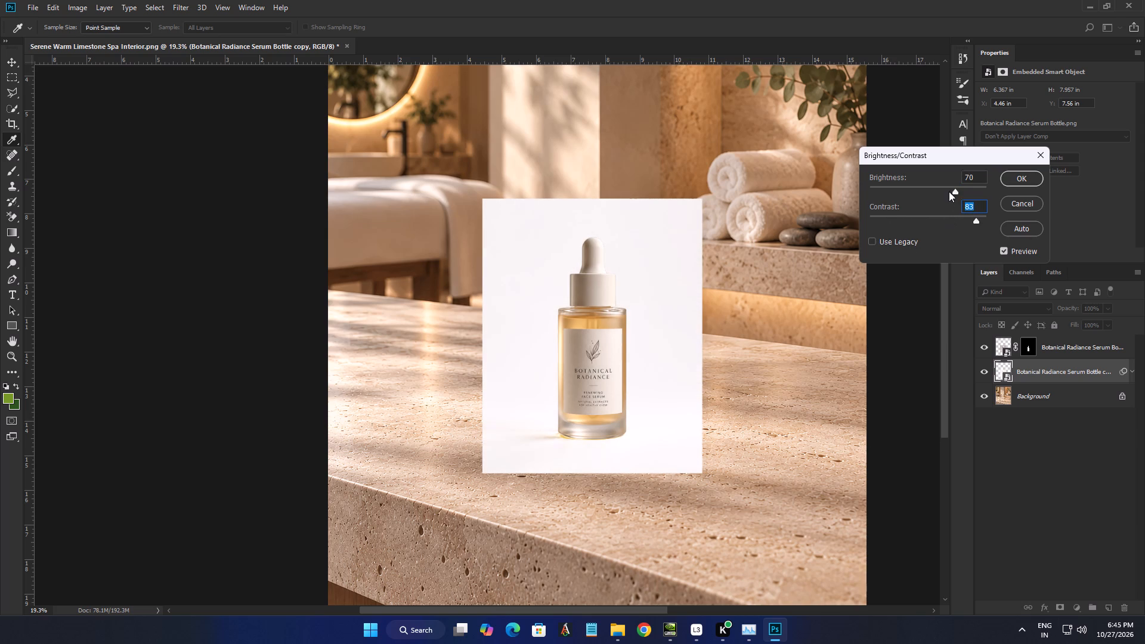
pyautogui.moveTo(949, 190); pyautogui.dragTo(891, 183)
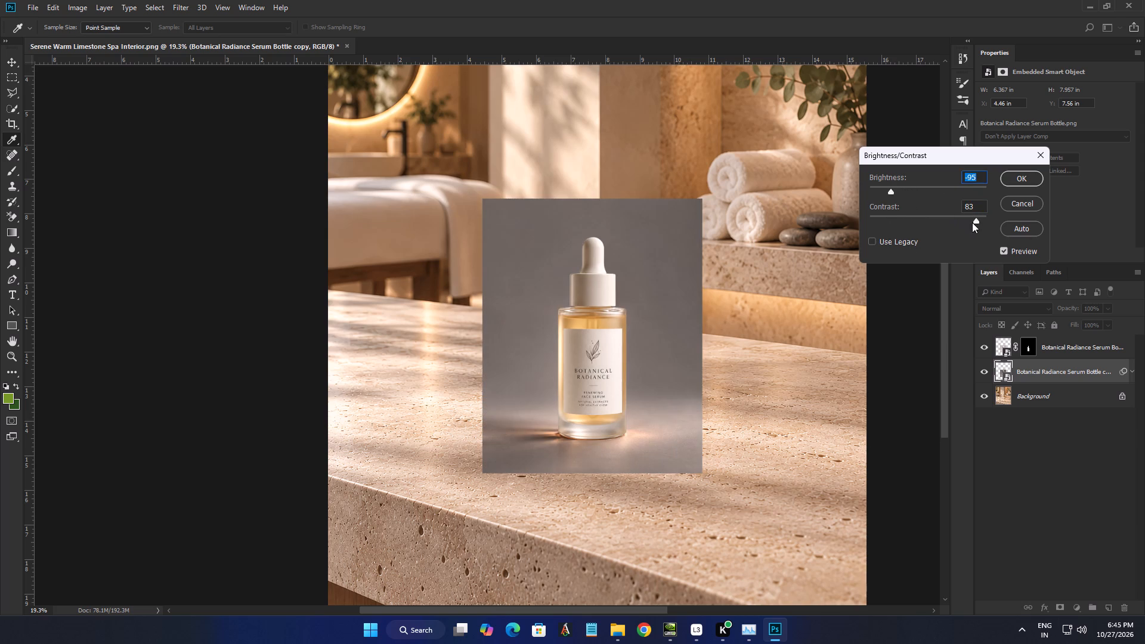
pyautogui.moveTo(977, 222); pyautogui.dragTo(999, 216)
pyautogui.moveTo(999, 216); pyautogui.dragTo(1003, 216)
pyautogui.moveTo(892, 193); pyautogui.dragTo(861, 185)
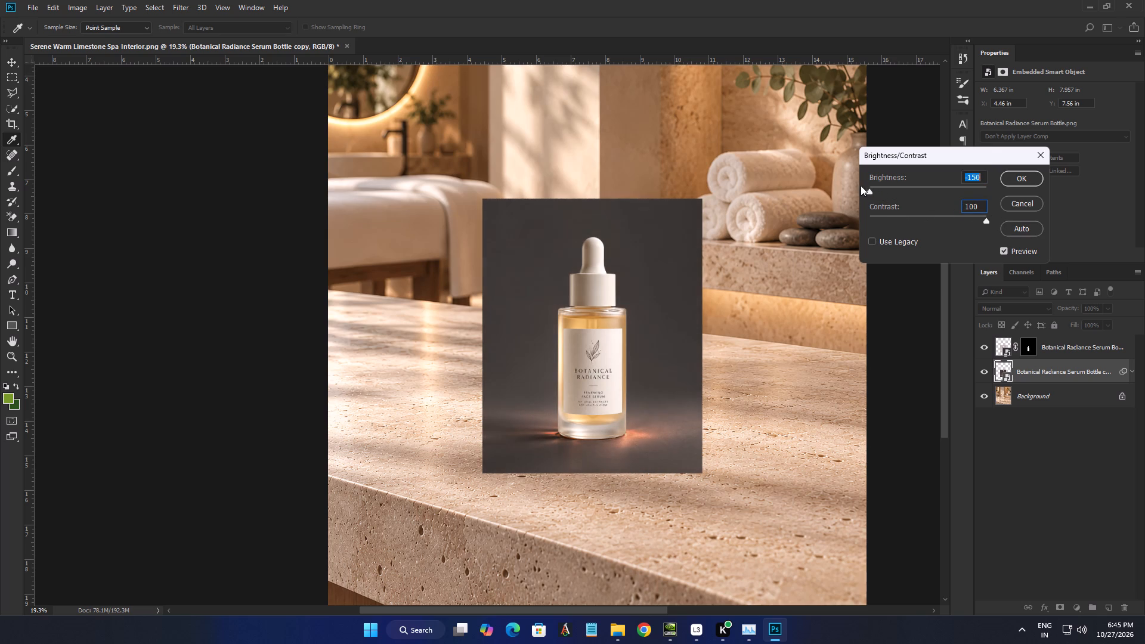
pyautogui.moveTo(861, 185); pyautogui.dragTo(815, 175)
pyautogui.click(1027, 177)
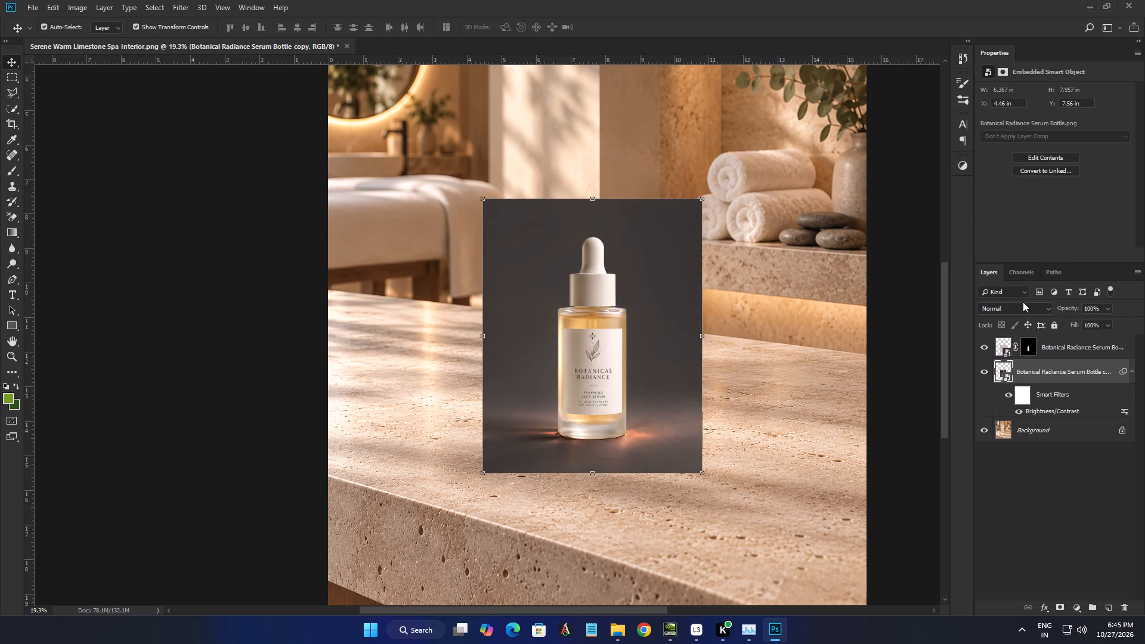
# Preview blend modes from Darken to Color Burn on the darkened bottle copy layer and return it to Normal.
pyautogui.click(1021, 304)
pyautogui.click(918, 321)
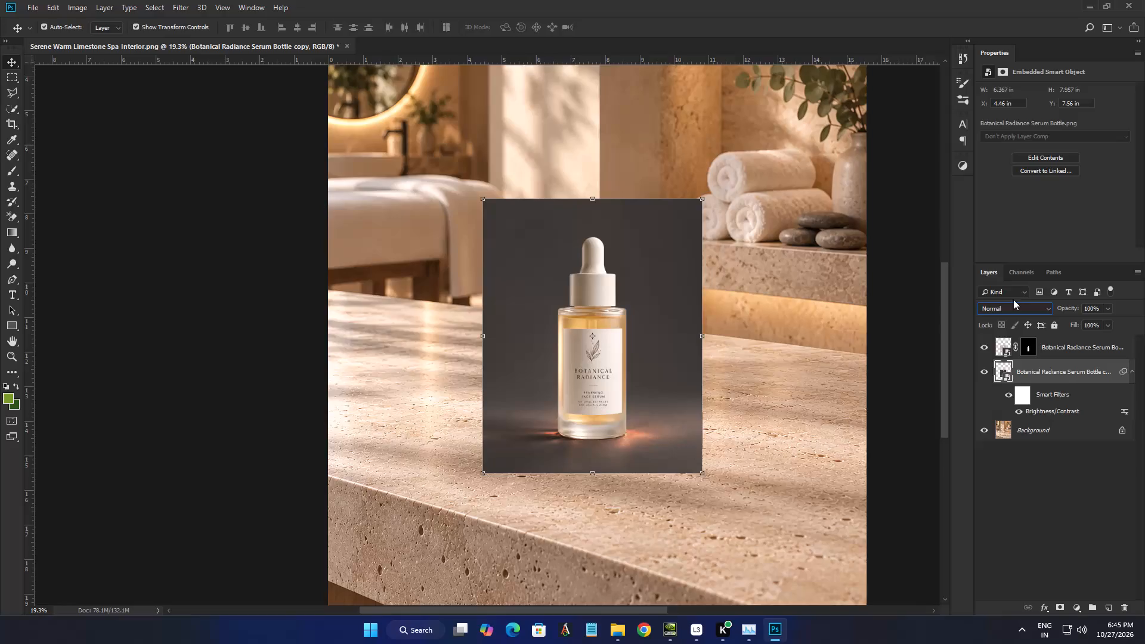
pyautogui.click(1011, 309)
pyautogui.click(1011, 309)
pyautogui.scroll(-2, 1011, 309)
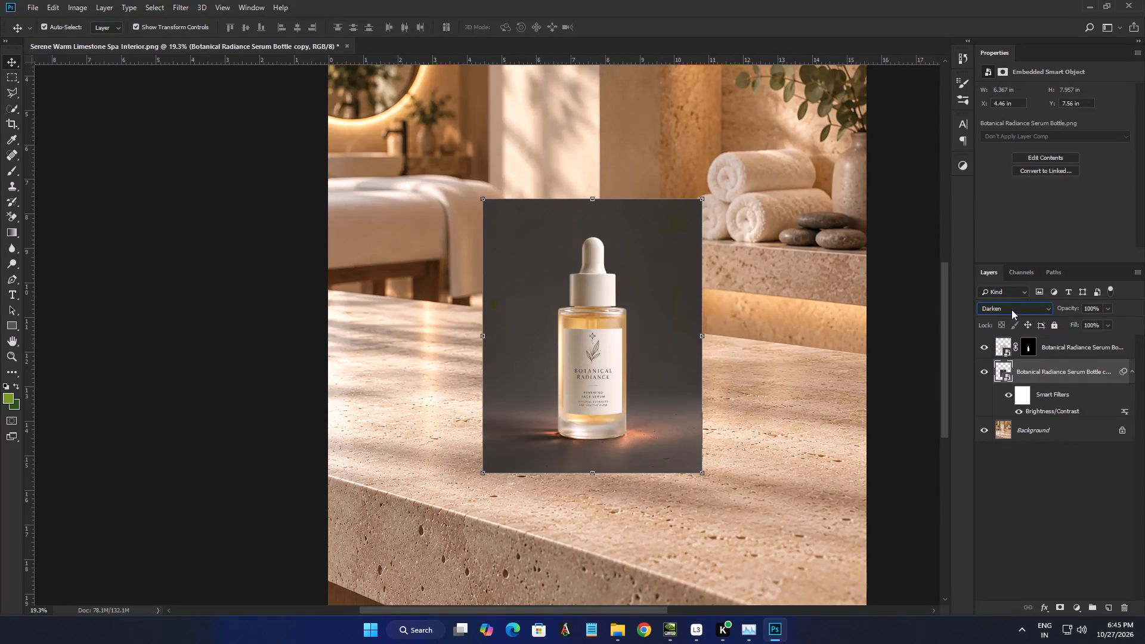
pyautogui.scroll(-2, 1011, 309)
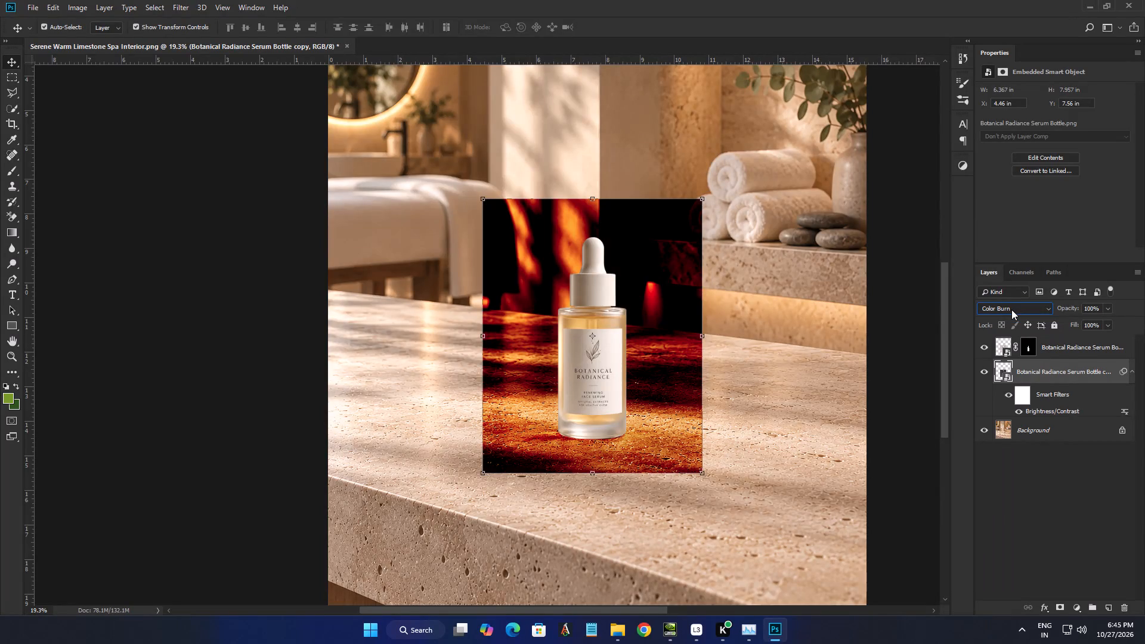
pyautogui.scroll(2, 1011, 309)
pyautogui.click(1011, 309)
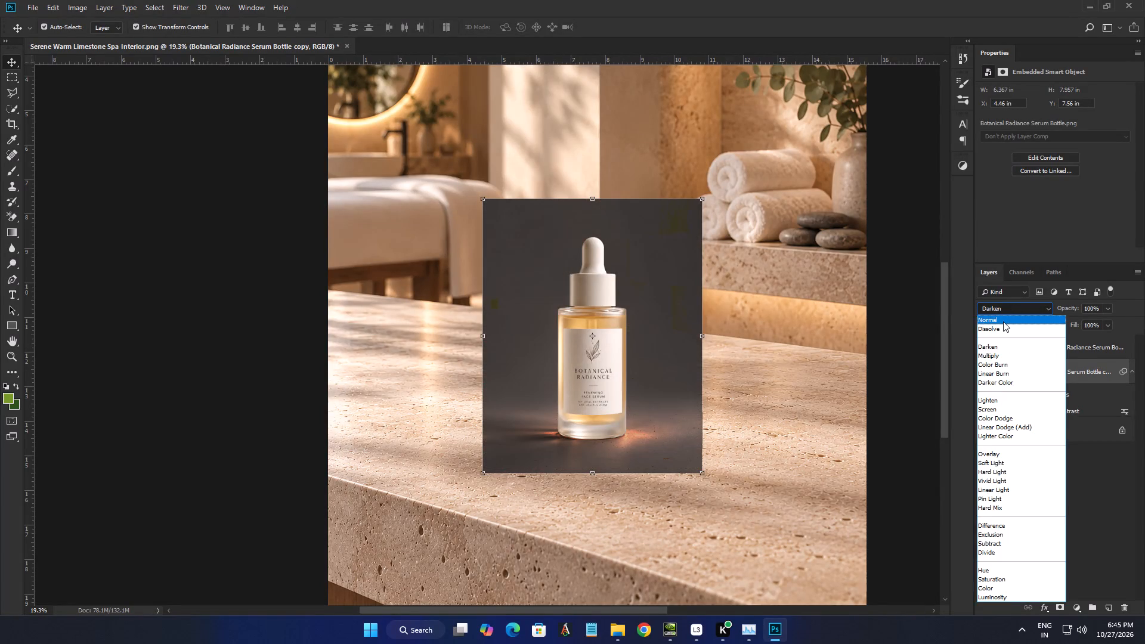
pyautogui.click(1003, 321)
# Turn off the Brightness/Contrast smart filter on the bottle copy layer.
pyautogui.click(1017, 413)
pyautogui.click(1017, 413)
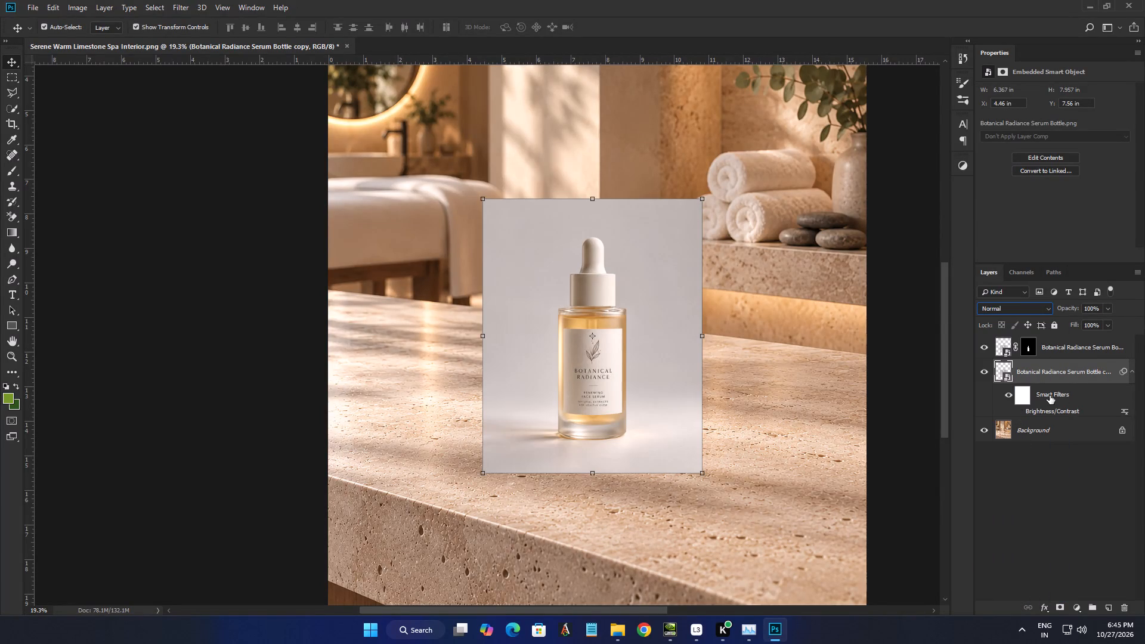
# Duplicate the bottle copy layer together with its smart filter and hide the lower of the two.
pyautogui.click(1050, 395)
pyautogui.keyDown('alt'); pyautogui.moveTo(1060, 370); pyautogui.dragTo(1063, 355); pyautogui.keyUp('alt')
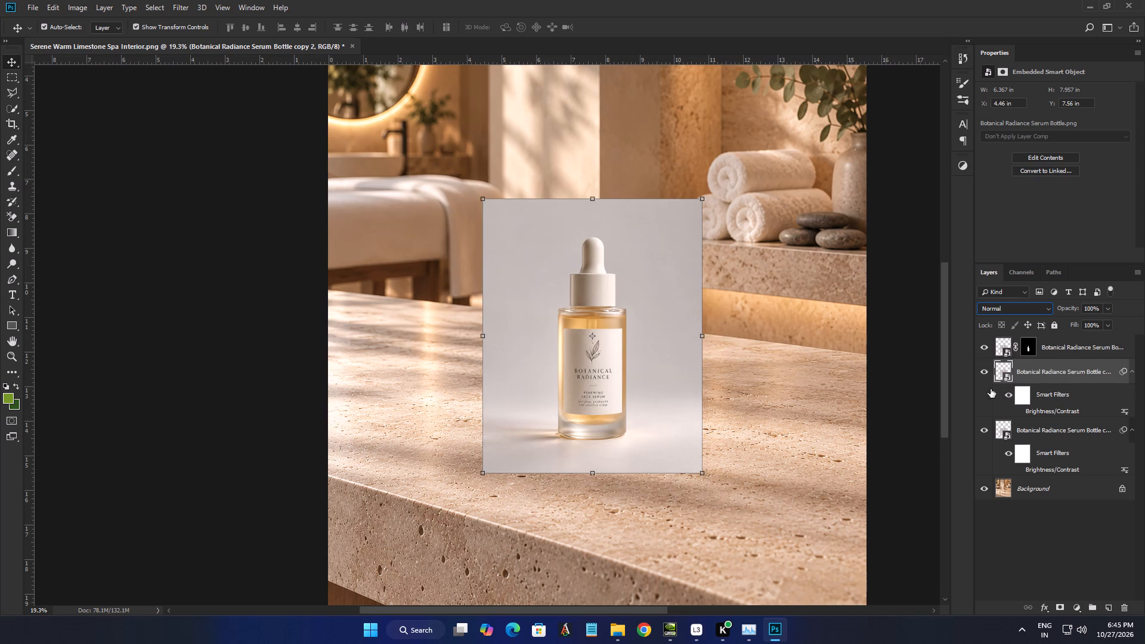
pyautogui.click(979, 435)
# Add an empty layer above the duplicated bottle layer and select both of them.
pyautogui.click(1112, 607)
pyautogui.keyDown('ctrl'); pyautogui.click(1047, 398); pyautogui.keyUp('ctrl')
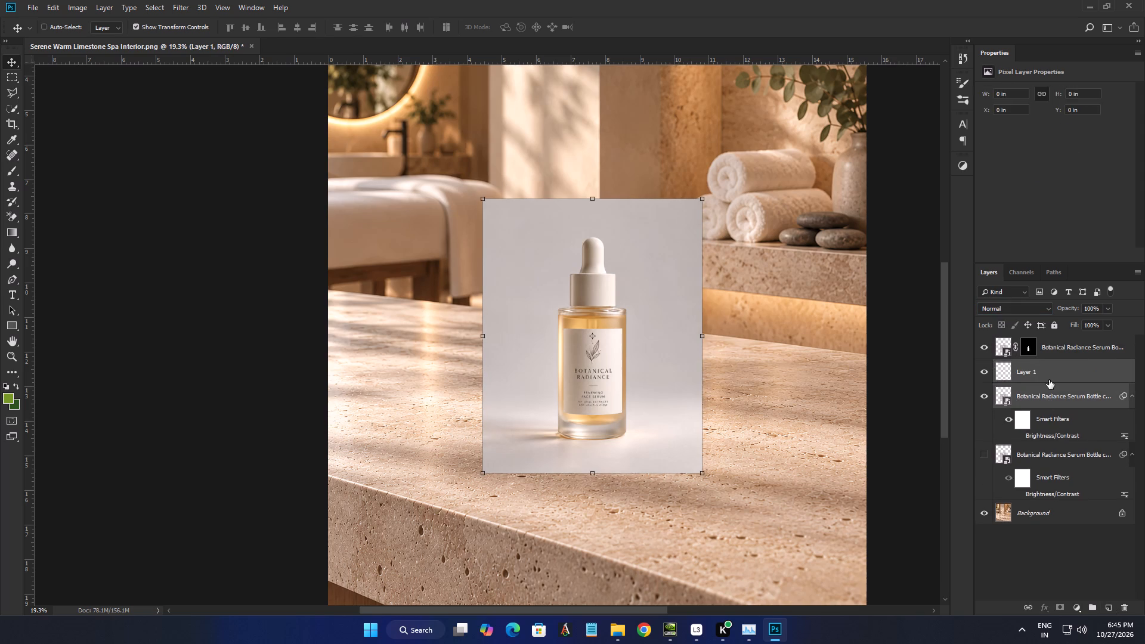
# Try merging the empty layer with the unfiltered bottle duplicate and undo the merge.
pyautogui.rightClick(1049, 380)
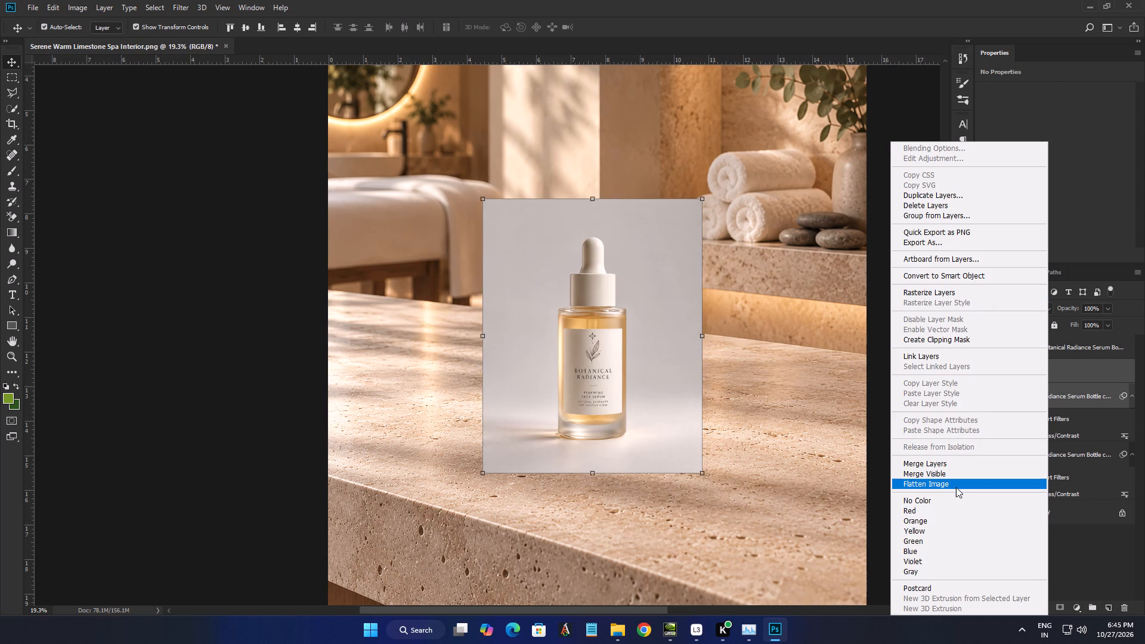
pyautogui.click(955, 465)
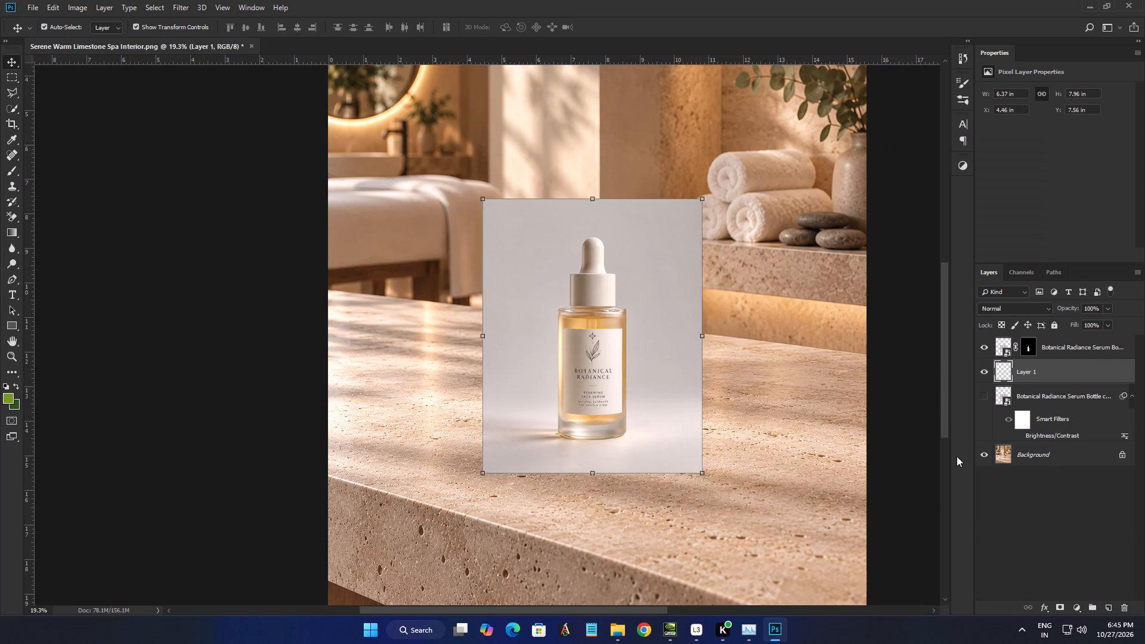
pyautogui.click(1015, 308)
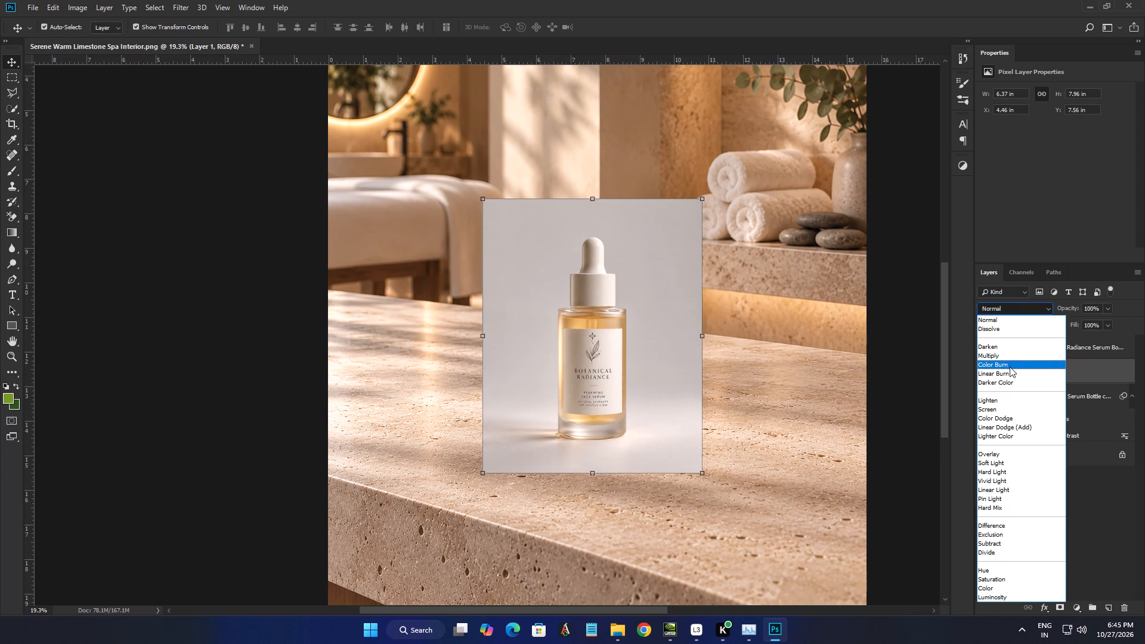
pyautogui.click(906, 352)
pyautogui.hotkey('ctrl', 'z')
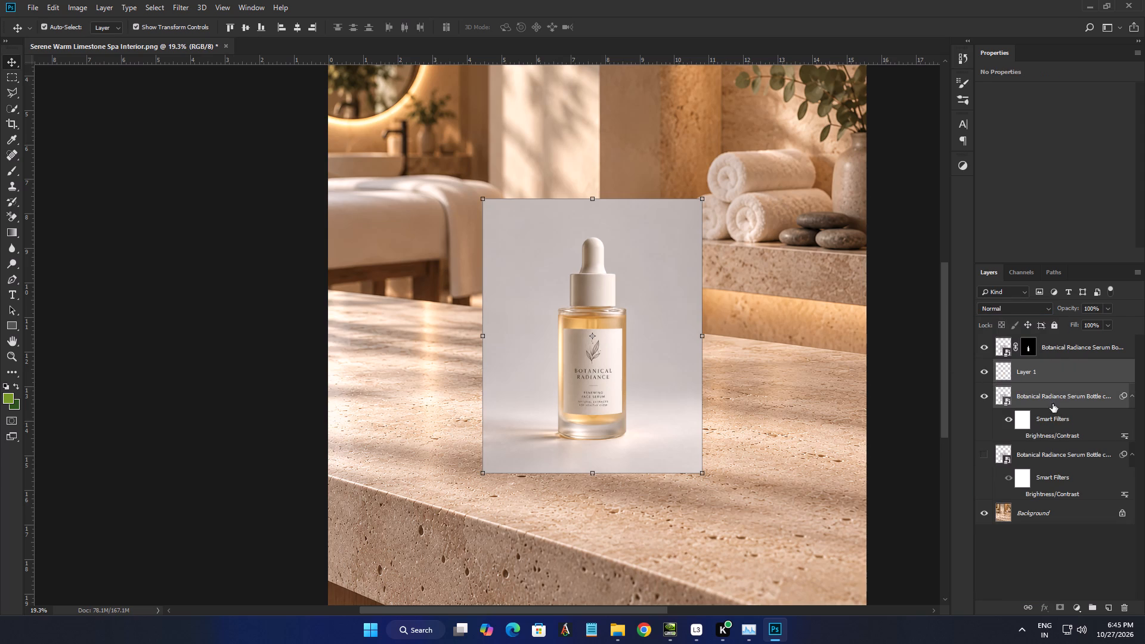
# Enable Brightness/Contrast on the visible bottle duplicate and merge it with the empty layer.
pyautogui.click(1016, 435)
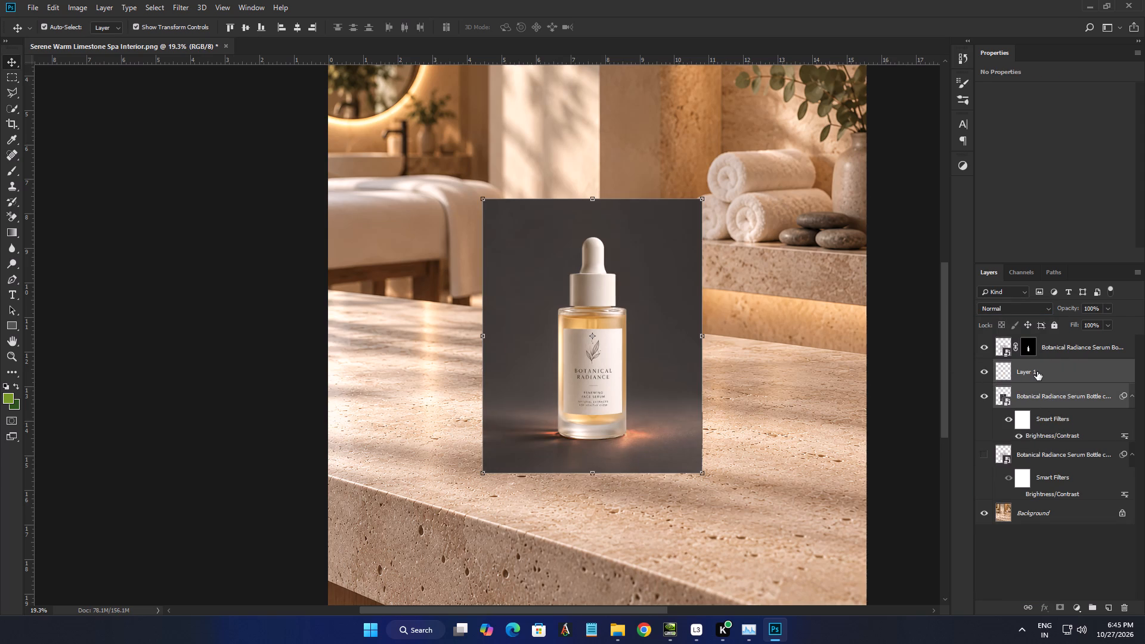
pyautogui.rightClick(1037, 371)
pyautogui.click(946, 465)
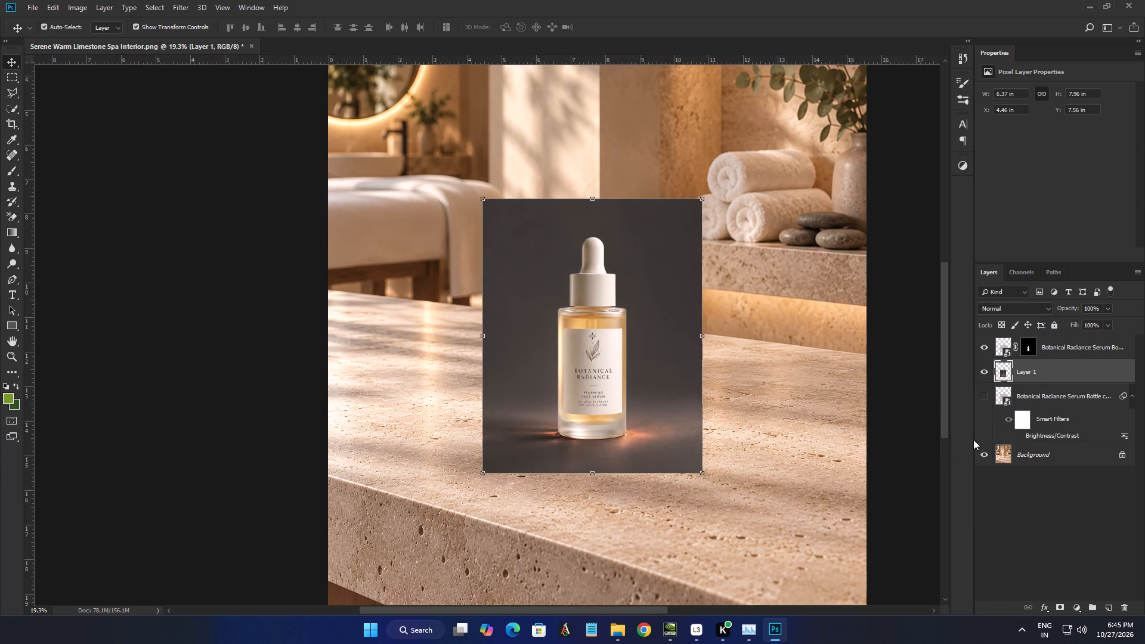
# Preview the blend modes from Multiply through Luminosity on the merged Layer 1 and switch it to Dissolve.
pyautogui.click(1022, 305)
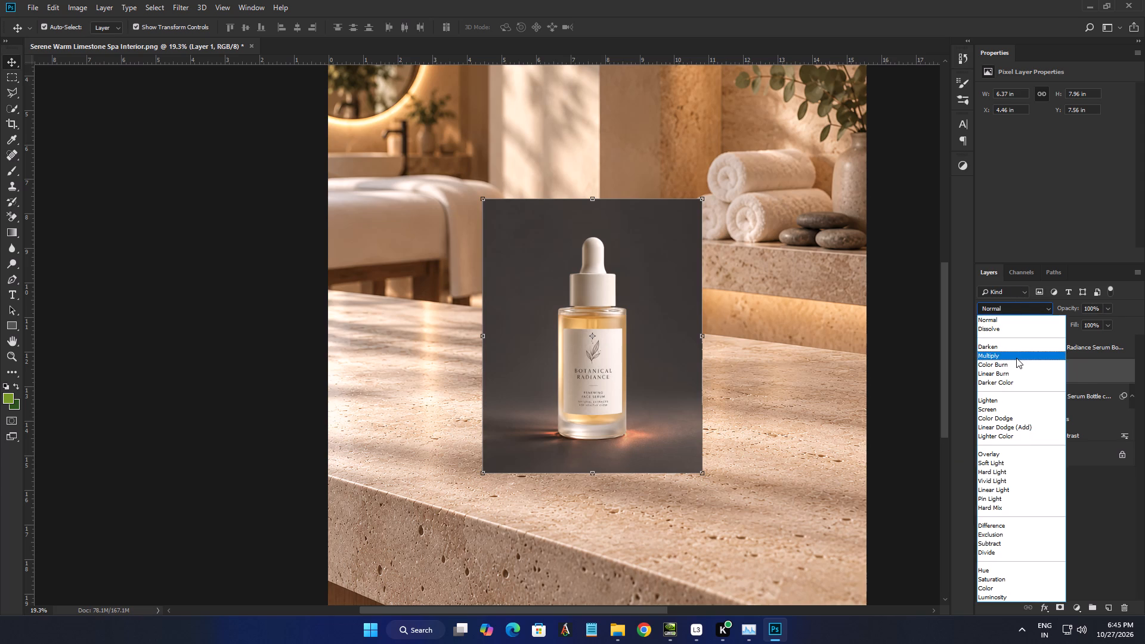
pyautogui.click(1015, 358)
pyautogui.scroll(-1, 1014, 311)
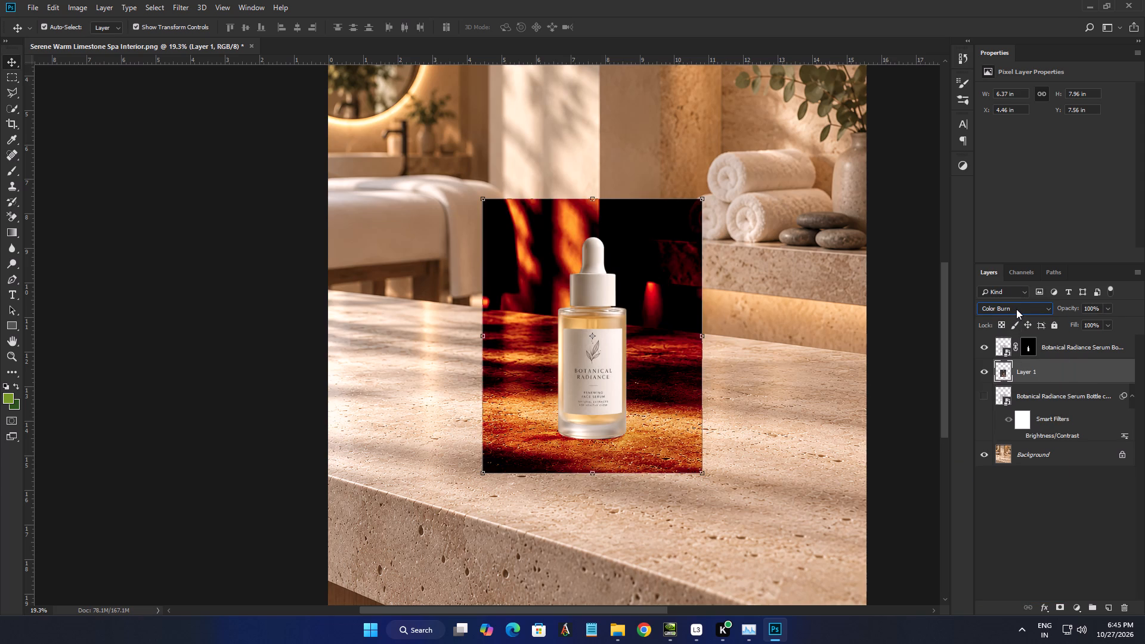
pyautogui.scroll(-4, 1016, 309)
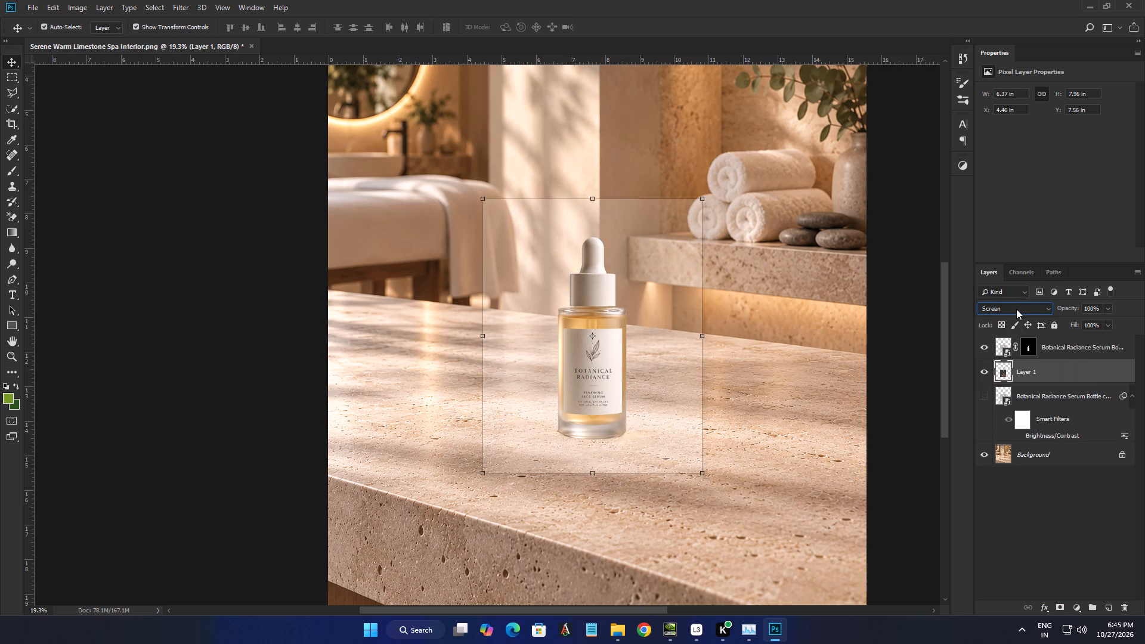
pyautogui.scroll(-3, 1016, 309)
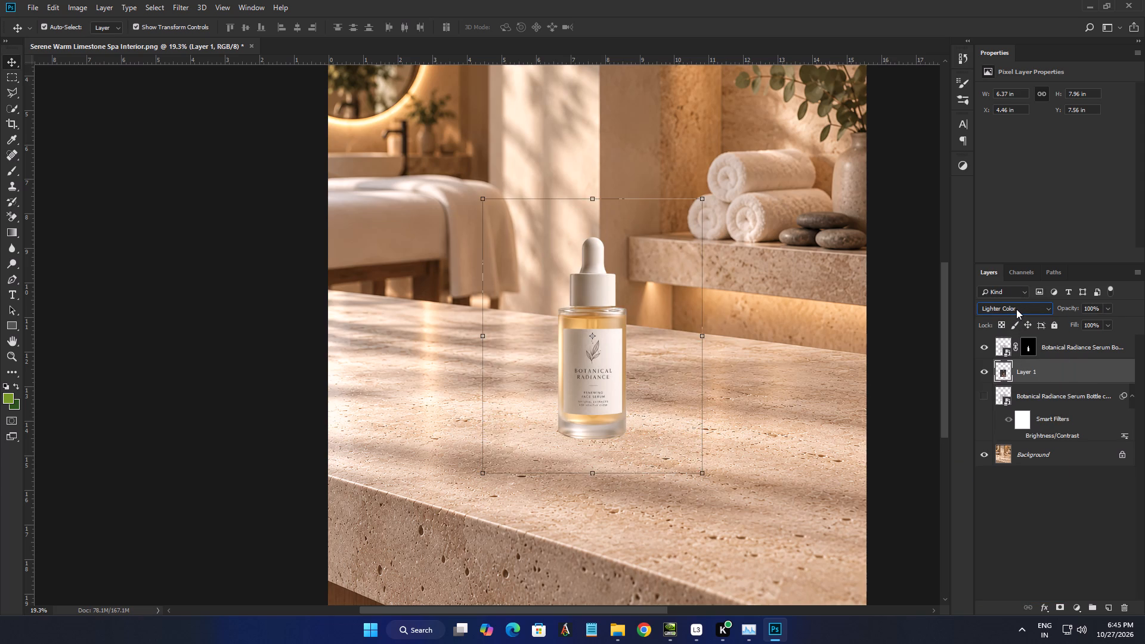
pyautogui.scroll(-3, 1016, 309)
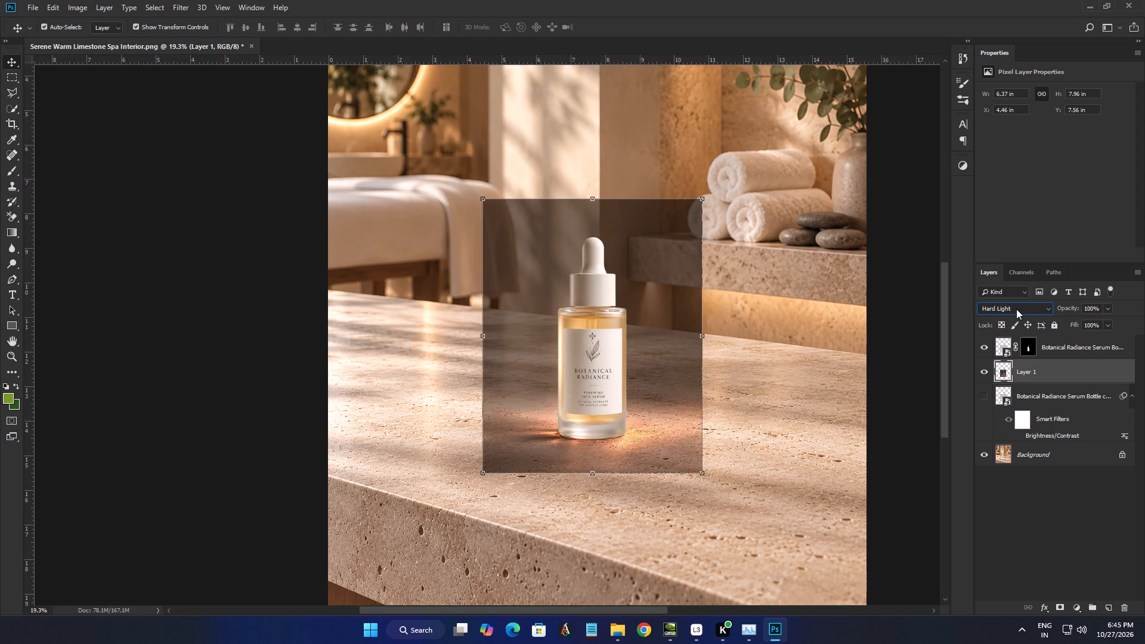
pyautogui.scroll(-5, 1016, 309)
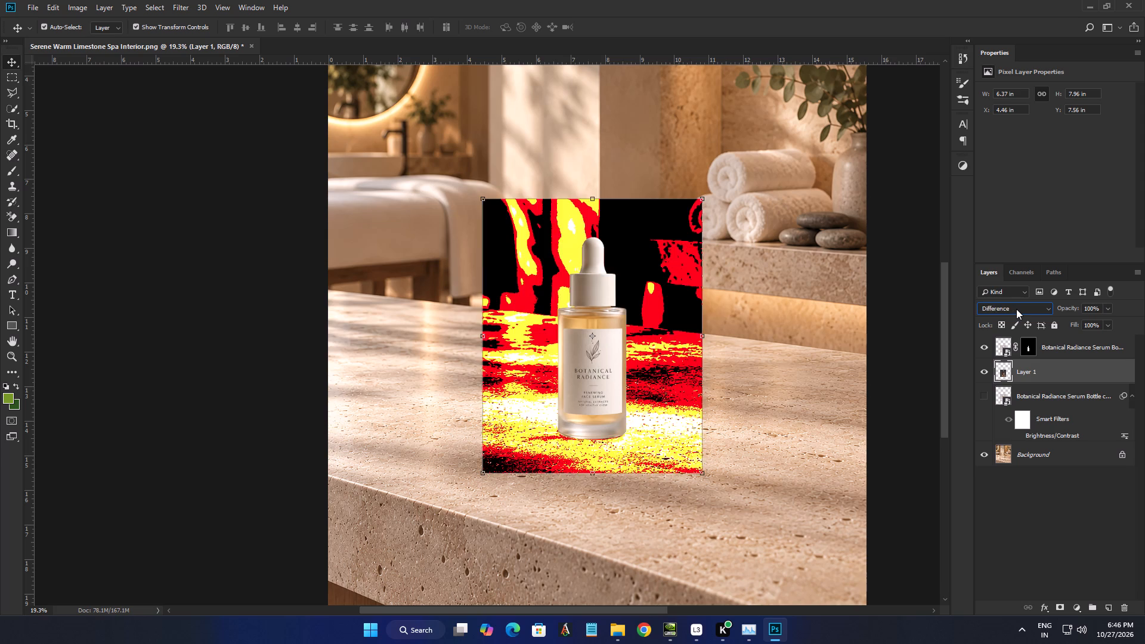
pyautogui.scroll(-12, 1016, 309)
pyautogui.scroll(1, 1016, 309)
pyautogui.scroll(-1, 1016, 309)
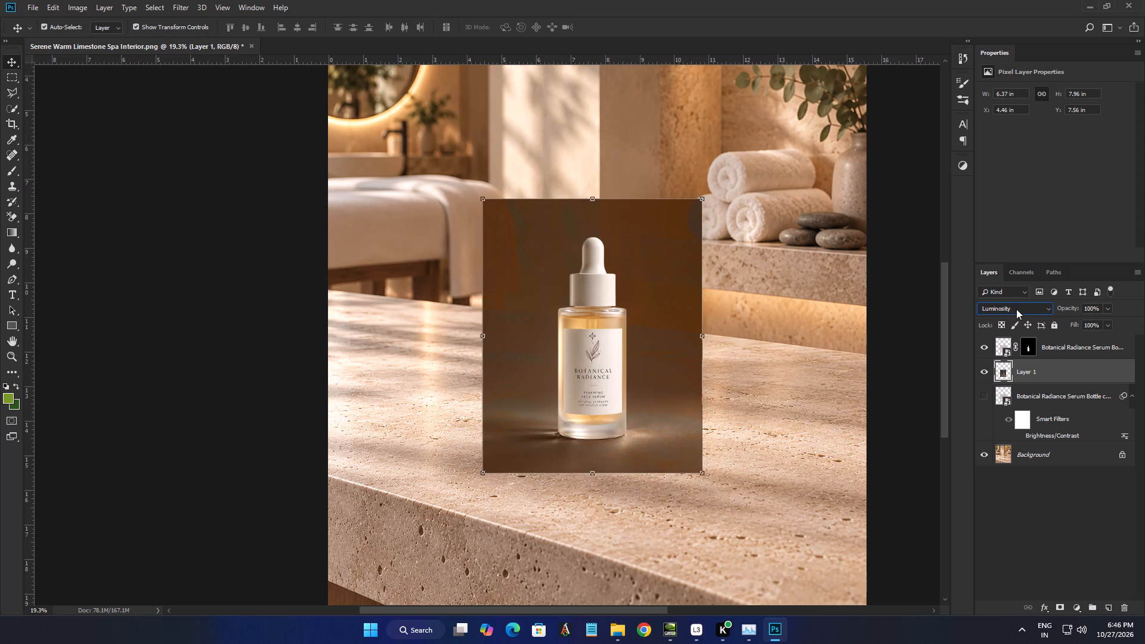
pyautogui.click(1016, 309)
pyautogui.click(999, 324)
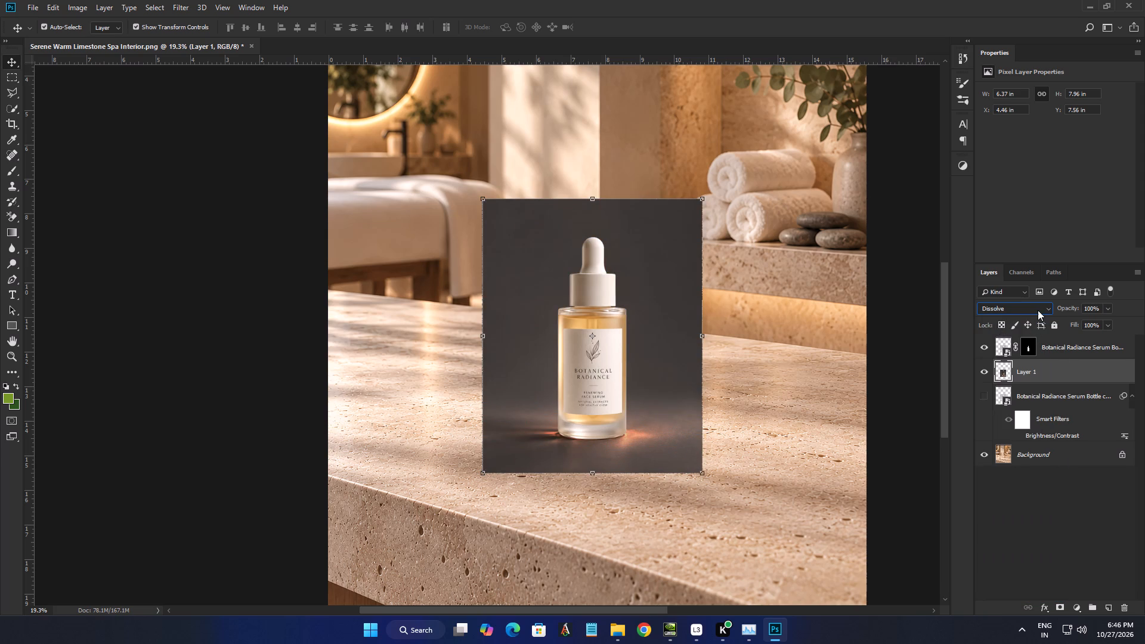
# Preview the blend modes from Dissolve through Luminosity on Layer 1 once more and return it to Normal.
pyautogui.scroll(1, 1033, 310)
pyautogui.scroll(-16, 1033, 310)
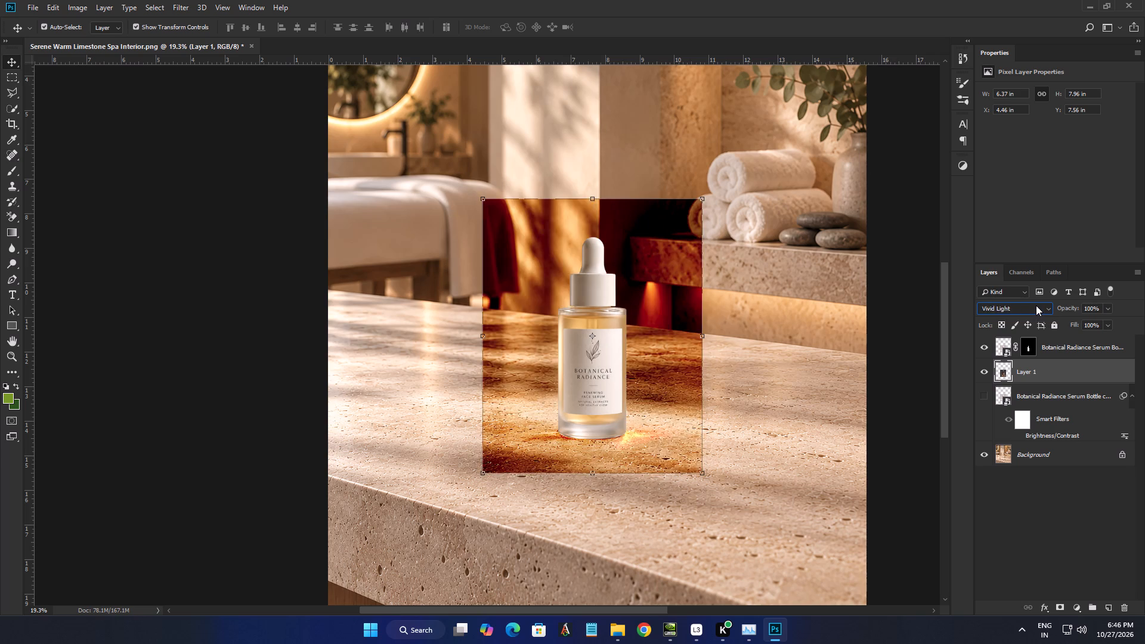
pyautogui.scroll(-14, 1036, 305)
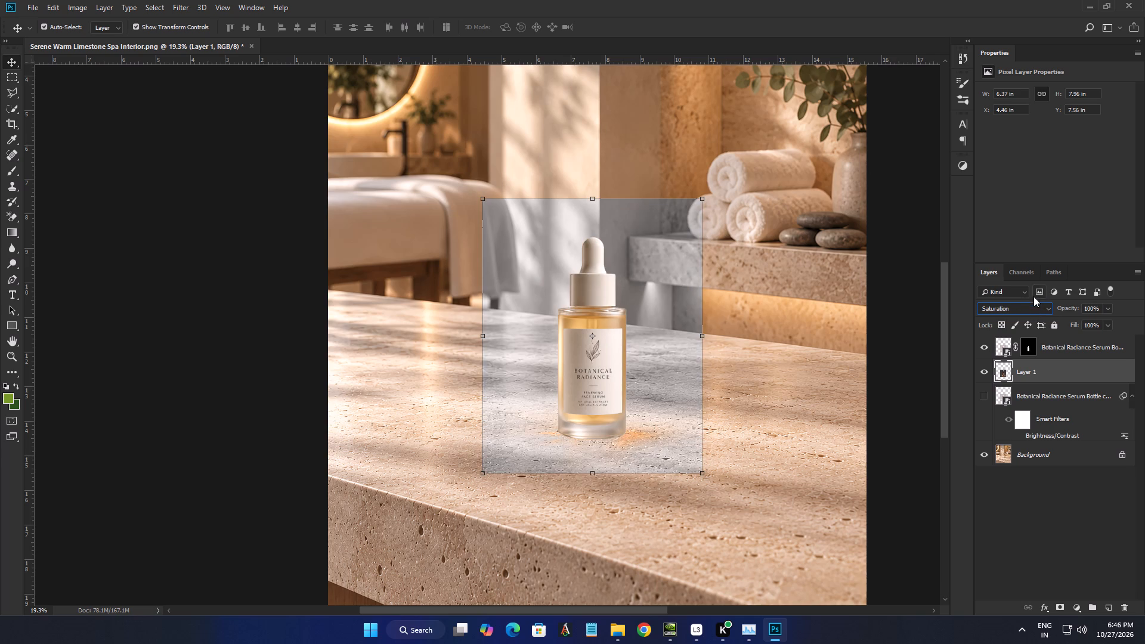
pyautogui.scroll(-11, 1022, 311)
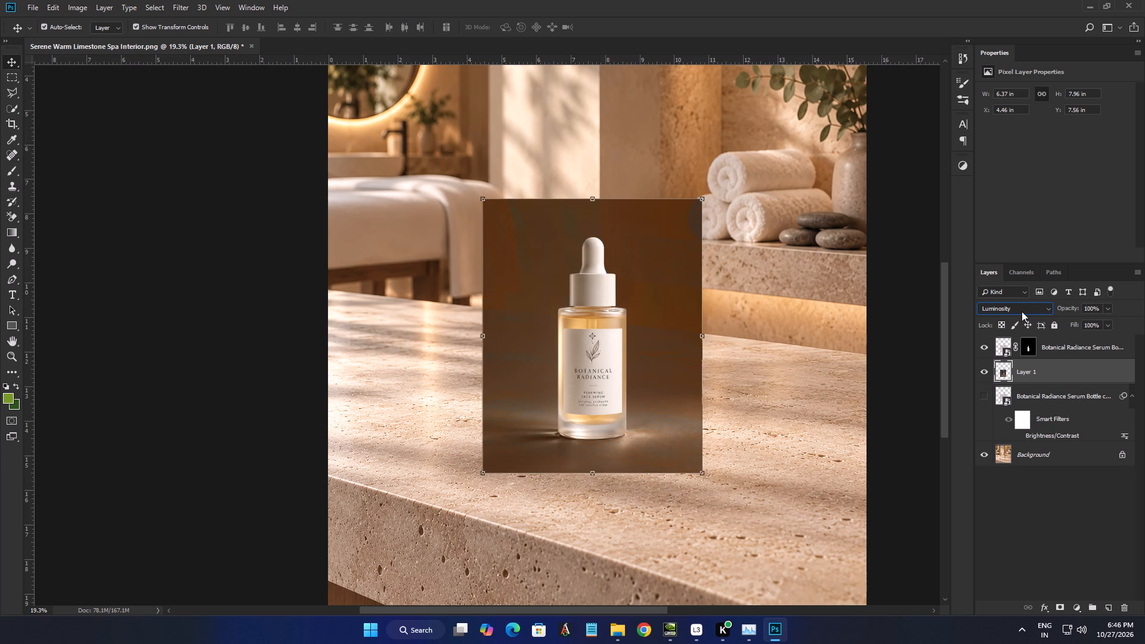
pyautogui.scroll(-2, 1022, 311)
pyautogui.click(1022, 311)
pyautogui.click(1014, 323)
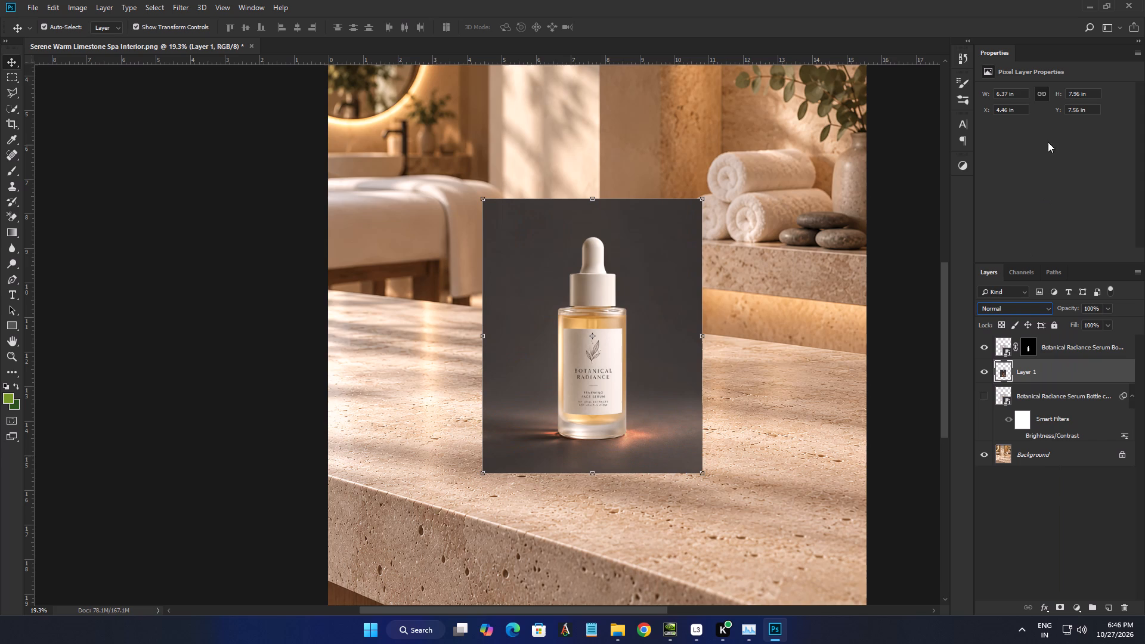
# Hide Layer 1, and show and select the Botanical Radiance Serum Bottle copy layer below it.
pyautogui.click(983, 373)
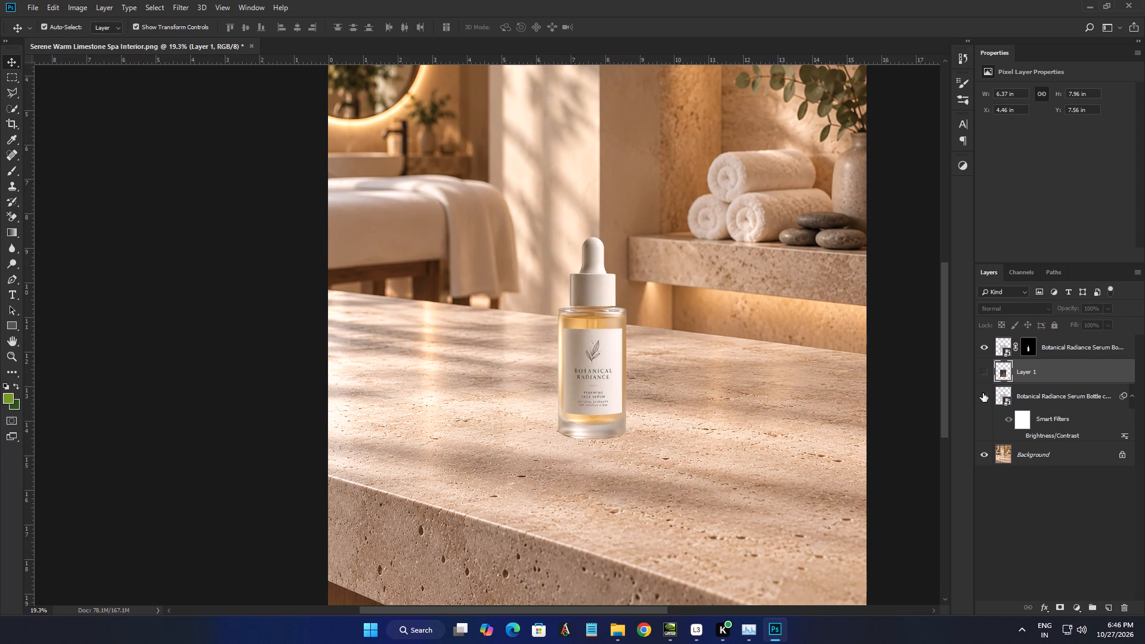
pyautogui.click(983, 393)
pyautogui.click(1032, 395)
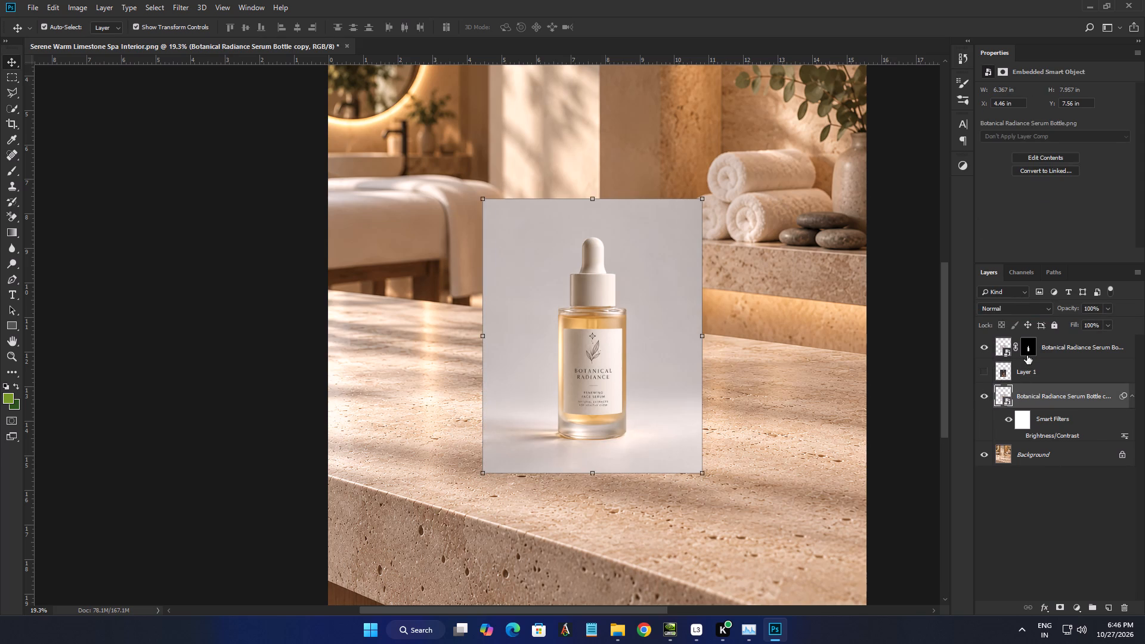
# Set the bottle copy layer's blend mode to Multiply after comparing neighbouring modes.
pyautogui.doubleClick(1019, 309)
pyautogui.scroll(-4, 1019, 309)
pyautogui.scroll(1, 1019, 309)
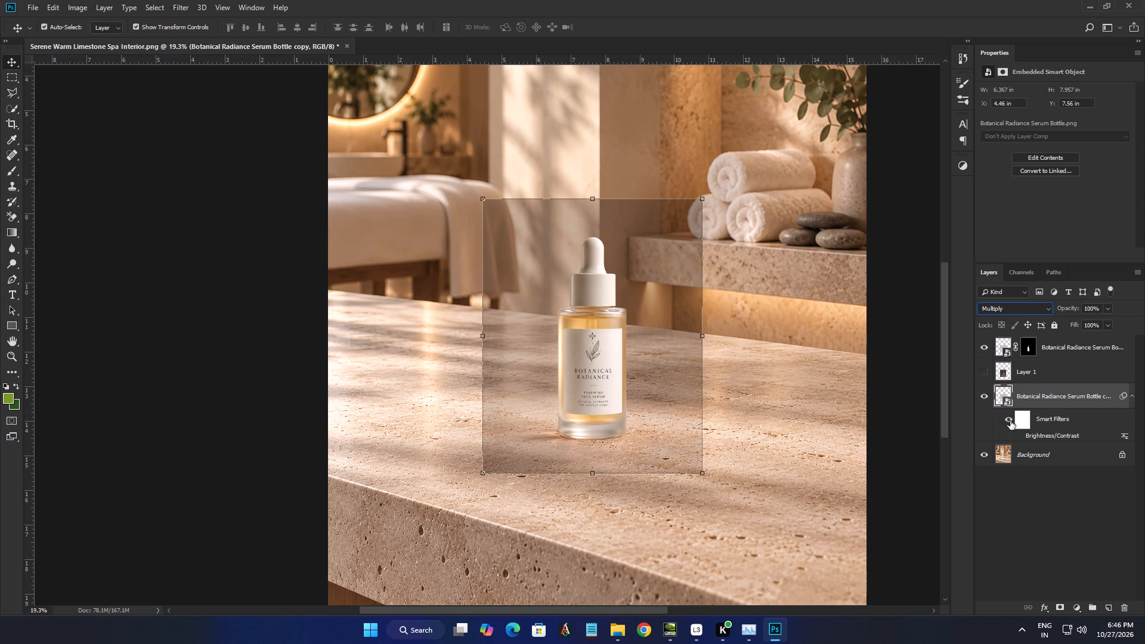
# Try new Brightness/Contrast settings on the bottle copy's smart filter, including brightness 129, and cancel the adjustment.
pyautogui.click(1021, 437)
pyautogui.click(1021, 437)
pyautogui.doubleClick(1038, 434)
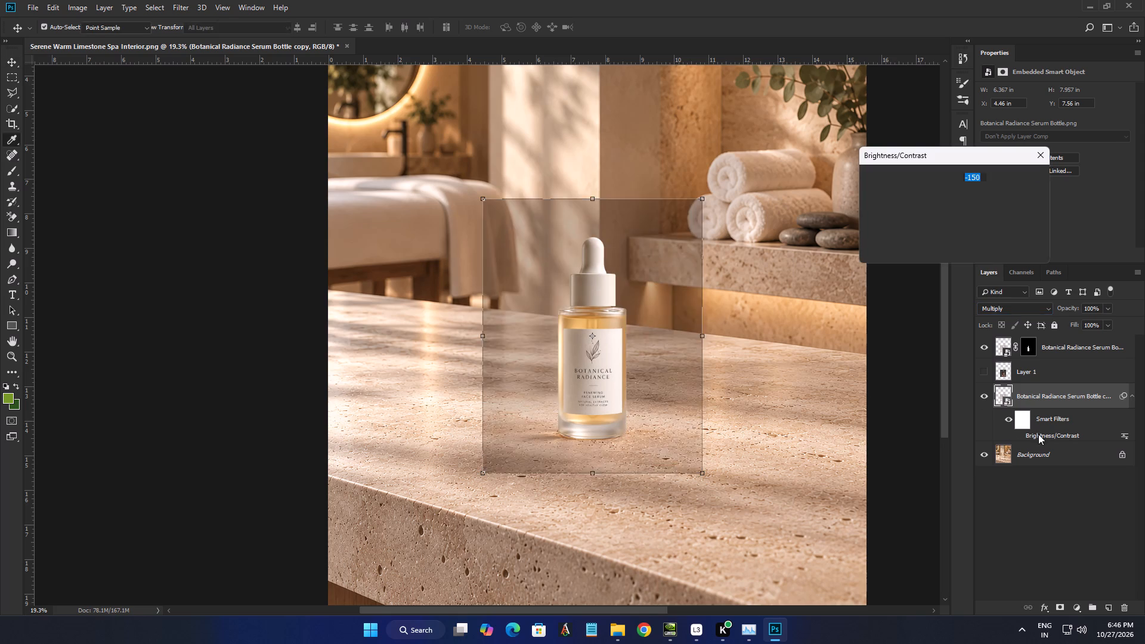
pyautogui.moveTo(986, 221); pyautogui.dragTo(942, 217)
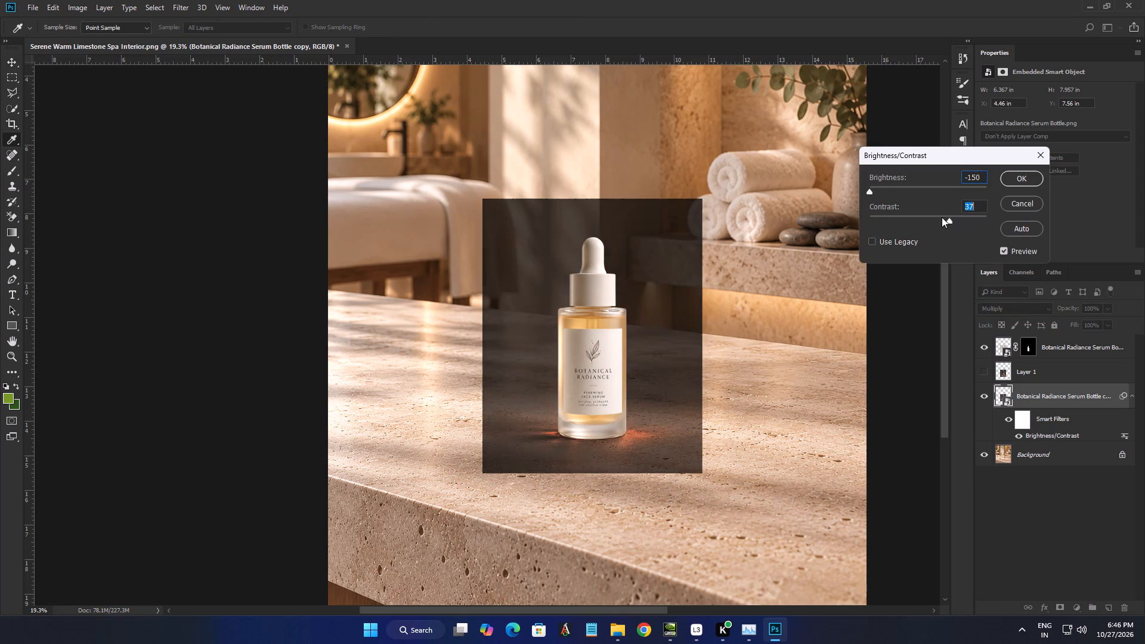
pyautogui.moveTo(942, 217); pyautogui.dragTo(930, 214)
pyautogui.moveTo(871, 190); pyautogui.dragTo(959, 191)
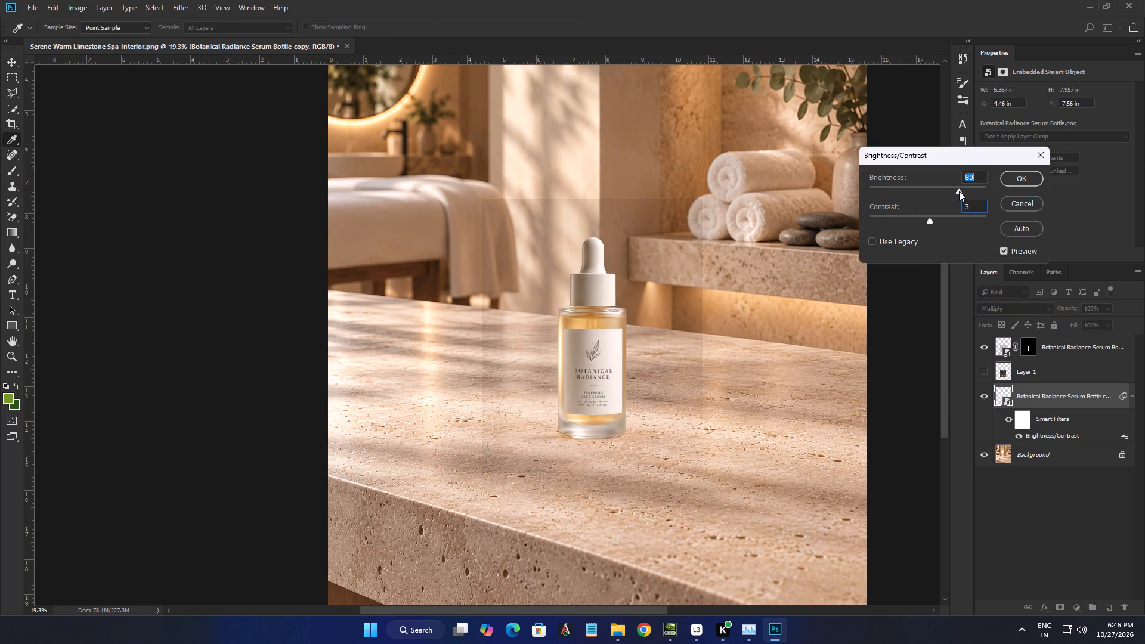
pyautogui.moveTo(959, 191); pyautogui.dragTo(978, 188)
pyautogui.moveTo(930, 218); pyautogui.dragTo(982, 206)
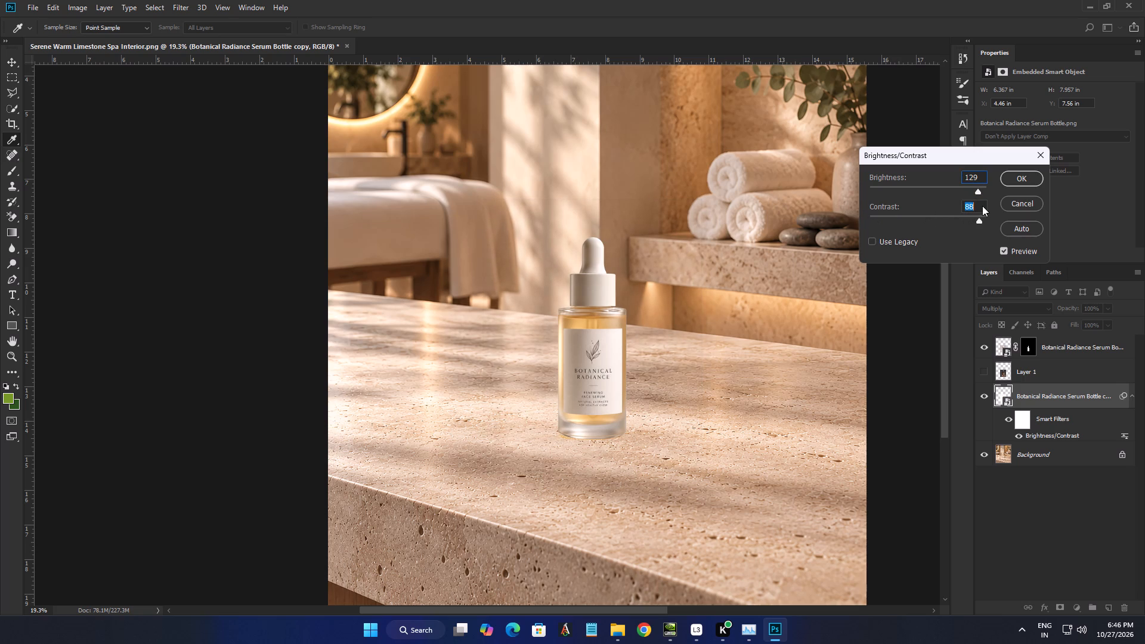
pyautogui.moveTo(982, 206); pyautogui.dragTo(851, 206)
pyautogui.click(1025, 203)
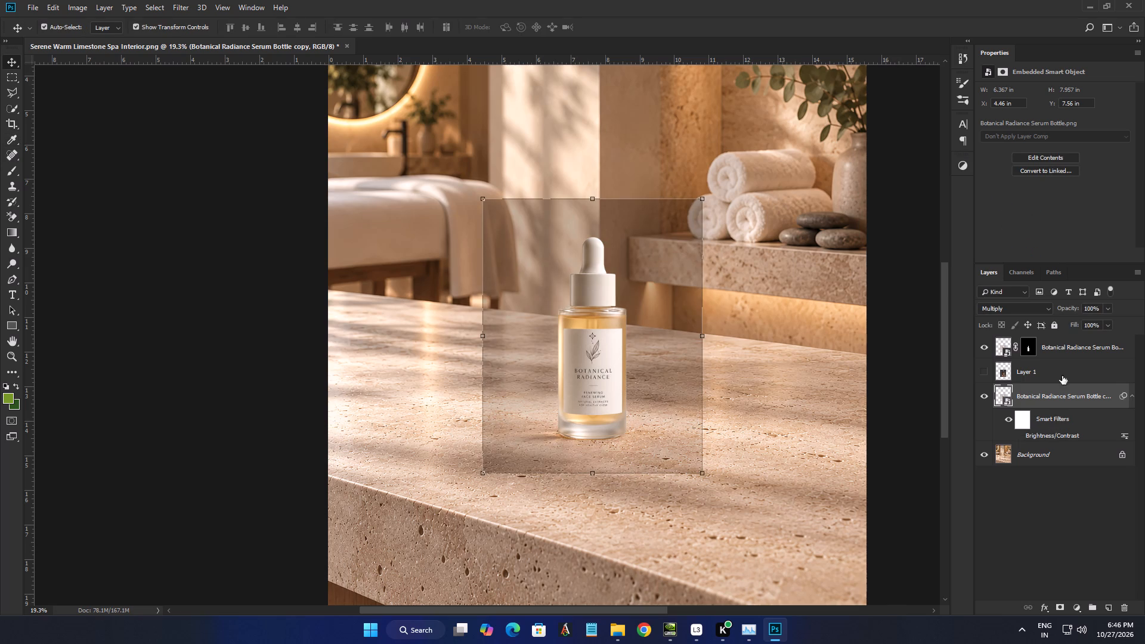
# Return the Botanical Radiance Serum Bottle copy layer to Normal blend mode and hide it.
pyautogui.click(1026, 309)
pyautogui.click(1011, 323)
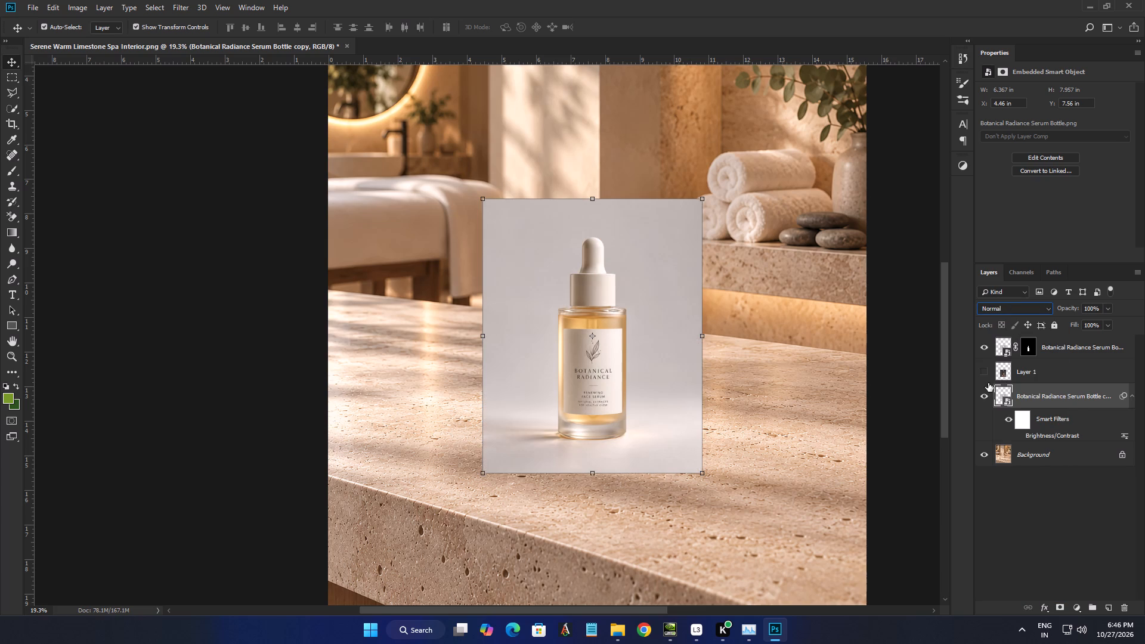
pyautogui.click(985, 398)
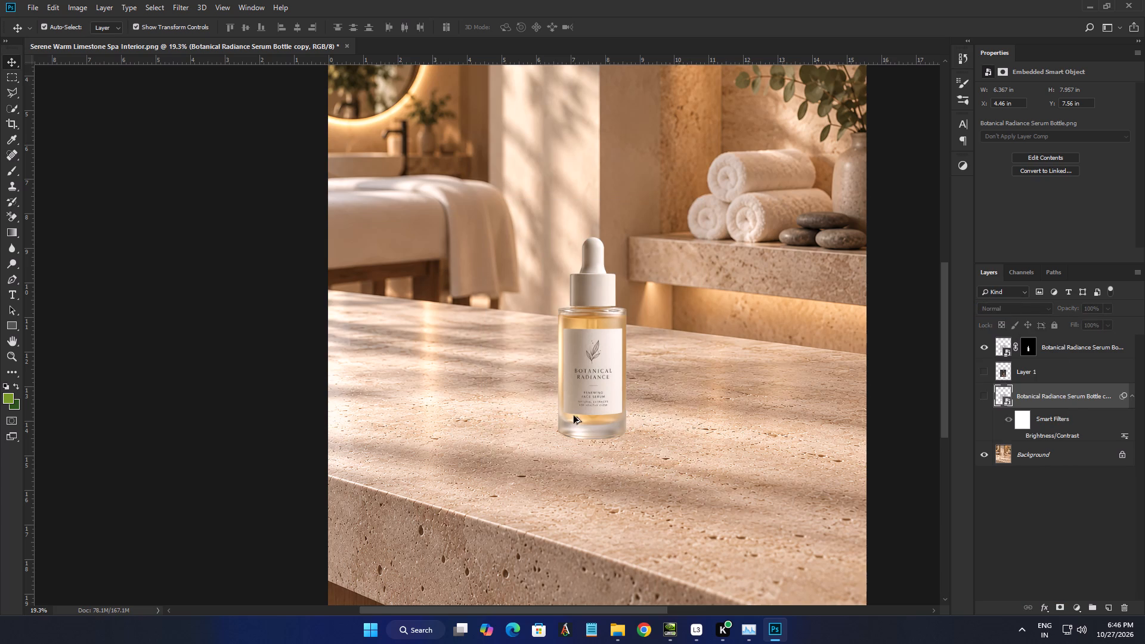
# Examine how the masked bottle sits on the limestone counter without its shadow layers, both close up and in the full scene.
pyautogui.keyDown('alt'); pyautogui.scroll(-3, 608, 292); pyautogui.keyUp('alt')
pyautogui.keyDown('alt'); pyautogui.scroll(3, 606, 329); pyautogui.keyUp('alt')
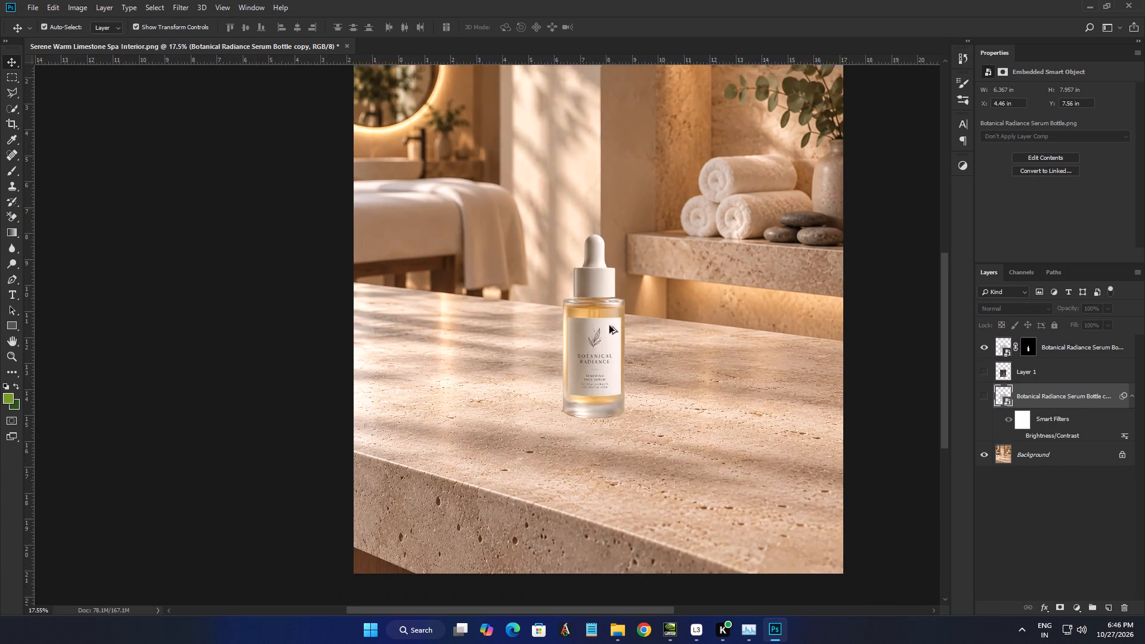
pyautogui.keyDown('alt'); pyautogui.scroll(1, 597, 318); pyautogui.keyUp('alt')
pyautogui.keyDown('alt'); pyautogui.scroll(-1, 597, 318); pyautogui.keyUp('alt')
pyautogui.keyDown('alt'); pyautogui.scroll(4, 597, 318); pyautogui.keyUp('alt')
pyautogui.keyDown('alt'); pyautogui.scroll(-2, 619, 341); pyautogui.keyUp('alt')
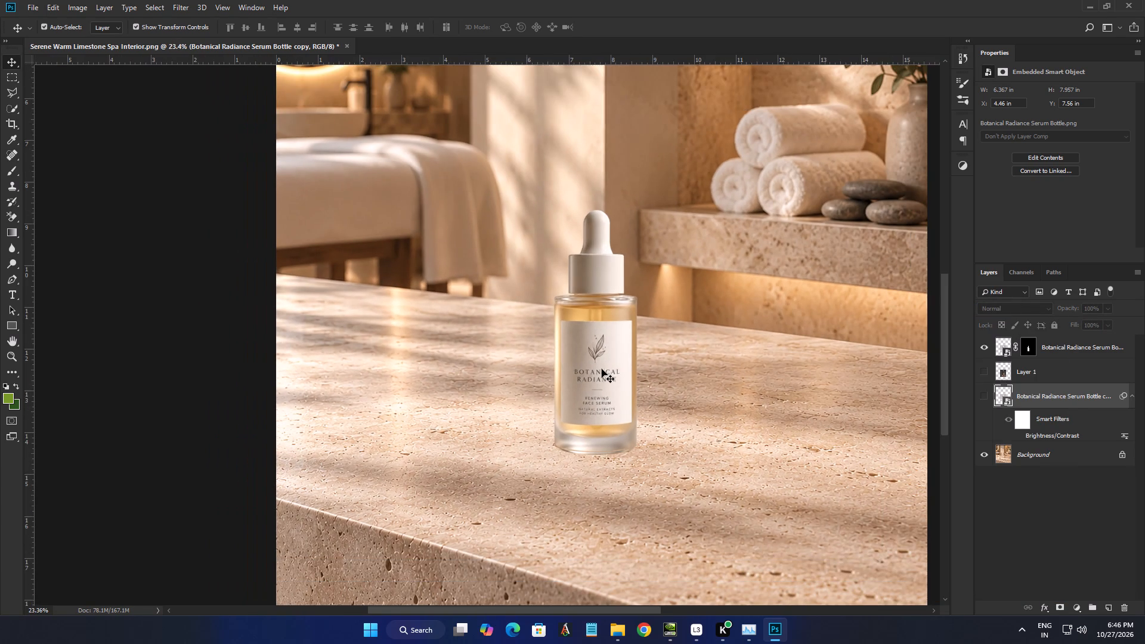
pyautogui.press('space')
pyautogui.press('space')
pyautogui.press('space')
pyautogui.press('space')
pyautogui.press('space')
pyautogui.press('space')
pyautogui.press('space')
pyautogui.press('space')
pyautogui.press('space')
pyautogui.press('space')
pyautogui.press('space')
pyautogui.press('space')
pyautogui.press('space')
pyautogui.press('space')
pyautogui.press('space')
pyautogui.press('space')
pyautogui.press('space')
pyautogui.press('space')
pyautogui.press('space')
pyautogui.press('space')
pyautogui.moveTo(680, 252); pyautogui.dragTo(639, 343)
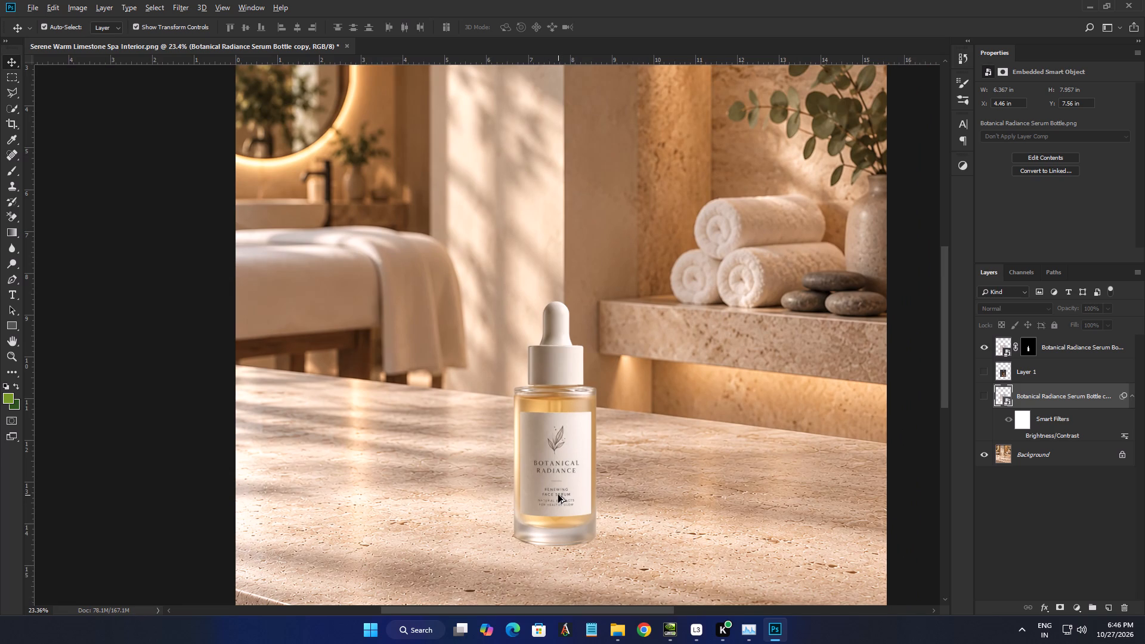
pyautogui.keyDown('alt'); pyautogui.scroll(3, 558, 495); pyautogui.keyUp('alt')
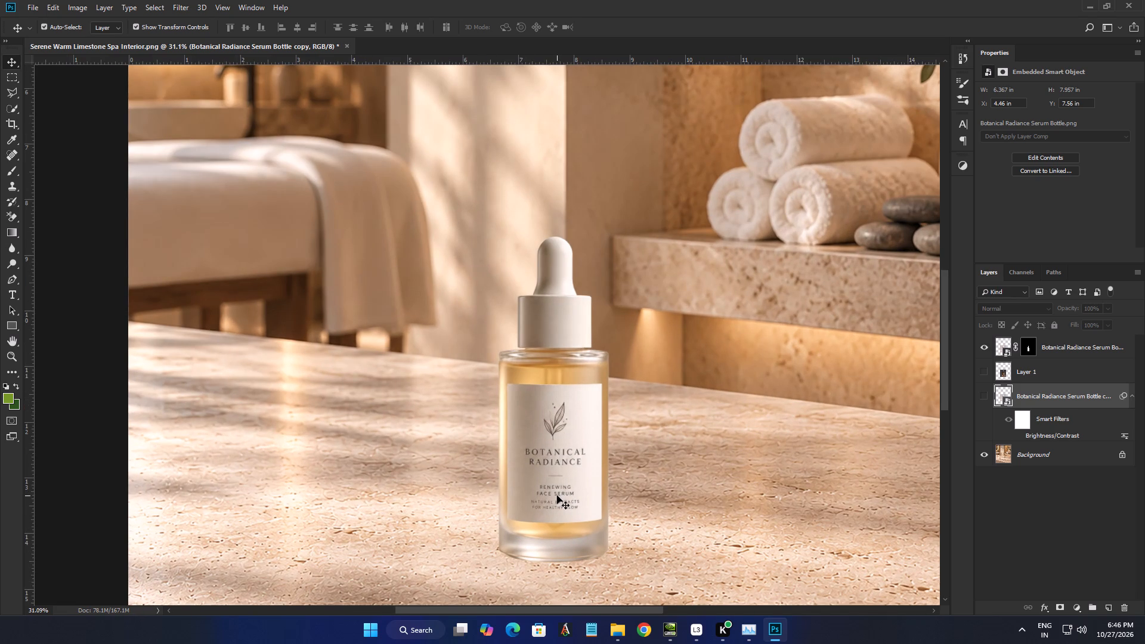
pyautogui.keyDown('alt'); pyautogui.scroll(-9, 703, 431); pyautogui.keyUp('alt')
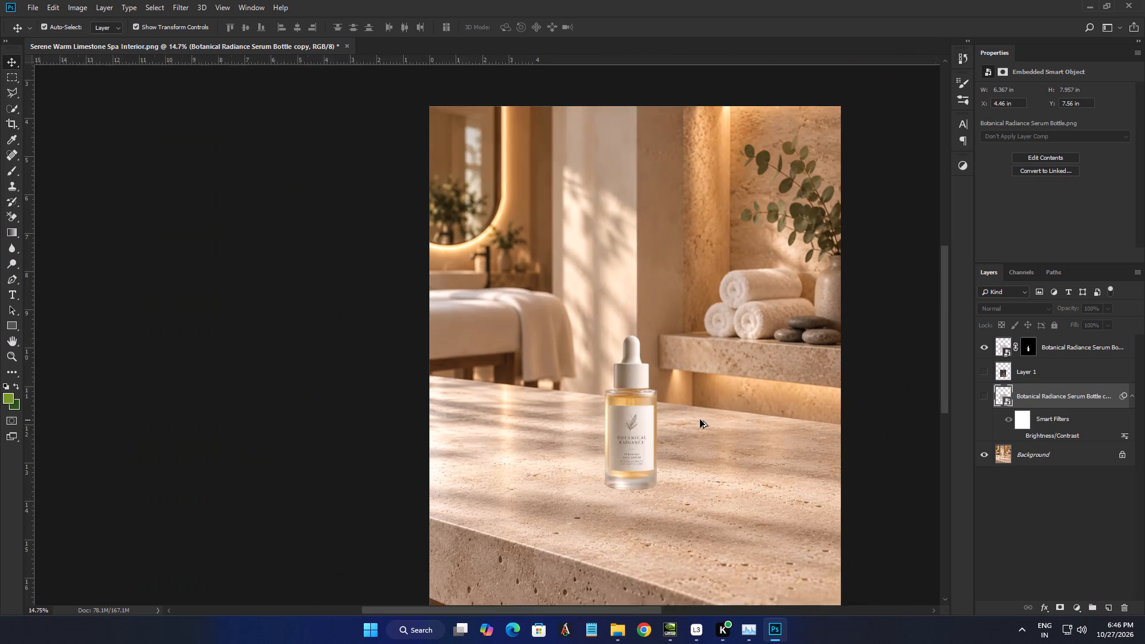
# Unlock the spa interior Background layer and flip it horizontally, applying the transform.
pyautogui.keyDown('alt'); pyautogui.scroll(-2, 700, 420); pyautogui.keyUp('alt')
pyautogui.click(1120, 455)
pyautogui.click(1096, 458)
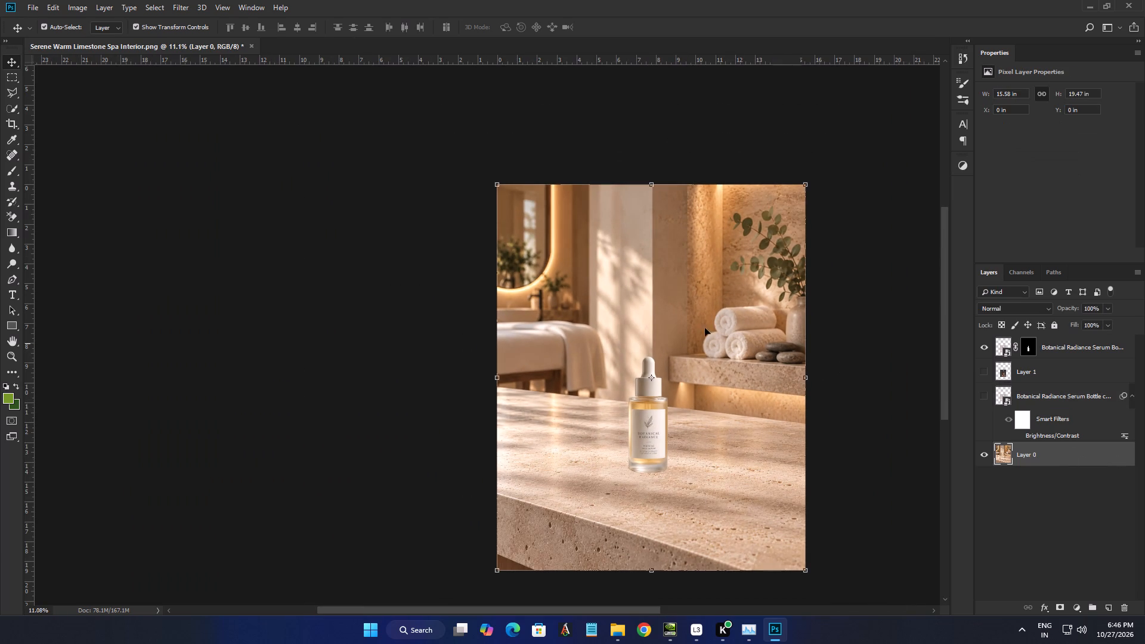
pyautogui.click(810, 183)
pyautogui.click(810, 183)
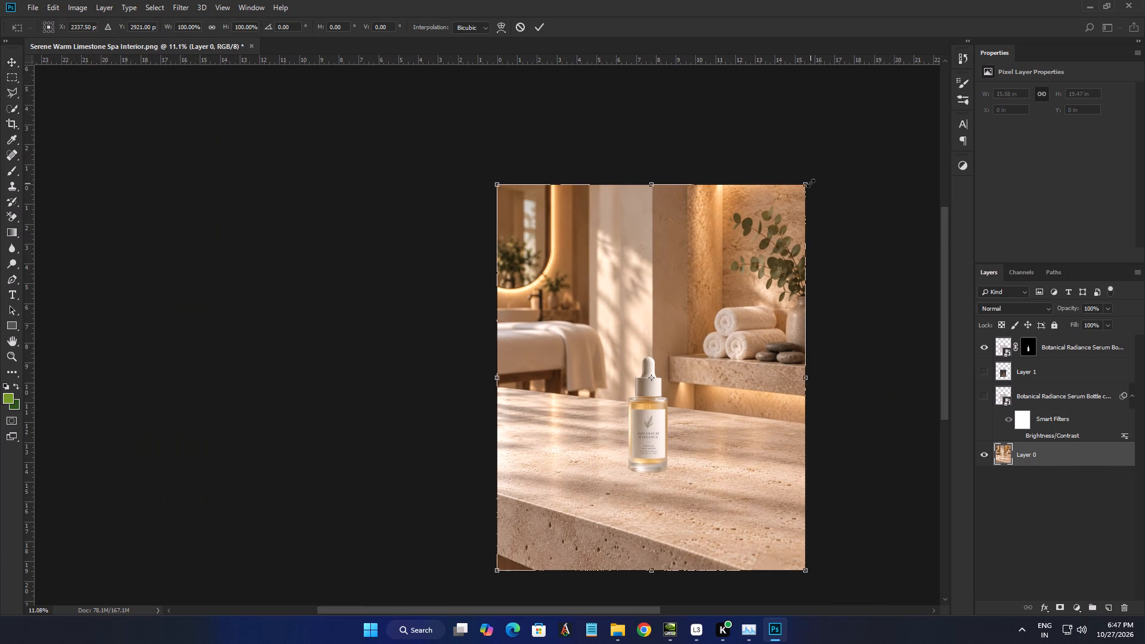
pyautogui.click(757, 230)
pyautogui.rightClick(757, 230)
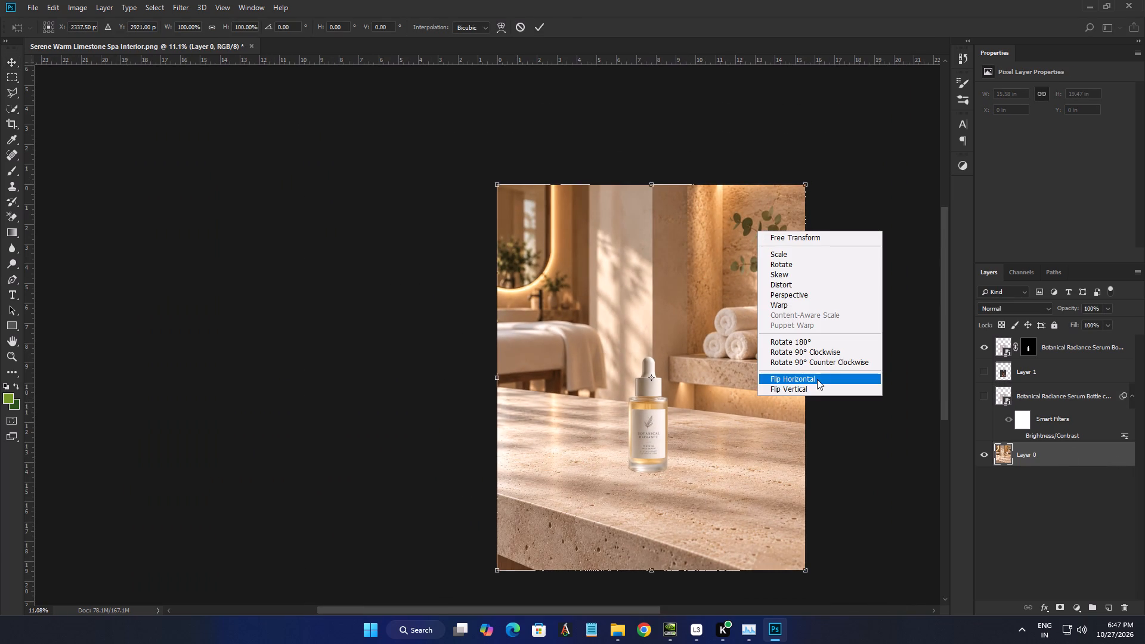
pyautogui.click(817, 379)
pyautogui.keyDown('alt'); pyautogui.scroll(2, 697, 450); pyautogui.keyUp('alt')
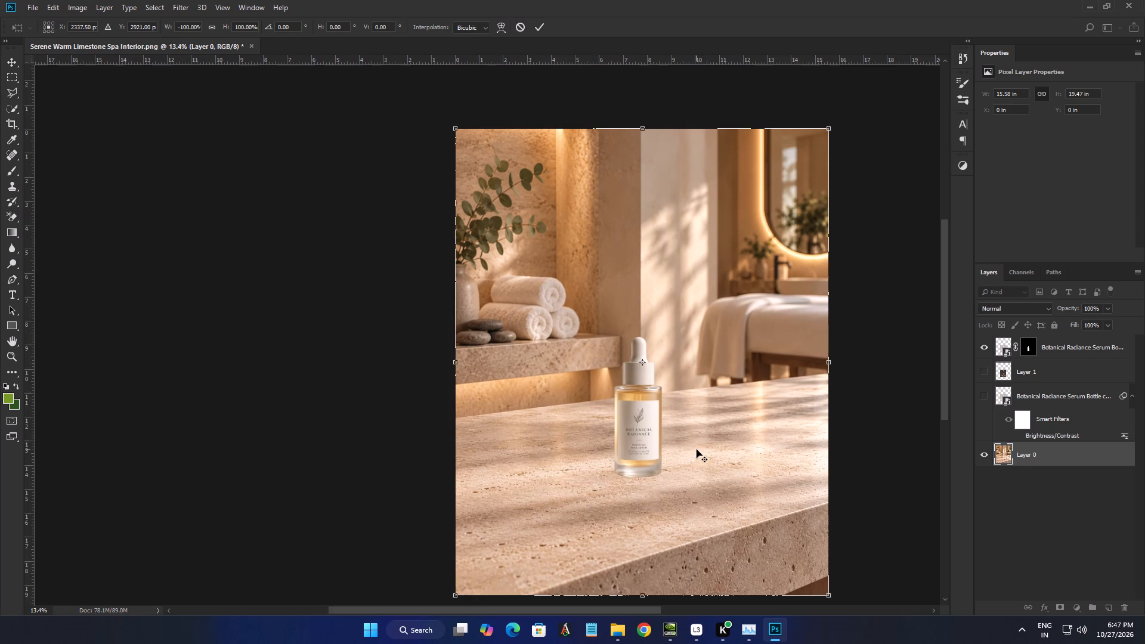
pyautogui.keyDown('alt'); pyautogui.scroll(1, 697, 450); pyautogui.keyUp('alt')
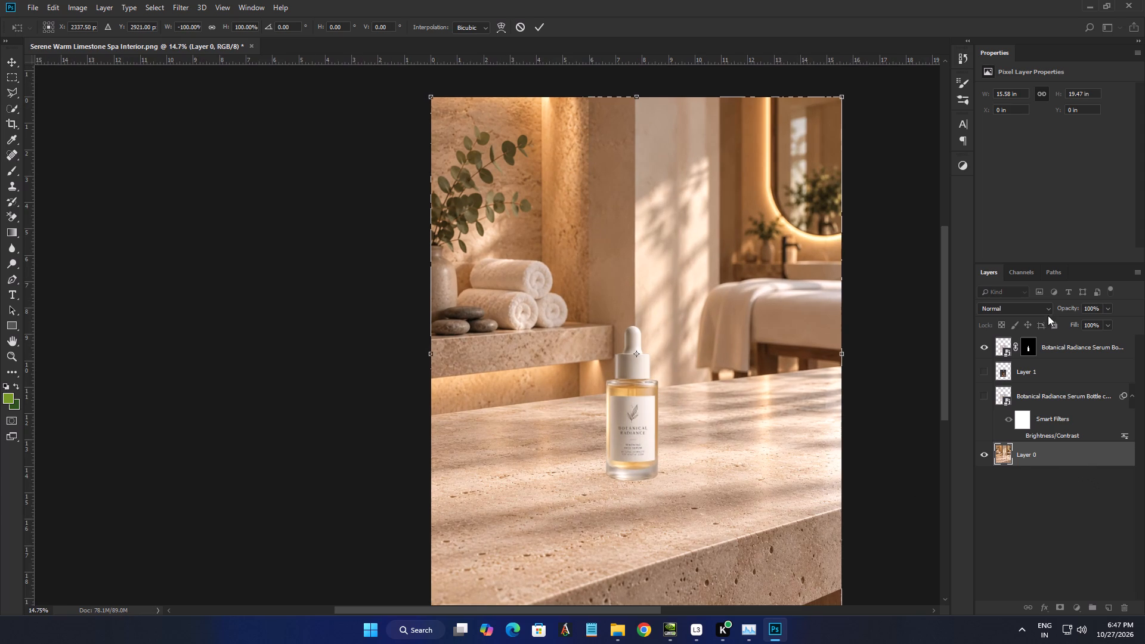
pyautogui.click(1057, 321)
pyautogui.click(909, 547)
pyautogui.click(916, 442)
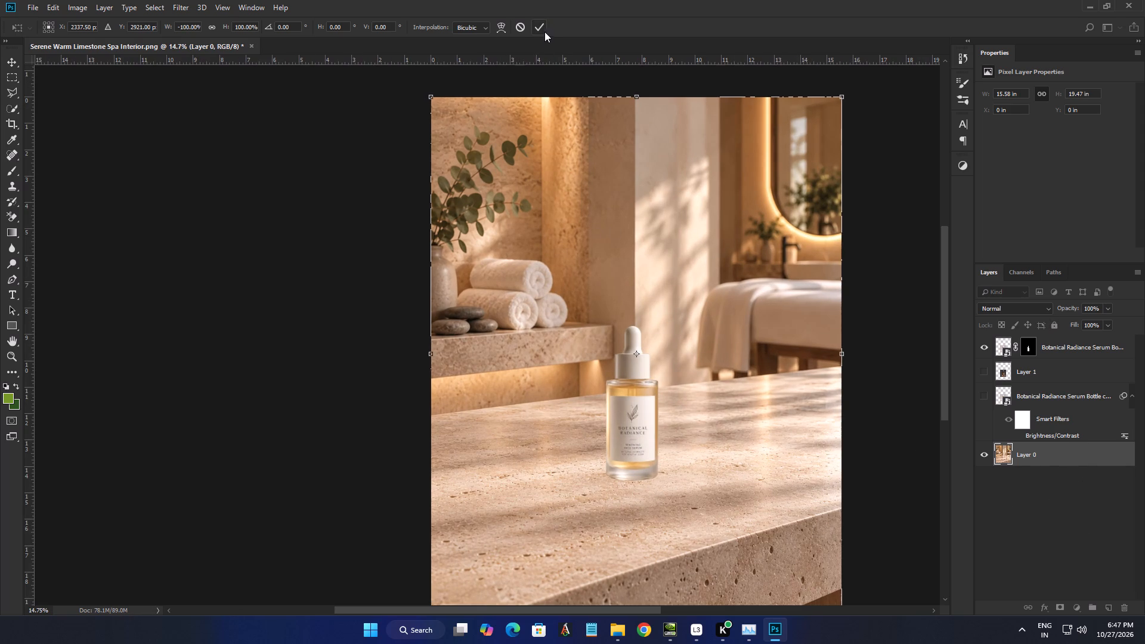
pyautogui.click(543, 26)
# Lock all attributes of Layer 0, the flipped spa interior, and deselect it.
pyautogui.click(926, 283)
pyautogui.click(1062, 458)
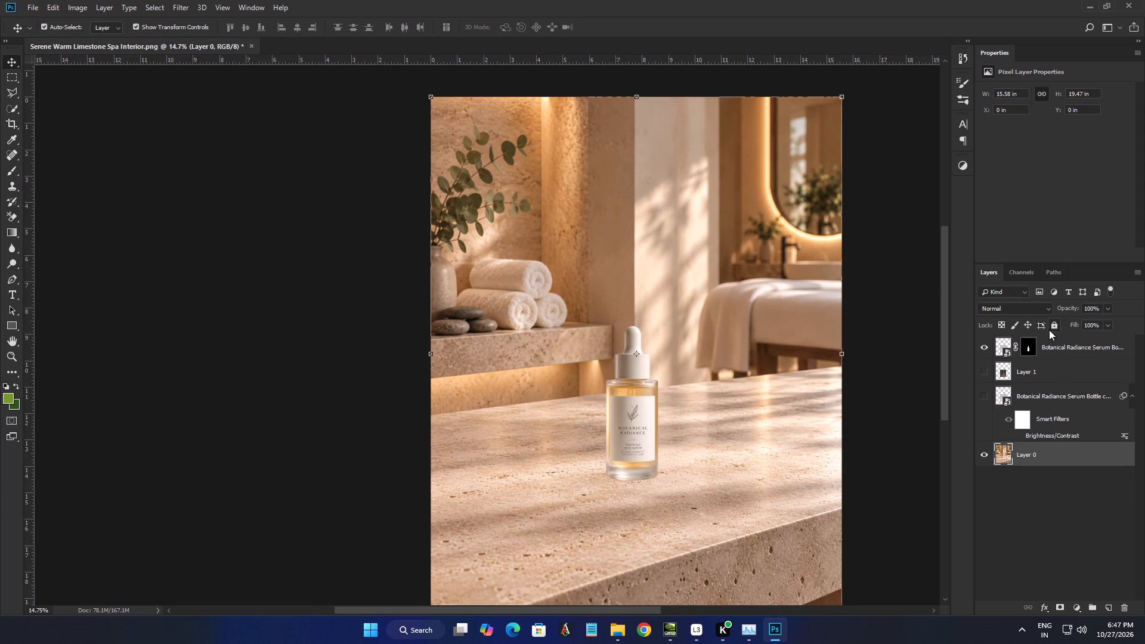
pyautogui.click(1059, 330)
pyautogui.click(909, 443)
# Examine the bottle's base, label and dropper cap against the flipped spa interior, close up and in the full composition.
pyautogui.keyDown('alt'); pyautogui.scroll(4, 655, 491); pyautogui.keyUp('alt')
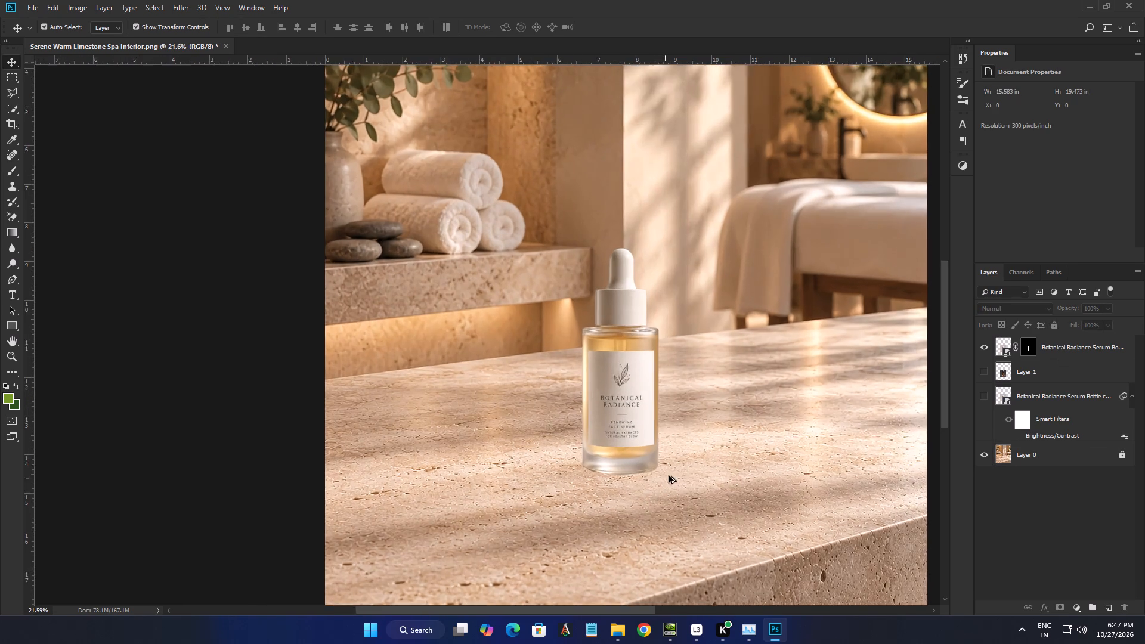
pyautogui.keyDown('alt'); pyautogui.scroll(3, 673, 462); pyautogui.keyUp('alt')
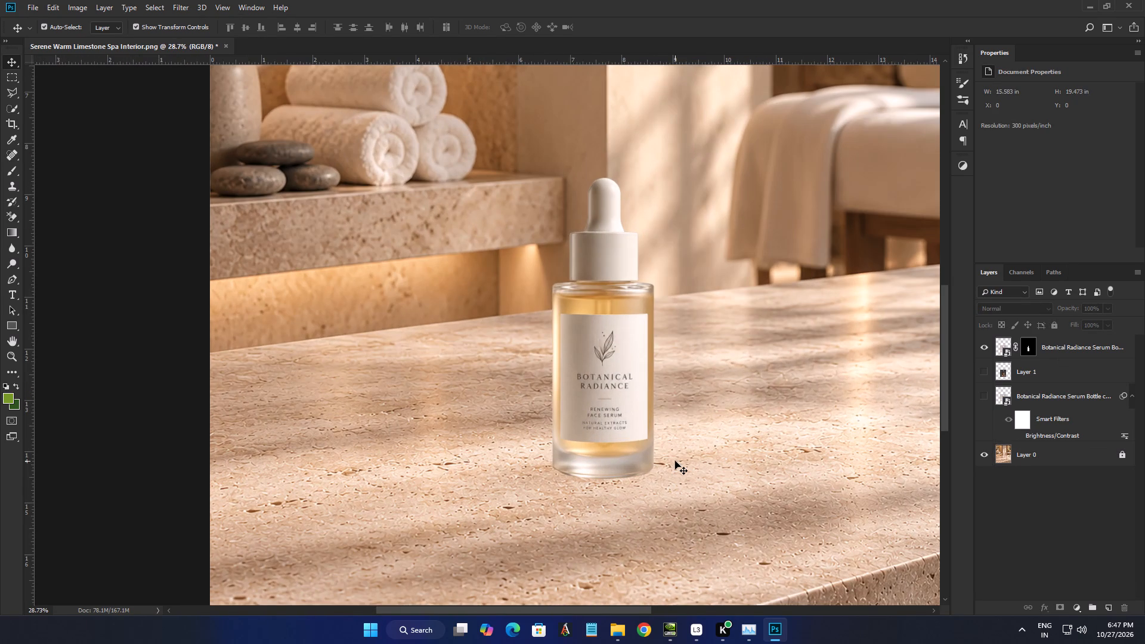
pyautogui.keyDown('alt'); pyautogui.scroll(-13, 725, 459); pyautogui.keyUp('alt')
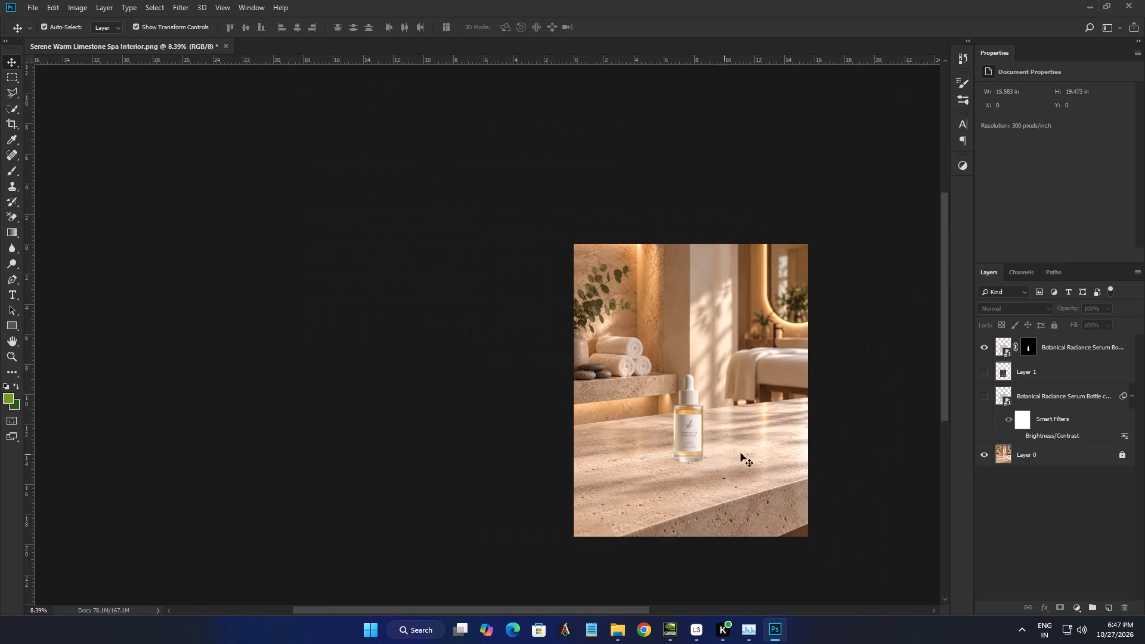
pyautogui.keyDown('alt'); pyautogui.scroll(10, 851, 451); pyautogui.keyUp('alt')
pyautogui.click(633, 410)
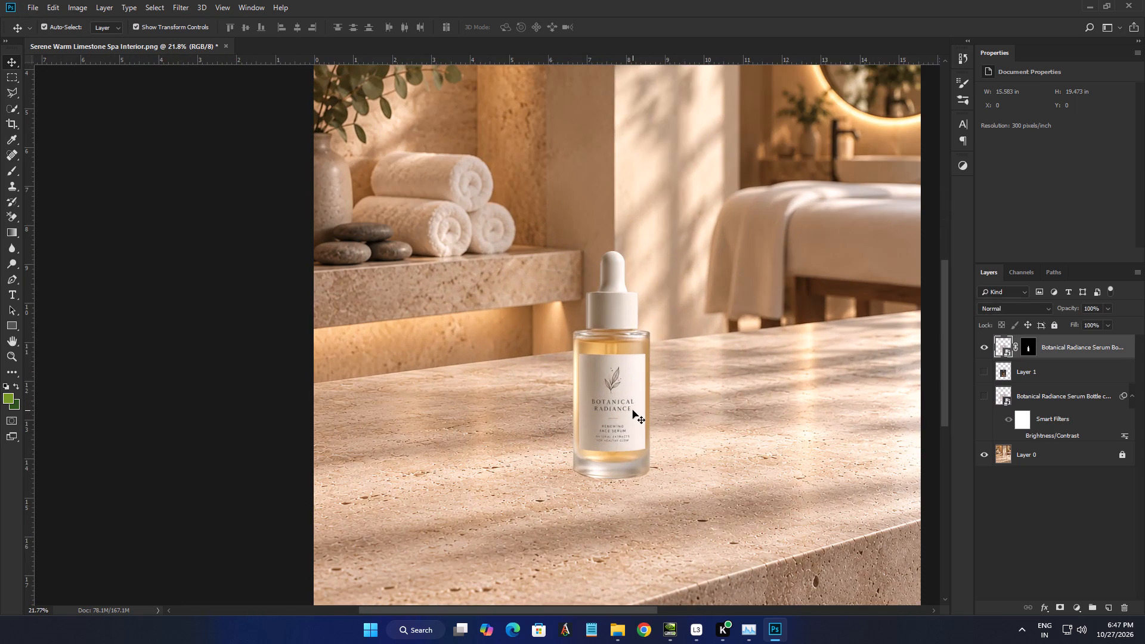
pyautogui.keyDown('alt'); pyautogui.scroll(-4, 632, 410); pyautogui.keyUp('alt')
pyautogui.click(905, 417)
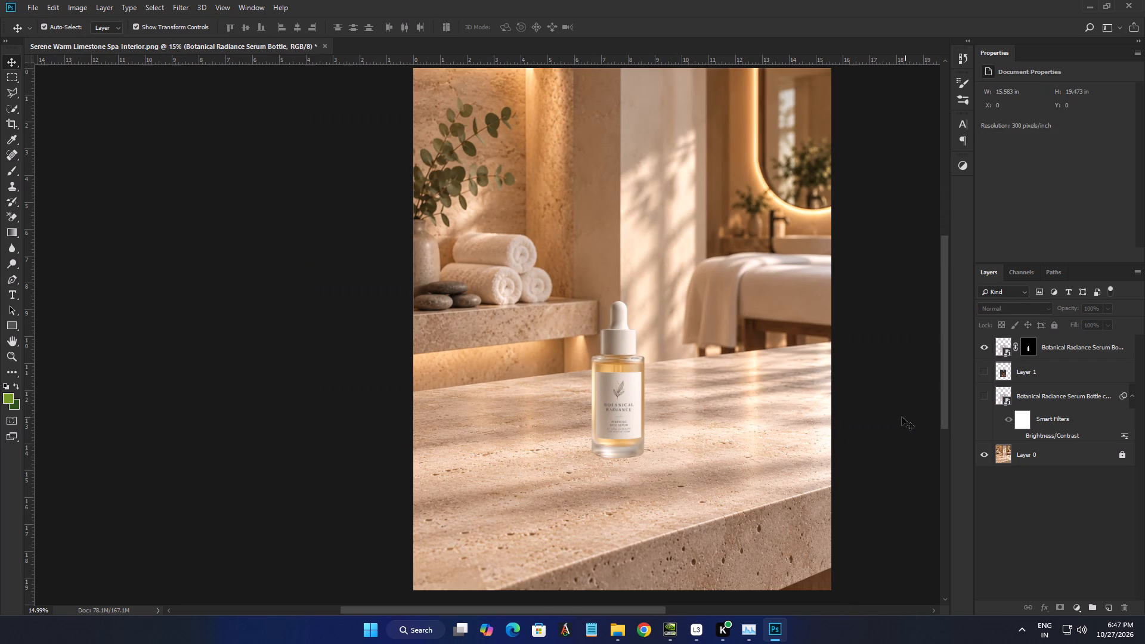
pyautogui.keyDown('alt'); pyautogui.scroll(5, 623, 409); pyautogui.keyUp('alt')
pyautogui.keyDown('alt'); pyautogui.scroll(-1, 604, 463); pyautogui.keyUp('alt')
pyautogui.keyDown('alt'); pyautogui.scroll(7, 604, 463); pyautogui.keyUp('alt')
pyautogui.keyDown('alt'); pyautogui.scroll(-1, 587, 475); pyautogui.keyUp('alt')
pyautogui.keyDown('alt'); pyautogui.scroll(2, 587, 475); pyautogui.keyUp('alt')
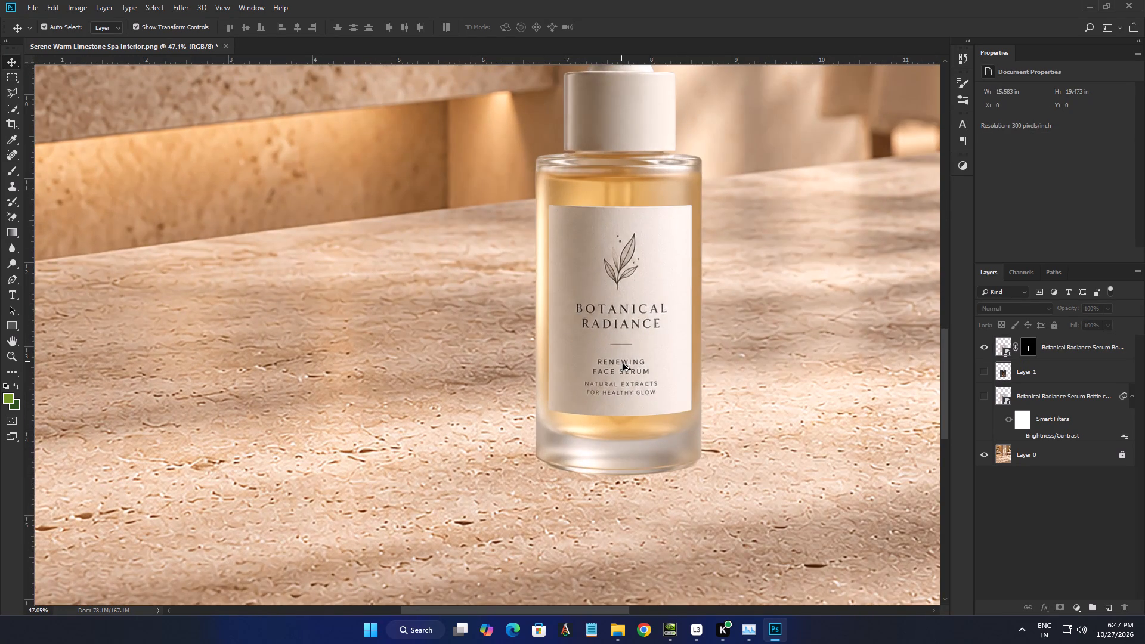
pyautogui.keyDown('alt'); pyautogui.scroll(3, 623, 364); pyautogui.keyUp('alt')
pyautogui.keyDown('alt'); pyautogui.scroll(-7, 635, 439); pyautogui.keyUp('alt')
pyautogui.press('space')
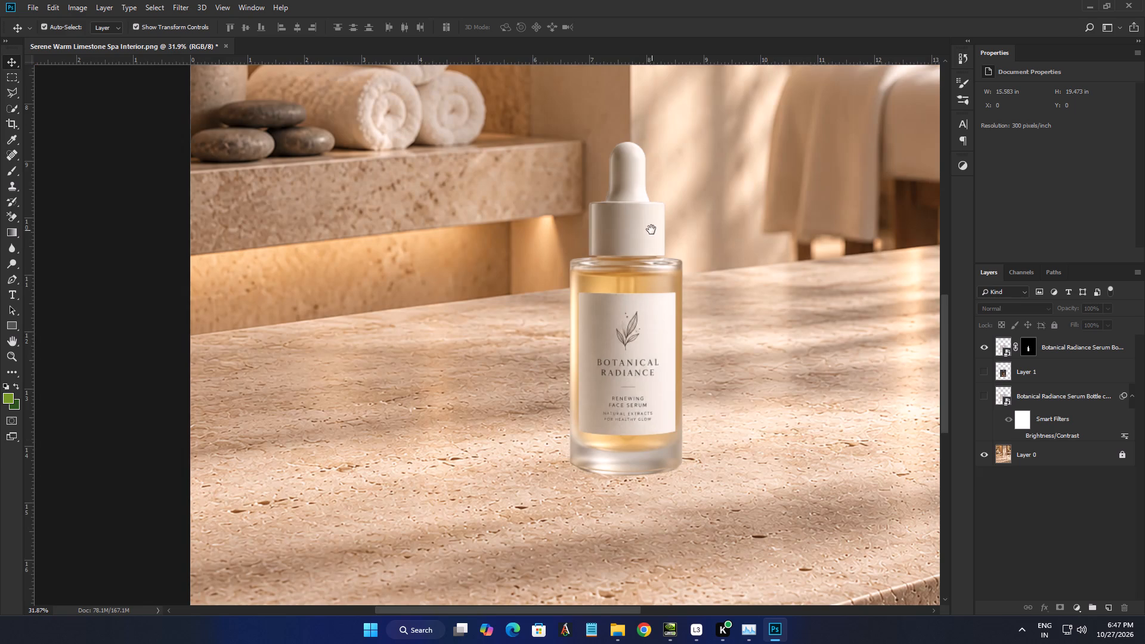
pyautogui.keyDown('alt'); pyautogui.scroll(7, 622, 170); pyautogui.keyUp('alt')
pyautogui.keyDown('alt'); pyautogui.scroll(4, 599, 237); pyautogui.keyUp('alt')
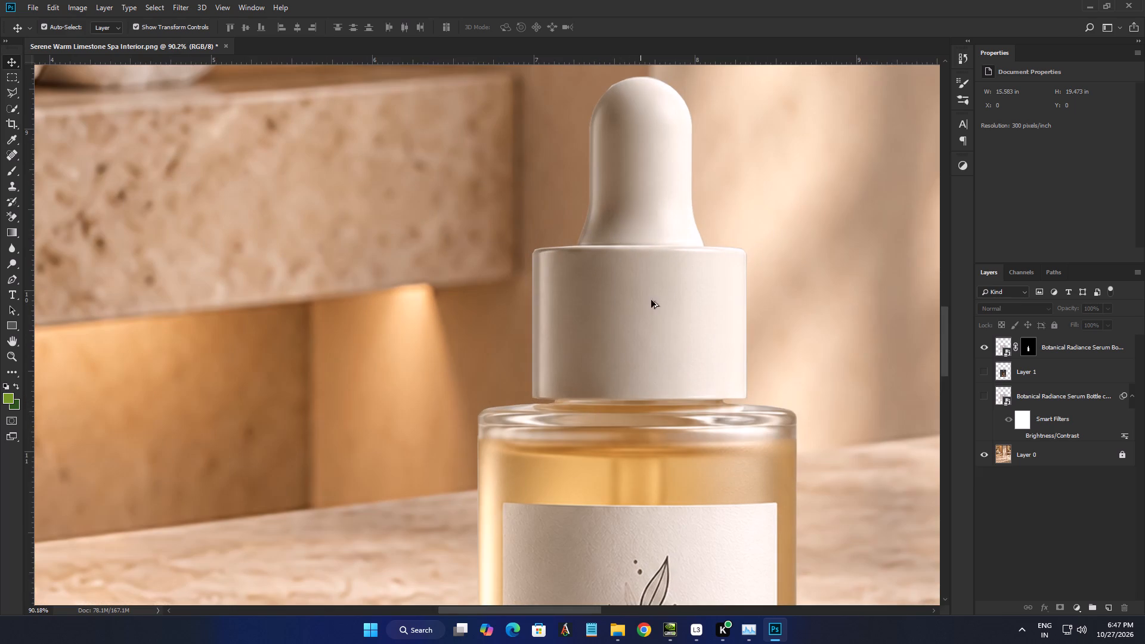
pyautogui.keyDown('alt'); pyautogui.scroll(-8, 643, 408); pyautogui.keyUp('alt')
pyautogui.keyDown('alt'); pyautogui.scroll(1, 648, 417); pyautogui.keyUp('alt')
pyautogui.keyDown('alt'); pyautogui.scroll(-6, 648, 417); pyautogui.keyUp('alt')
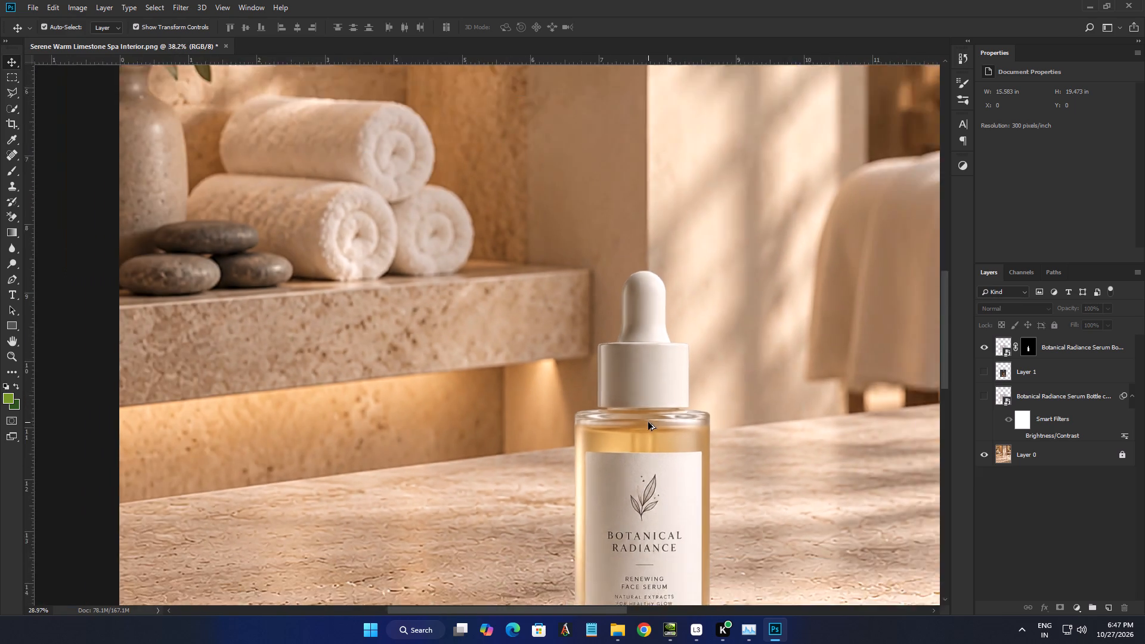
pyautogui.keyDown('alt'); pyautogui.scroll(-5, 648, 422); pyautogui.keyUp('alt')
pyautogui.click(645, 481)
pyautogui.scroll(-9, 700, 532)
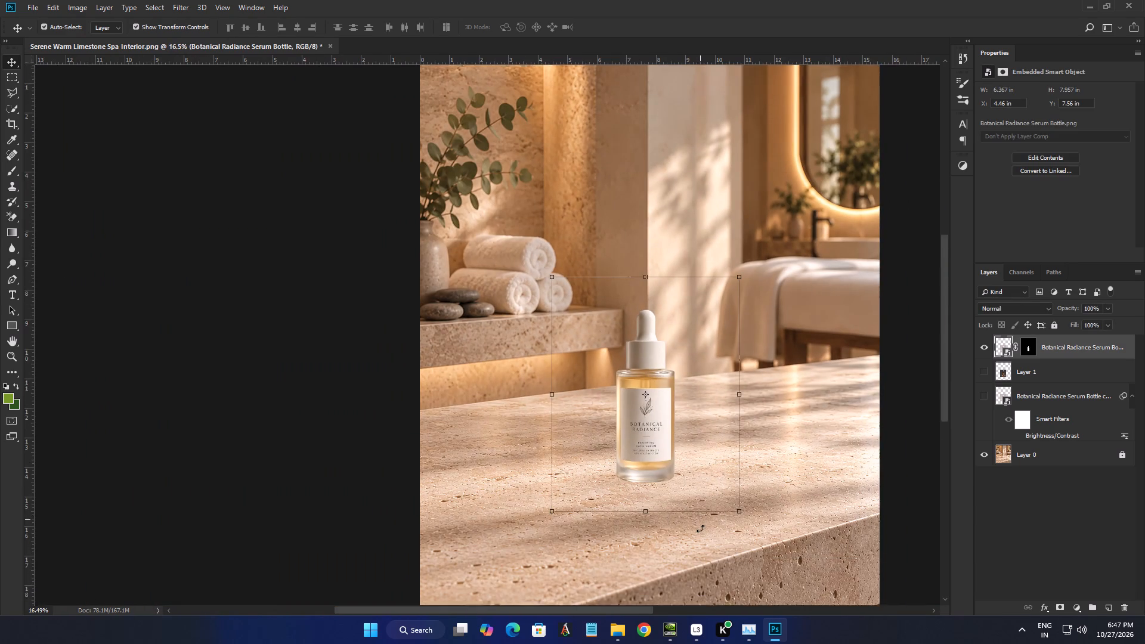
pyautogui.click(259, 384)
pyautogui.press('space')
pyautogui.press('space')
pyautogui.press('space')
pyautogui.press('space')
pyautogui.press('space')
pyautogui.press('space')
pyautogui.press('space')
pyautogui.press('space')
pyautogui.press('space')
pyautogui.press('space')
pyautogui.press('space')
pyautogui.press('space')
pyautogui.press('space')
pyautogui.moveTo(704, 389); pyautogui.dragTo(615, 431)
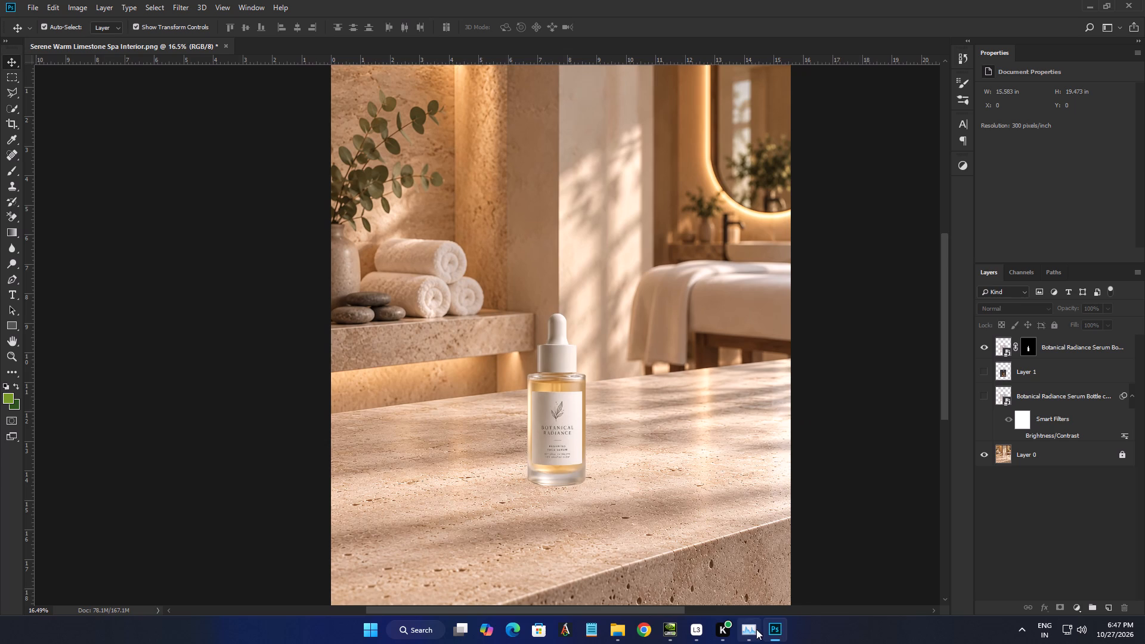
# Switch to Task Manager to view the running processes.
pyautogui.click(746, 637)
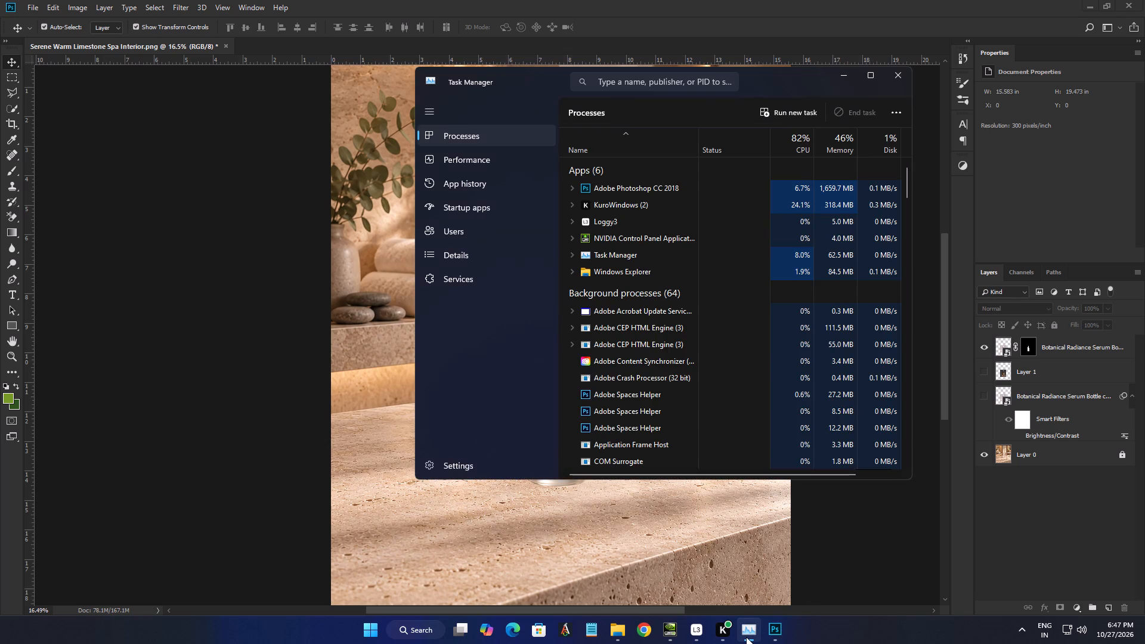
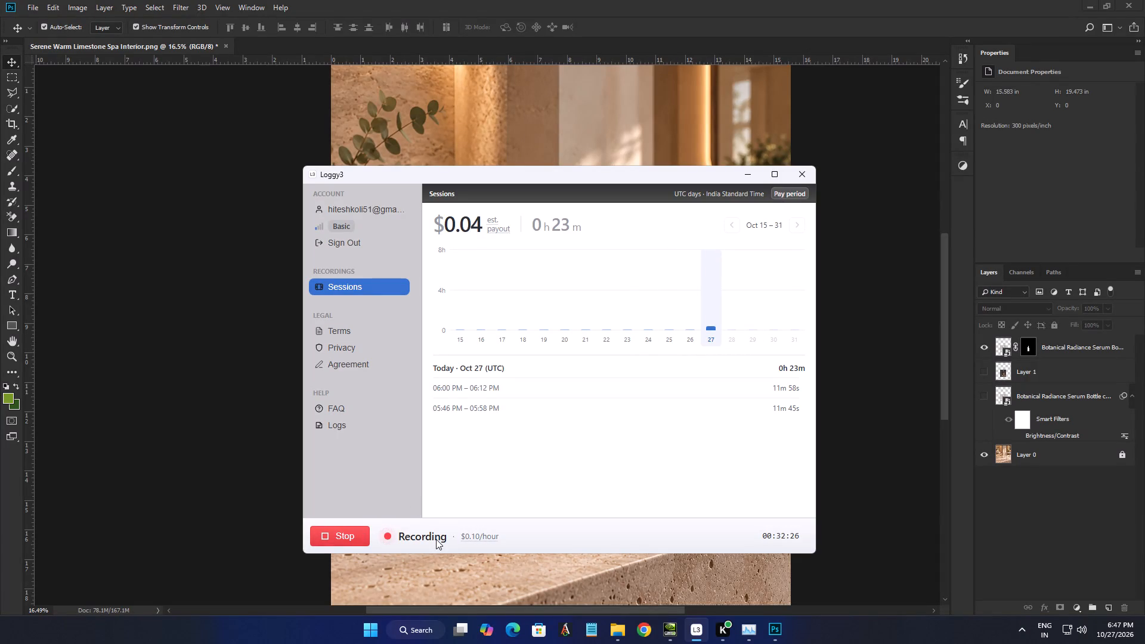
# Return to Photoshop, select the masked serum bottle, and examine its base and glass edges against the limestone counter.
pyautogui.click(853, 431)
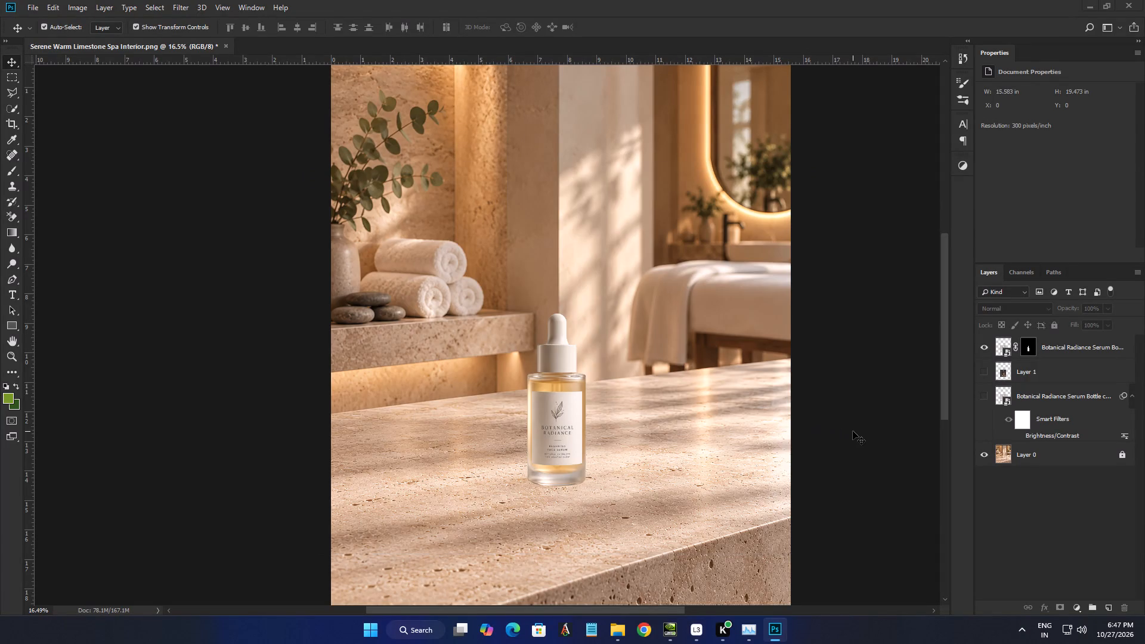
pyautogui.scroll(1, 572, 422)
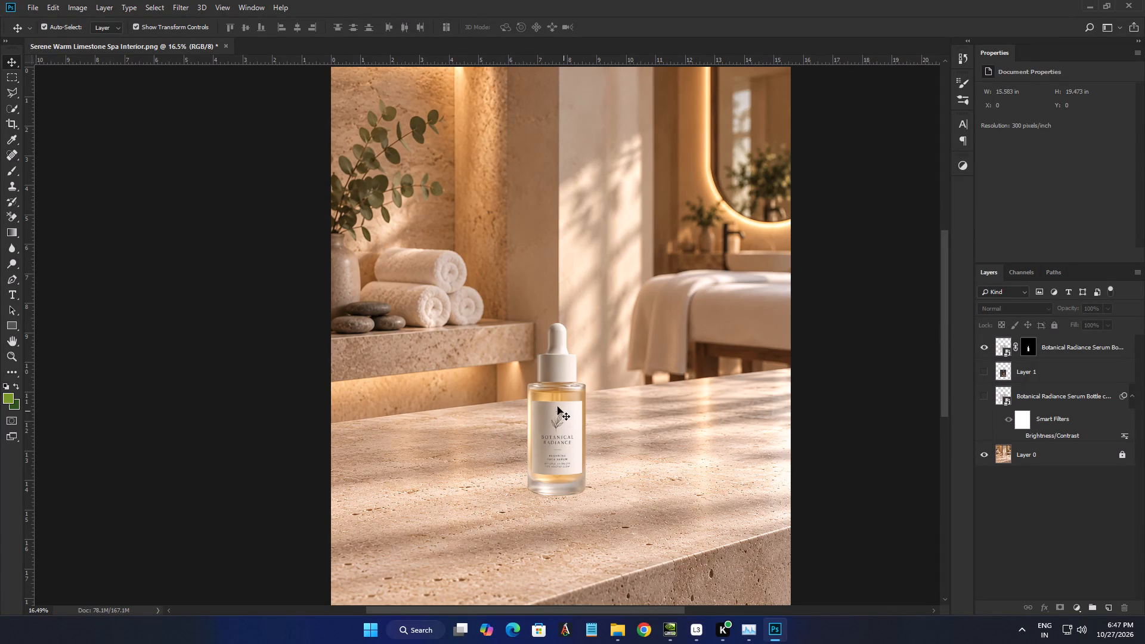
pyautogui.keyDown('alt'); pyautogui.scroll(9, 562, 501); pyautogui.keyUp('alt')
pyautogui.keyDown('alt'); pyautogui.scroll(-1, 582, 491); pyautogui.keyUp('alt')
pyautogui.keyDown('alt'); pyautogui.scroll(4, 583, 491); pyautogui.keyUp('alt')
pyautogui.keyDown('alt'); pyautogui.scroll(-1, 584, 491); pyautogui.keyUp('alt')
pyautogui.keyDown('alt'); pyautogui.scroll(1, 584, 491); pyautogui.keyUp('alt')
pyautogui.keyDown('alt'); pyautogui.scroll(-4, 587, 491); pyautogui.keyUp('alt')
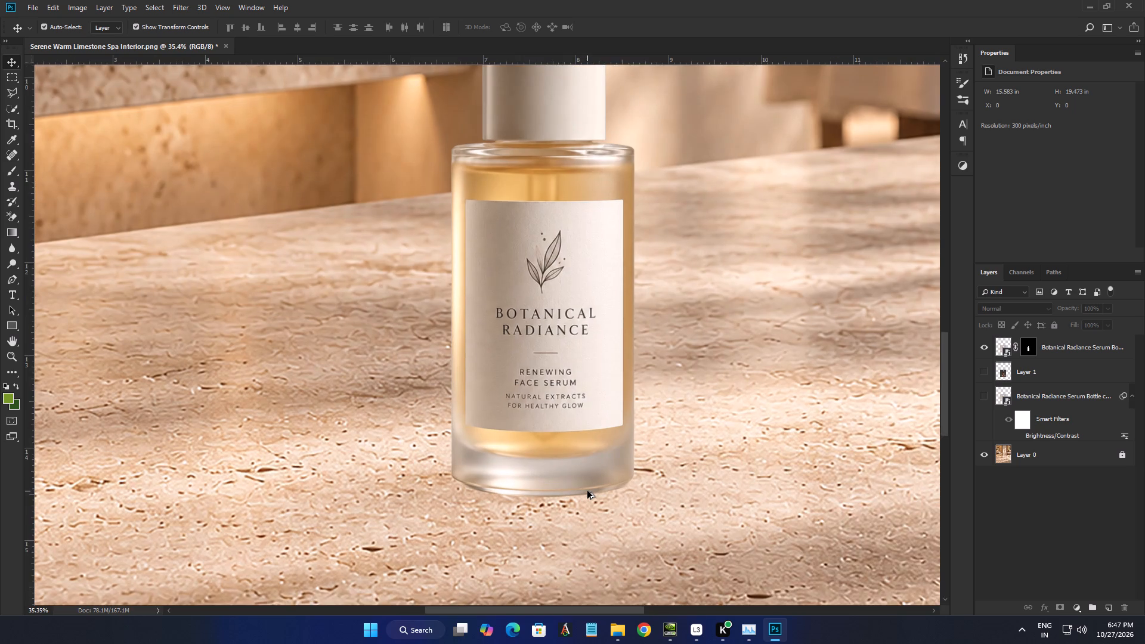
pyautogui.keyDown('alt'); pyautogui.click(580, 462); pyautogui.keyUp('alt')
pyautogui.keyDown('alt'); pyautogui.scroll(-3, 580, 462); pyautogui.keyUp('alt')
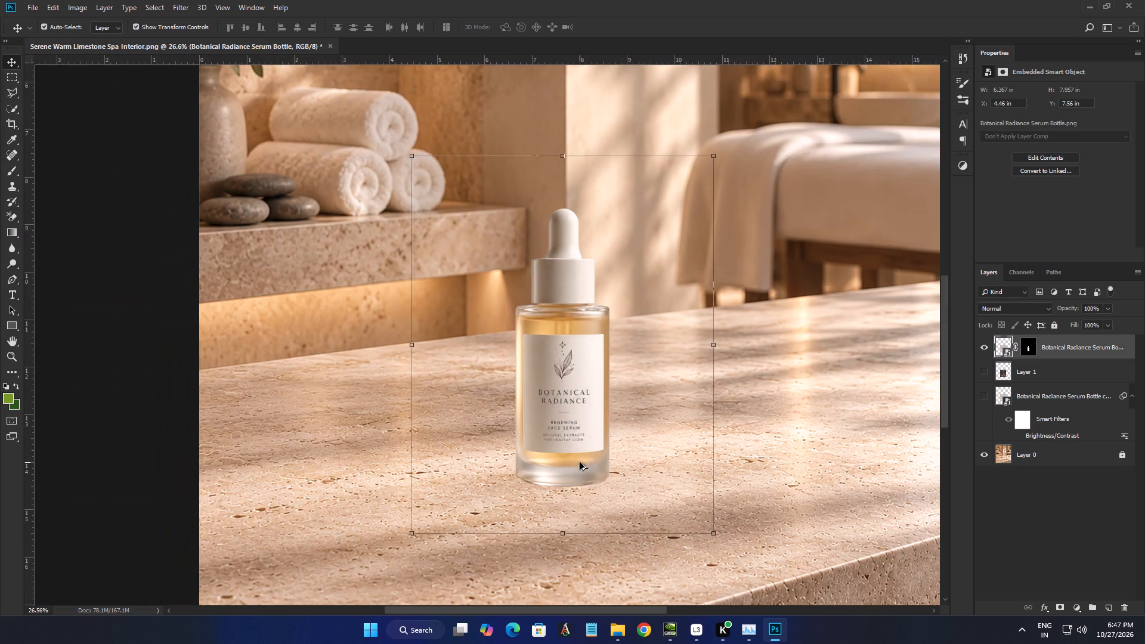
pyautogui.keyDown('alt'); pyautogui.scroll(-1, 580, 462); pyautogui.keyUp('alt')
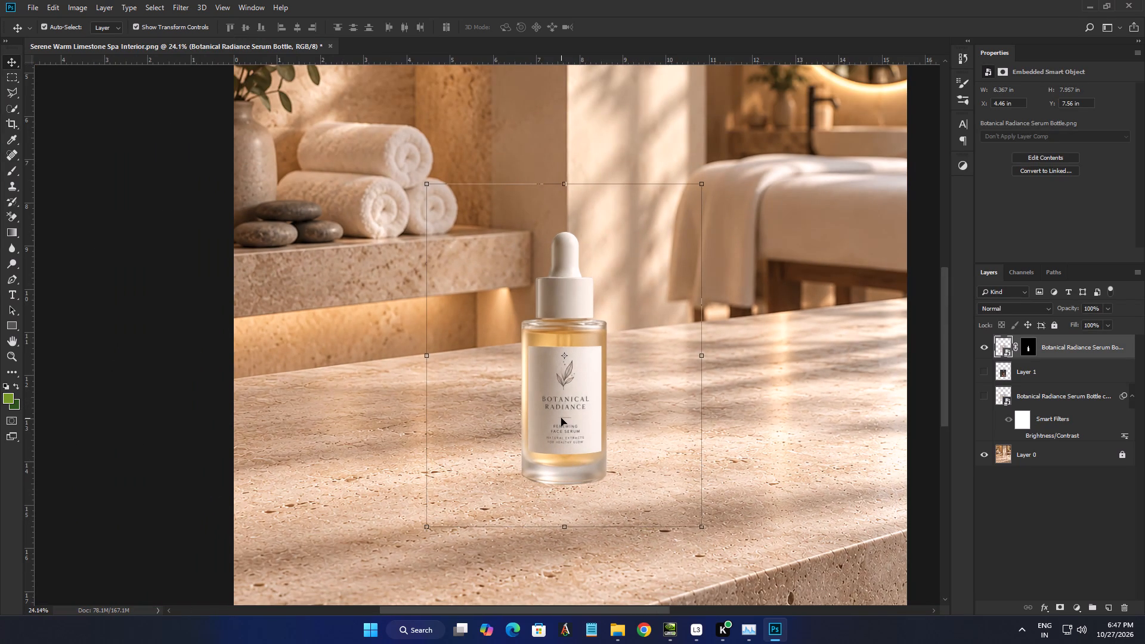
pyautogui.keyDown('alt'); pyautogui.scroll(3, 553, 472); pyautogui.keyUp('alt')
pyautogui.keyDown('alt'); pyautogui.scroll(3, 608, 470); pyautogui.keyUp('alt')
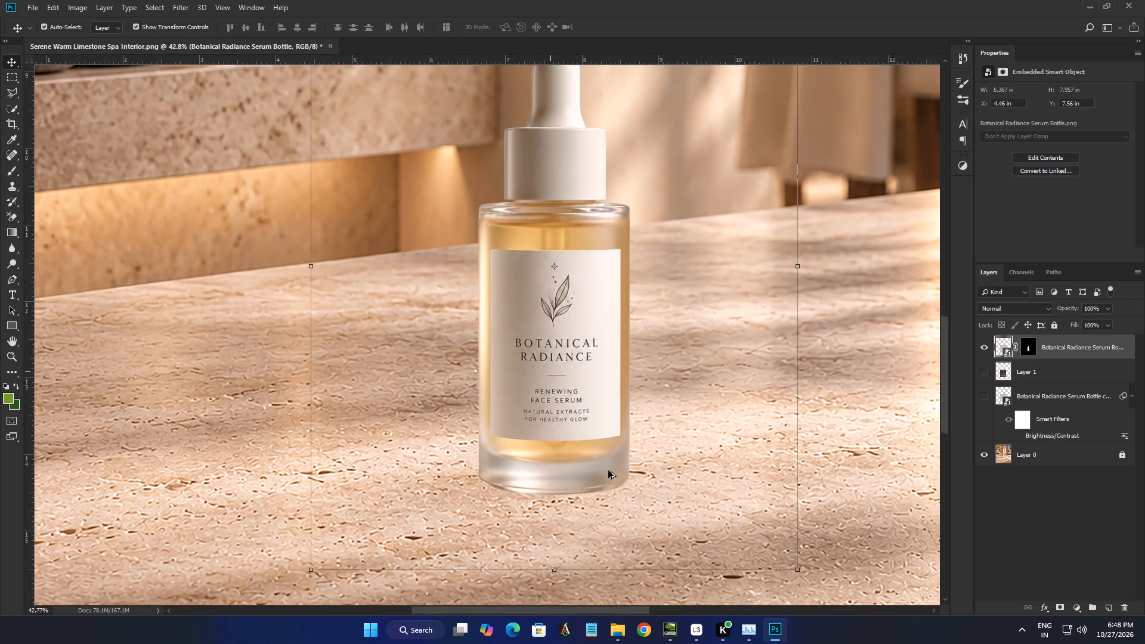
pyautogui.keyDown('alt'); pyautogui.scroll(2, 487, 371); pyautogui.keyUp('alt')
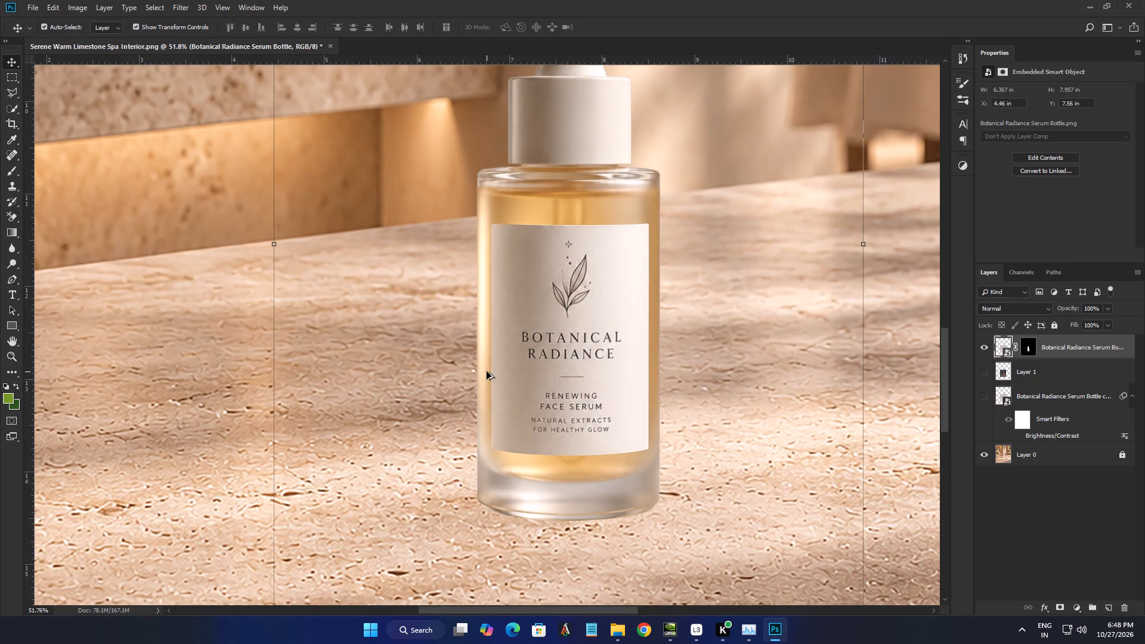
pyautogui.click(487, 364)
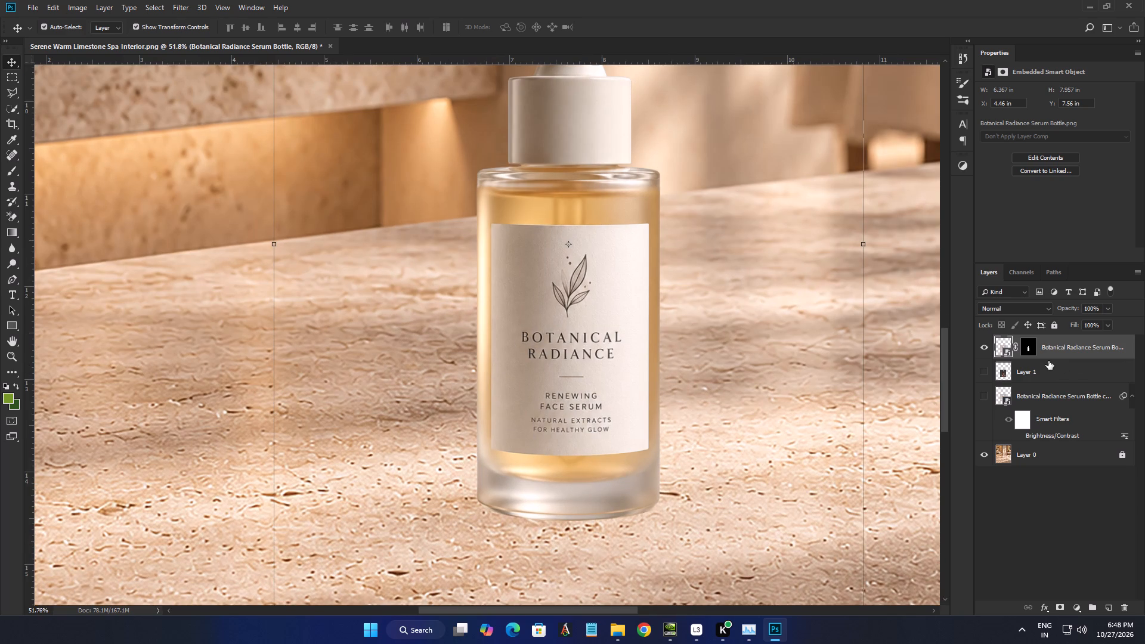
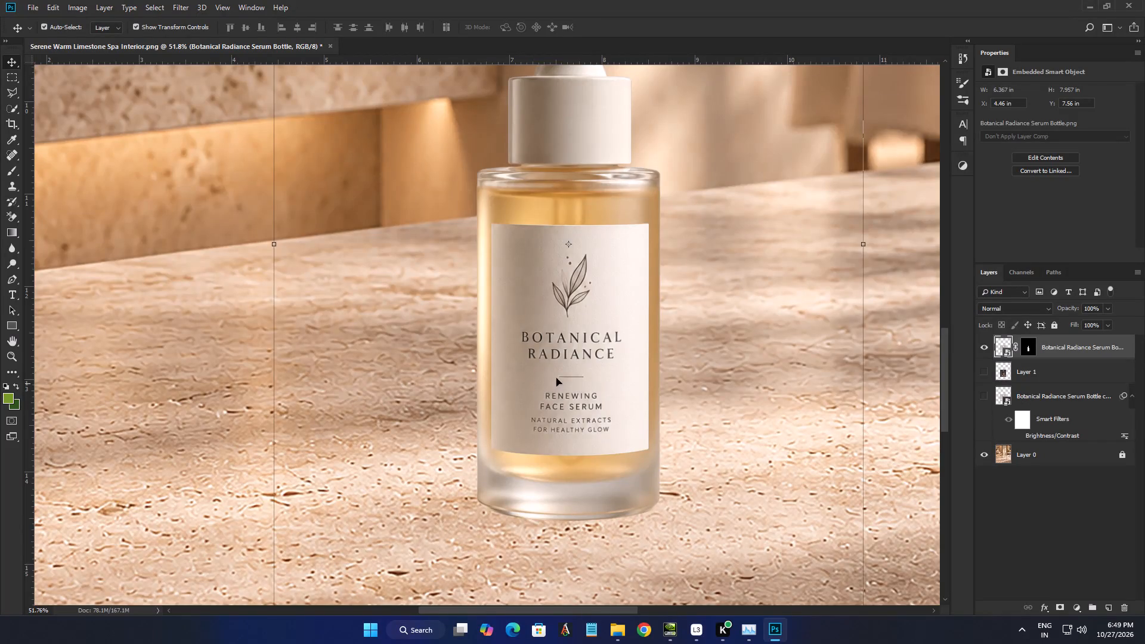
# Examine the serum bottle's placement, scale and edges within the whole limestone counter scene.
pyautogui.keyDown('alt'); pyautogui.scroll(-4, 596, 417); pyautogui.keyUp('alt')
pyautogui.keyDown('alt'); pyautogui.scroll(1, 596, 417); pyautogui.keyUp('alt')
pyautogui.keyDown('alt'); pyautogui.scroll(-5, 596, 417); pyautogui.keyUp('alt')
pyautogui.press('space')
pyautogui.press('space')
pyautogui.press('space')
pyautogui.press('space')
pyautogui.press('space')
pyautogui.press('space')
pyautogui.press('space')
pyautogui.press('space')
pyautogui.moveTo(760, 369); pyautogui.dragTo(678, 304)
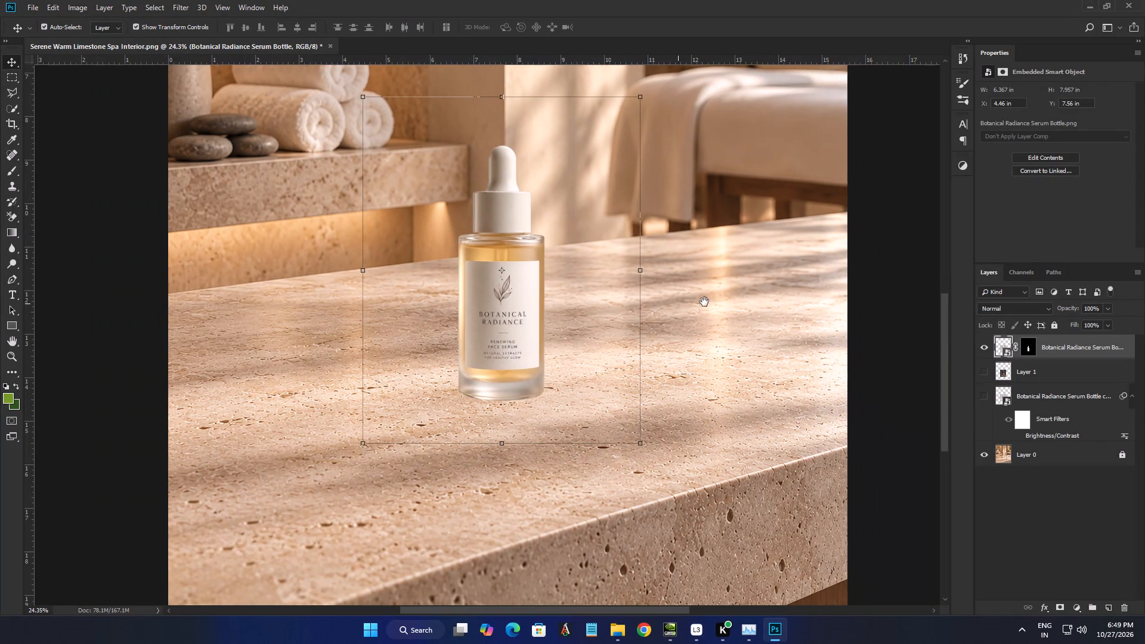
pyautogui.click(895, 280)
# Marquee-select a narrow strip of the bottle's left glass edge beside the label and copy it to a new layer.
pyautogui.keyDown('alt'); pyautogui.scroll(4, 384, 249); pyautogui.keyUp('alt')
pyautogui.keyDown('alt'); pyautogui.scroll(6, 494, 267); pyautogui.keyUp('alt')
pyautogui.click(497, 342)
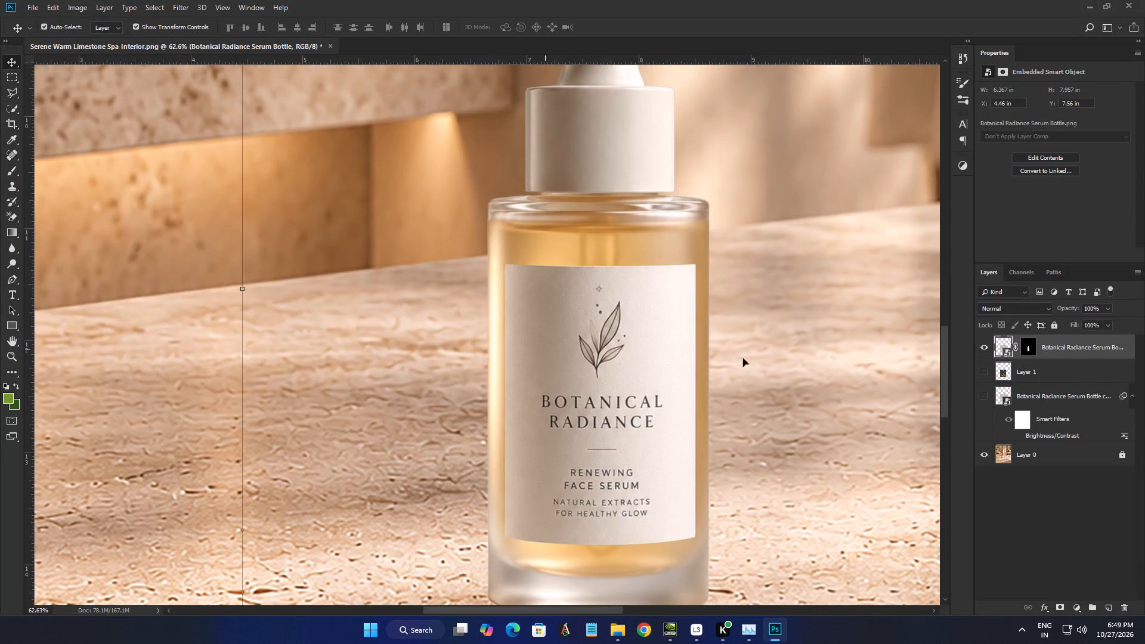
pyautogui.click(10, 76)
pyautogui.keyDown('alt'); pyautogui.scroll(3, 441, 455); pyautogui.keyUp('alt')
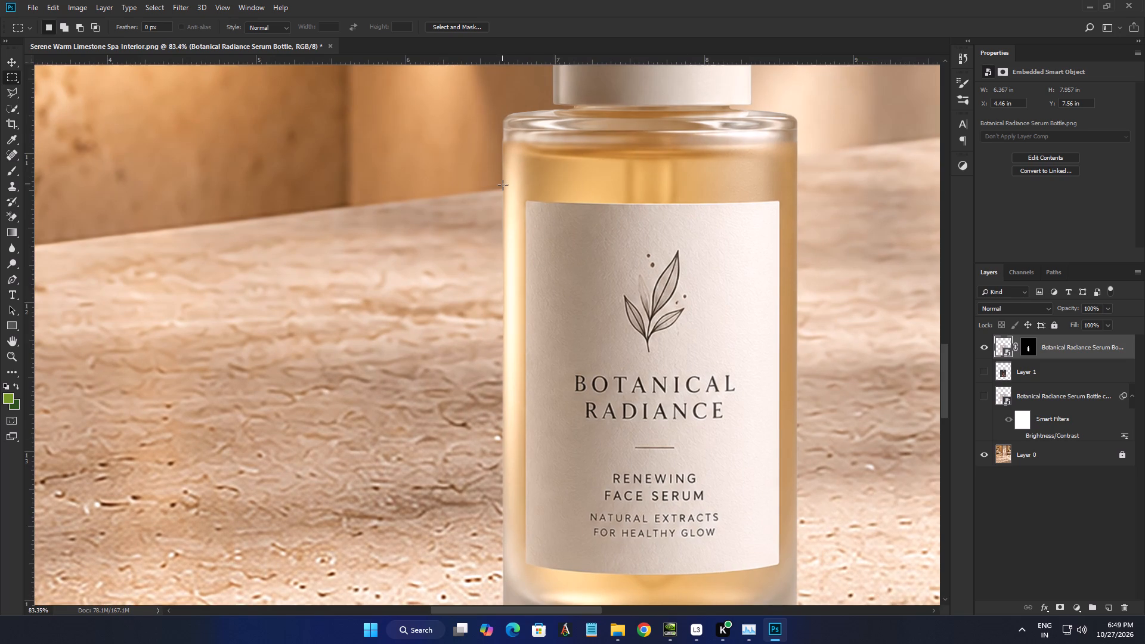
pyautogui.moveTo(503, 185); pyautogui.dragTo(518, 524)
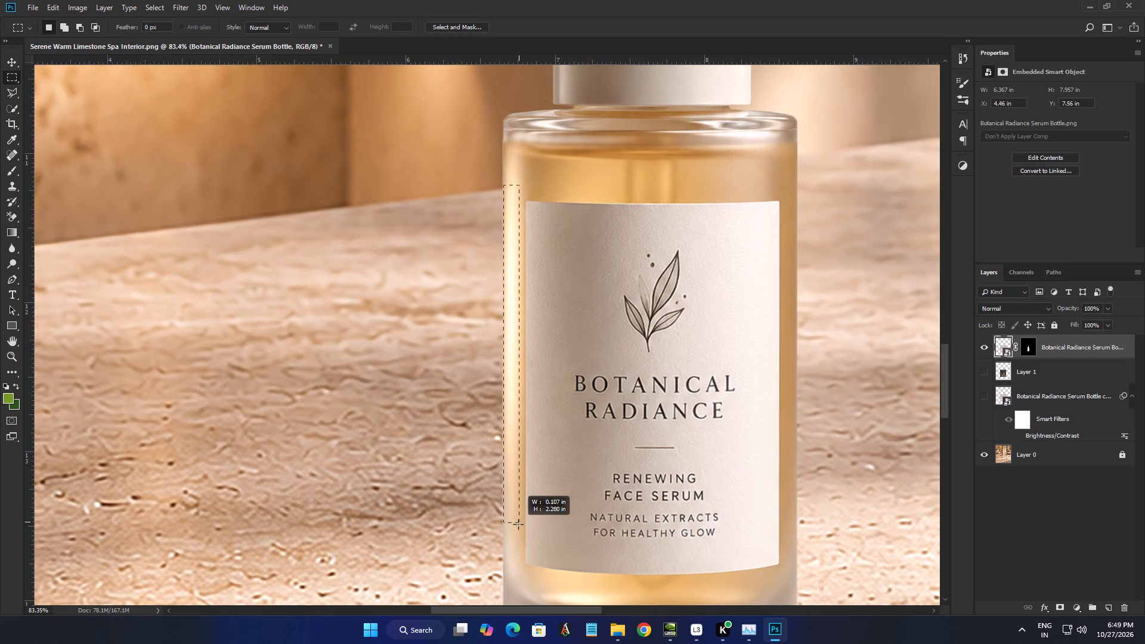
pyautogui.moveTo(518, 524); pyautogui.dragTo(524, 537)
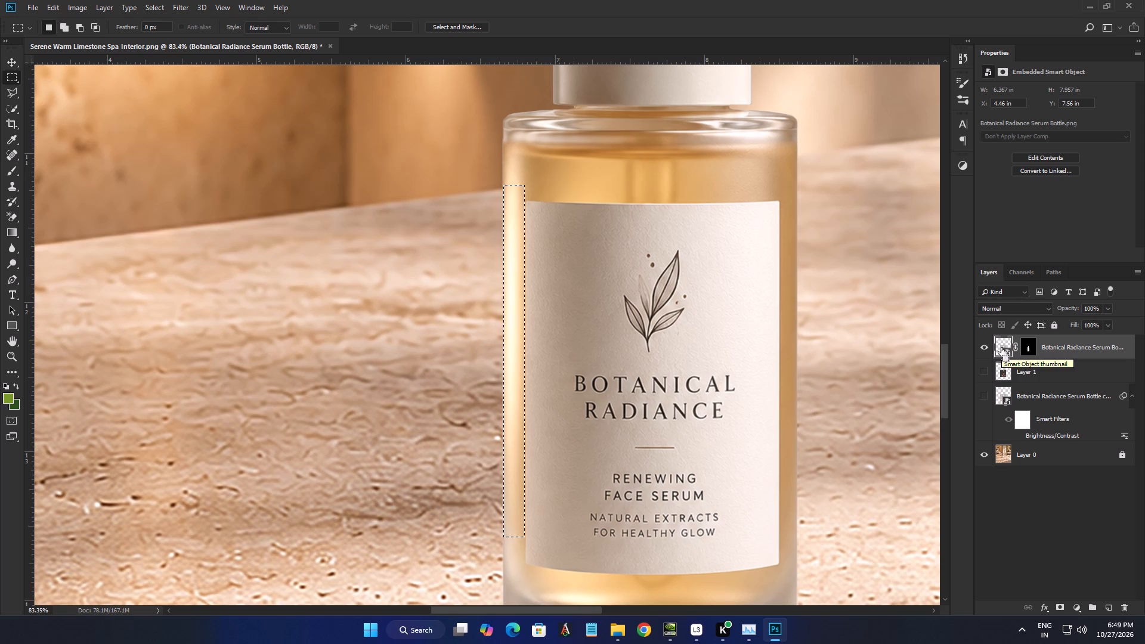
pyautogui.hotkey('ctrl', 'j')
# Move the copied glass strip horizontally across the bottle onto its right glass edge, beside the label, at X about 8.5 in.
pyautogui.click(11, 64)
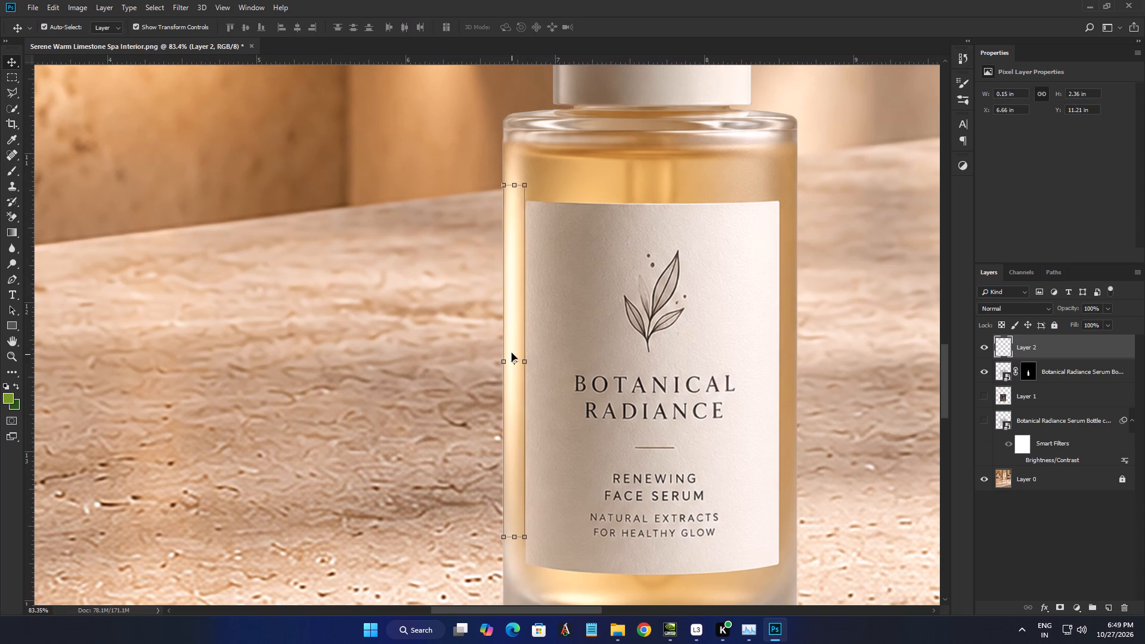
pyautogui.moveTo(513, 343); pyautogui.dragTo(815, 371)
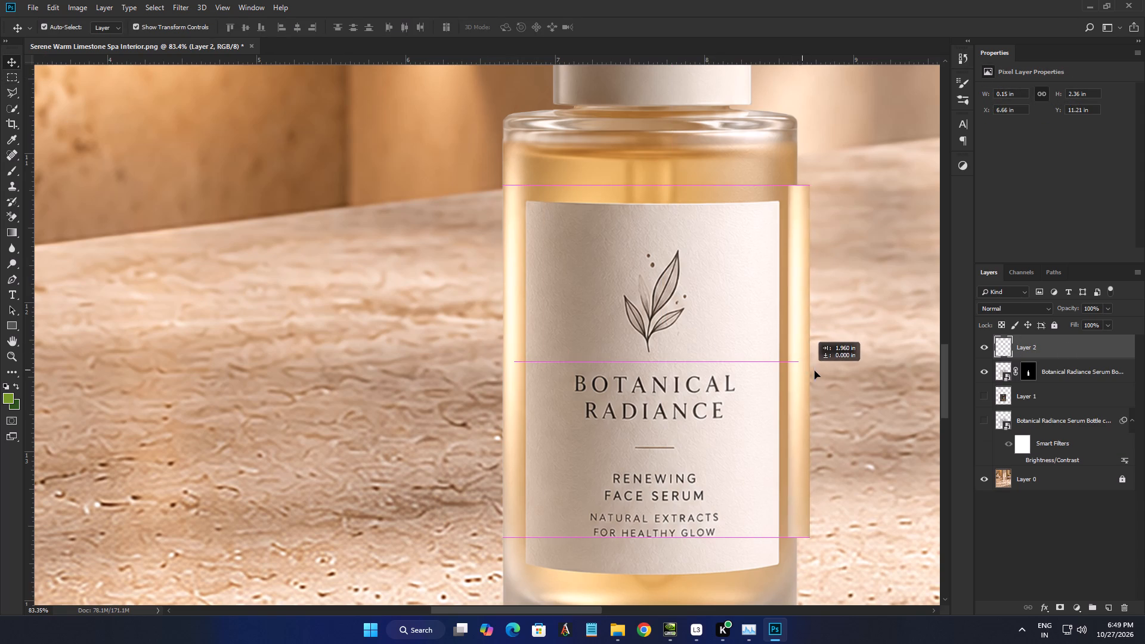
pyautogui.moveTo(815, 371); pyautogui.dragTo(788, 366)
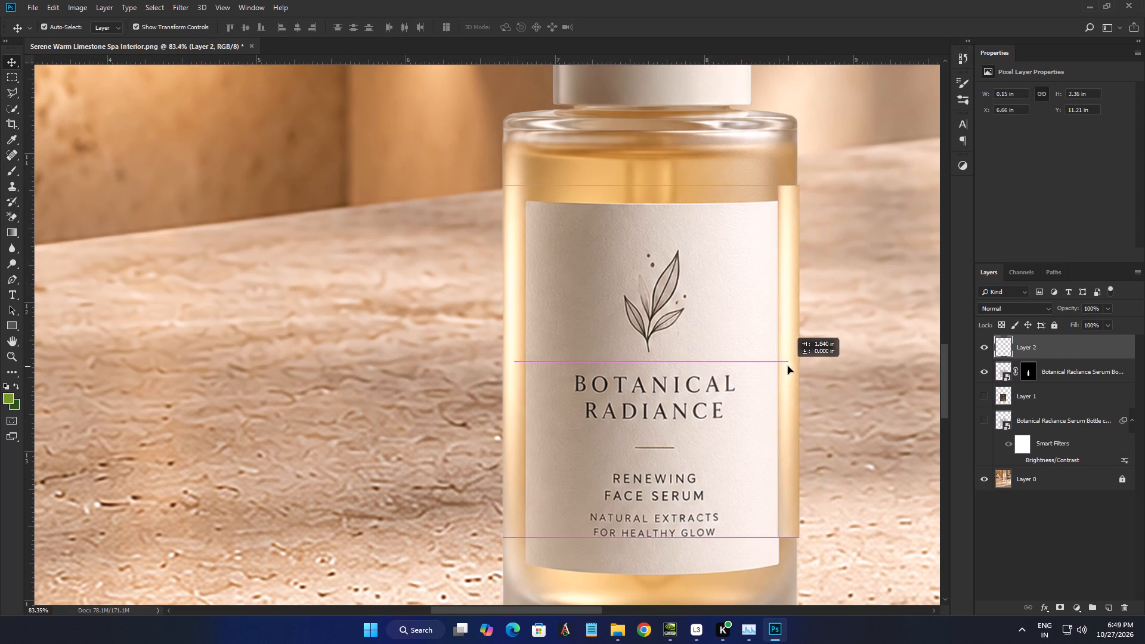
pyautogui.moveTo(788, 366); pyautogui.dragTo(785, 363)
pyautogui.keyDown('alt'); pyautogui.scroll(2, 779, 357); pyautogui.keyUp('alt')
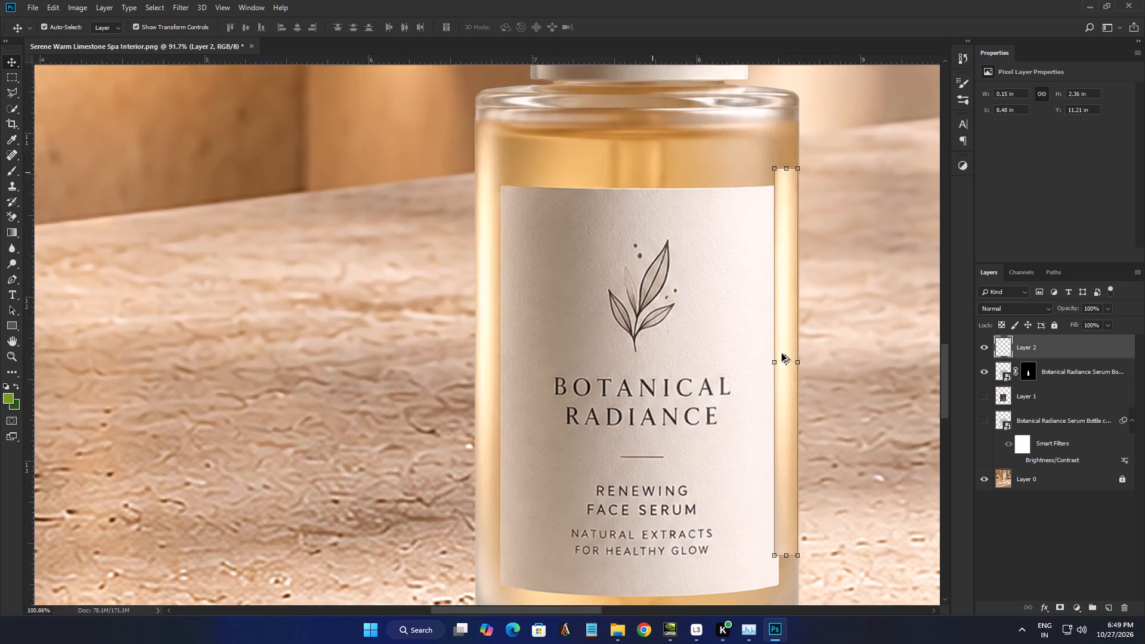
pyautogui.keyDown('alt'); pyautogui.scroll(2, 782, 354); pyautogui.keyUp('alt')
pyautogui.keyDown('alt'); pyautogui.scroll(-1, 791, 357); pyautogui.keyUp('alt')
pyautogui.keyDown('alt'); pyautogui.scroll(3, 791, 357); pyautogui.keyUp('alt')
pyautogui.moveTo(788, 344); pyautogui.dragTo(794, 343)
# Narrow the strip to about 0.13 in and stretch it upward to the bottle's shoulder, about 3.24 in tall.
pyautogui.keyDown('shift'); pyautogui.click(811, 367); pyautogui.keyUp('shift')
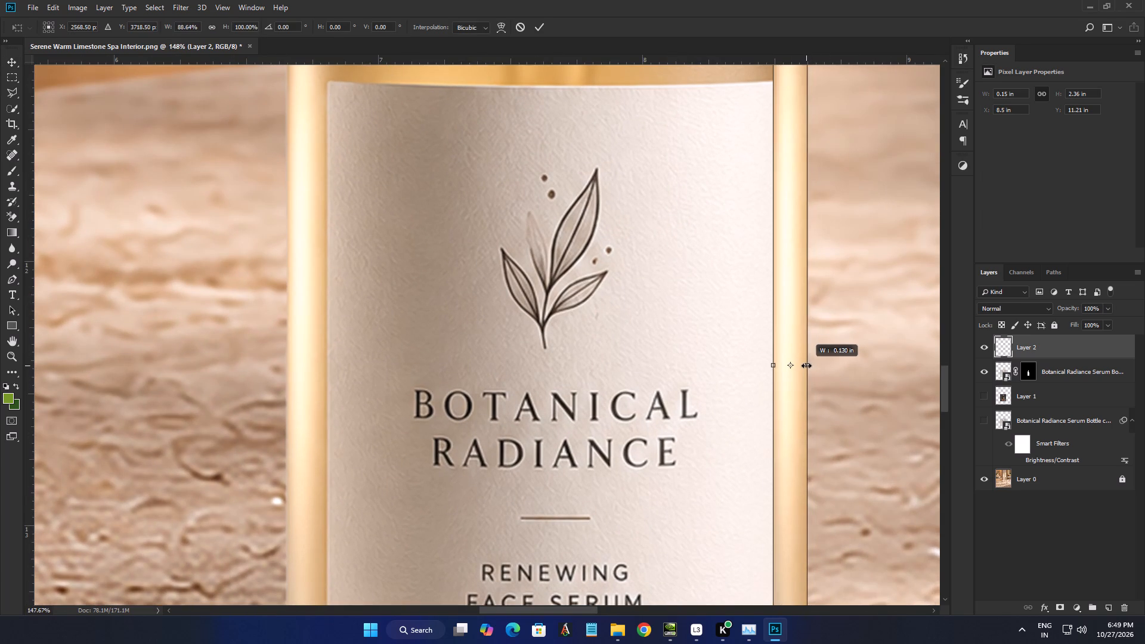
pyautogui.keyDown('alt'); pyautogui.scroll(-5, 810, 334); pyautogui.keyUp('alt')
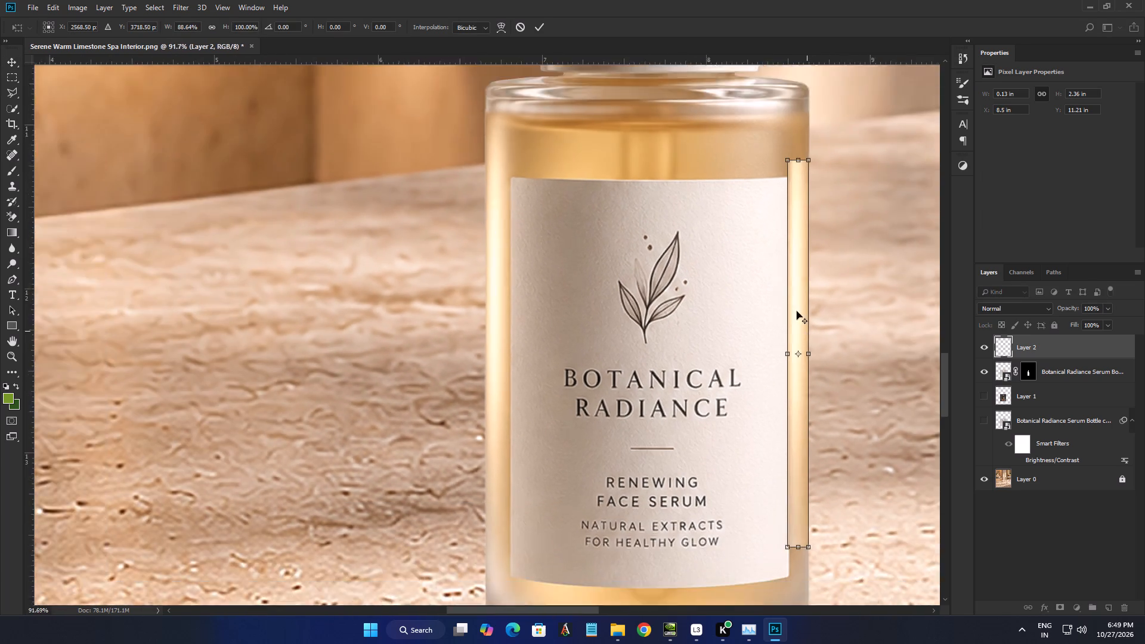
pyautogui.click(796, 157)
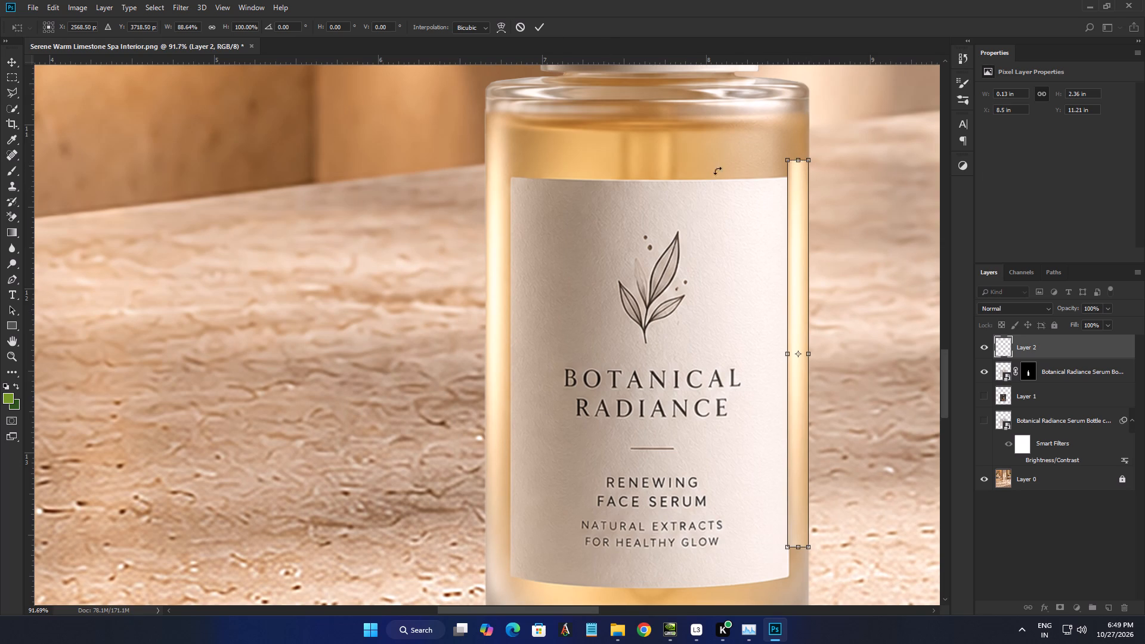
pyautogui.keyDown('alt'); pyautogui.moveTo(796, 162); pyautogui.dragTo(791, 89); pyautogui.keyUp('alt')
pyautogui.keyDown('alt'); pyautogui.scroll(-3, 824, 213); pyautogui.keyUp('alt')
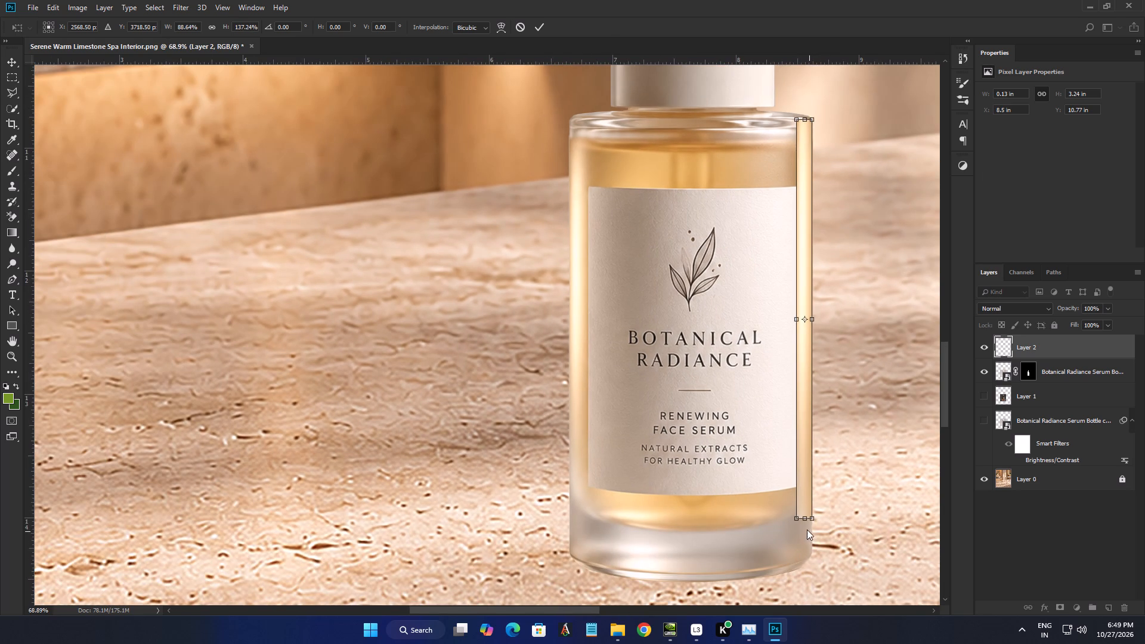
pyautogui.click(537, 24)
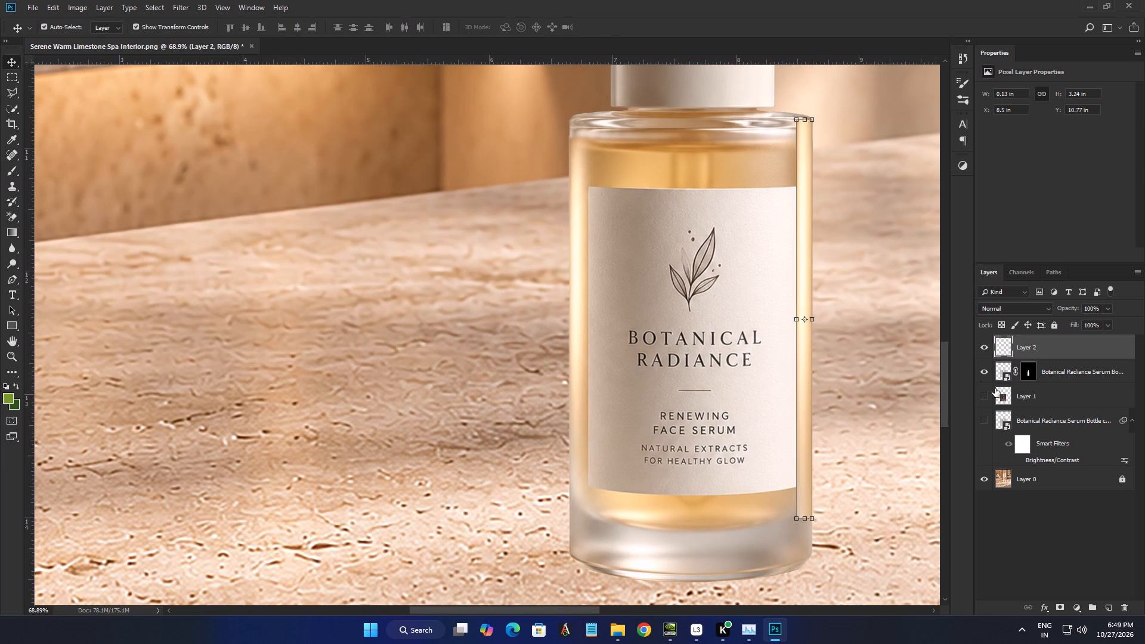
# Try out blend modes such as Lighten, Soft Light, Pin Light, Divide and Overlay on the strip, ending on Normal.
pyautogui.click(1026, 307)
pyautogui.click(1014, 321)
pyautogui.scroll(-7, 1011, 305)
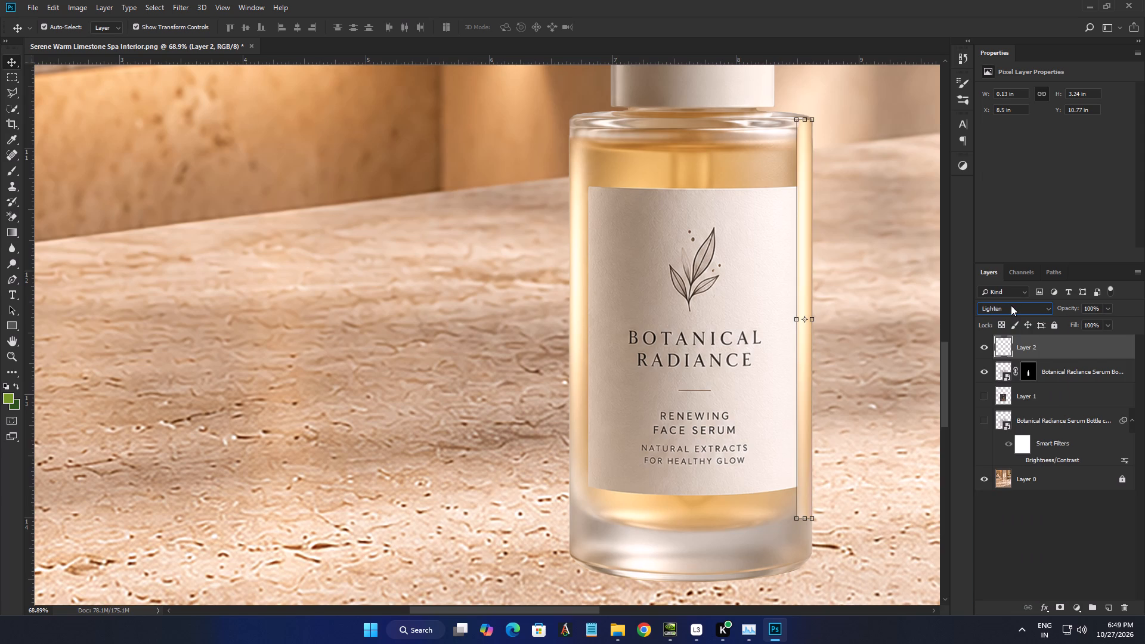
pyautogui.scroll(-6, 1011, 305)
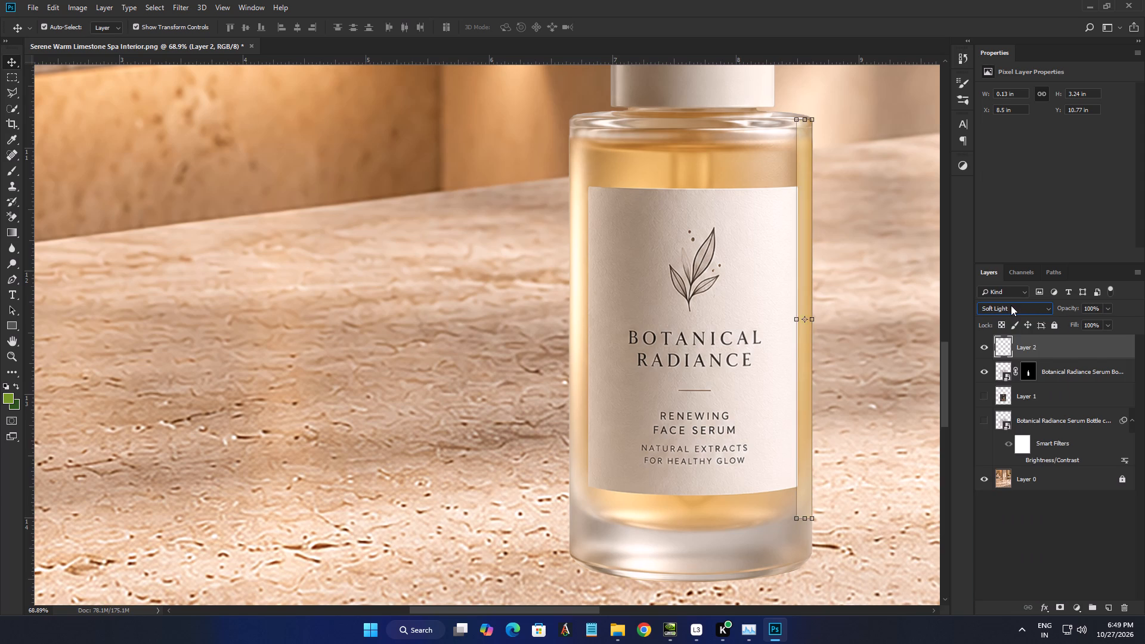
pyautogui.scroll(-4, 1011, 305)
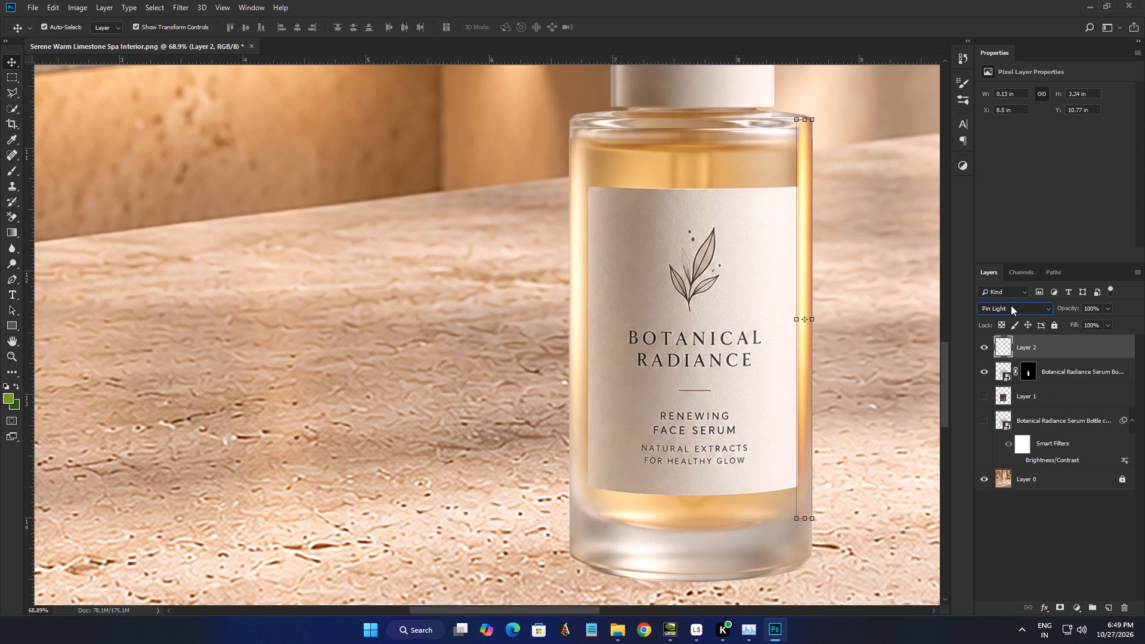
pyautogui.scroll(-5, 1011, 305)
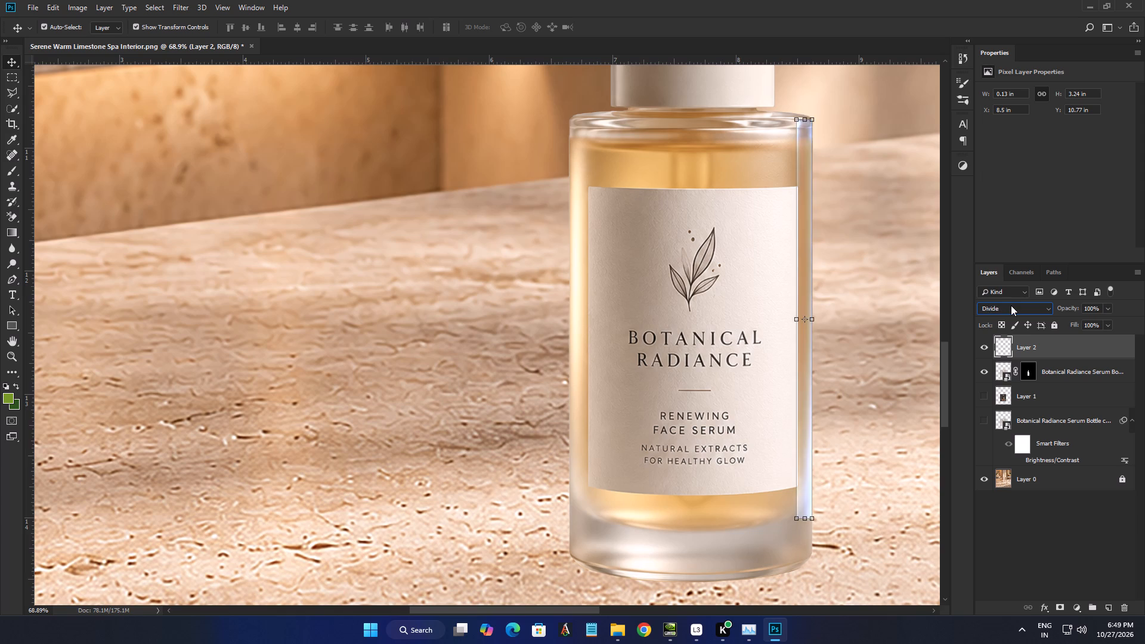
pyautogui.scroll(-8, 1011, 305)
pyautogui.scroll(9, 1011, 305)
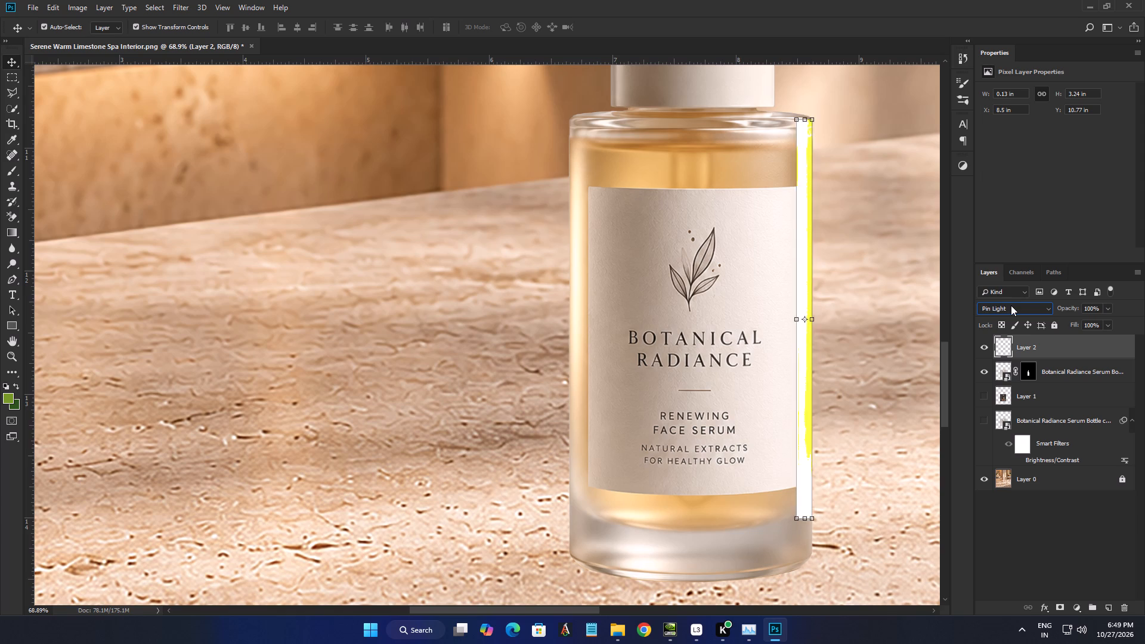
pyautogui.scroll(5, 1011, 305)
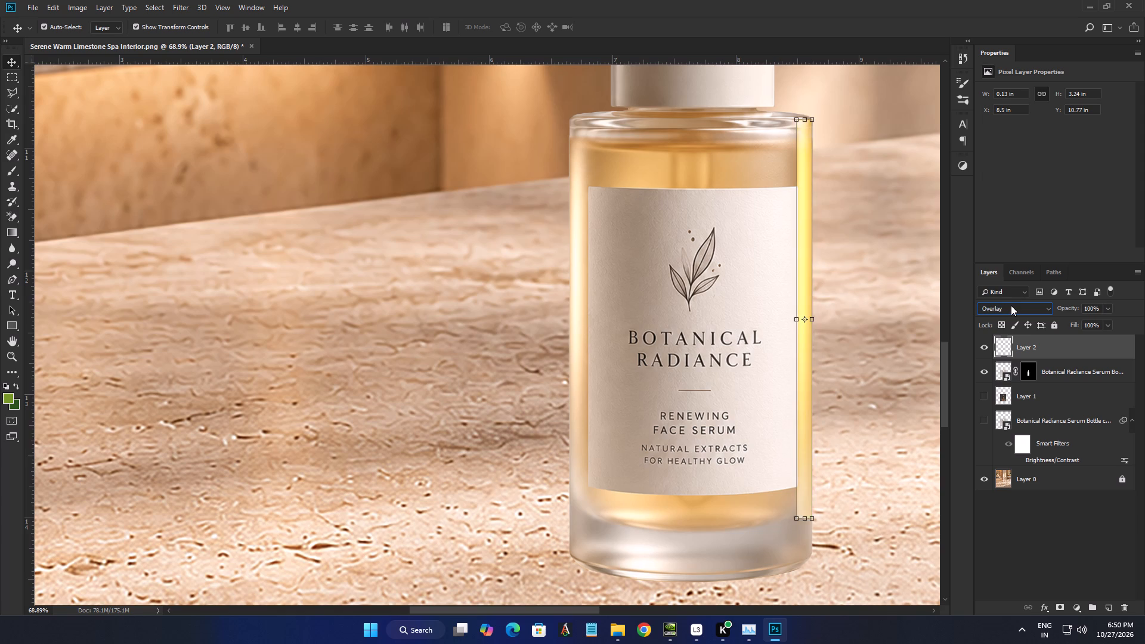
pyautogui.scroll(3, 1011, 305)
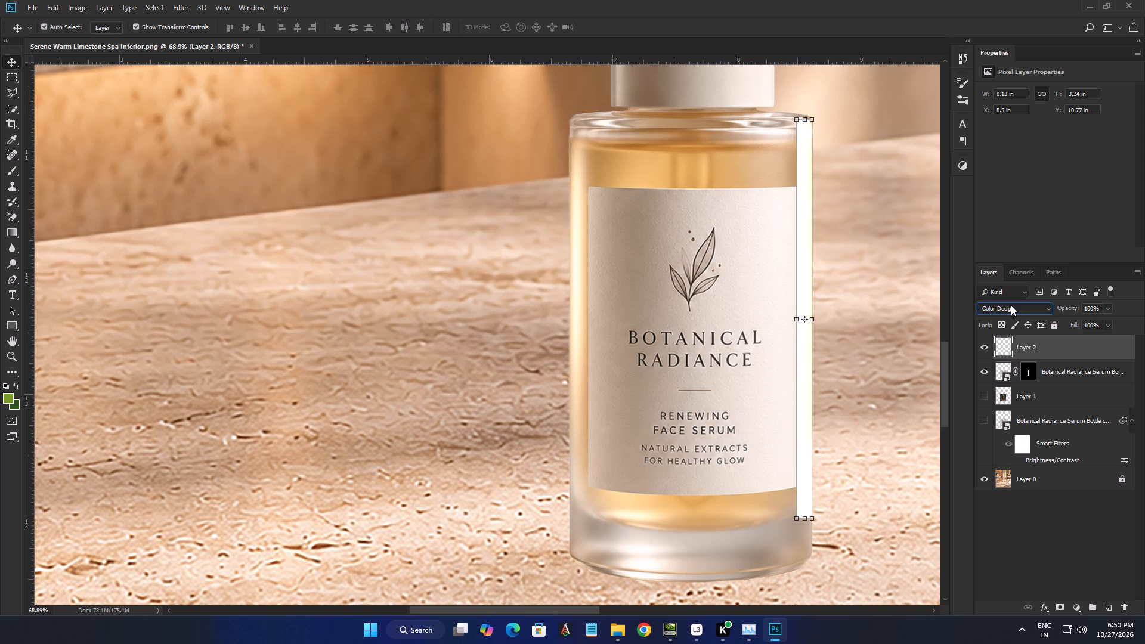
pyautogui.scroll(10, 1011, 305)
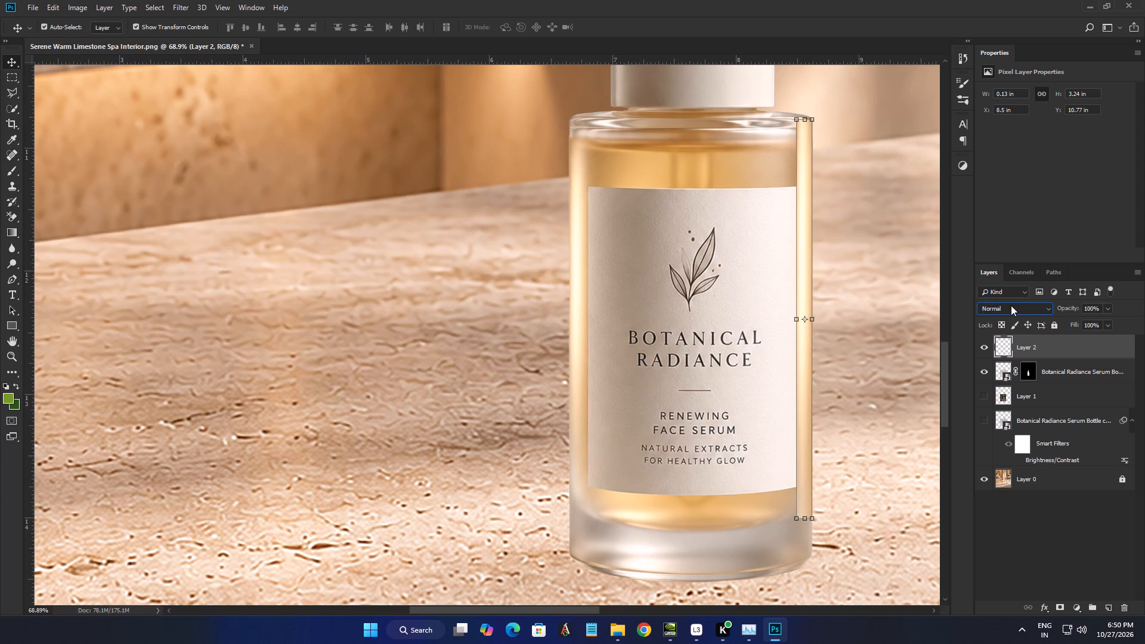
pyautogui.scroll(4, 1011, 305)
# Reselect the copied glass strip and add a layer mask to it.
pyautogui.click(891, 259)
pyautogui.click(814, 312)
pyautogui.click(805, 313)
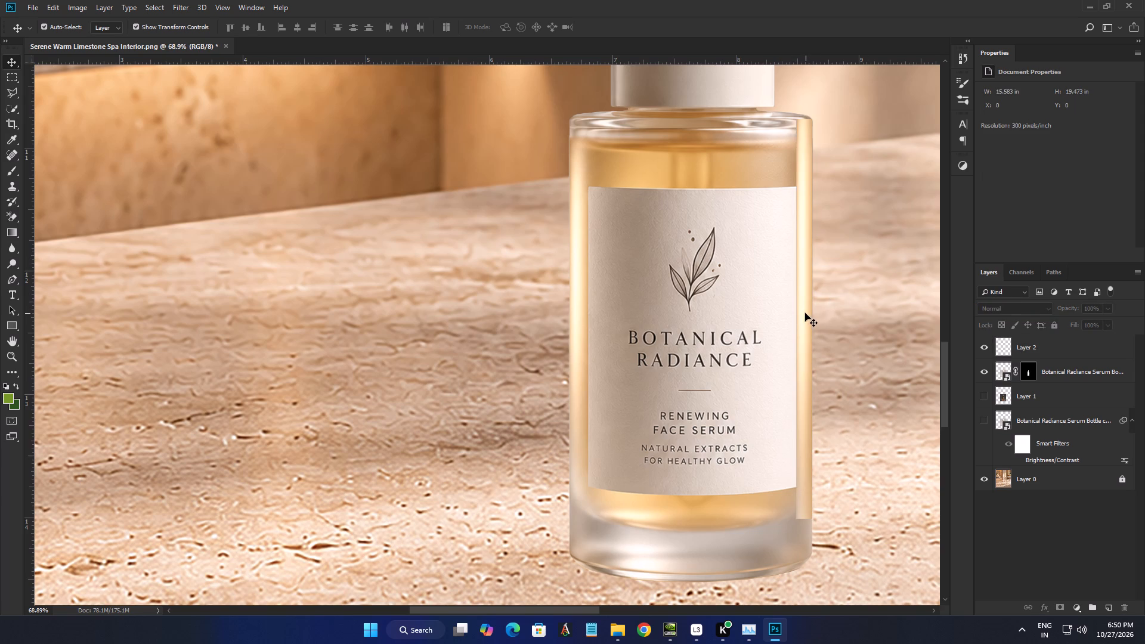
pyautogui.click(1060, 605)
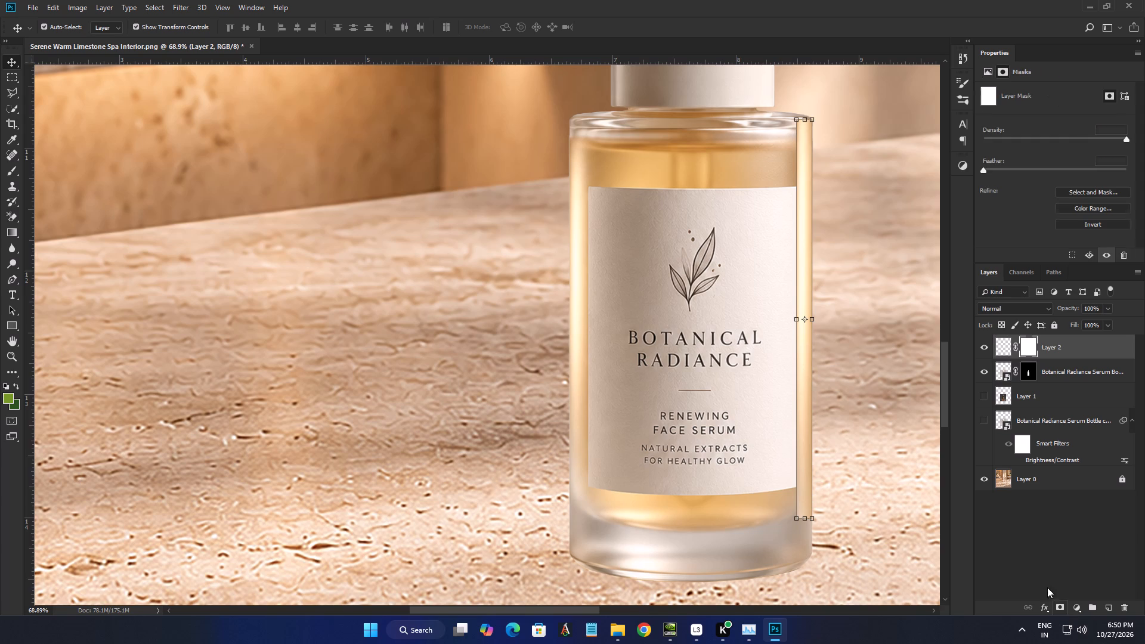
# Paint black on the strip's mask with a soft brush enlarged to 369 px, fading its top and bottom ends into the glass.
pyautogui.keyDown('alt'); pyautogui.scroll(1, 798, 101); pyautogui.keyUp('alt')
pyautogui.click(8, 168)
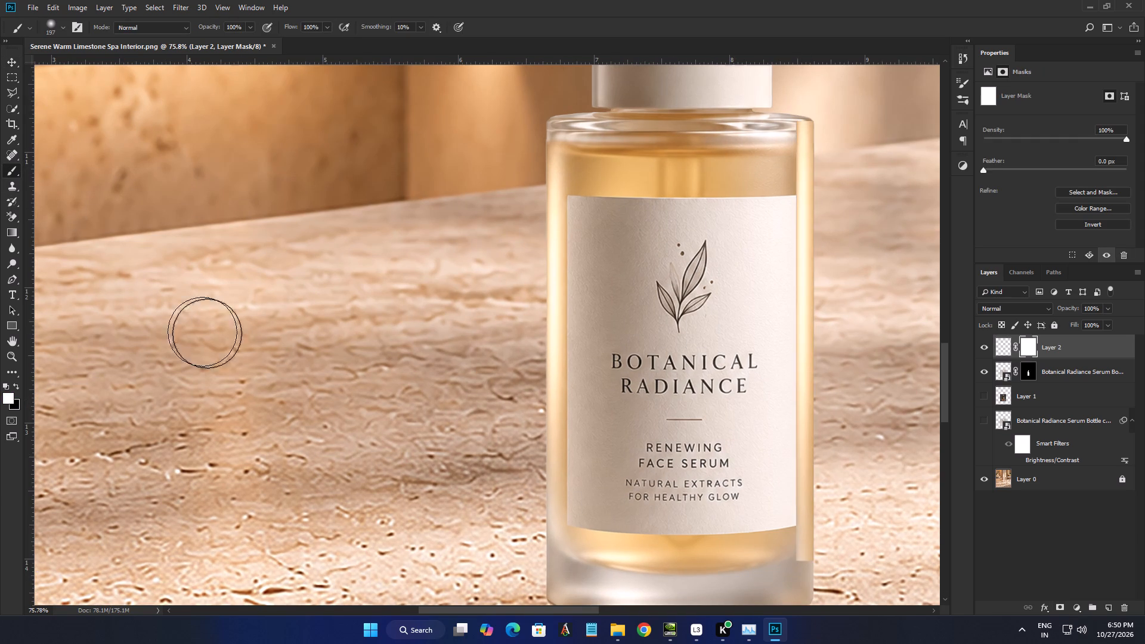
pyautogui.keyDown('alt'); pyautogui.scroll(-4, 237, 337); pyautogui.keyUp('alt')
pyautogui.keyDown('alt'); pyautogui.scroll(1, 706, 188); pyautogui.keyUp('alt')
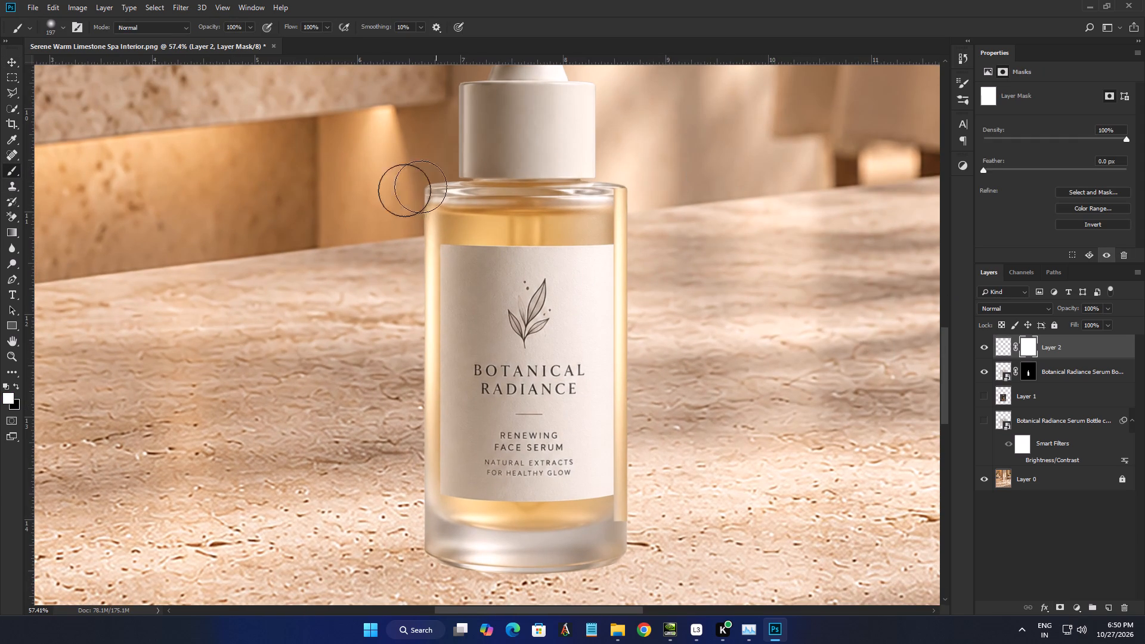
pyautogui.press('x')
pyautogui.rightClick(741, 246)
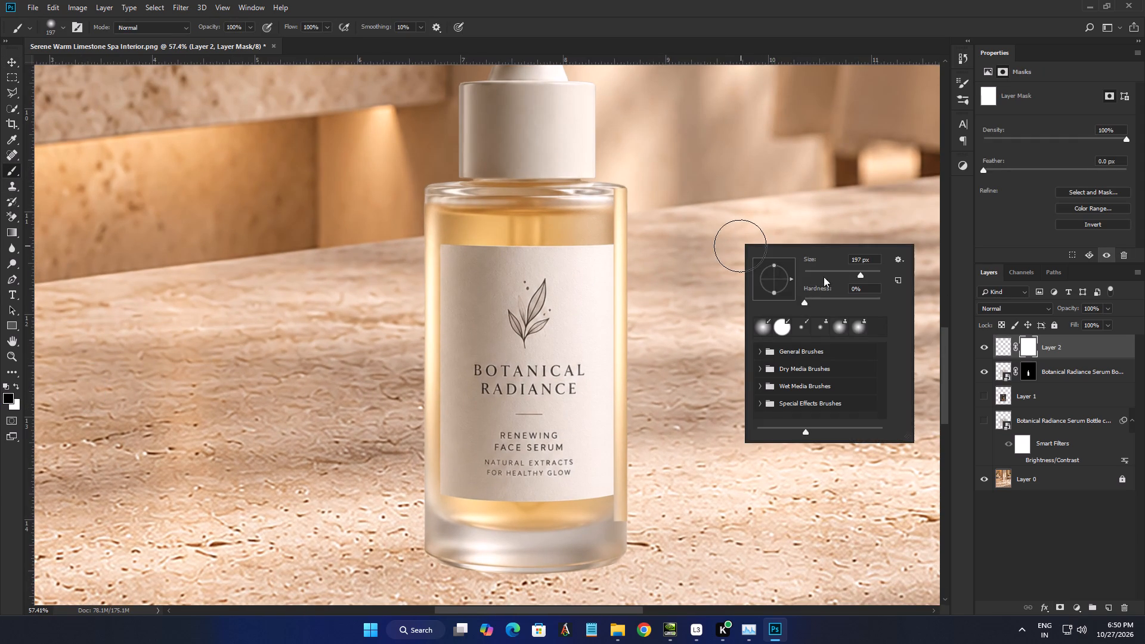
pyautogui.moveTo(629, 154); pyautogui.dragTo(669, 161)
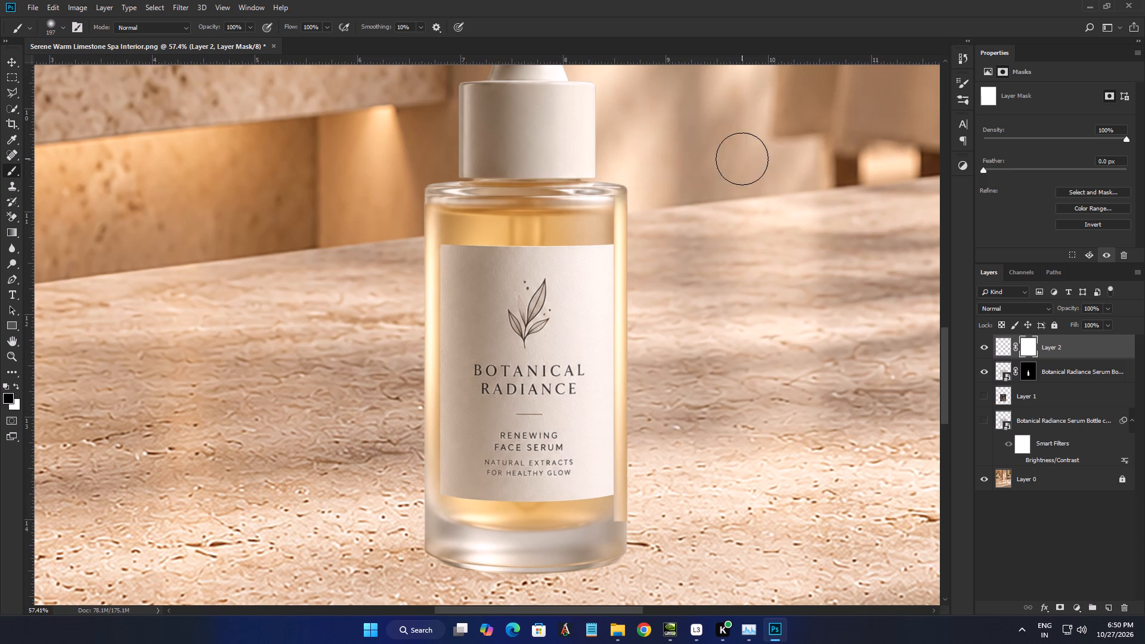
pyautogui.rightClick(742, 159)
pyautogui.click(869, 188)
pyautogui.moveTo(546, 152); pyautogui.dragTo(539, 186)
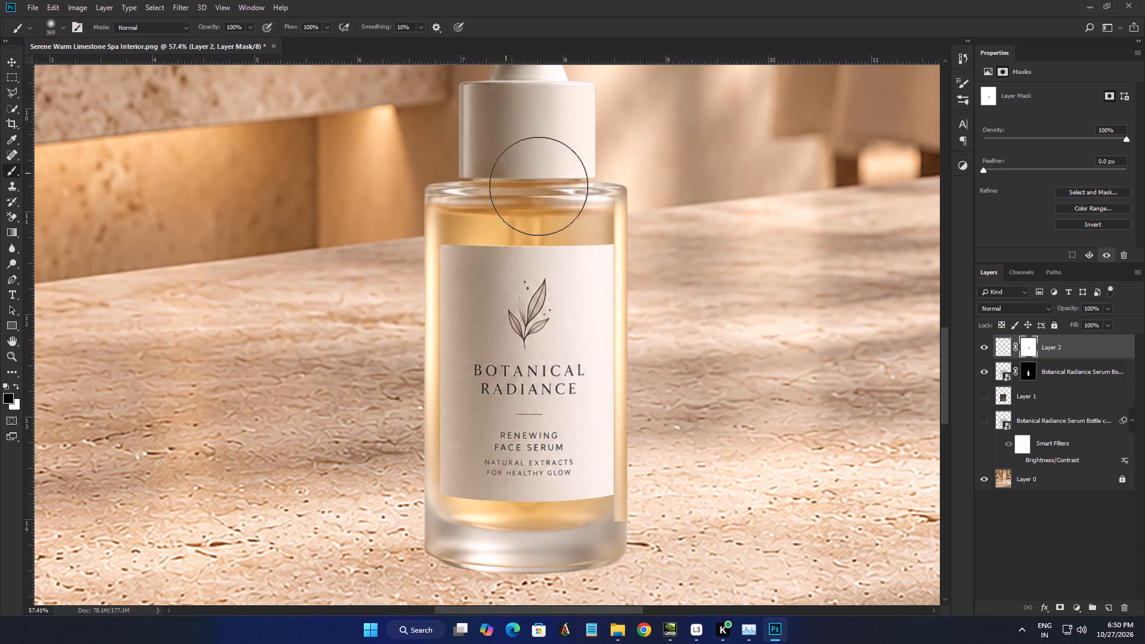
pyautogui.moveTo(539, 186); pyautogui.dragTo(565, 180)
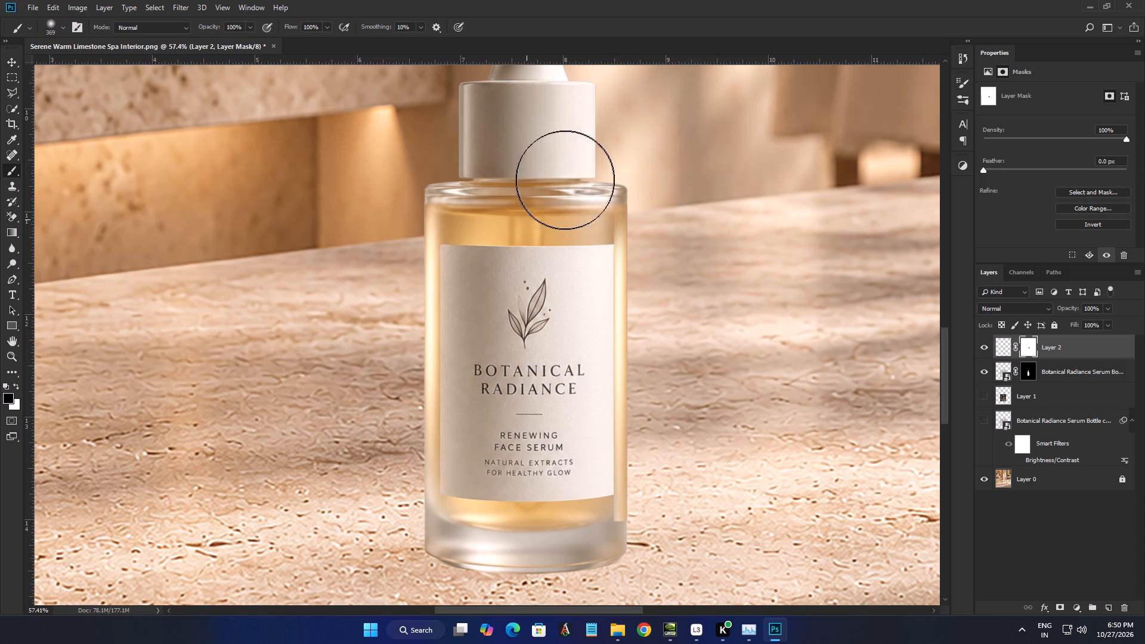
pyautogui.moveTo(565, 180); pyautogui.dragTo(482, 341)
pyautogui.moveTo(583, 592); pyautogui.dragTo(631, 574)
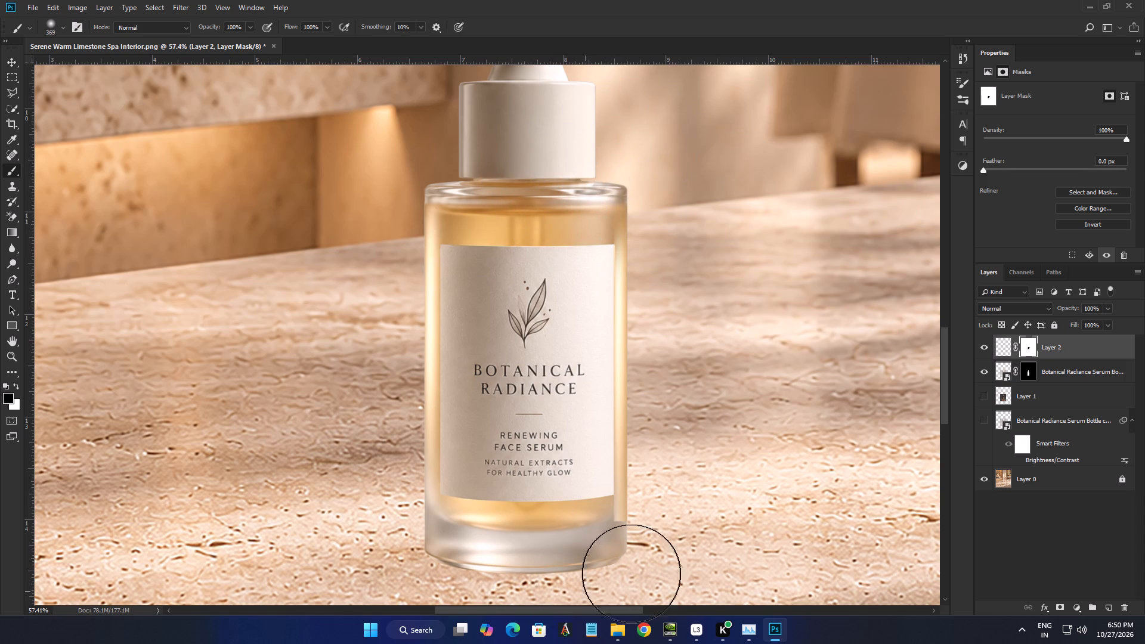
pyautogui.moveTo(631, 574); pyautogui.dragTo(687, 236)
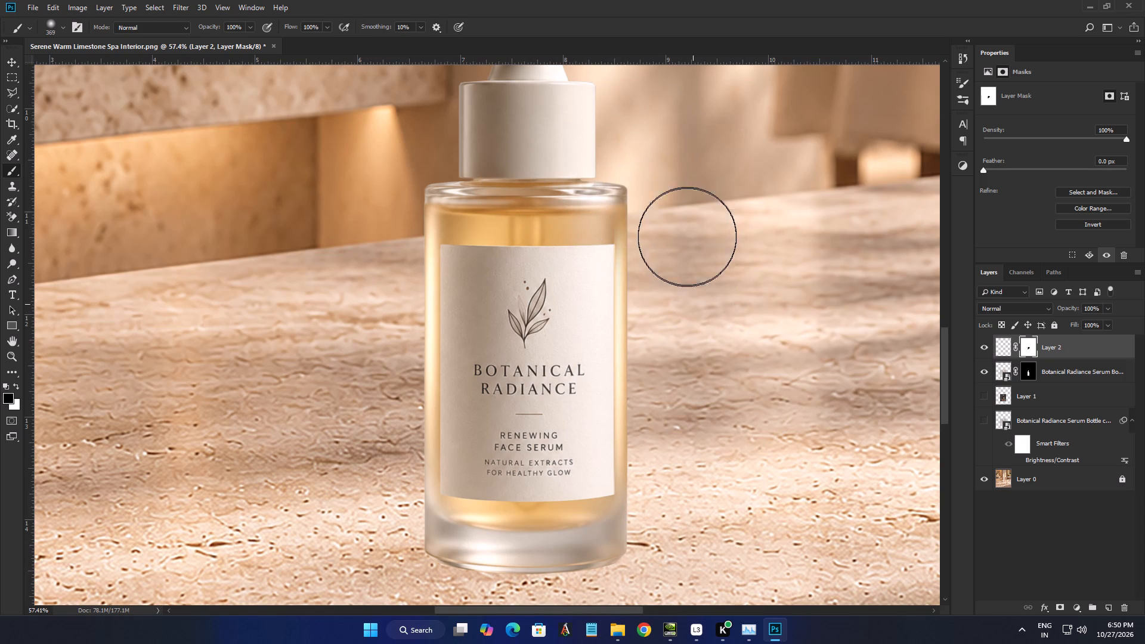
pyautogui.moveTo(687, 236); pyautogui.dragTo(648, 602)
pyautogui.moveTo(550, 195); pyautogui.dragTo(521, 296)
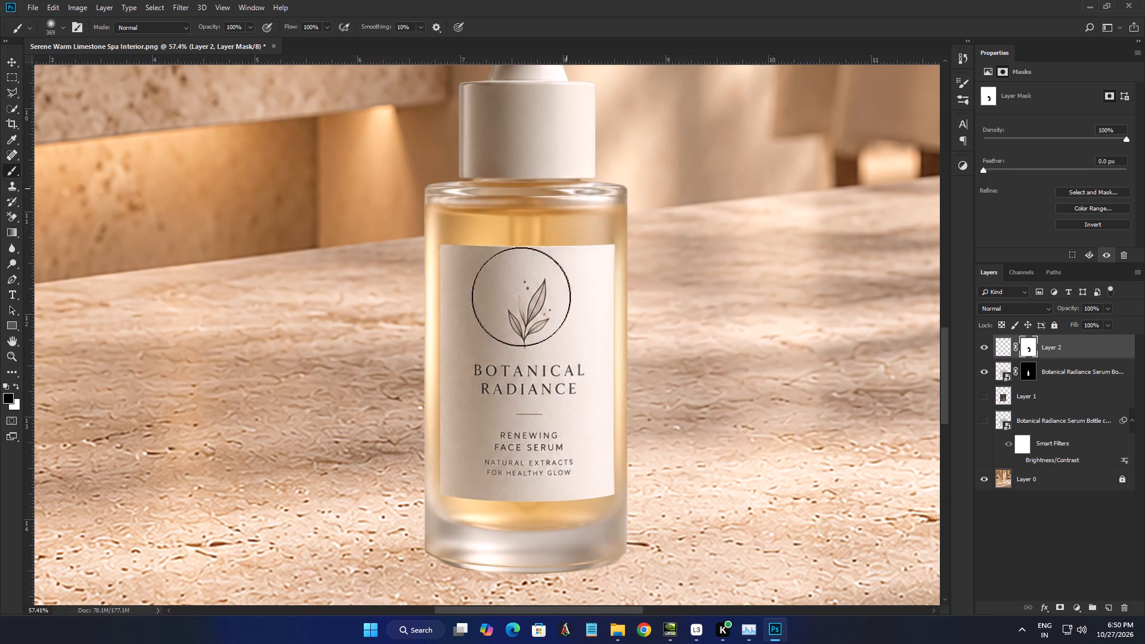
# Paint one more soft black stroke on the strip's mask, from the label's leaf emblem down to the bottle's base.
pyautogui.moveTo(521, 296); pyautogui.dragTo(542, 555)
pyautogui.keyDown('alt'); pyautogui.scroll(-4, 526, 383); pyautogui.keyUp('alt')
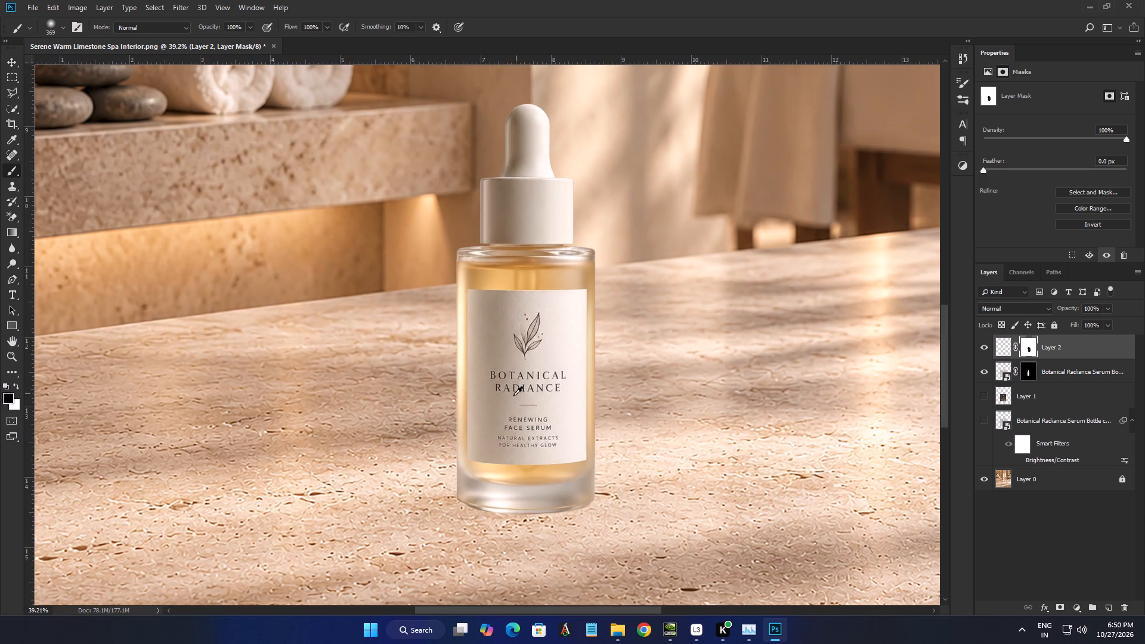
pyautogui.click(11, 66)
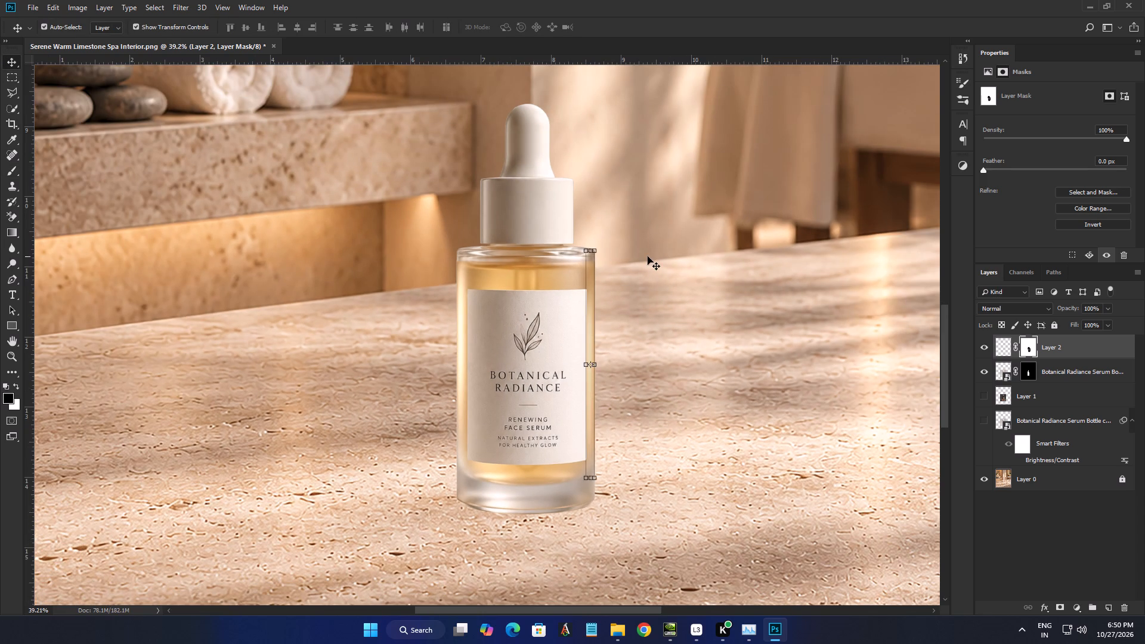
pyautogui.click(652, 260)
# Compare the bottle's glass edge with the copied strip layer hidden and shown.
pyautogui.keyDown('alt'); pyautogui.scroll(-5, 654, 261); pyautogui.keyUp('alt')
pyautogui.keyDown('alt'); pyautogui.scroll(8, 623, 312); pyautogui.keyUp('alt')
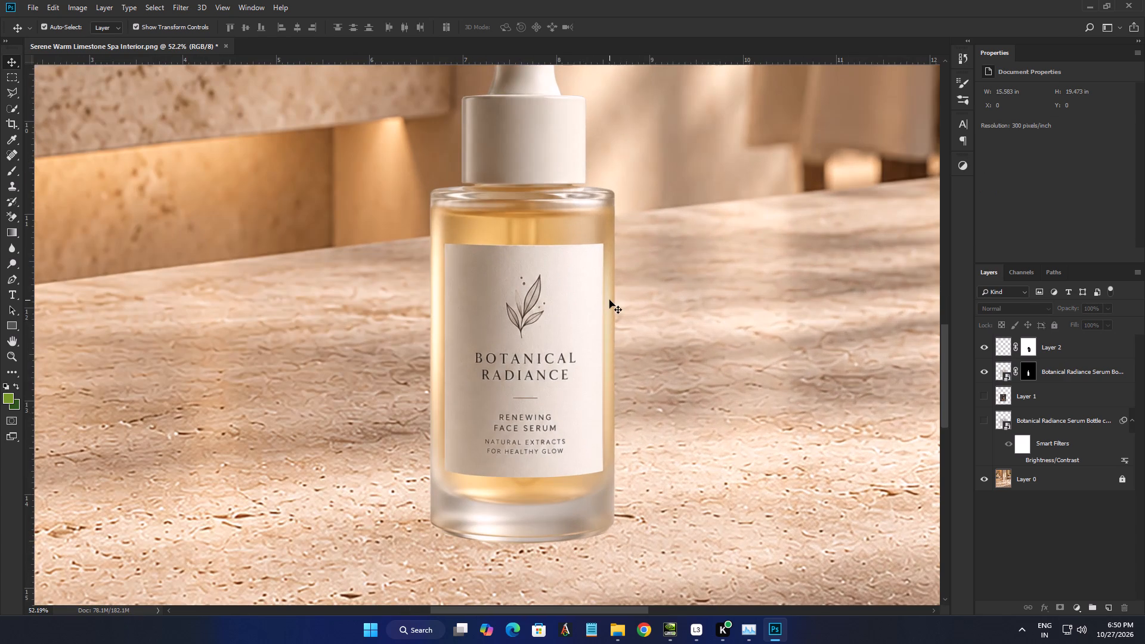
pyautogui.click(609, 300)
pyautogui.click(986, 349)
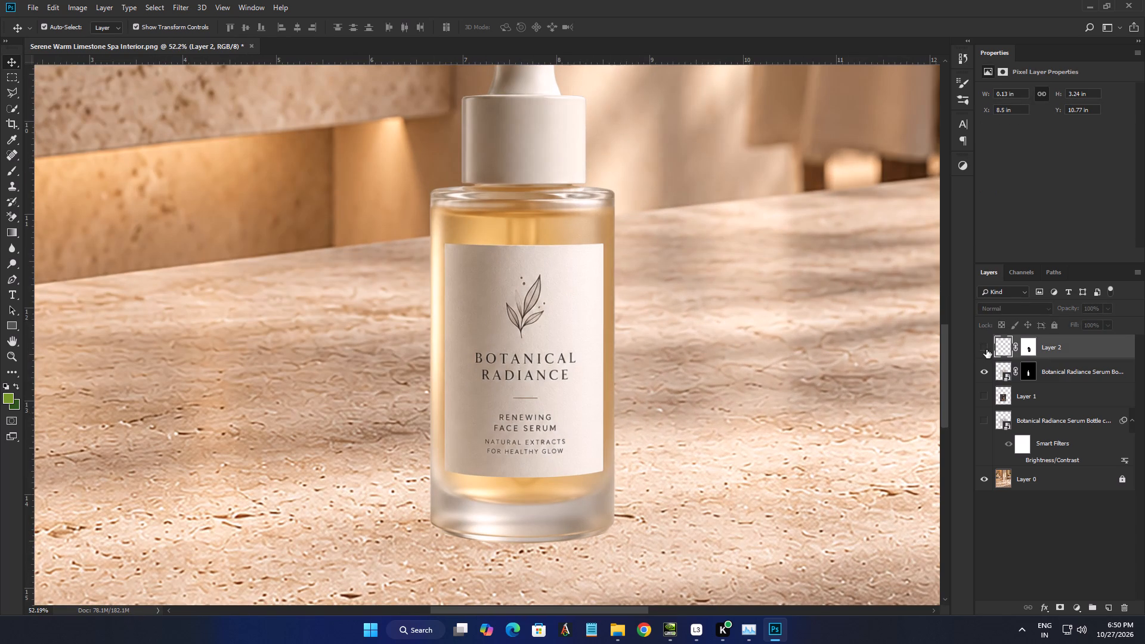
pyautogui.click(986, 349)
# Examine the retouched glass edge and the bottle against the limestone scene, near and far.
pyautogui.keyDown('alt'); pyautogui.scroll(-8, 751, 335); pyautogui.keyUp('alt')
pyautogui.click(200, 278)
pyautogui.keyDown('alt'); pyautogui.scroll(-2, 208, 273); pyautogui.keyUp('alt')
pyautogui.keyDown('alt'); pyautogui.scroll(3, 650, 235); pyautogui.keyUp('alt')
pyautogui.keyDown('alt'); pyautogui.scroll(3, 556, 301); pyautogui.keyUp('alt')
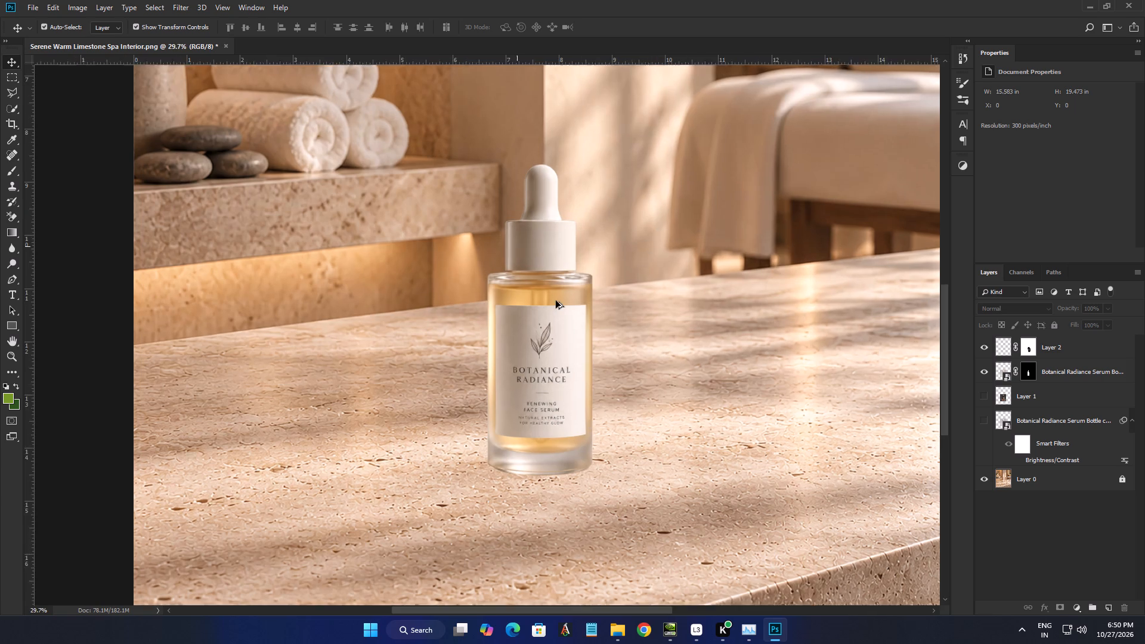
pyautogui.keyDown('alt'); pyautogui.scroll(5, 526, 305); pyautogui.keyUp('alt')
pyautogui.click(445, 313)
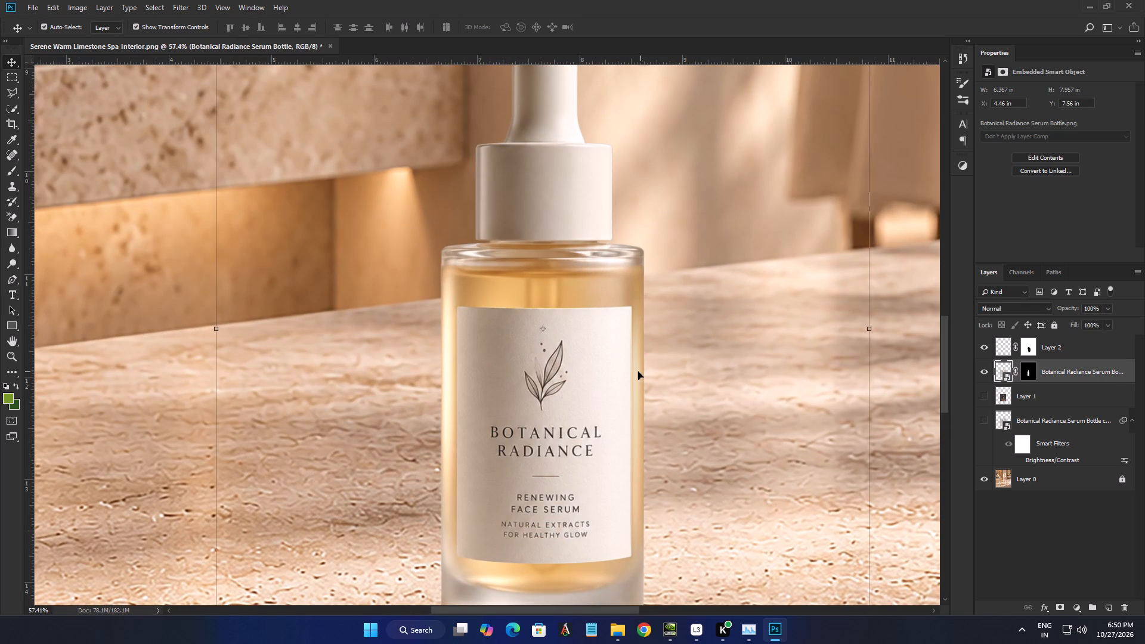
pyautogui.click(638, 371)
pyautogui.click(725, 292)
pyautogui.keyDown('alt'); pyautogui.scroll(-5, 736, 248); pyautogui.keyUp('alt')
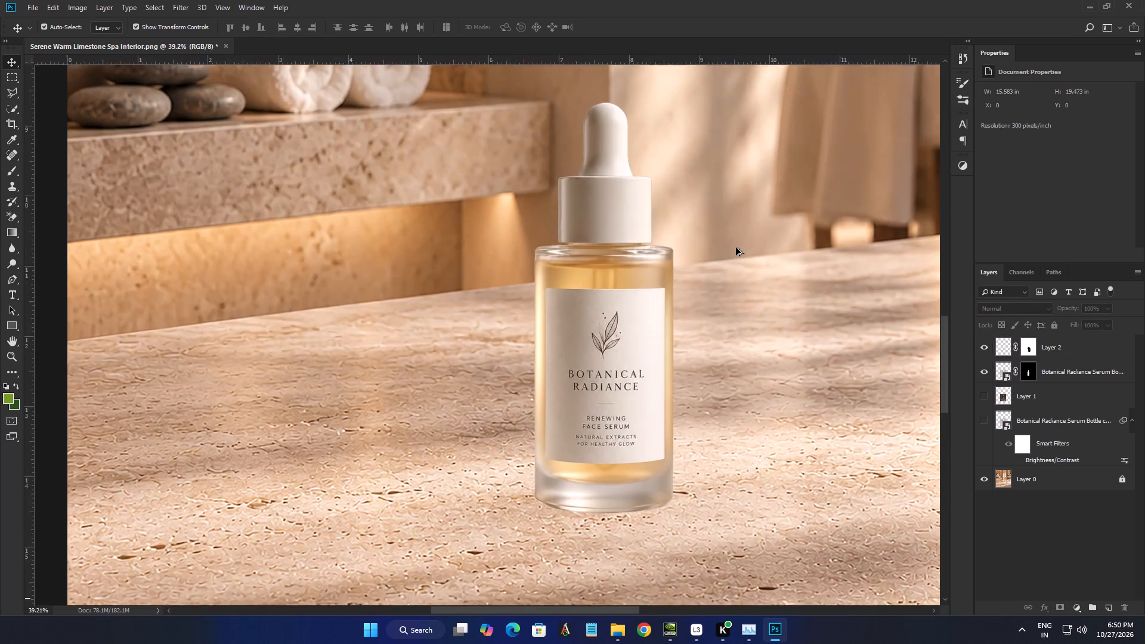
pyautogui.keyDown('alt'); pyautogui.scroll(-3, 736, 245); pyautogui.keyUp('alt')
pyautogui.keyDown('alt'); pyautogui.scroll(5, 825, 193); pyautogui.keyUp('alt')
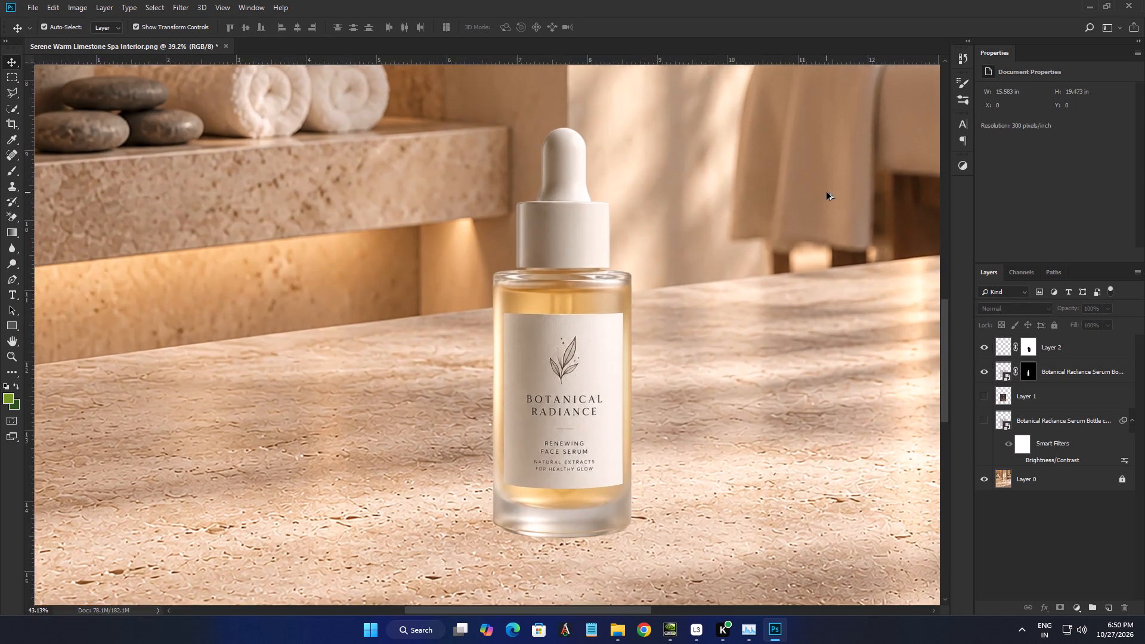
pyautogui.keyDown('alt'); pyautogui.scroll(1, 827, 192); pyautogui.keyUp('alt')
pyautogui.keyDown('alt'); pyautogui.scroll(7, 562, 273); pyautogui.keyUp('alt')
pyautogui.keyDown('alt'); pyautogui.scroll(-4, 588, 279); pyautogui.keyUp('alt')
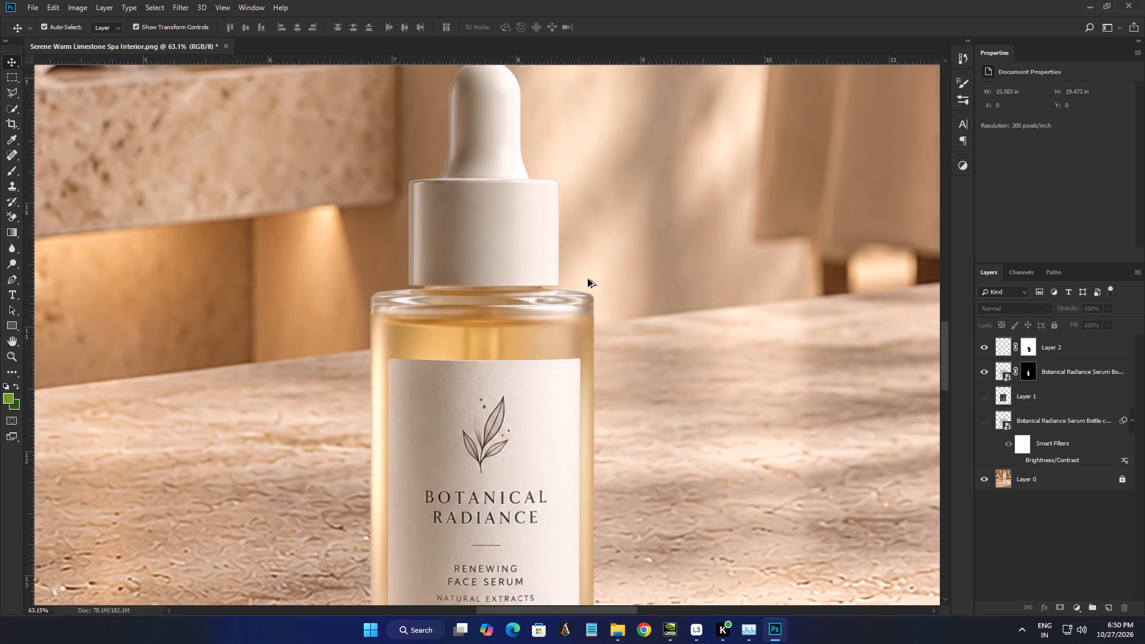
pyautogui.keyDown('alt'); pyautogui.scroll(1, 574, 392); pyautogui.keyUp('alt')
pyautogui.click(592, 413)
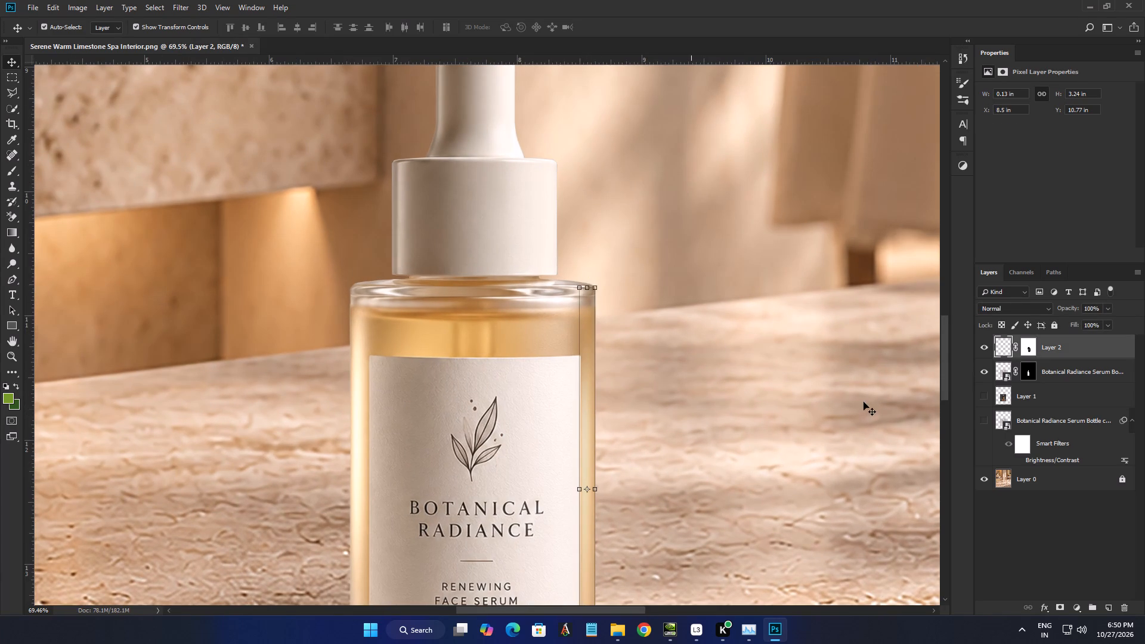
pyautogui.click(760, 308)
# Save the composite in Downloads as a layered PSD named Visora (Photoshop Assessment), with Maximize Compatibility on.
pyautogui.hotkey('ctrl', 'shift', 's')
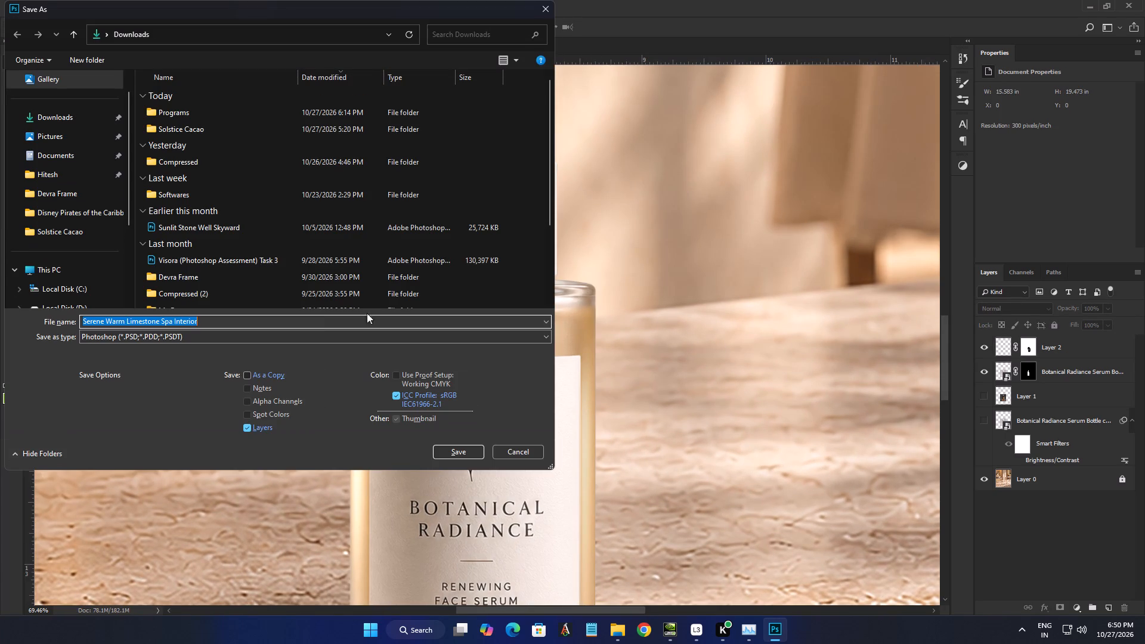
pyautogui.scroll(-1, 209, 285)
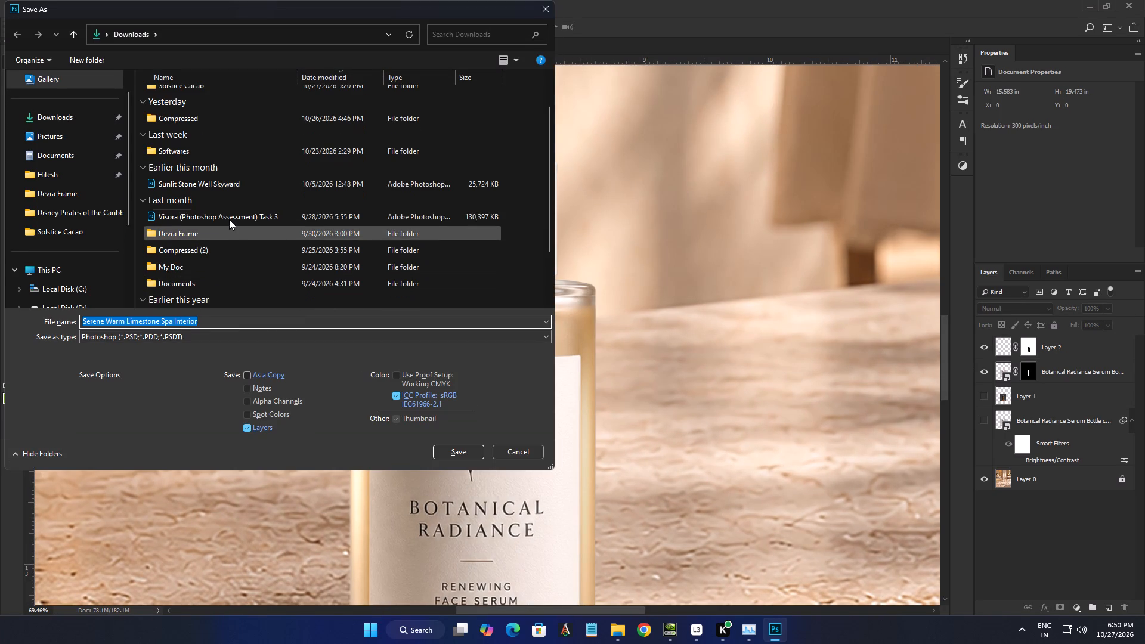
pyautogui.click(229, 219)
pyautogui.click(208, 320)
pyautogui.click(208, 320)
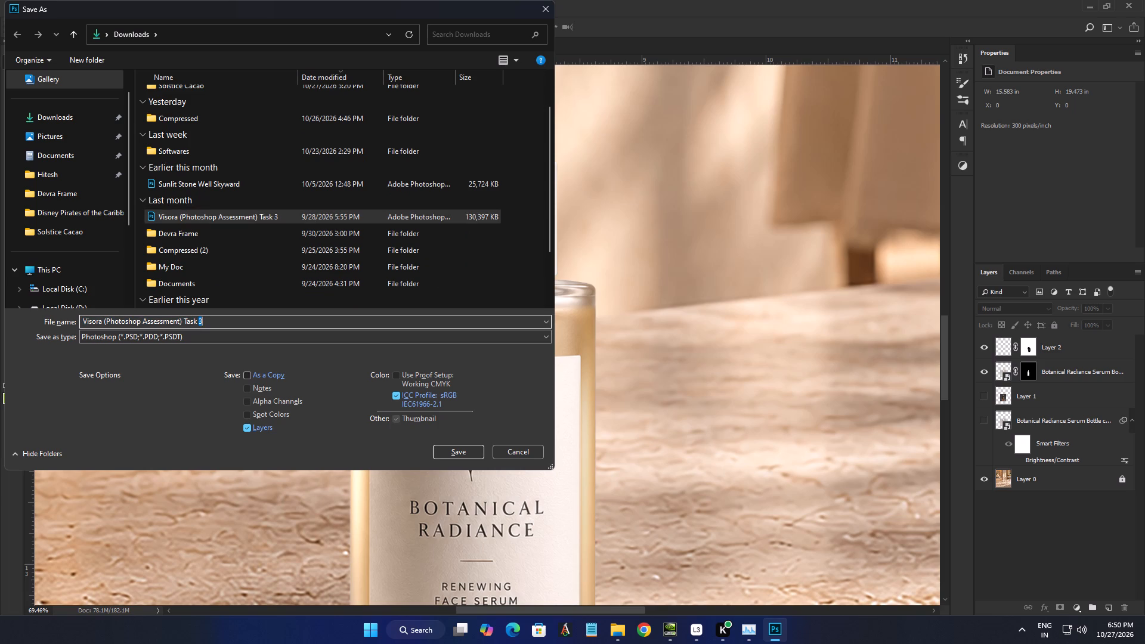
pyautogui.moveTo(212, 320); pyautogui.dragTo(187, 324)
pyautogui.moveTo(187, 324); pyautogui.dragTo(184, 324)
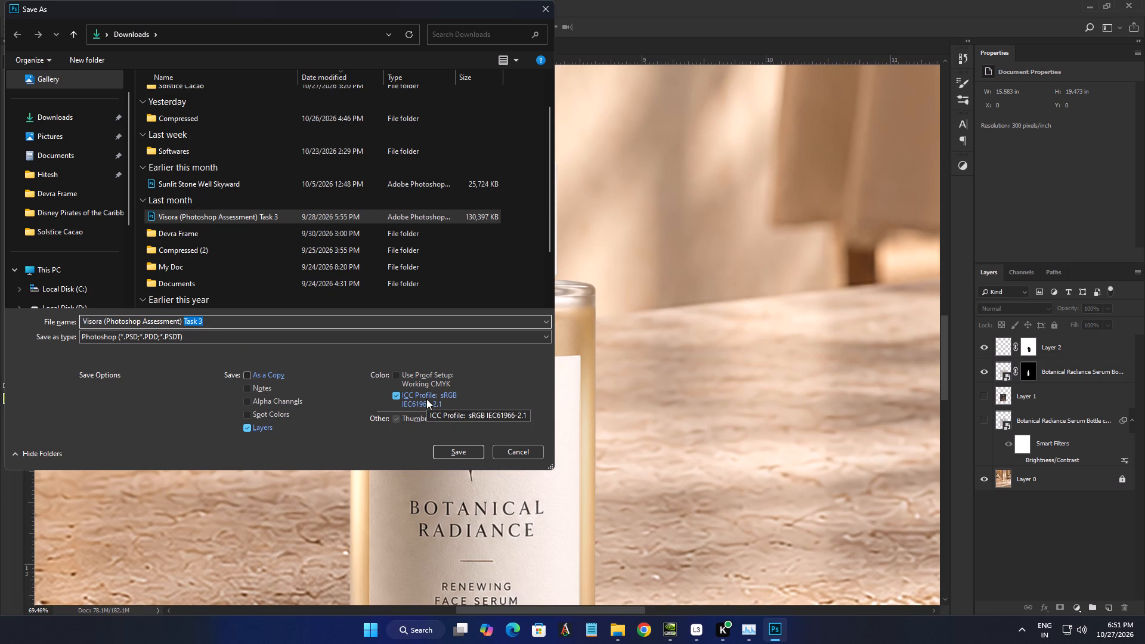
pyautogui.press('BackSpace')
pyautogui.press('BackSpace')
pyautogui.press('Return')
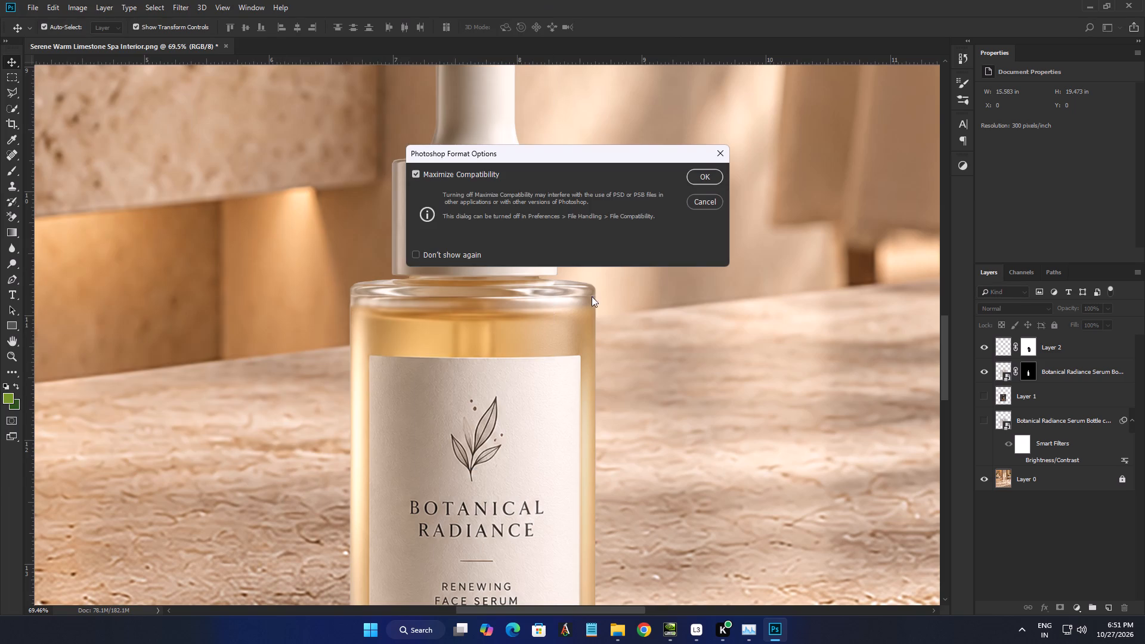
pyautogui.click(701, 182)
# Examine the saved composite from the bottle's label, glass edges and base out to the whole spa scene.
pyautogui.keyDown('alt'); pyautogui.scroll(-4, 607, 311); pyautogui.keyUp('alt')
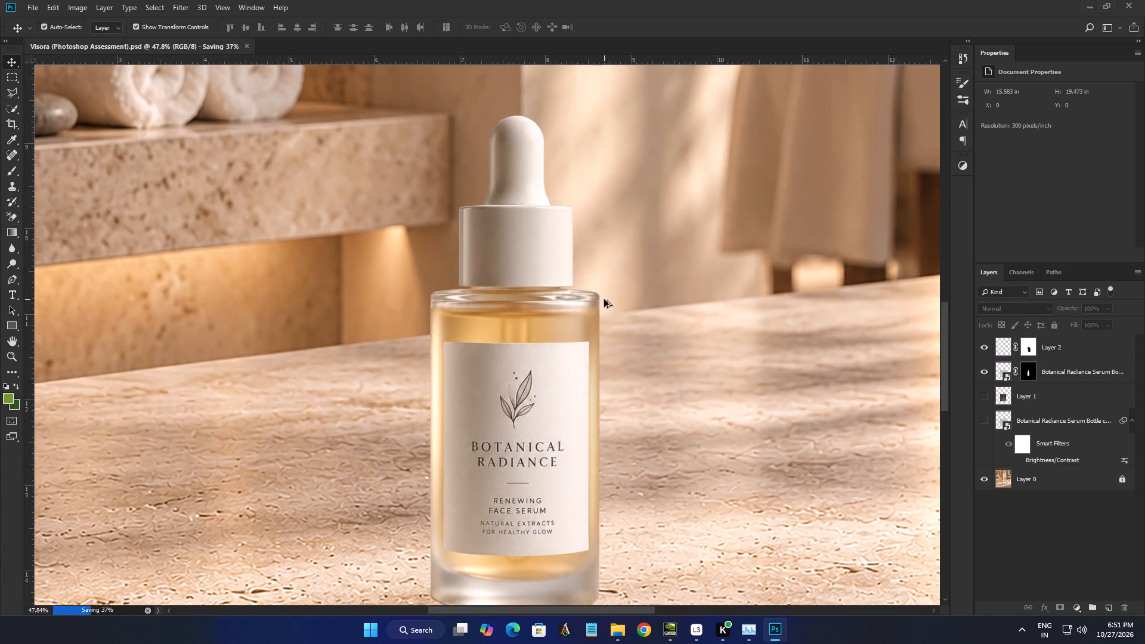
pyautogui.keyDown('alt'); pyautogui.scroll(3, 519, 602); pyautogui.keyUp('alt')
pyautogui.keyDown('alt'); pyautogui.scroll(7, 448, 582); pyautogui.keyUp('alt')
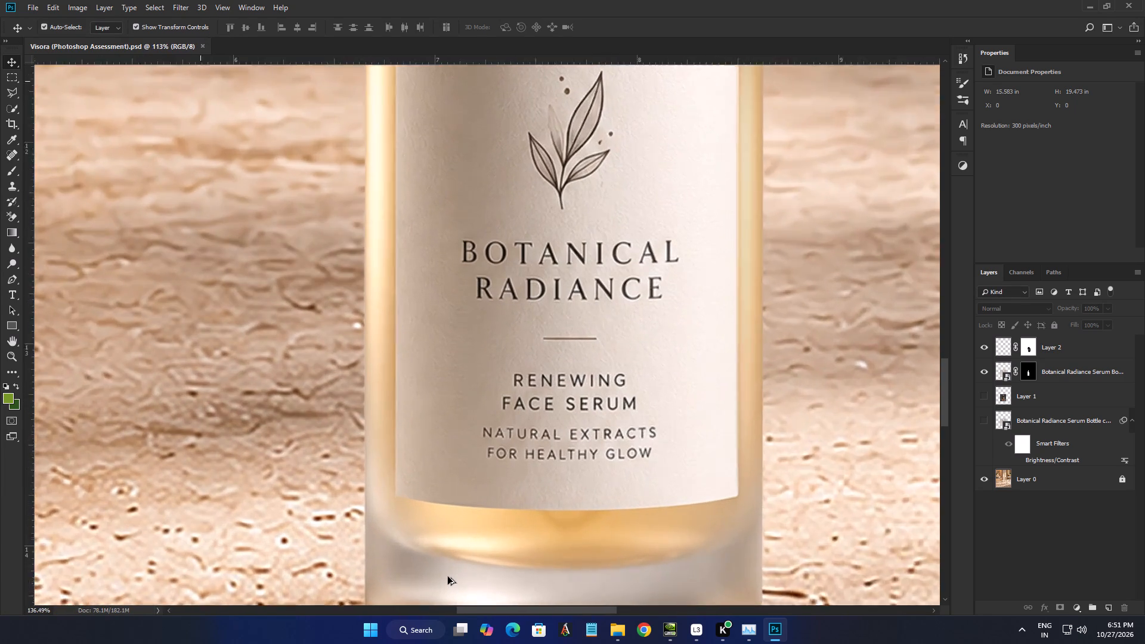
pyautogui.keyDown('alt'); pyautogui.scroll(2, 448, 577); pyautogui.keyUp('alt')
pyautogui.press('space')
pyautogui.keyDown('alt'); pyautogui.scroll(-5, 569, 481); pyautogui.keyUp('alt')
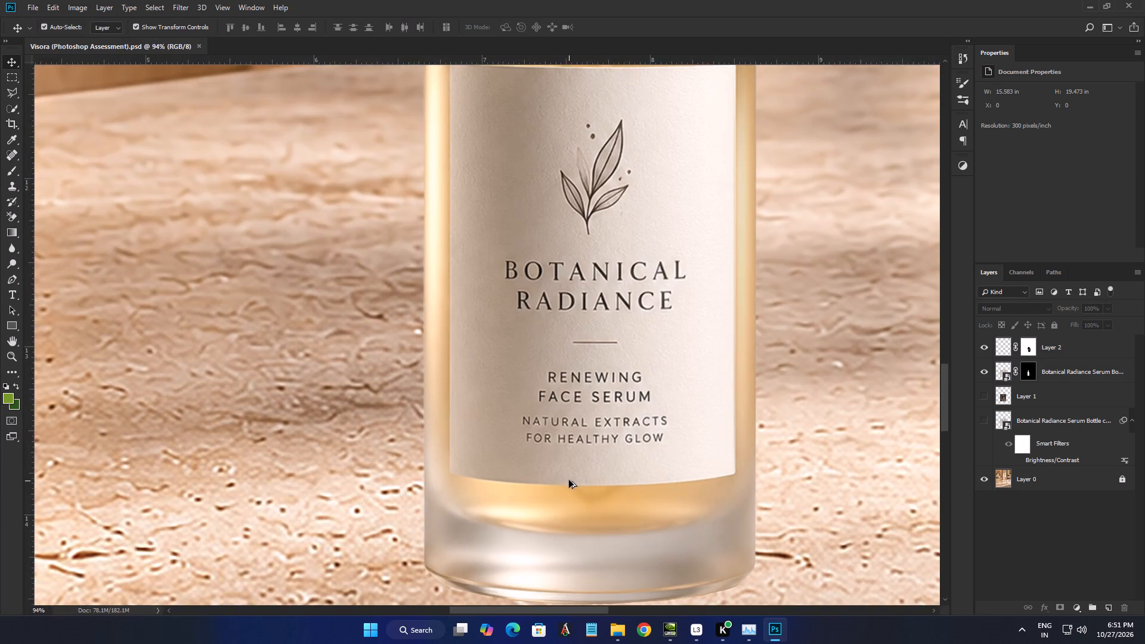
pyautogui.keyDown('alt'); pyautogui.scroll(-4, 569, 479); pyautogui.keyUp('alt')
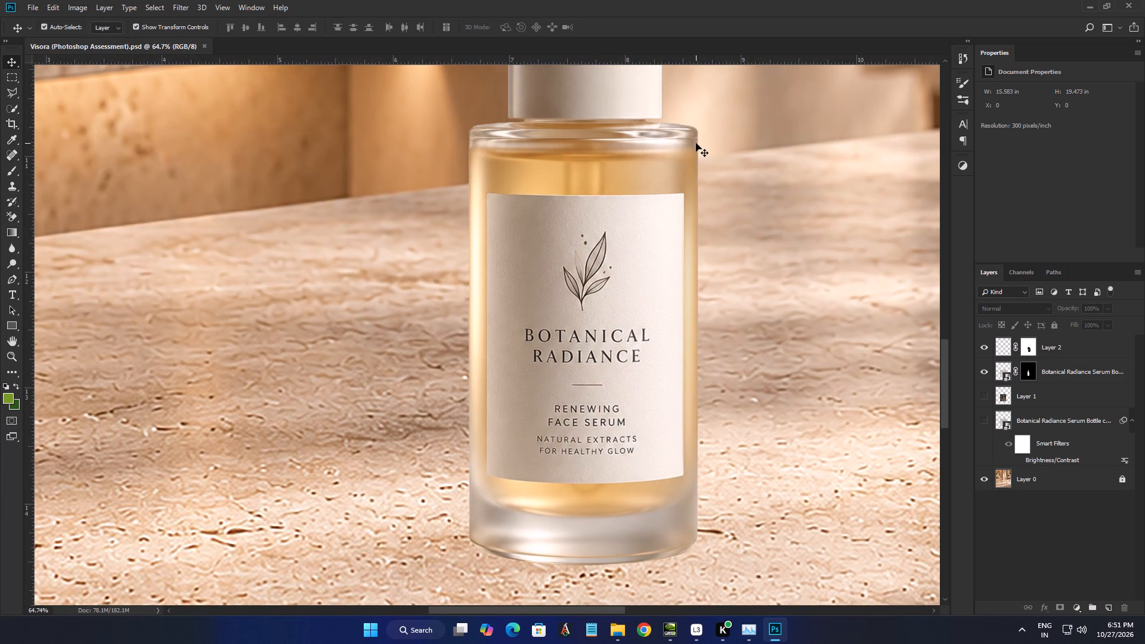
pyautogui.keyDown('alt'); pyautogui.scroll(-7, 668, 210); pyautogui.keyUp('alt')
pyautogui.keyDown('alt'); pyautogui.scroll(1, 614, 196); pyautogui.keyUp('alt')
pyautogui.keyDown('alt'); pyautogui.scroll(-7, 614, 196); pyautogui.keyUp('alt')
pyautogui.keyDown('alt'); pyautogui.scroll(1, 610, 193); pyautogui.keyUp('alt')
pyautogui.keyDown('alt'); pyautogui.scroll(-2, 610, 193); pyautogui.keyUp('alt')
pyautogui.keyDown('alt'); pyautogui.scroll(2, 610, 193); pyautogui.keyUp('alt')
pyautogui.keyDown('alt'); pyautogui.scroll(-3, 610, 193); pyautogui.keyUp('alt')
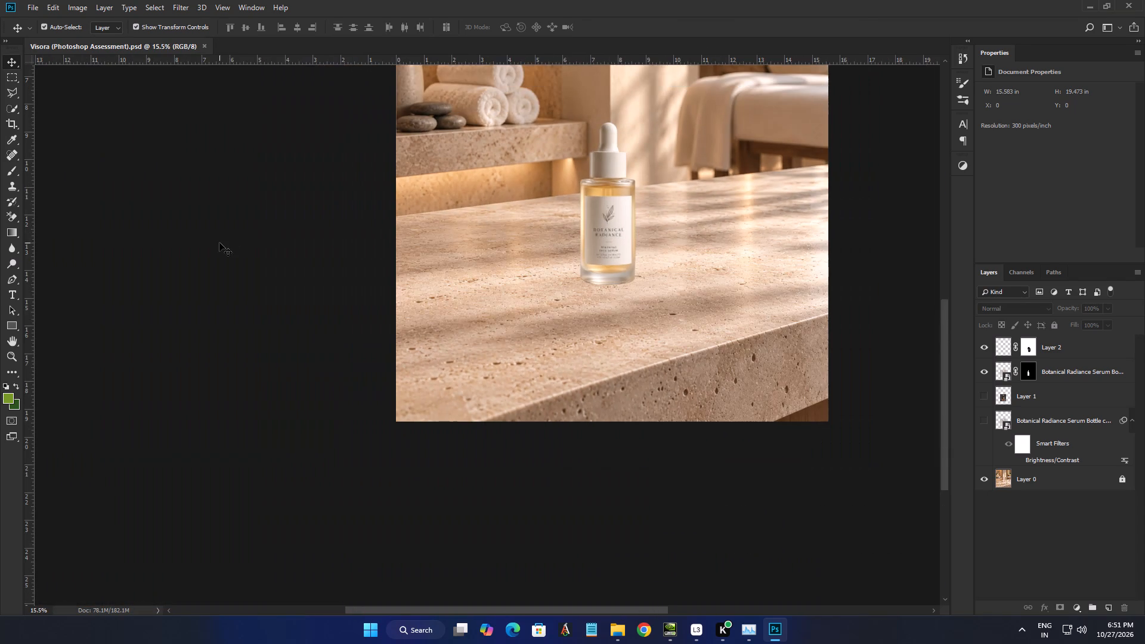
pyautogui.click(219, 243)
pyautogui.press('space')
pyautogui.press('space')
pyautogui.press('space')
pyautogui.press('space')
pyautogui.press('space')
pyautogui.press('space')
pyautogui.press('space')
pyautogui.press('space')
pyautogui.press('space')
pyautogui.press('space')
pyautogui.press('space')
pyautogui.press('space')
pyautogui.press('space')
pyautogui.press('space')
pyautogui.press('space')
pyautogui.press('space')
pyautogui.press('space')
pyautogui.press('space')
pyautogui.press('space')
pyautogui.press('space')
pyautogui.moveTo(295, 174); pyautogui.dragTo(199, 358)
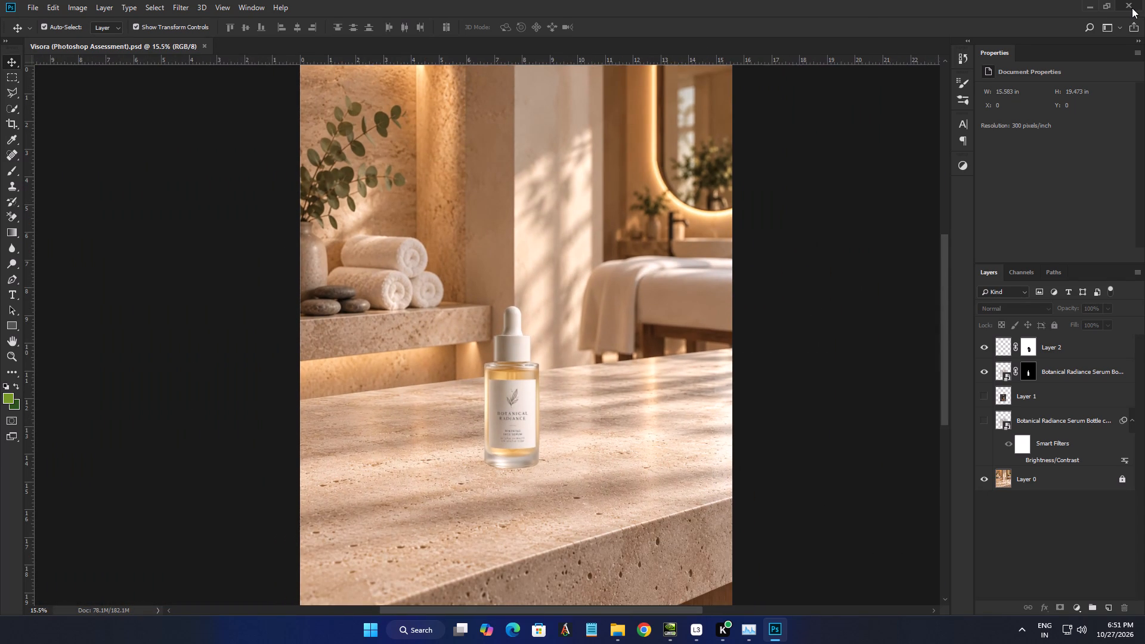
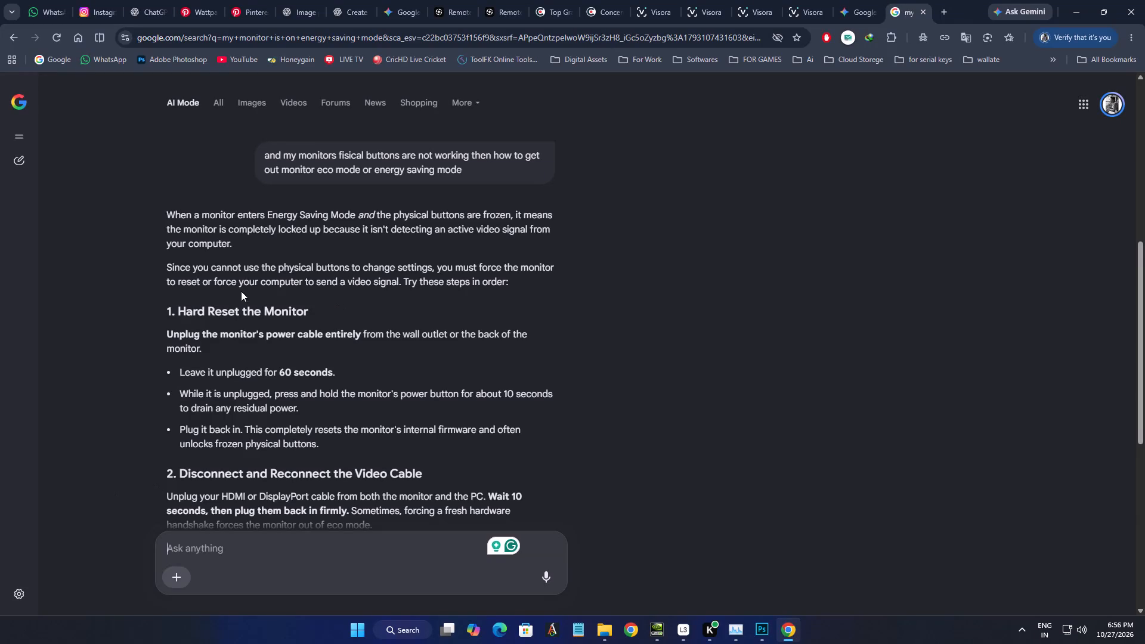
# Read the Google AI Mode answer on getting a monitor with unresponsive buttons out of energy saving mode.
pyautogui.scroll(-1, 293, 326)
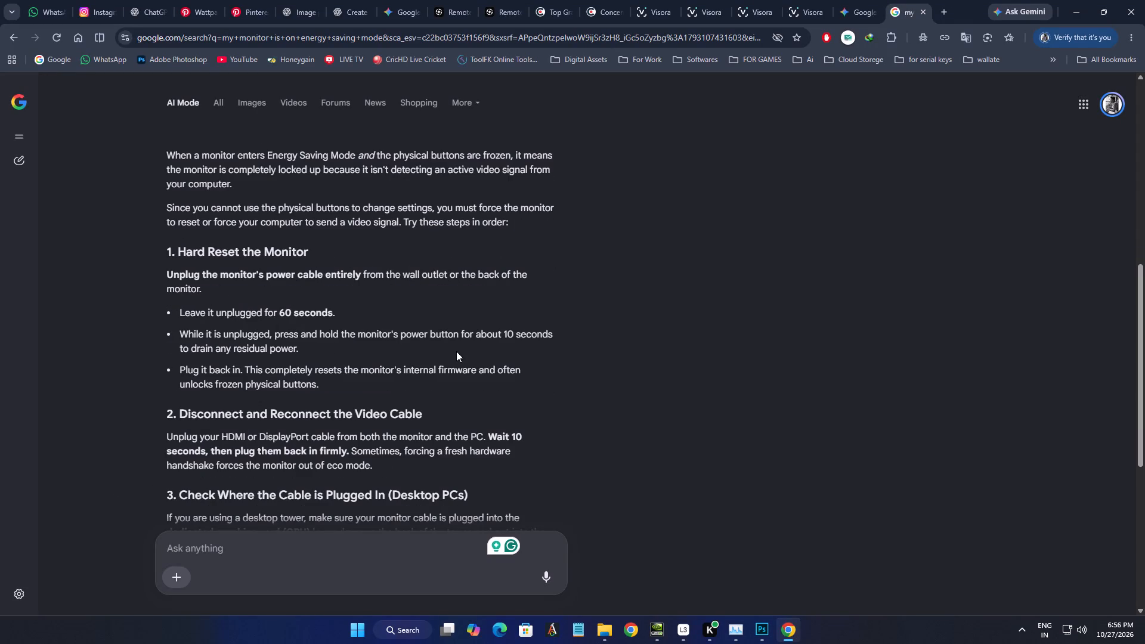
pyautogui.scroll(-1, 349, 378)
pyautogui.scroll(-1, 305, 396)
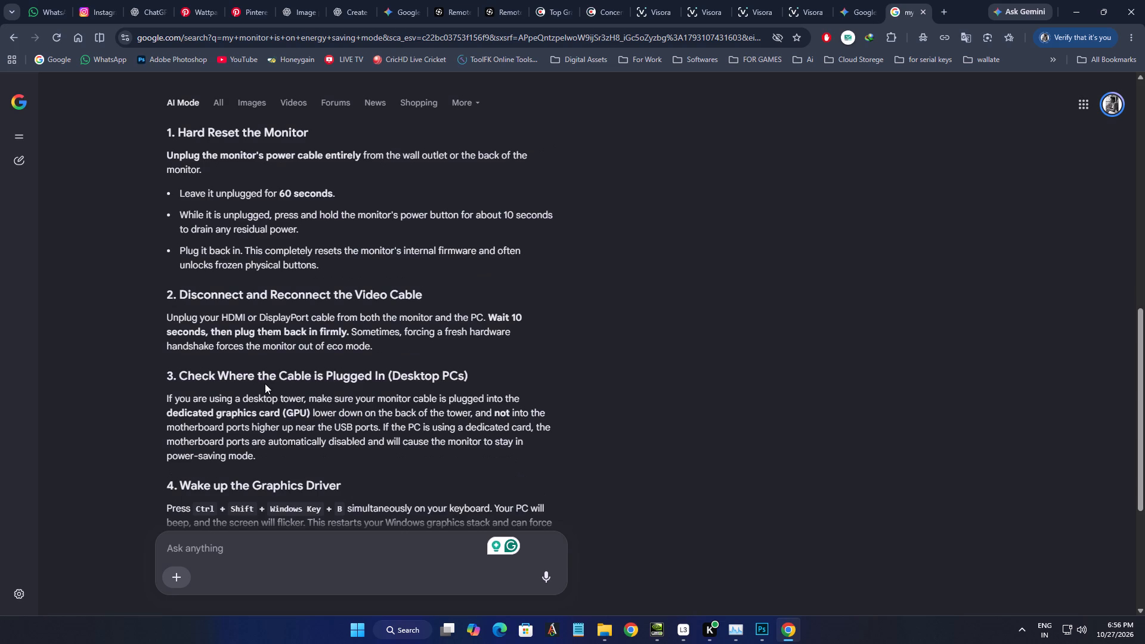
pyautogui.scroll(-1, 402, 375)
pyautogui.scroll(-1, 233, 431)
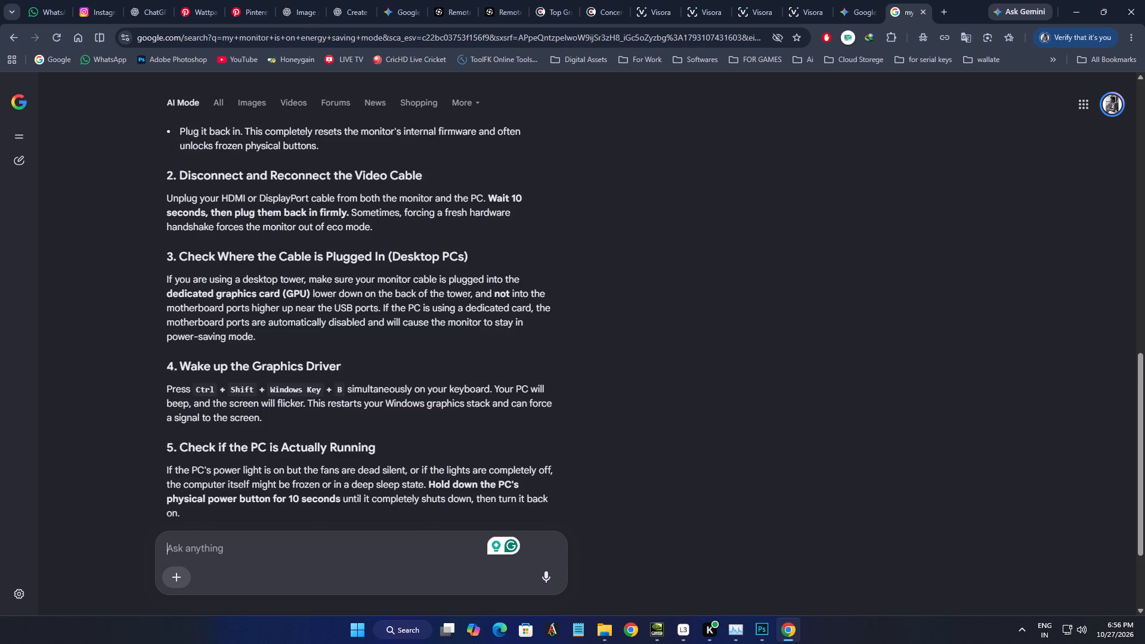
pyautogui.scroll(-1, 248, 421)
pyautogui.scroll(-2, 313, 408)
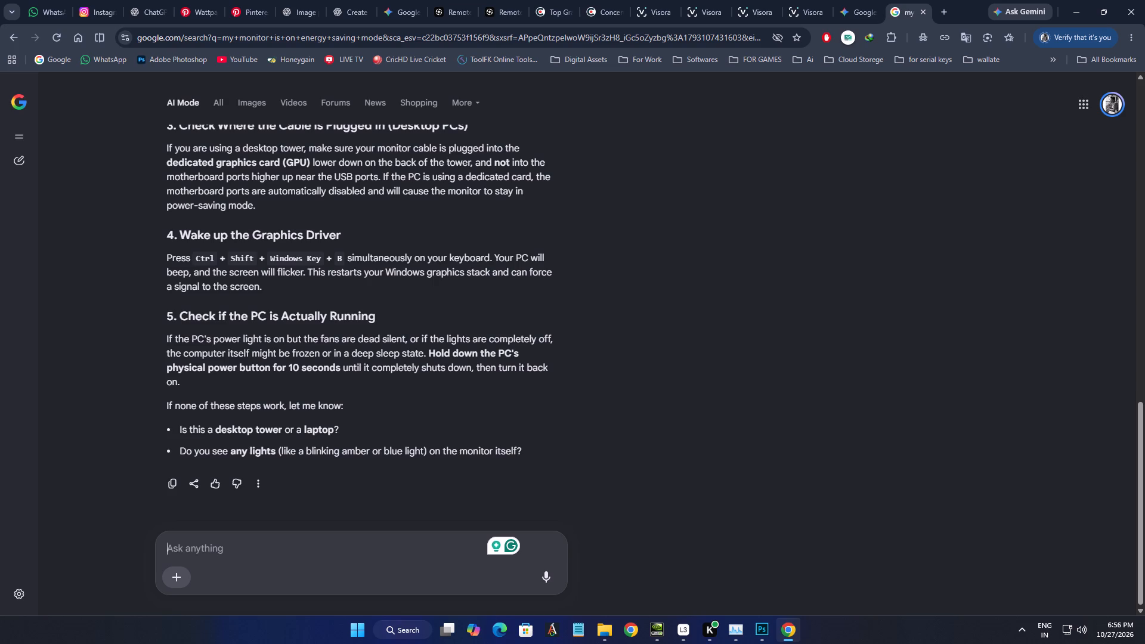
pyautogui.moveTo(281, 429); pyautogui.dragTo(222, 439)
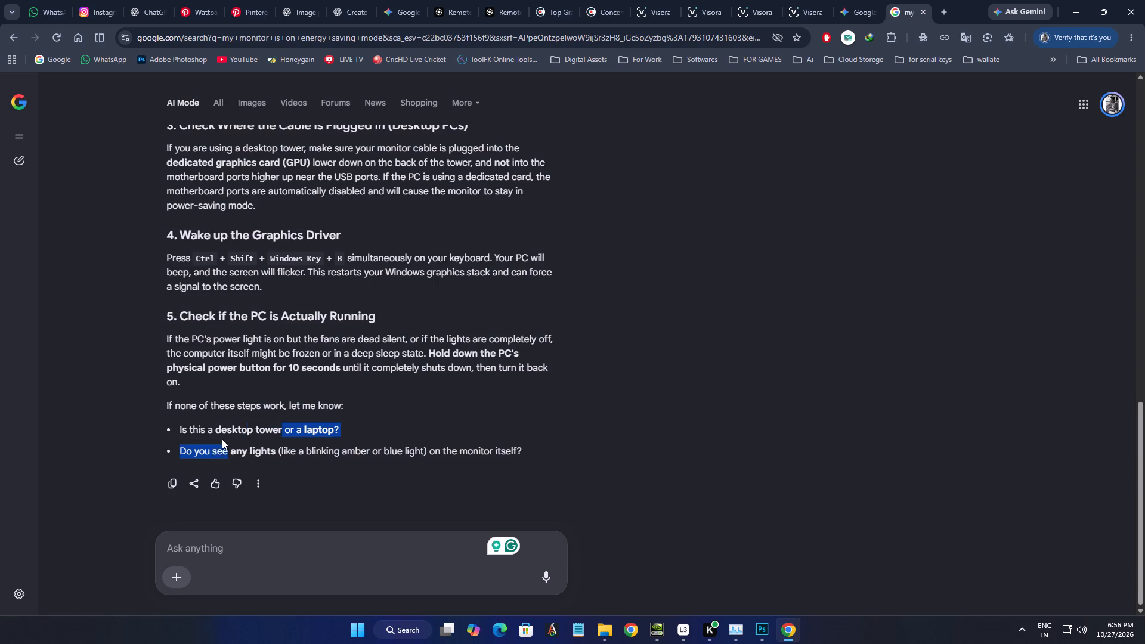
pyautogui.moveTo(222, 439); pyautogui.dragTo(214, 428)
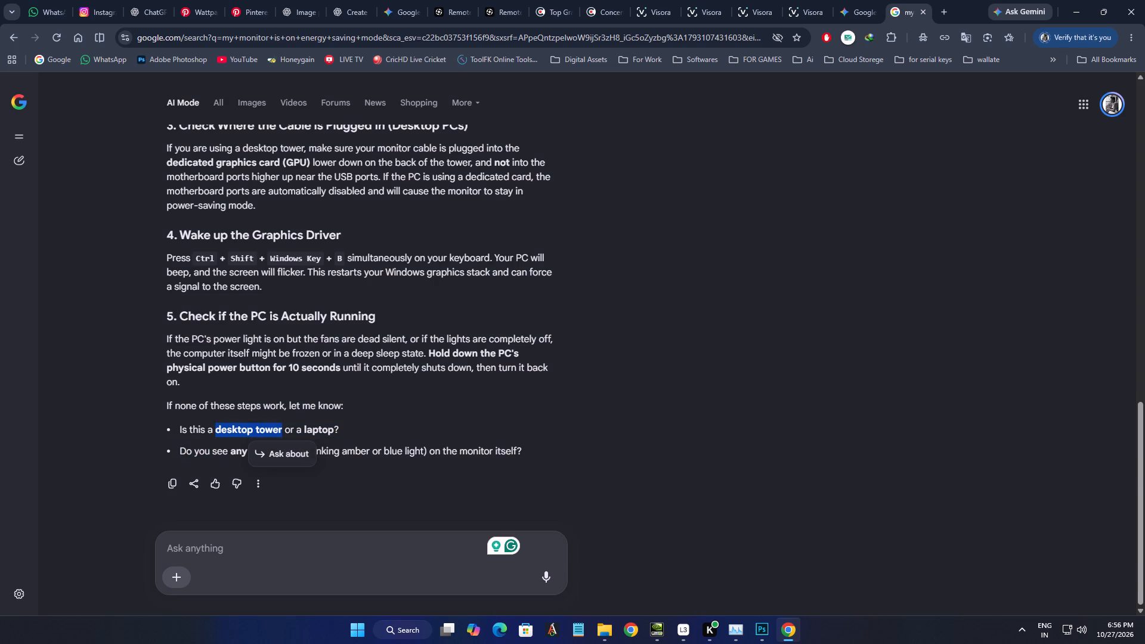
pyautogui.click(537, 416)
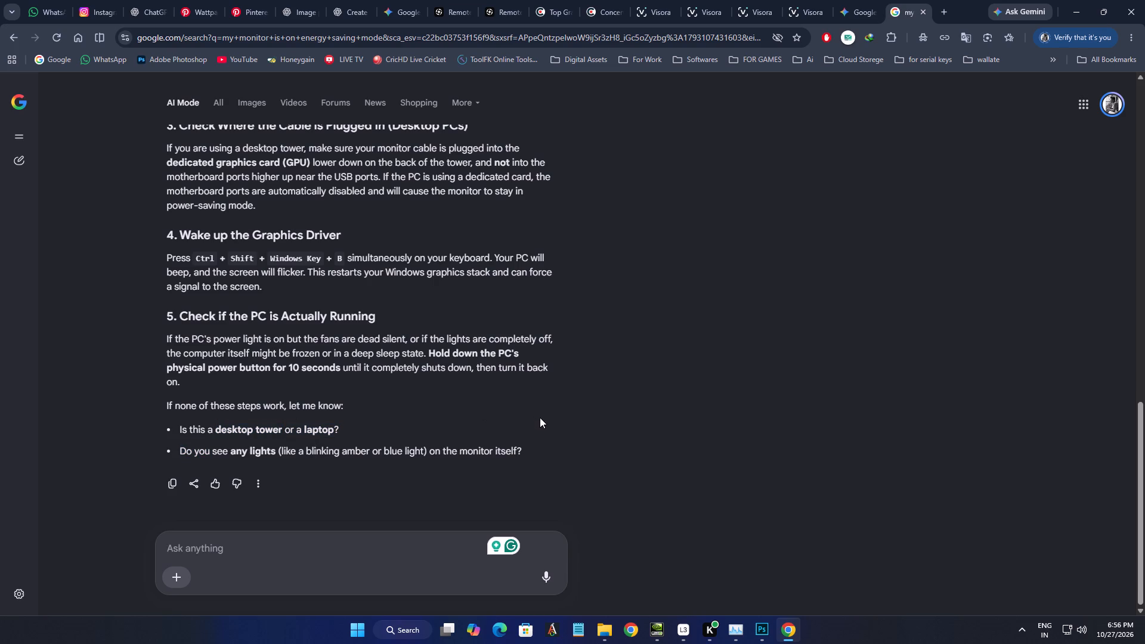
pyautogui.click(1083, 0)
pyautogui.scroll(-4, 736, 378)
pyautogui.click(791, 634)
pyautogui.click(791, 634)
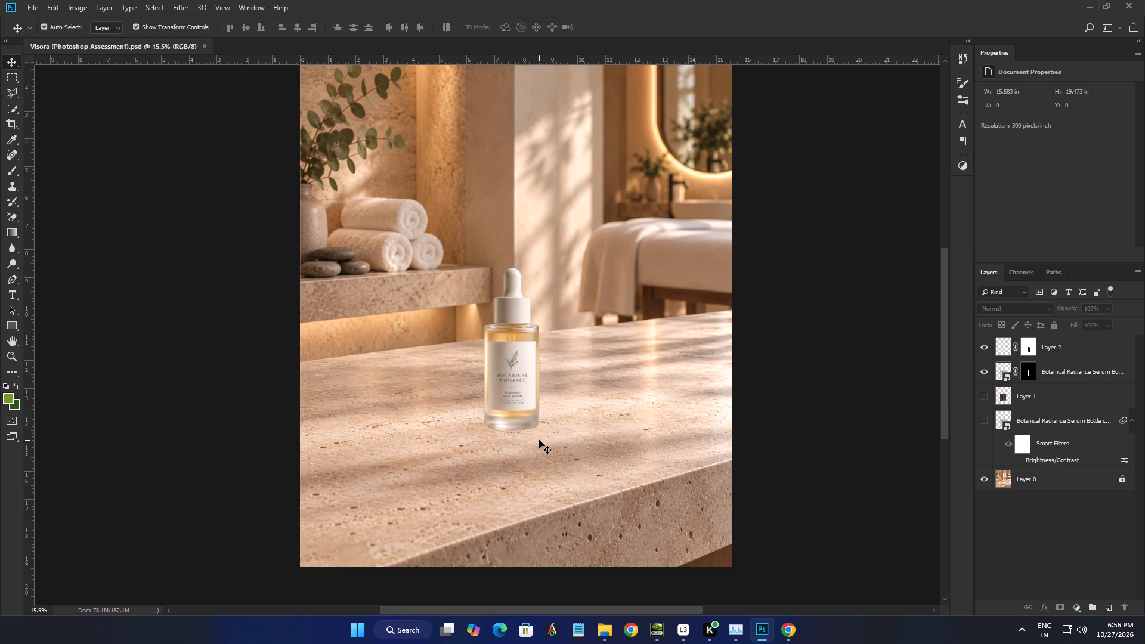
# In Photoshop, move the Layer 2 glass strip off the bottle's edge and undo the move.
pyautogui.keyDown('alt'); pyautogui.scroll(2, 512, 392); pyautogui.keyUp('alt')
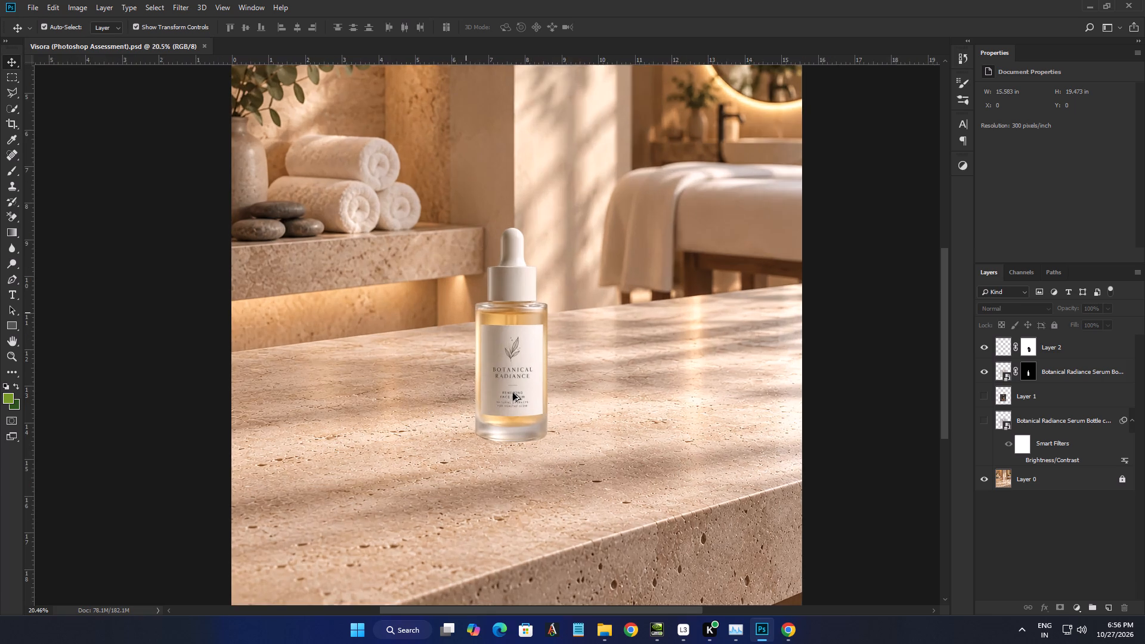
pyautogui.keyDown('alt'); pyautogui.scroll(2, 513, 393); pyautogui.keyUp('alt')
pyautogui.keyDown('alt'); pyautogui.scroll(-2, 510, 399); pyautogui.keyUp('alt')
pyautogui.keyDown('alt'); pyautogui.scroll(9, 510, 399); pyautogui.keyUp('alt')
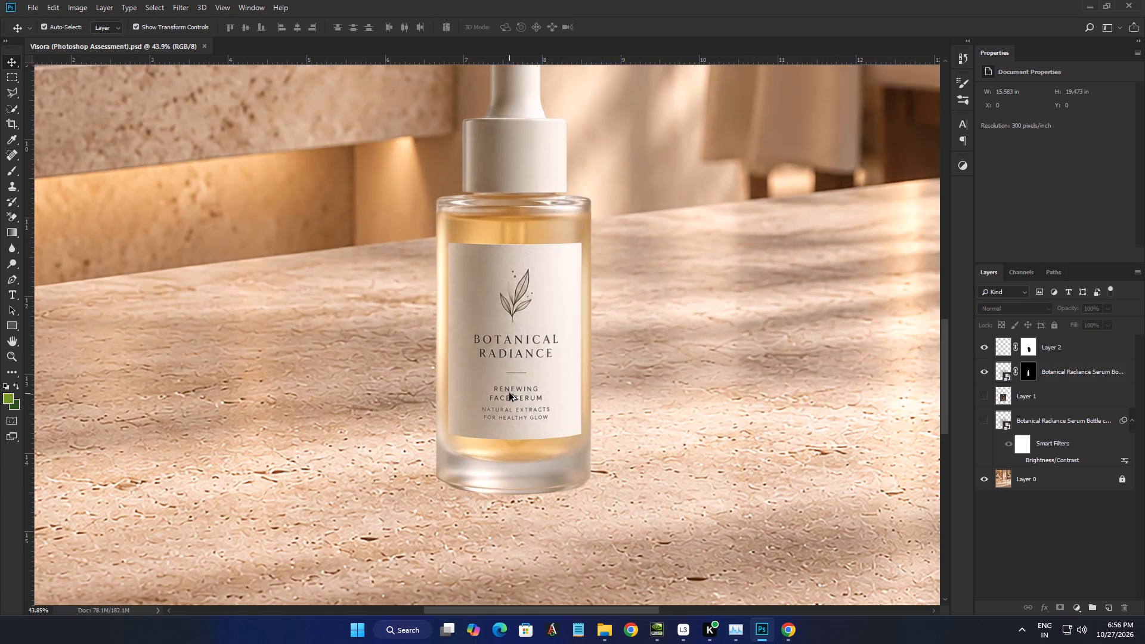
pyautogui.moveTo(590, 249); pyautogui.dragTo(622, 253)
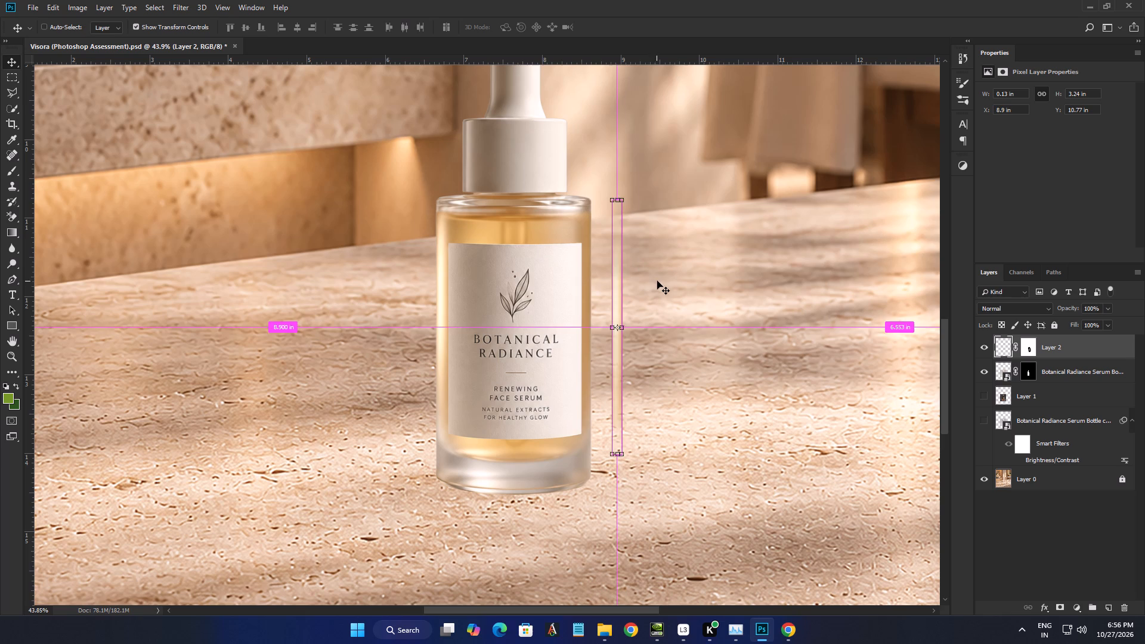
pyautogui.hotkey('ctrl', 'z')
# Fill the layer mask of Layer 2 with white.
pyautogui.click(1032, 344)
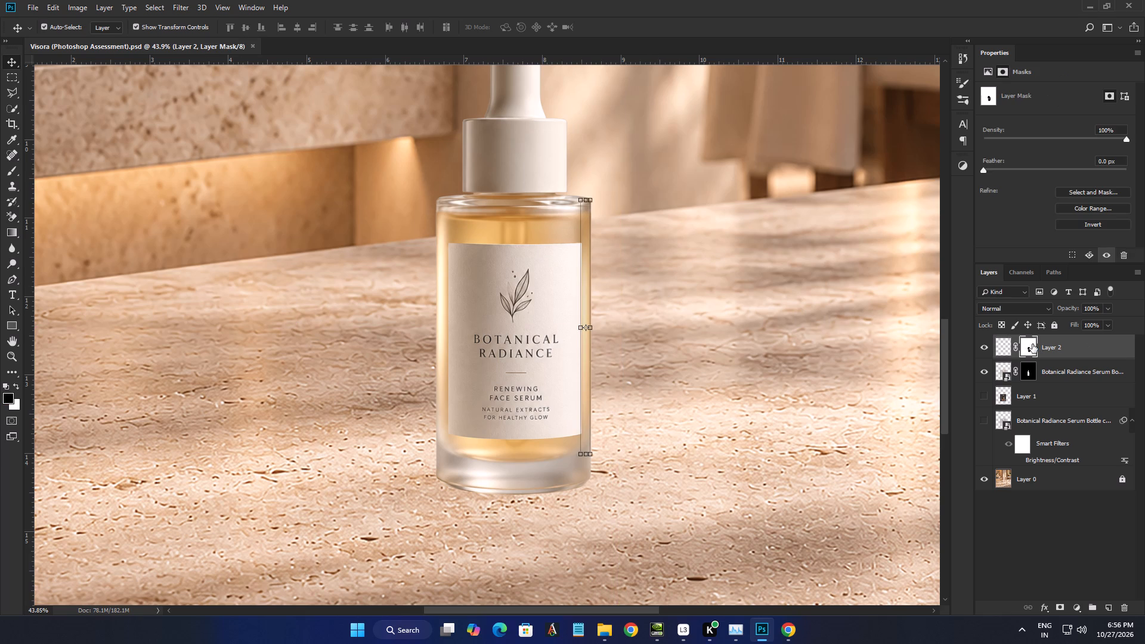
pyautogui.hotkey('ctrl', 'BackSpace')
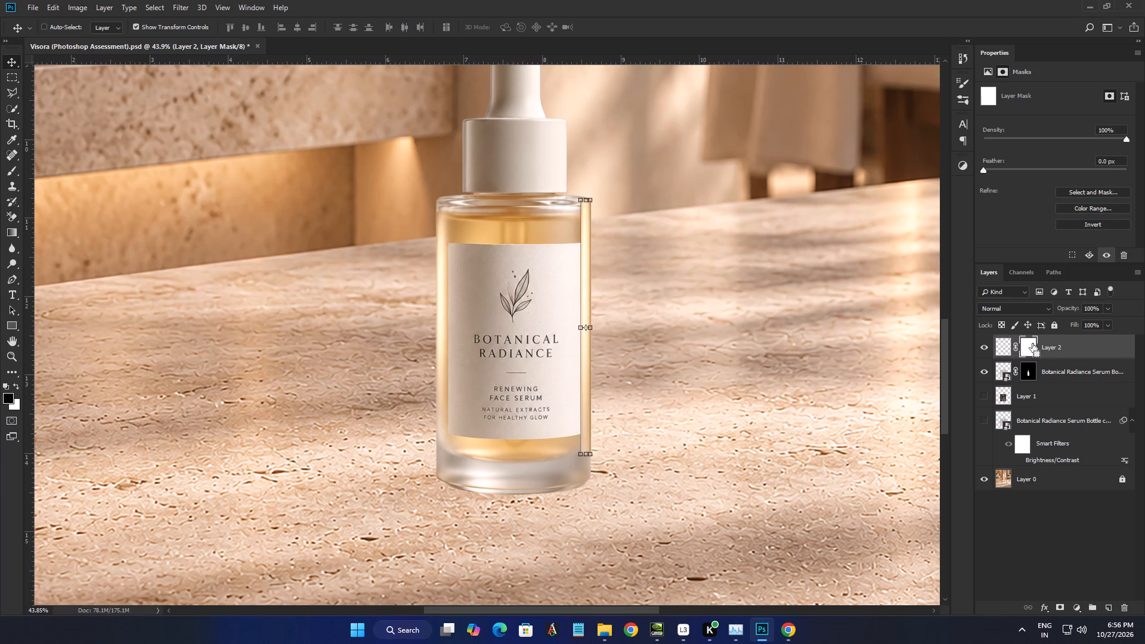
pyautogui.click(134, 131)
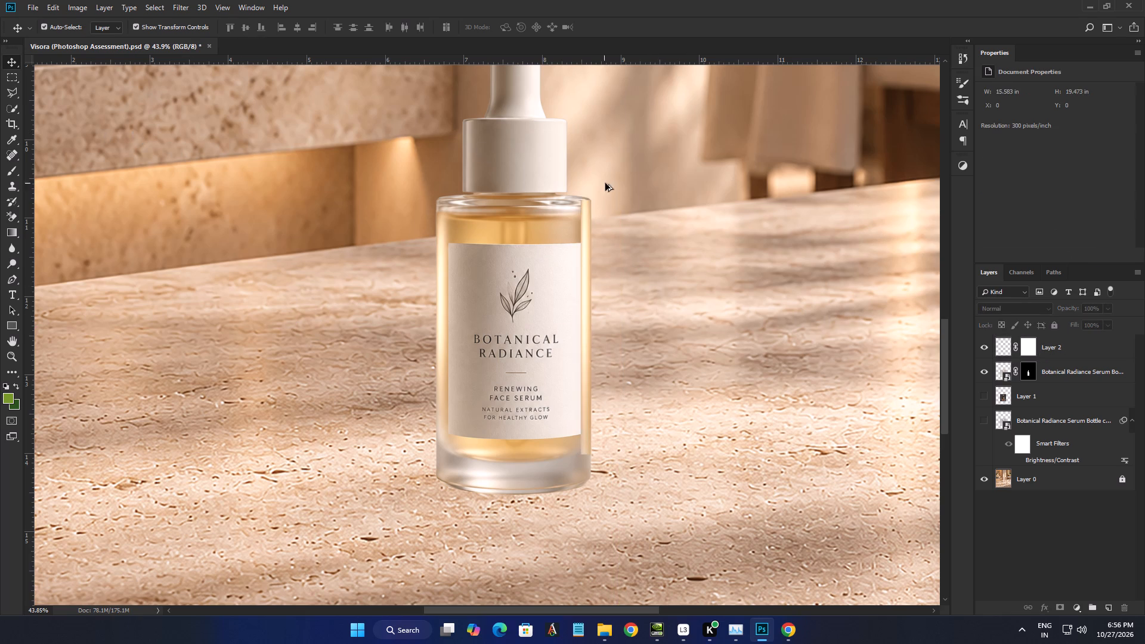
# Delete the layer mask from Layer 2 without applying it.
pyautogui.keyDown('alt'); pyautogui.scroll(3, 639, 236); pyautogui.keyUp('alt')
pyautogui.click(567, 214)
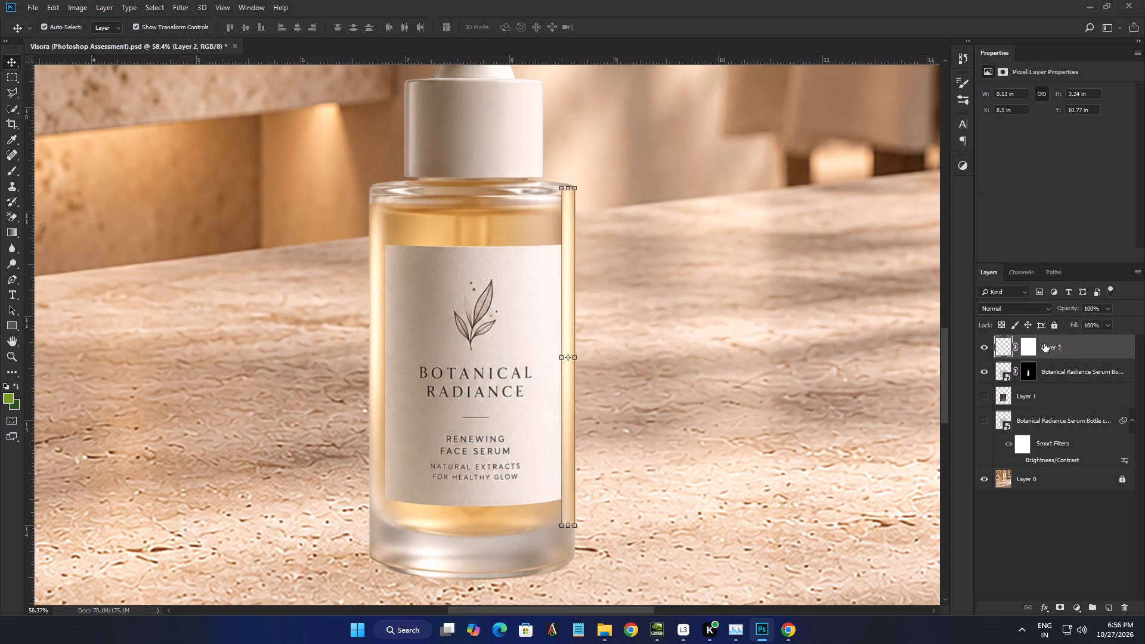
pyautogui.click(1033, 343)
pyautogui.click(1134, 608)
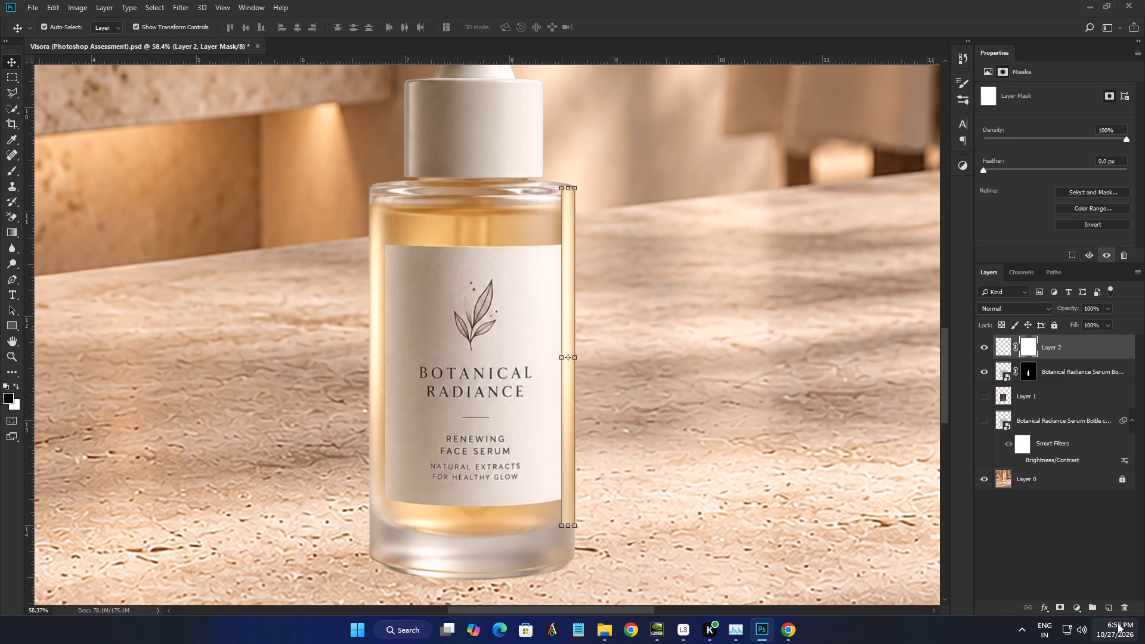
pyautogui.click(1120, 609)
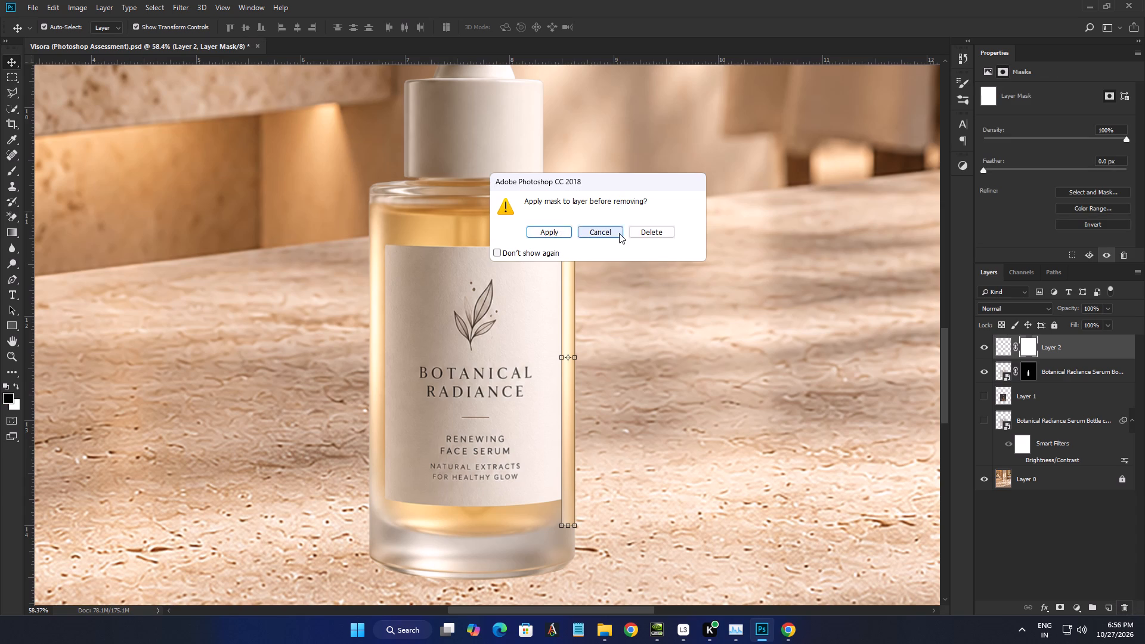
pyautogui.click(640, 233)
# Convert the Layer 2 glass strip to a smart object.
pyautogui.rightClick(1039, 339)
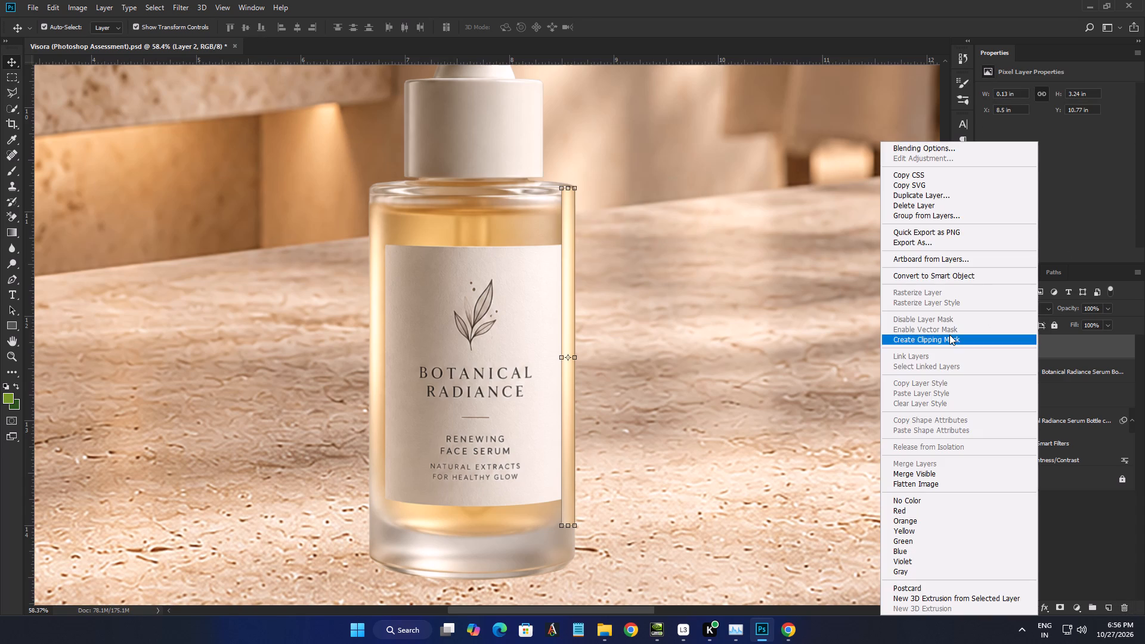
pyautogui.click(937, 277)
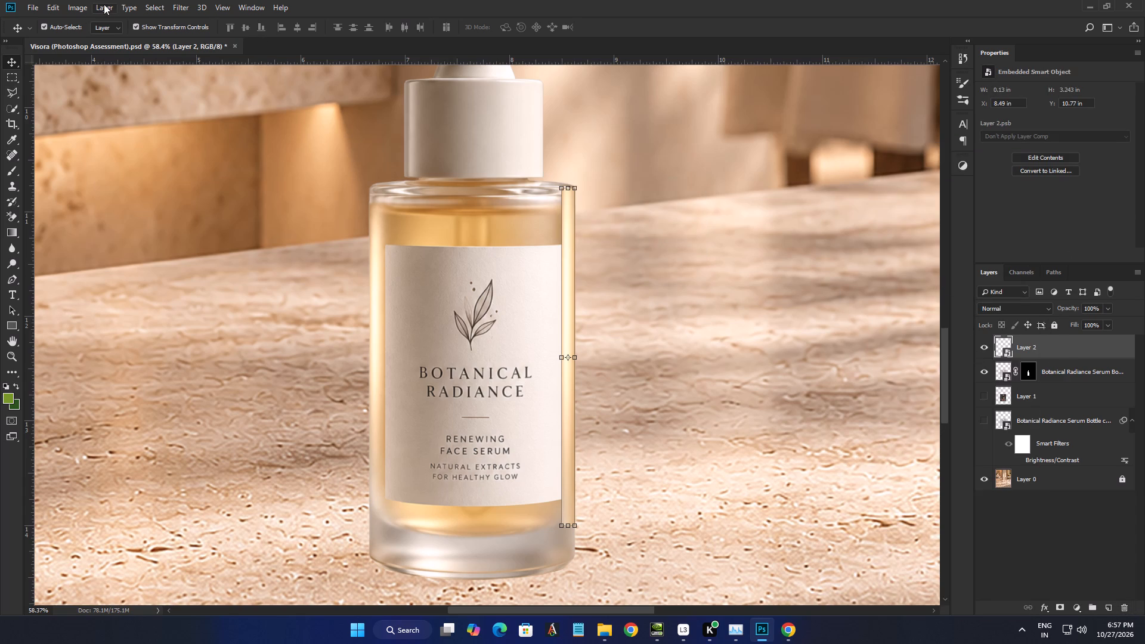
# Apply a Gaussian Blur with a radius of 5.0 pixels to Layer 2 as a smart filter.
pyautogui.click(175, 5)
pyautogui.click(193, 140)
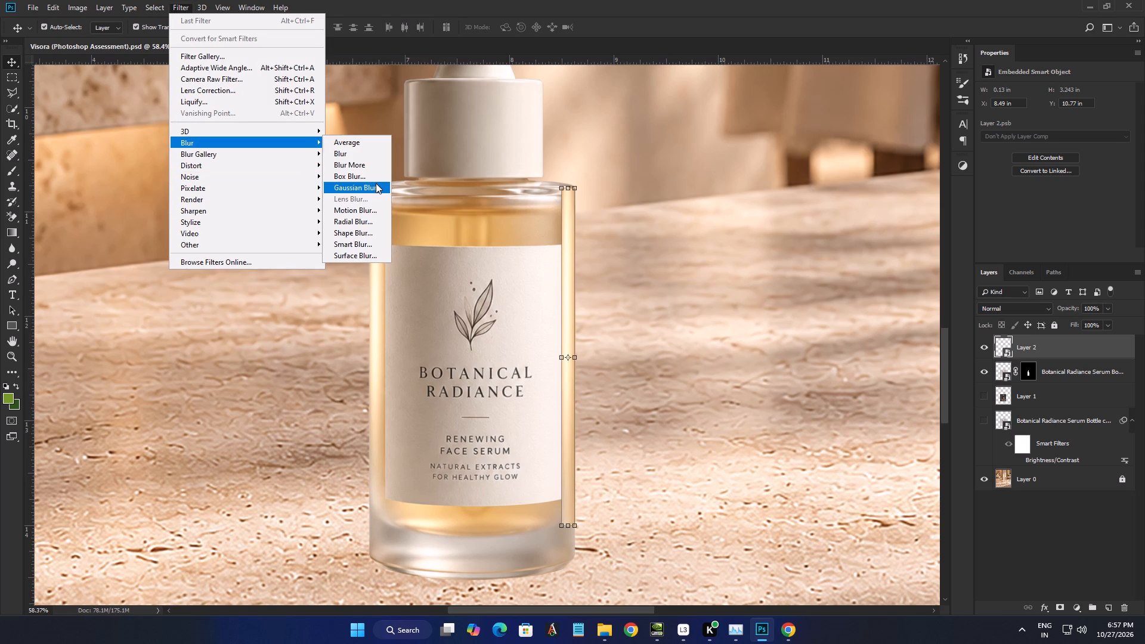
pyautogui.click(376, 183)
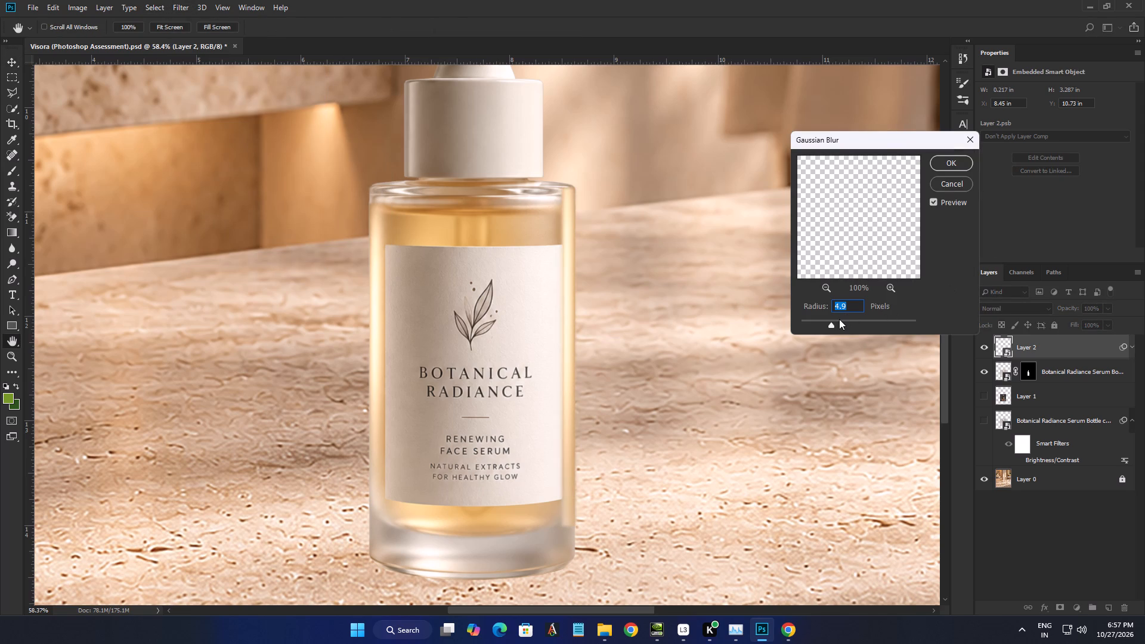
pyautogui.click(839, 319)
pyautogui.click(933, 204)
pyautogui.click(933, 204)
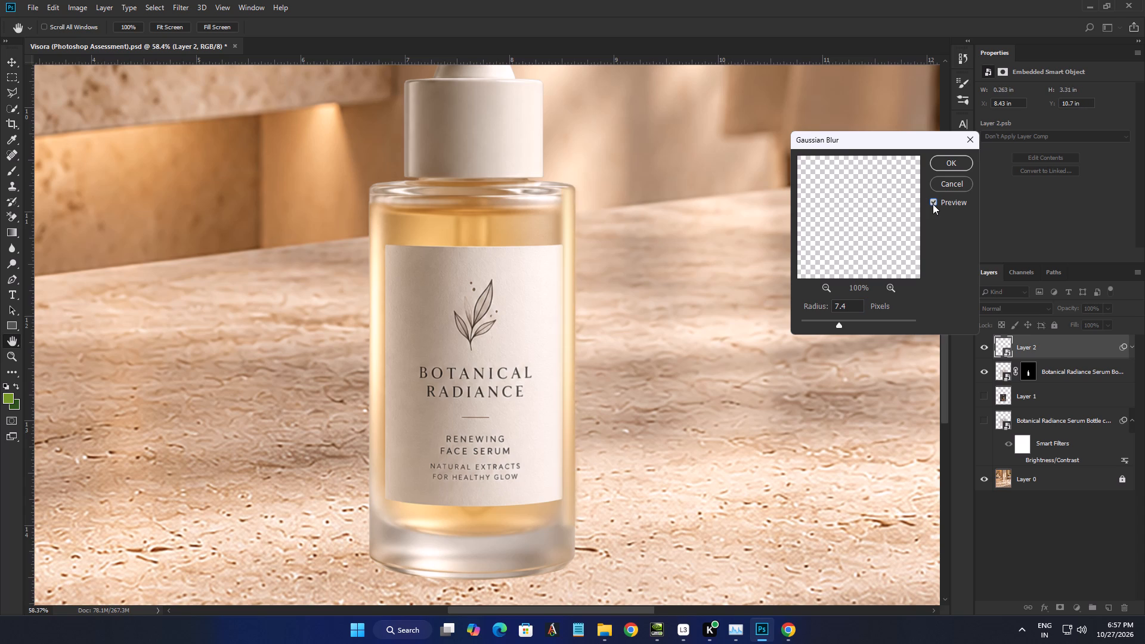
pyautogui.moveTo(933, 204); pyautogui.dragTo(926, 204)
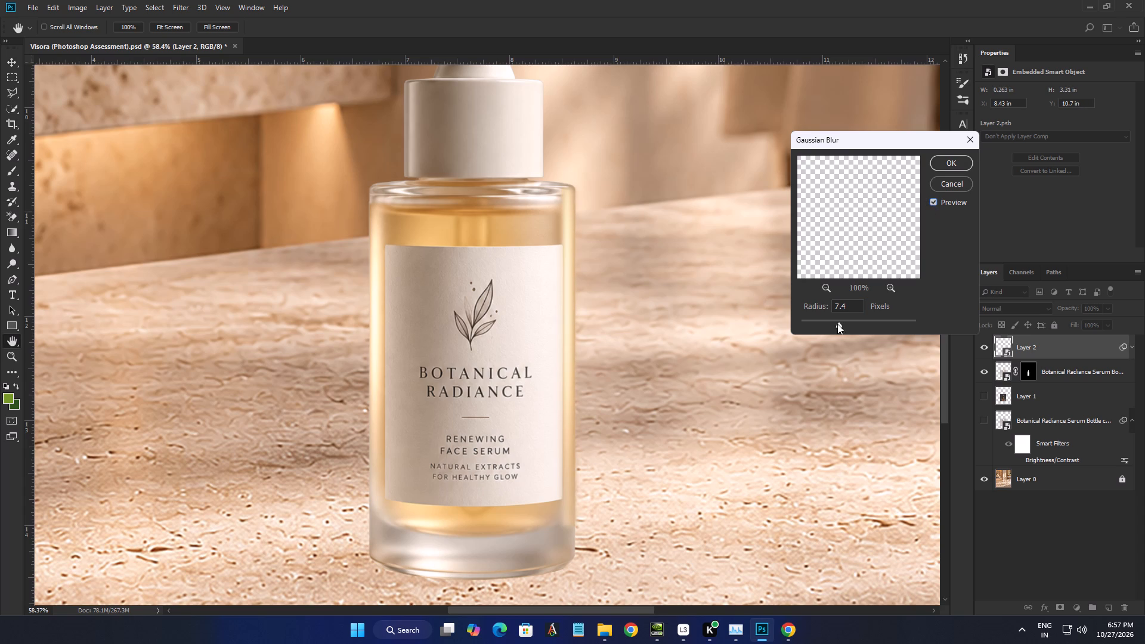
pyautogui.click(837, 324)
pyautogui.click(958, 165)
# Add a layer mask to Layer 2 and brush black over the strip's lower and upper ends to blend them into the glass.
pyautogui.keyDown('alt'); pyautogui.scroll(1, 569, 512); pyautogui.keyUp('alt')
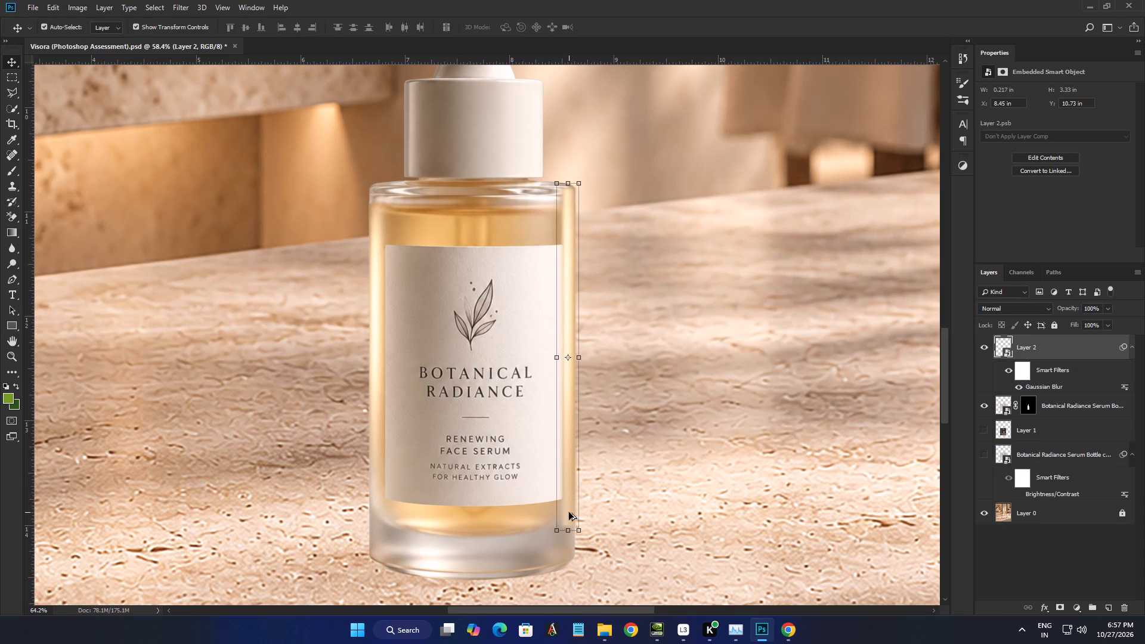
pyautogui.click(1061, 609)
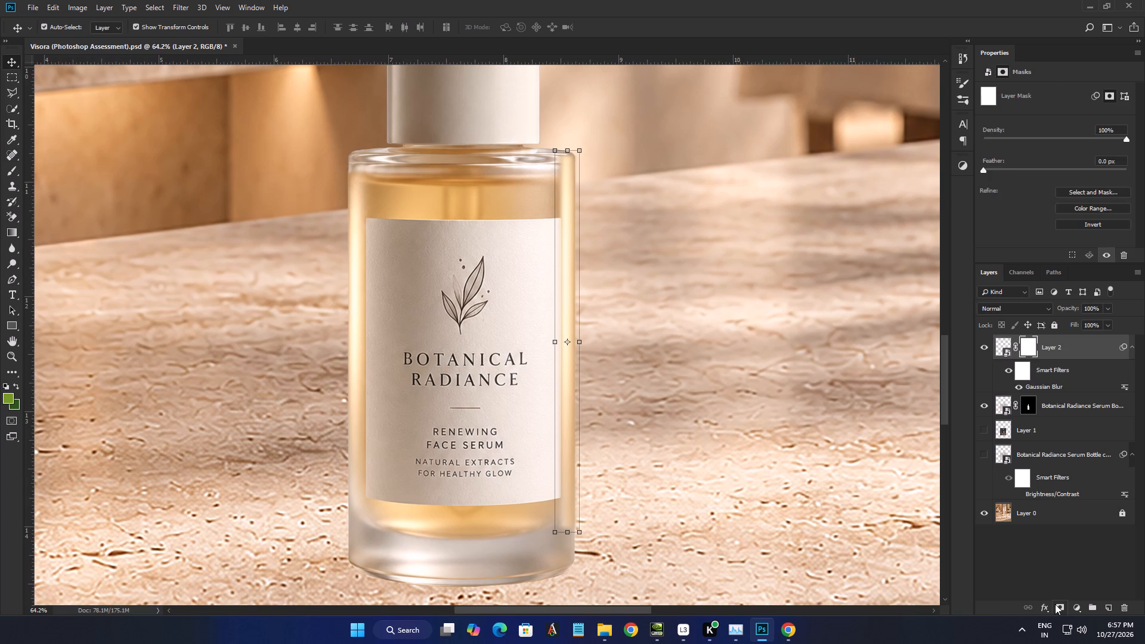
pyautogui.click(16, 169)
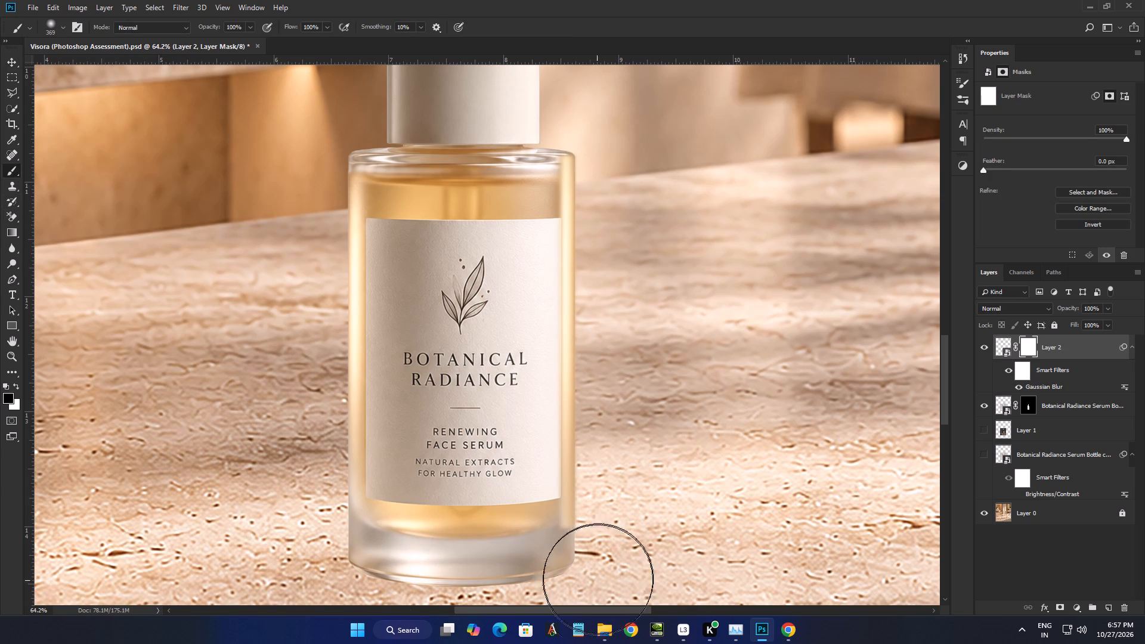
pyautogui.moveTo(626, 557); pyautogui.dragTo(638, 530)
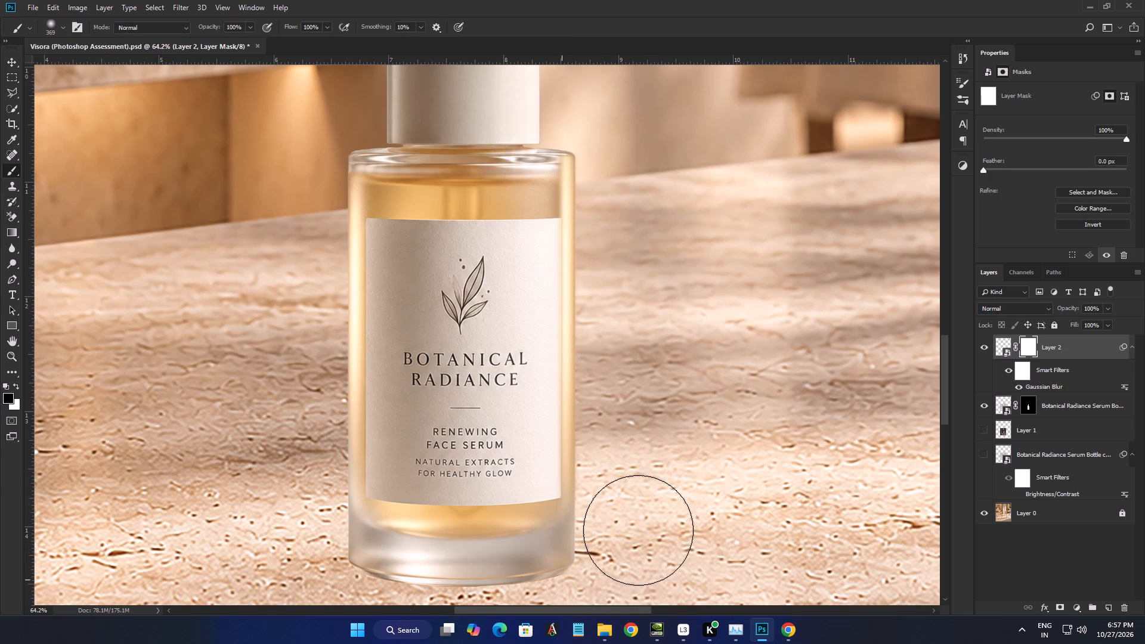
pyautogui.moveTo(638, 530); pyautogui.dragTo(658, 498)
pyautogui.moveTo(528, 95); pyautogui.dragTo(609, 109)
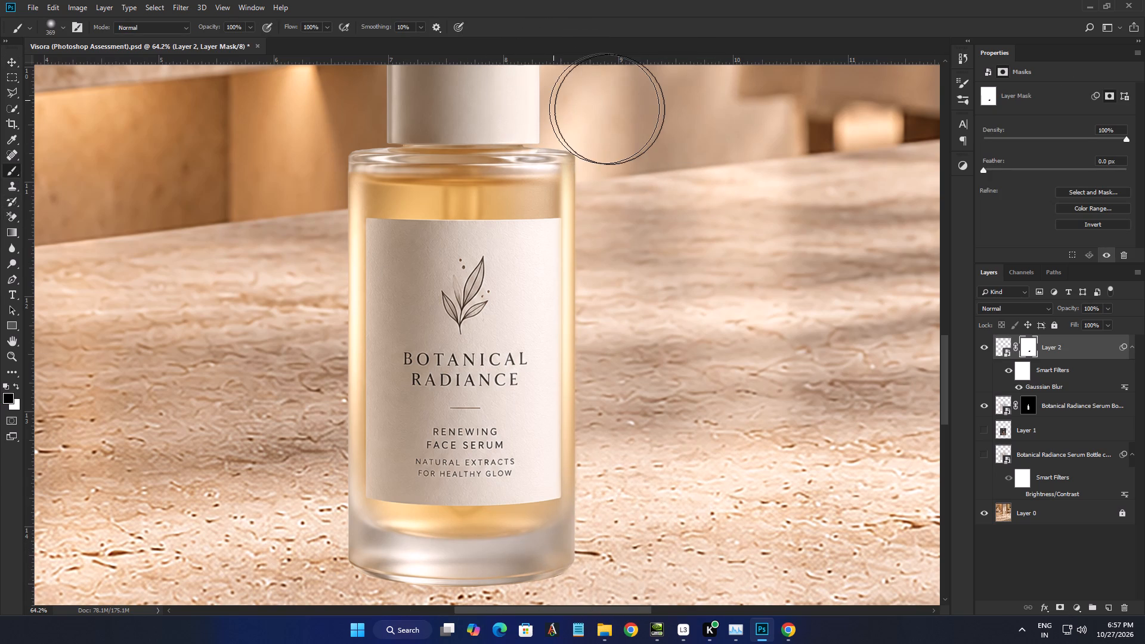
pyautogui.moveTo(609, 109); pyautogui.dragTo(491, 177)
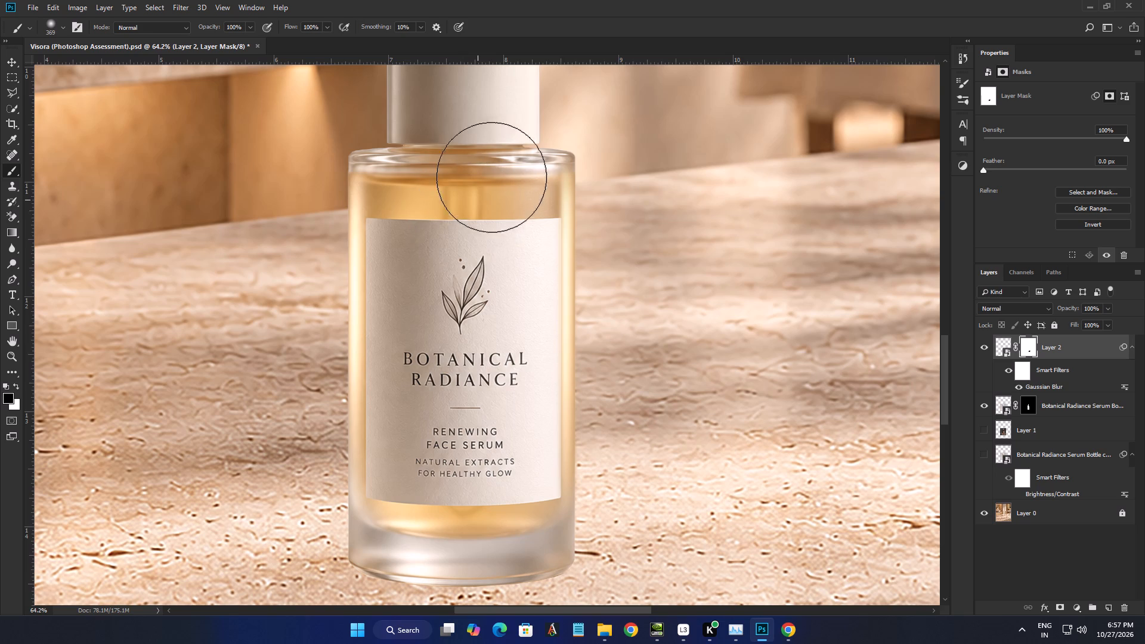
pyautogui.moveTo(491, 177); pyautogui.dragTo(676, 76)
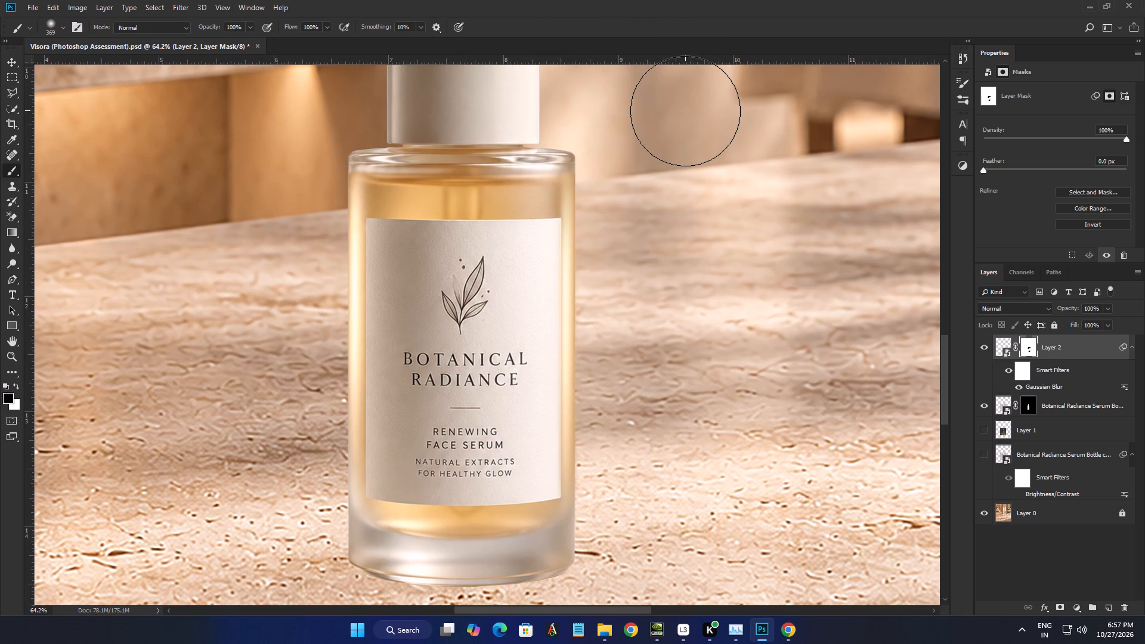
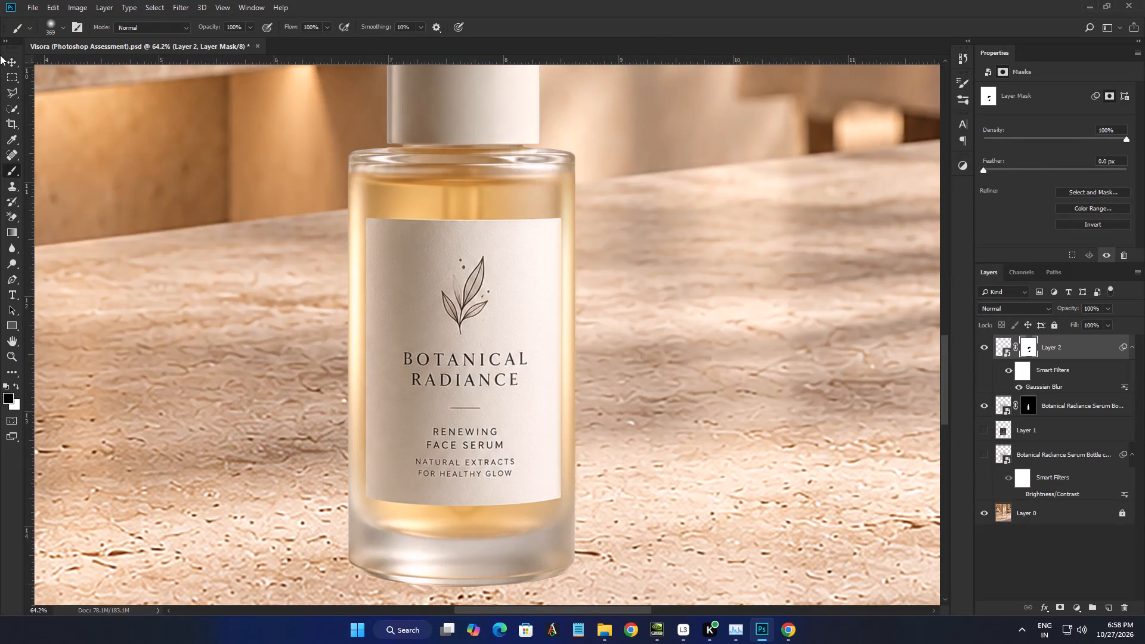
# Toggle Layer 2 off and on to compare the glass edge, and examine how the bottle sits in the spa scene.
pyautogui.click(10, 64)
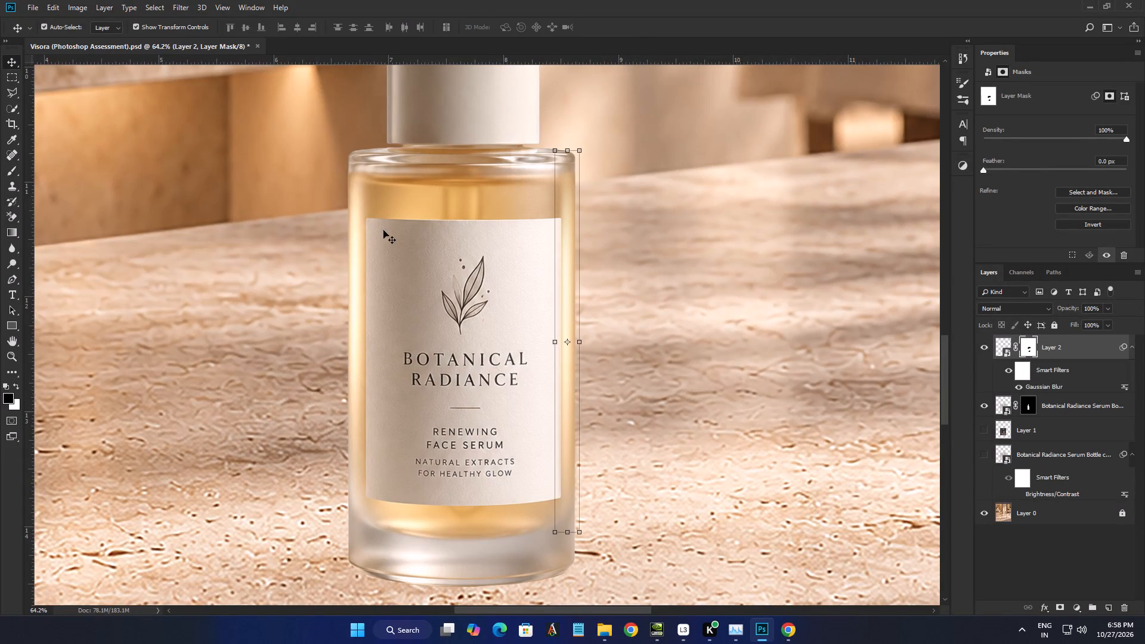
pyautogui.click(983, 351)
pyautogui.click(983, 350)
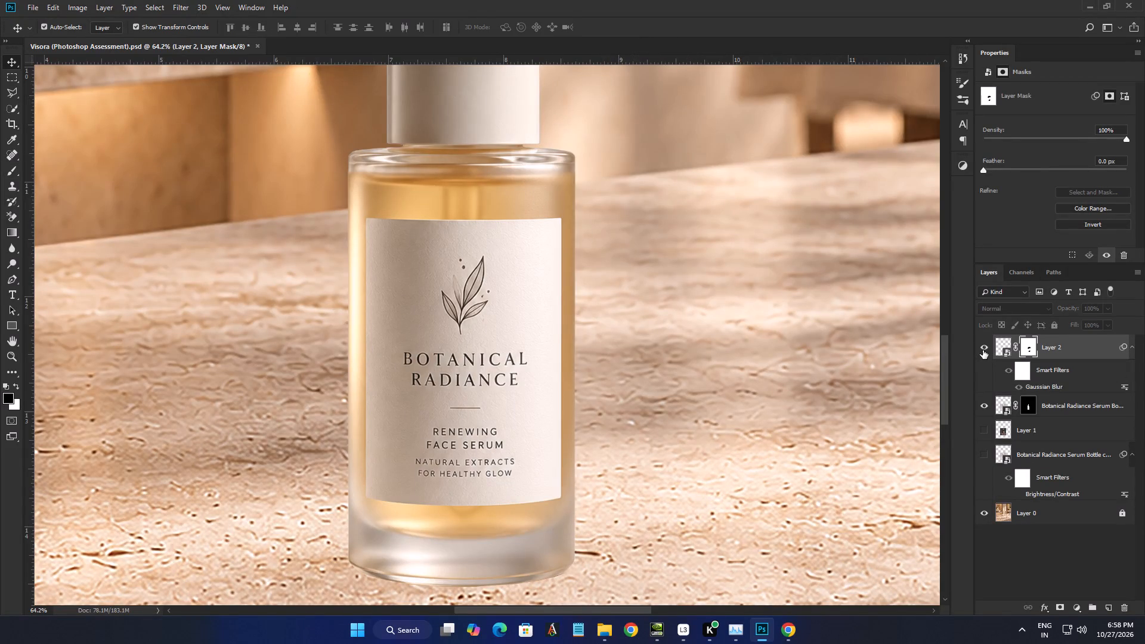
pyautogui.keyDown('alt'); pyautogui.scroll(-1, 613, 240); pyautogui.keyUp('alt')
pyautogui.keyDown('alt'); pyautogui.scroll(1, 613, 240); pyautogui.keyUp('alt')
pyautogui.keyDown('alt'); pyautogui.scroll(-2, 613, 241); pyautogui.keyUp('alt')
pyautogui.click(677, 244)
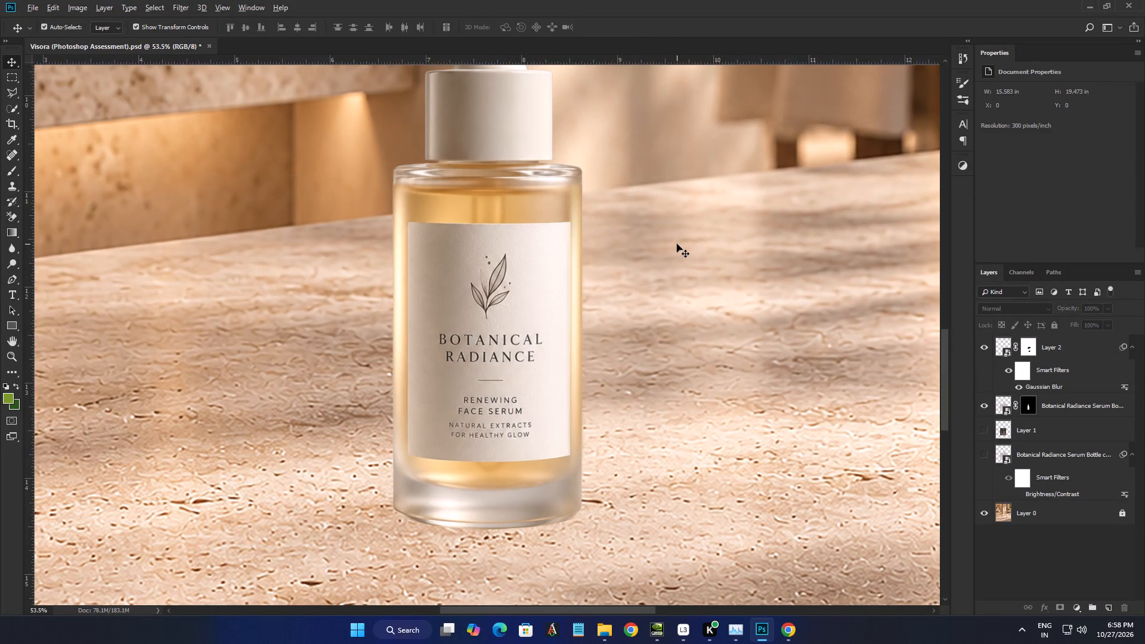
pyautogui.keyDown('alt'); pyautogui.scroll(-13, 677, 244); pyautogui.keyUp('alt')
pyautogui.click(311, 287)
pyautogui.keyDown('alt'); pyautogui.scroll(1, 669, 199); pyautogui.keyUp('alt')
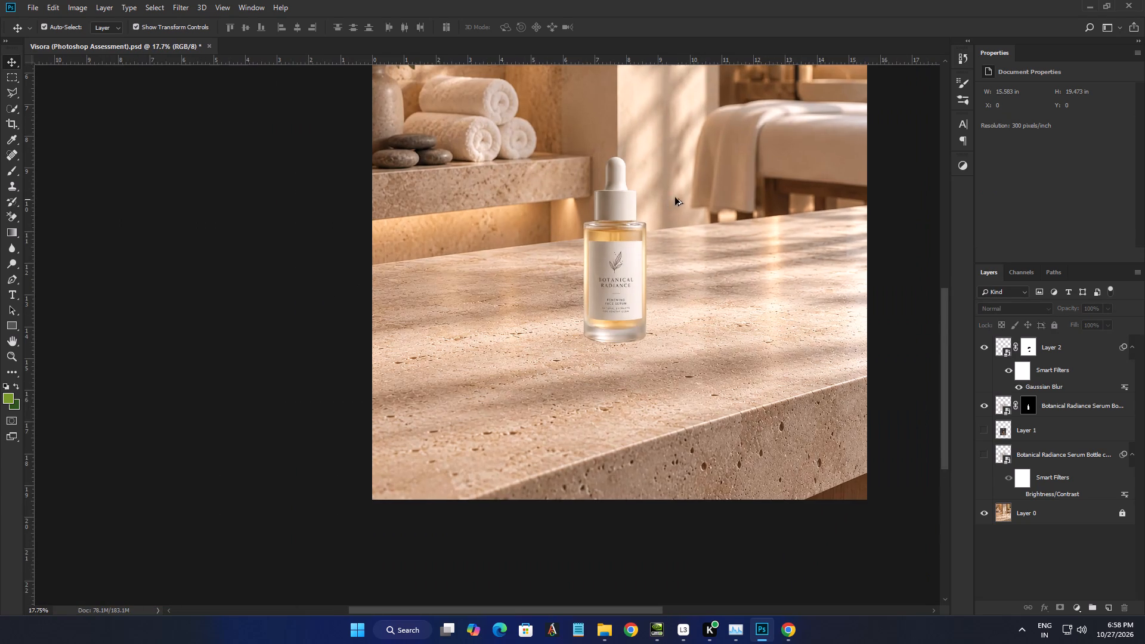
pyautogui.keyDown('alt'); pyautogui.scroll(3, 710, 187); pyautogui.keyUp('alt')
pyautogui.keyDown('alt'); pyautogui.scroll(3, 802, 231); pyautogui.keyUp('alt')
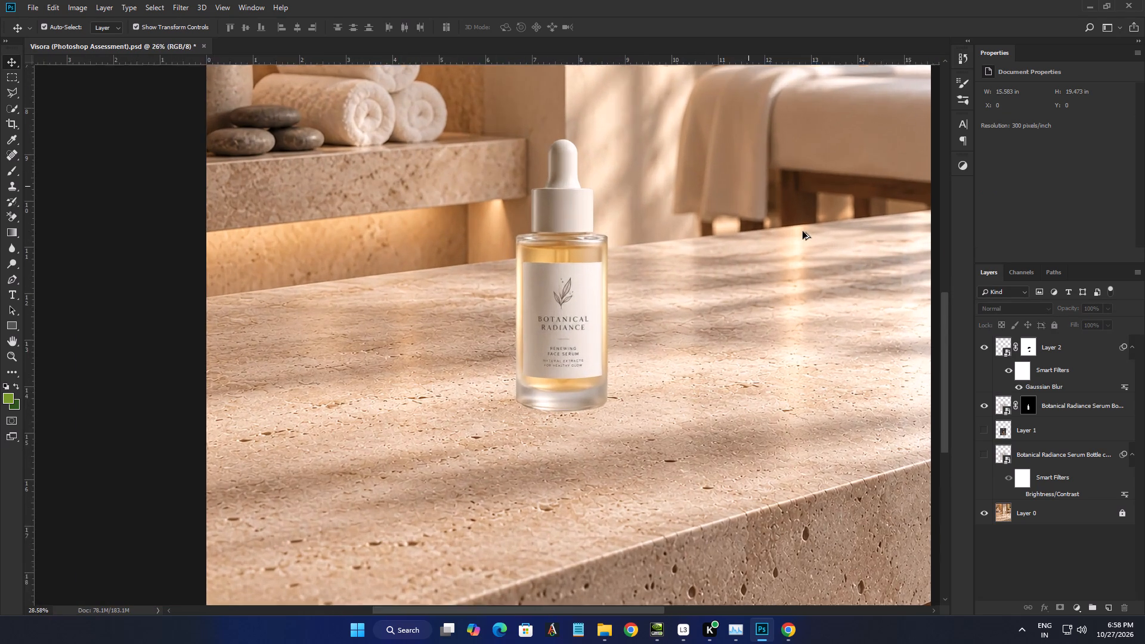
pyautogui.keyDown('alt'); pyautogui.scroll(4, 810, 228); pyautogui.keyUp('alt')
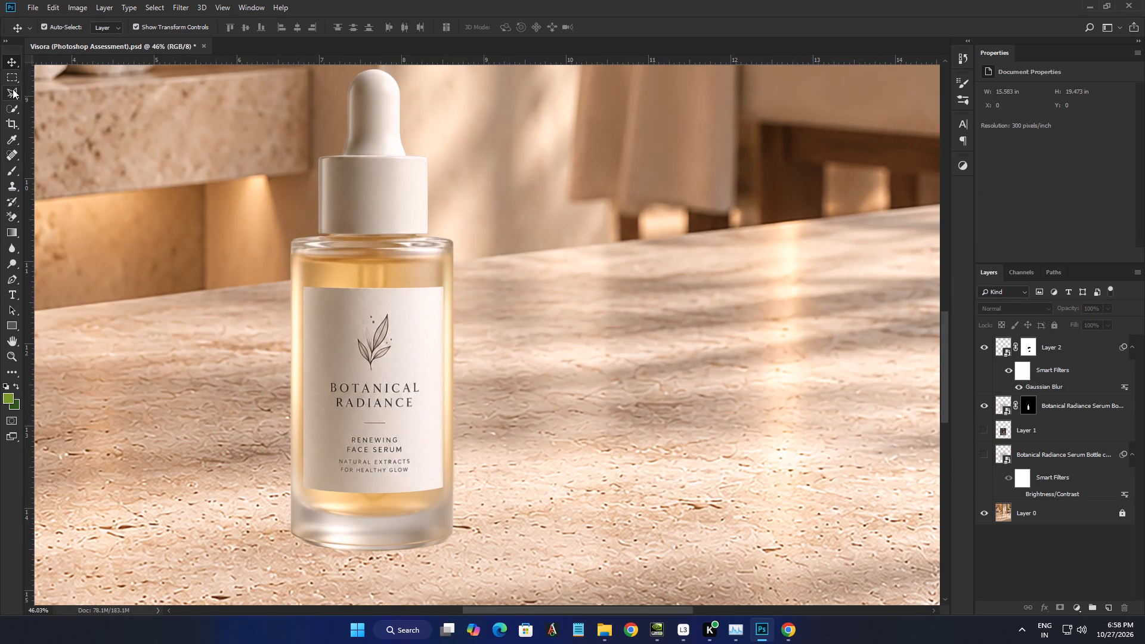
pyautogui.keyDown('alt'); pyautogui.scroll(-4, 530, 319); pyautogui.keyUp('alt')
pyautogui.keyDown('alt'); pyautogui.scroll(4, 530, 317); pyautogui.keyUp('alt')
pyautogui.keyDown('alt'); pyautogui.scroll(-4, 531, 315); pyautogui.keyUp('alt')
pyautogui.keyDown('alt'); pyautogui.scroll(4, 531, 315); pyautogui.keyUp('alt')
pyautogui.keyDown('alt'); pyautogui.scroll(-4, 532, 315); pyautogui.keyUp('alt')
pyautogui.keyDown('alt'); pyautogui.scroll(4, 532, 315); pyautogui.keyUp('alt')
pyautogui.keyDown('alt'); pyautogui.scroll(2, 401, 253); pyautogui.keyUp('alt')
pyautogui.keyDown('alt'); pyautogui.scroll(-1, 401, 253); pyautogui.keyUp('alt')
pyautogui.keyDown('alt'); pyautogui.scroll(4, 401, 253); pyautogui.keyUp('alt')
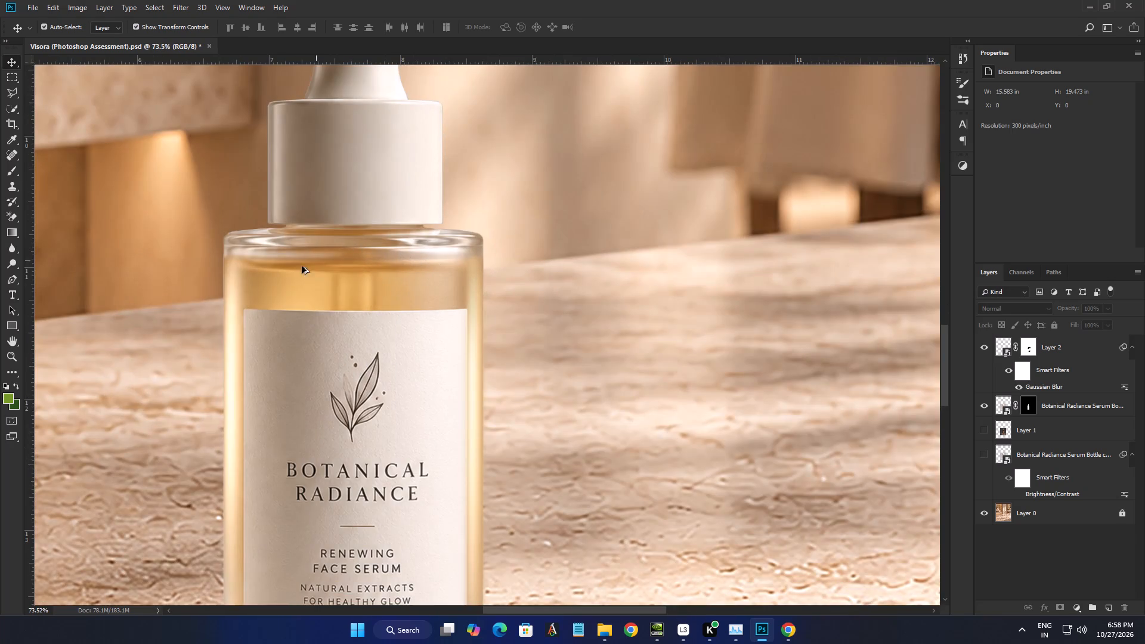
# Sample the pale cream colour from the bottle's left glass edge for the brush and add a new layer above Layer 2.
pyautogui.click(11, 169)
pyautogui.keyDown('alt'); pyautogui.click(227, 379); pyautogui.keyUp('alt')
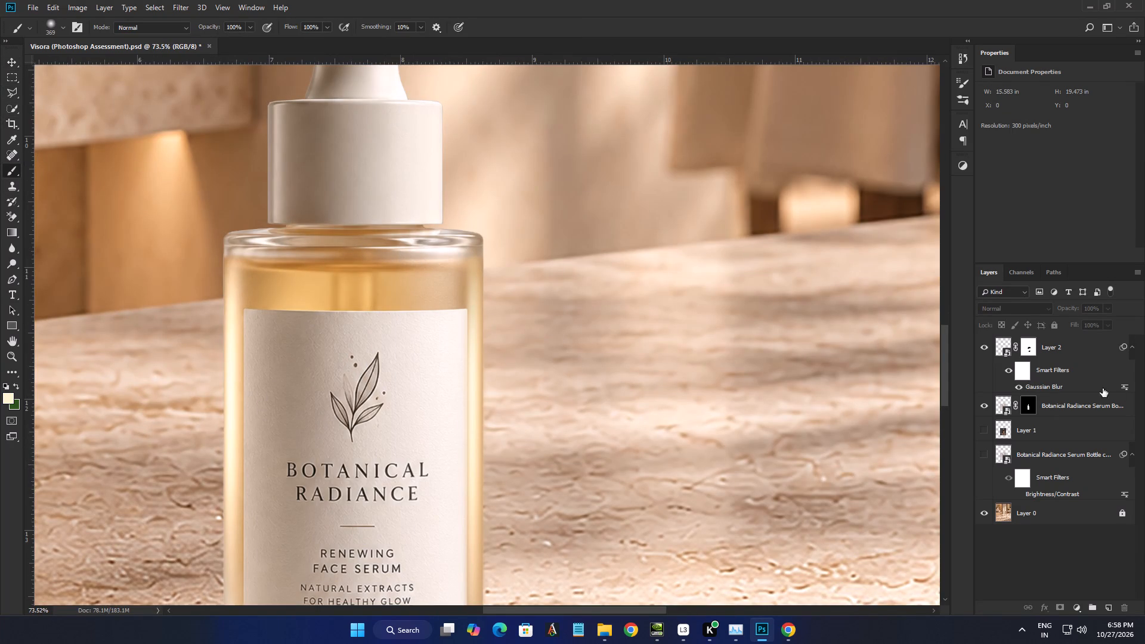
pyautogui.click(1069, 342)
pyautogui.click(1113, 611)
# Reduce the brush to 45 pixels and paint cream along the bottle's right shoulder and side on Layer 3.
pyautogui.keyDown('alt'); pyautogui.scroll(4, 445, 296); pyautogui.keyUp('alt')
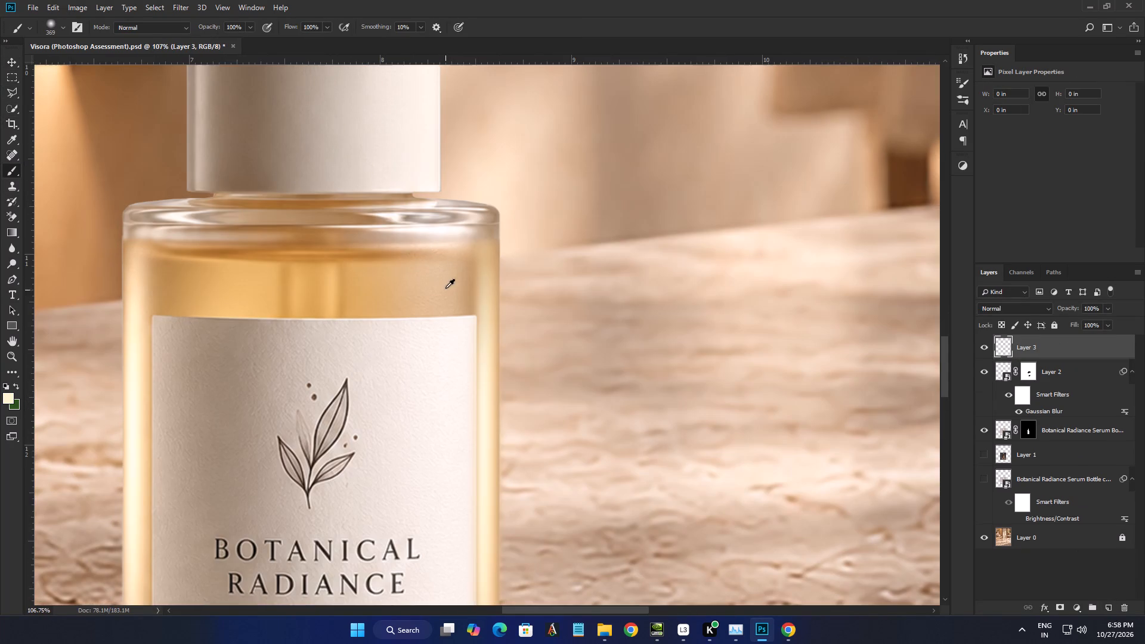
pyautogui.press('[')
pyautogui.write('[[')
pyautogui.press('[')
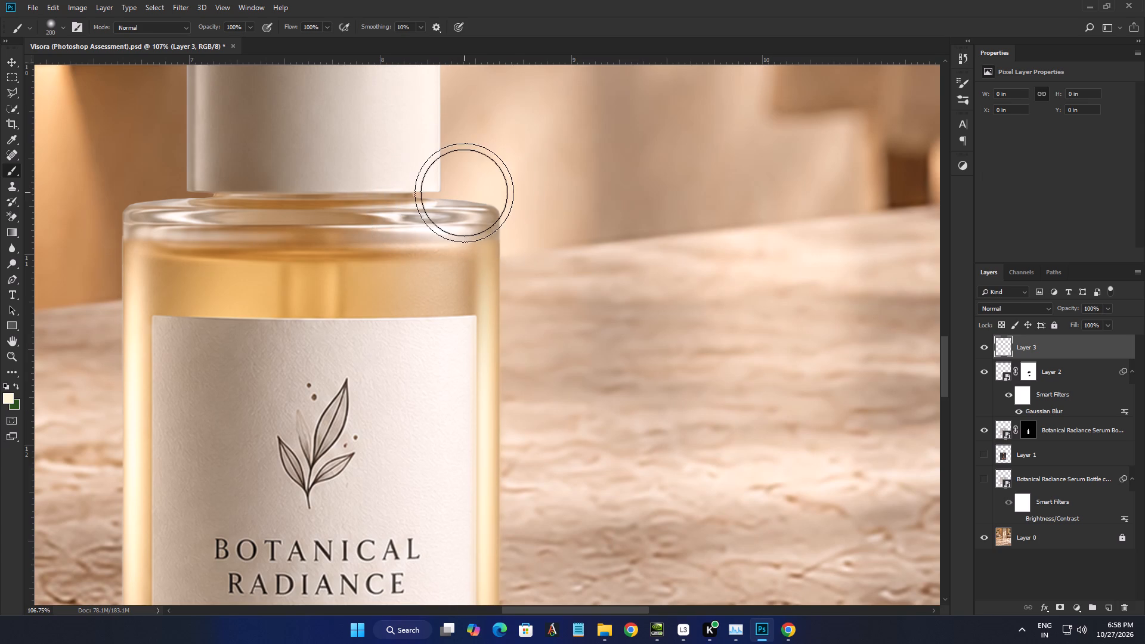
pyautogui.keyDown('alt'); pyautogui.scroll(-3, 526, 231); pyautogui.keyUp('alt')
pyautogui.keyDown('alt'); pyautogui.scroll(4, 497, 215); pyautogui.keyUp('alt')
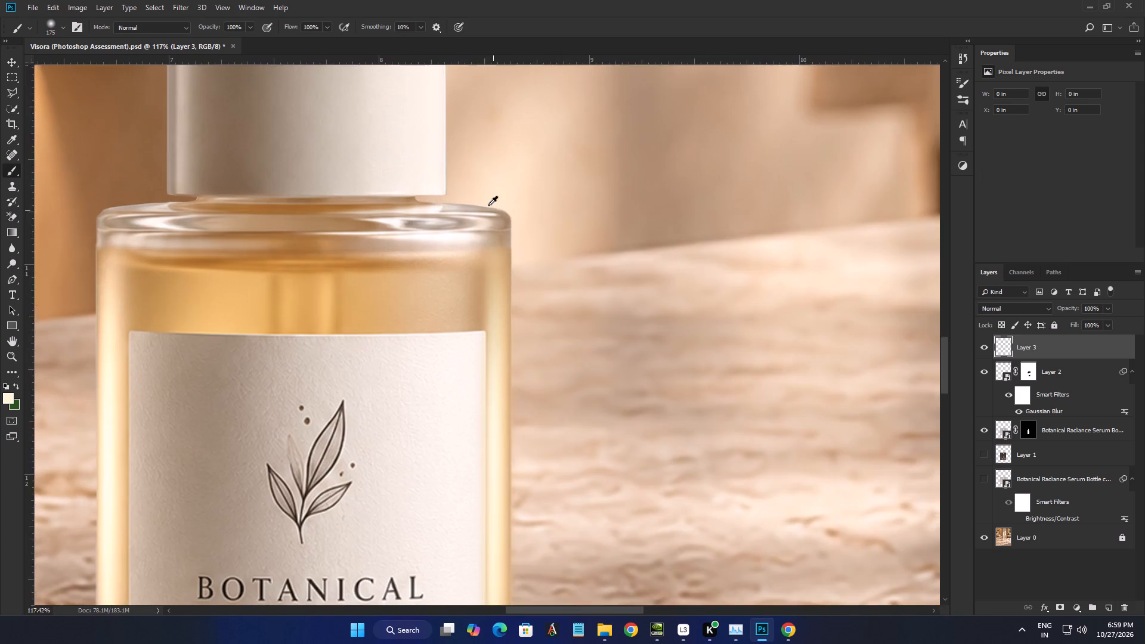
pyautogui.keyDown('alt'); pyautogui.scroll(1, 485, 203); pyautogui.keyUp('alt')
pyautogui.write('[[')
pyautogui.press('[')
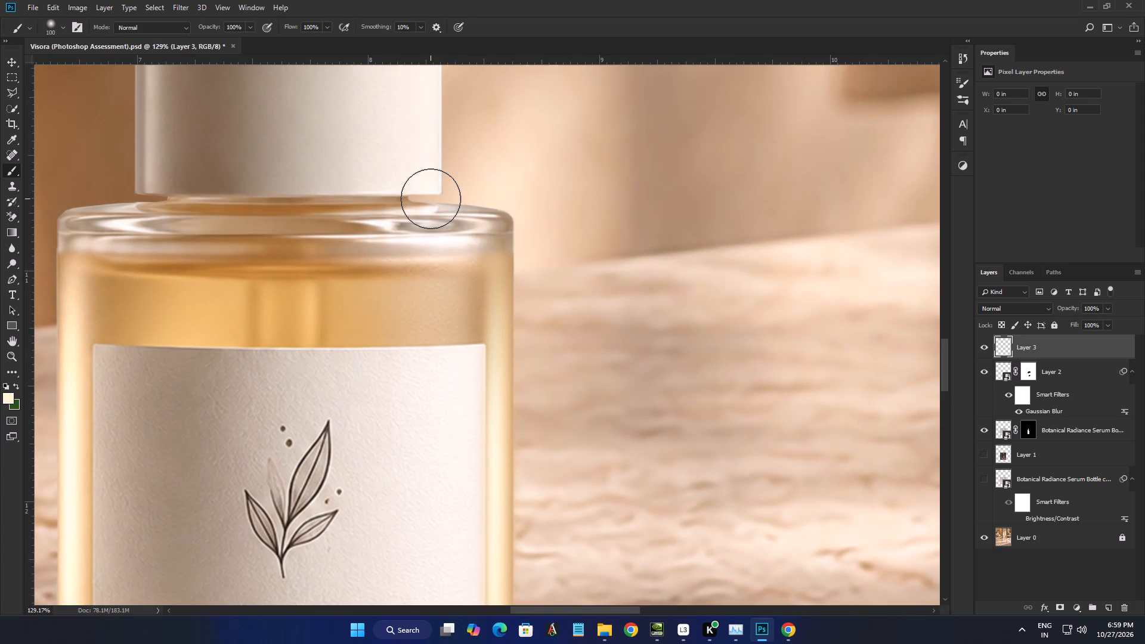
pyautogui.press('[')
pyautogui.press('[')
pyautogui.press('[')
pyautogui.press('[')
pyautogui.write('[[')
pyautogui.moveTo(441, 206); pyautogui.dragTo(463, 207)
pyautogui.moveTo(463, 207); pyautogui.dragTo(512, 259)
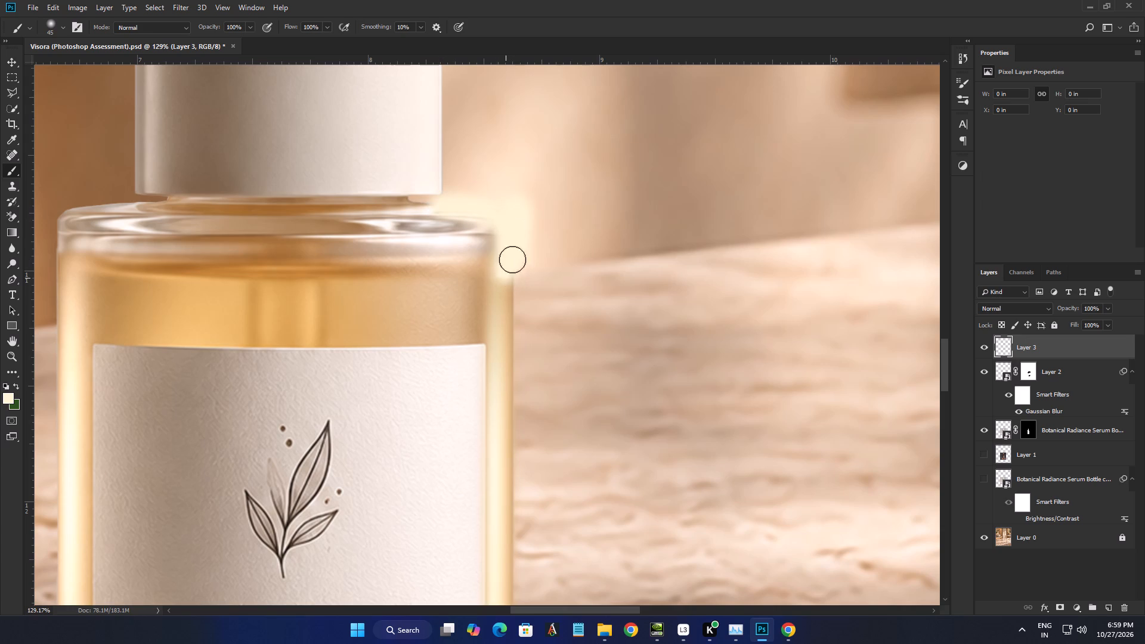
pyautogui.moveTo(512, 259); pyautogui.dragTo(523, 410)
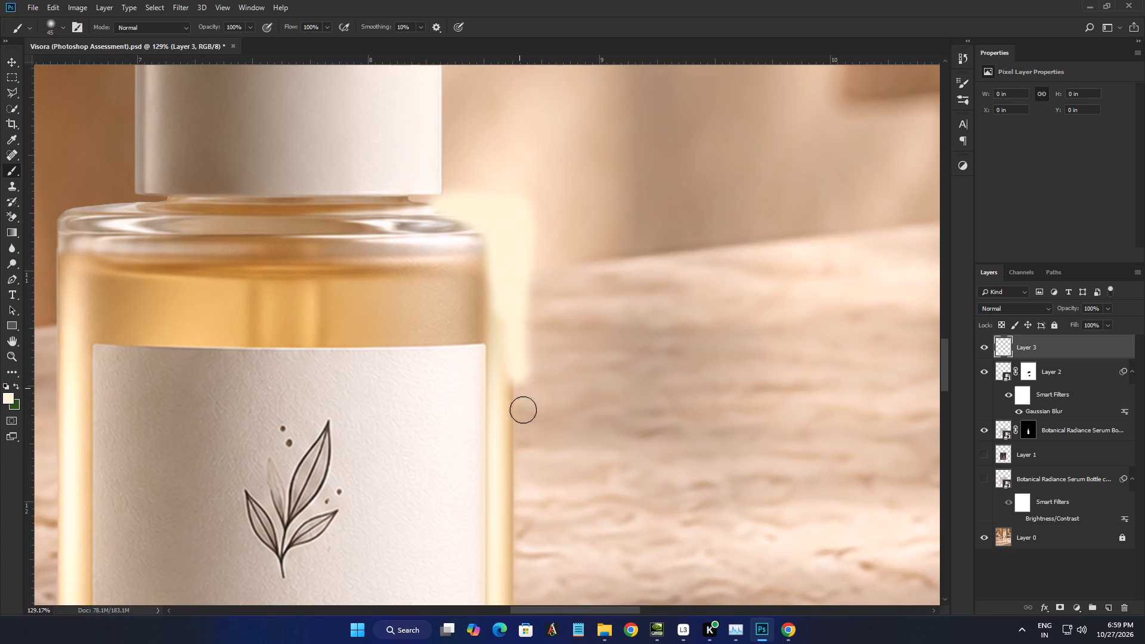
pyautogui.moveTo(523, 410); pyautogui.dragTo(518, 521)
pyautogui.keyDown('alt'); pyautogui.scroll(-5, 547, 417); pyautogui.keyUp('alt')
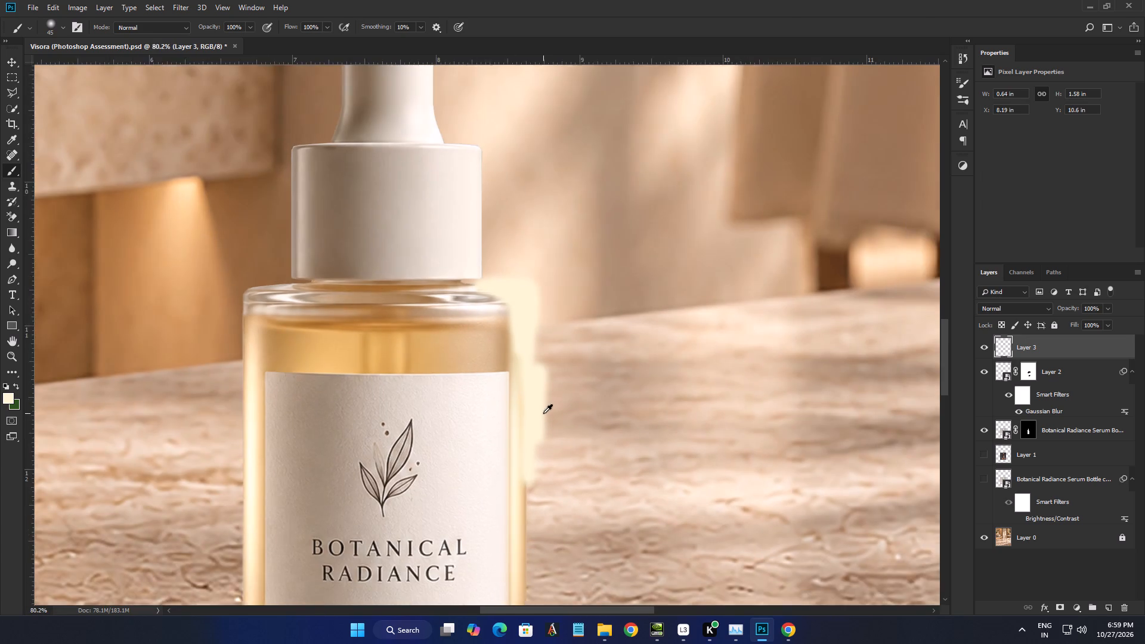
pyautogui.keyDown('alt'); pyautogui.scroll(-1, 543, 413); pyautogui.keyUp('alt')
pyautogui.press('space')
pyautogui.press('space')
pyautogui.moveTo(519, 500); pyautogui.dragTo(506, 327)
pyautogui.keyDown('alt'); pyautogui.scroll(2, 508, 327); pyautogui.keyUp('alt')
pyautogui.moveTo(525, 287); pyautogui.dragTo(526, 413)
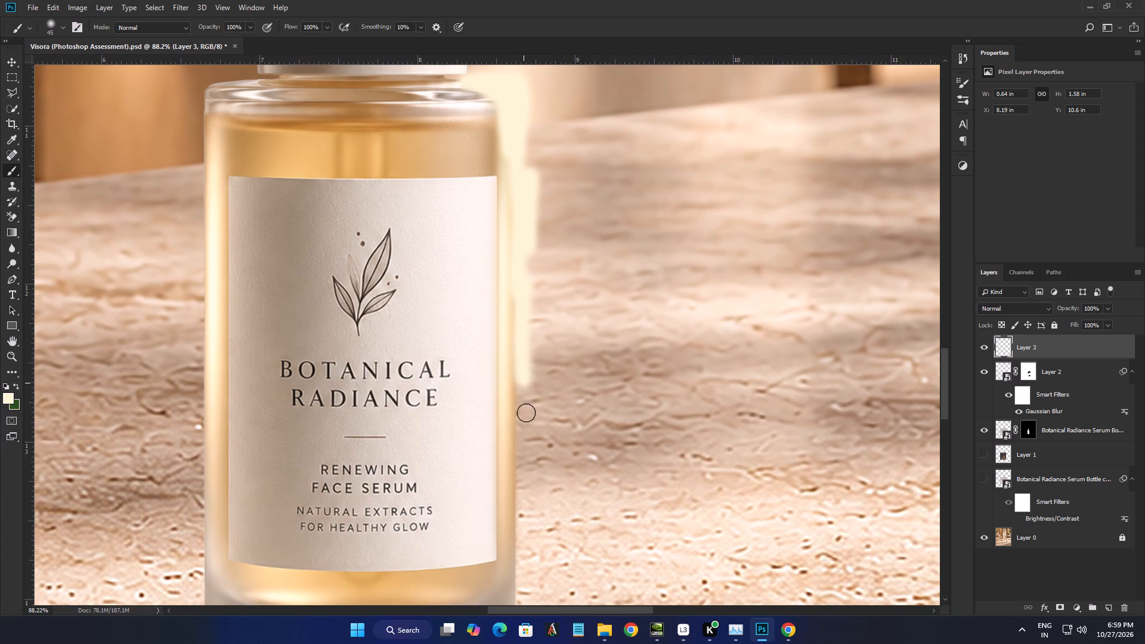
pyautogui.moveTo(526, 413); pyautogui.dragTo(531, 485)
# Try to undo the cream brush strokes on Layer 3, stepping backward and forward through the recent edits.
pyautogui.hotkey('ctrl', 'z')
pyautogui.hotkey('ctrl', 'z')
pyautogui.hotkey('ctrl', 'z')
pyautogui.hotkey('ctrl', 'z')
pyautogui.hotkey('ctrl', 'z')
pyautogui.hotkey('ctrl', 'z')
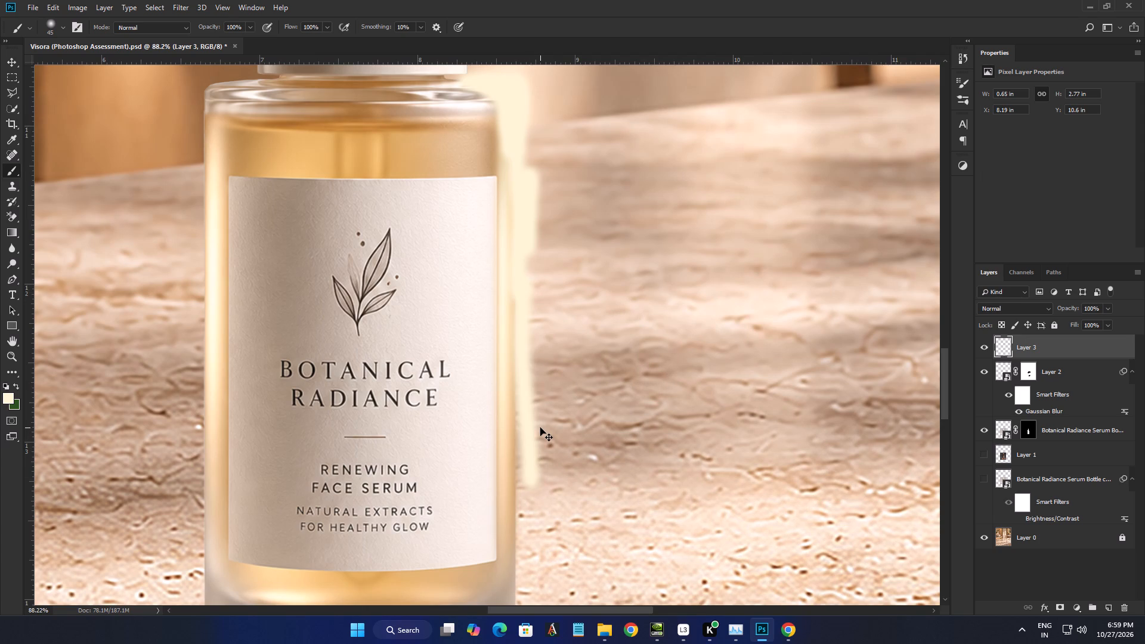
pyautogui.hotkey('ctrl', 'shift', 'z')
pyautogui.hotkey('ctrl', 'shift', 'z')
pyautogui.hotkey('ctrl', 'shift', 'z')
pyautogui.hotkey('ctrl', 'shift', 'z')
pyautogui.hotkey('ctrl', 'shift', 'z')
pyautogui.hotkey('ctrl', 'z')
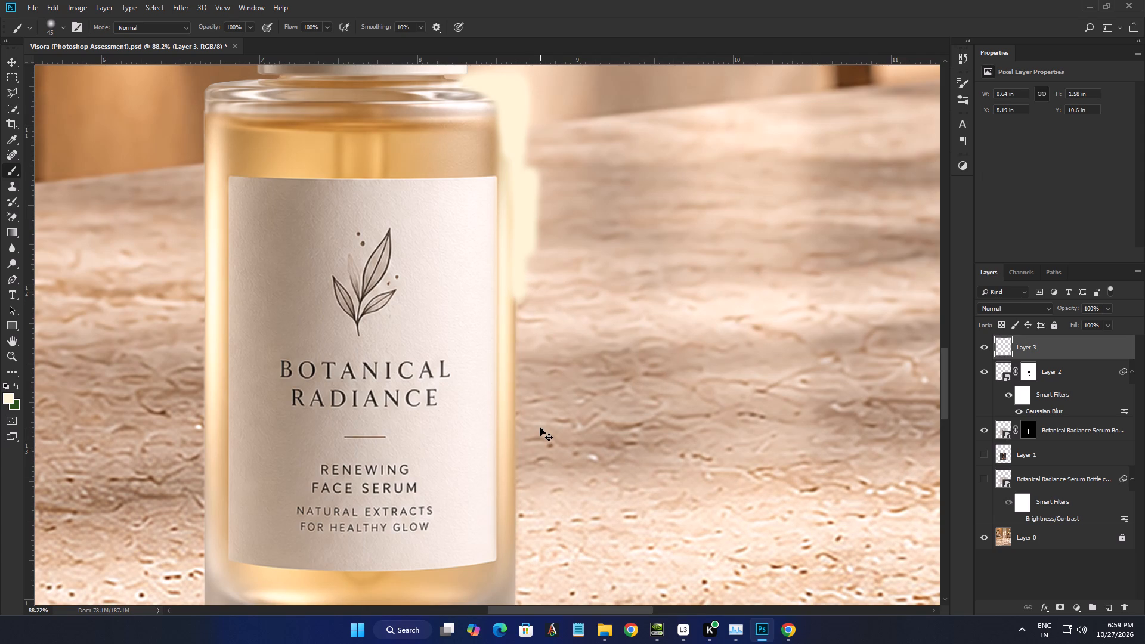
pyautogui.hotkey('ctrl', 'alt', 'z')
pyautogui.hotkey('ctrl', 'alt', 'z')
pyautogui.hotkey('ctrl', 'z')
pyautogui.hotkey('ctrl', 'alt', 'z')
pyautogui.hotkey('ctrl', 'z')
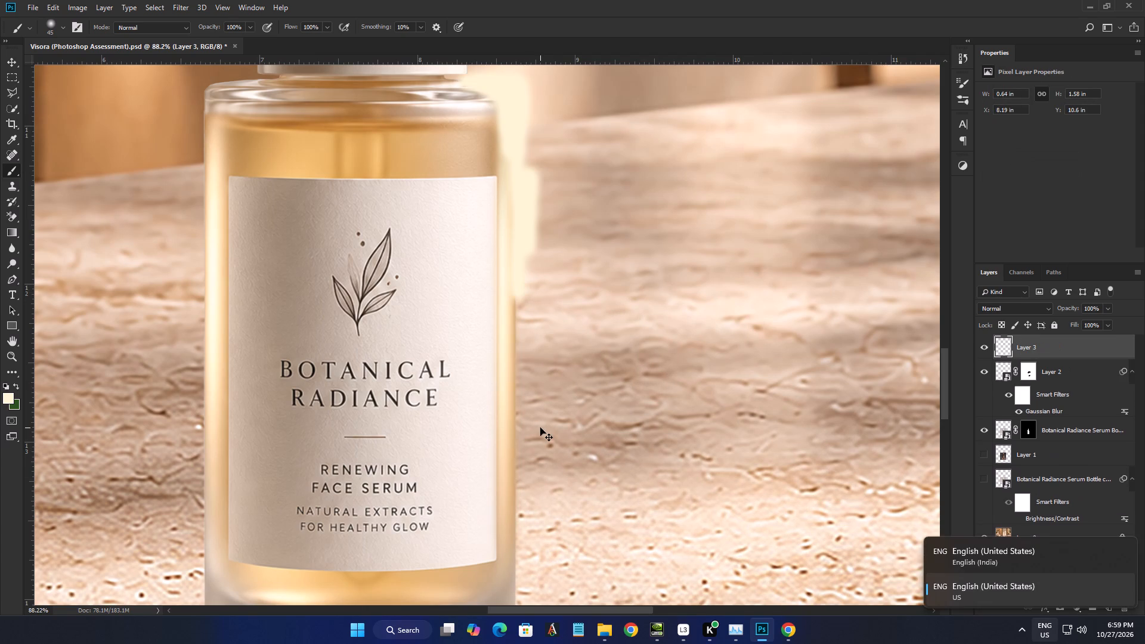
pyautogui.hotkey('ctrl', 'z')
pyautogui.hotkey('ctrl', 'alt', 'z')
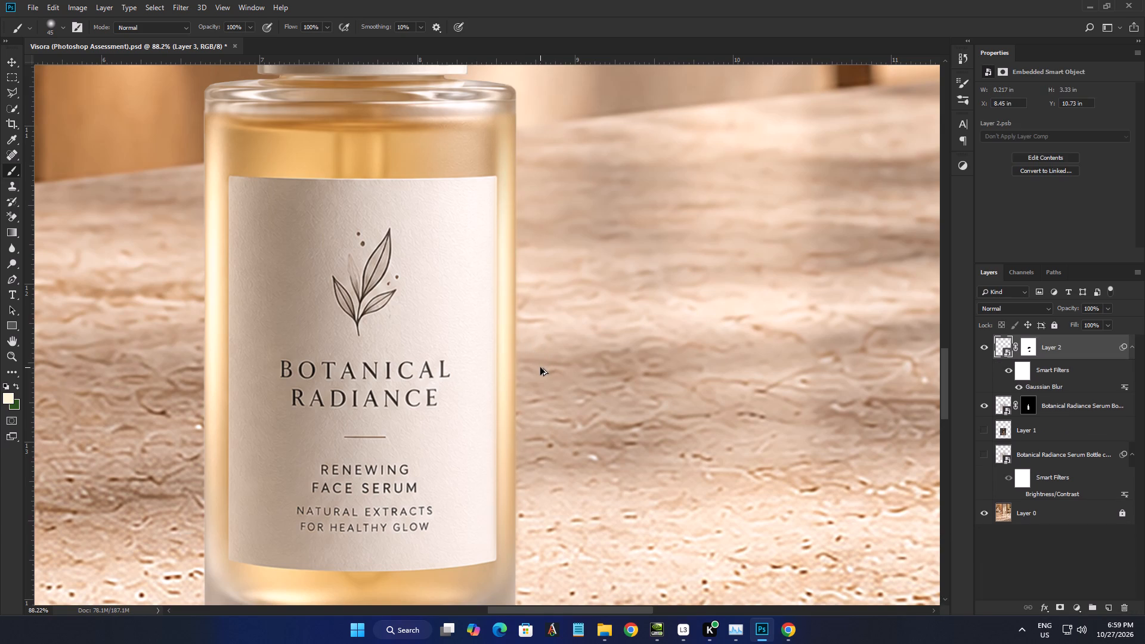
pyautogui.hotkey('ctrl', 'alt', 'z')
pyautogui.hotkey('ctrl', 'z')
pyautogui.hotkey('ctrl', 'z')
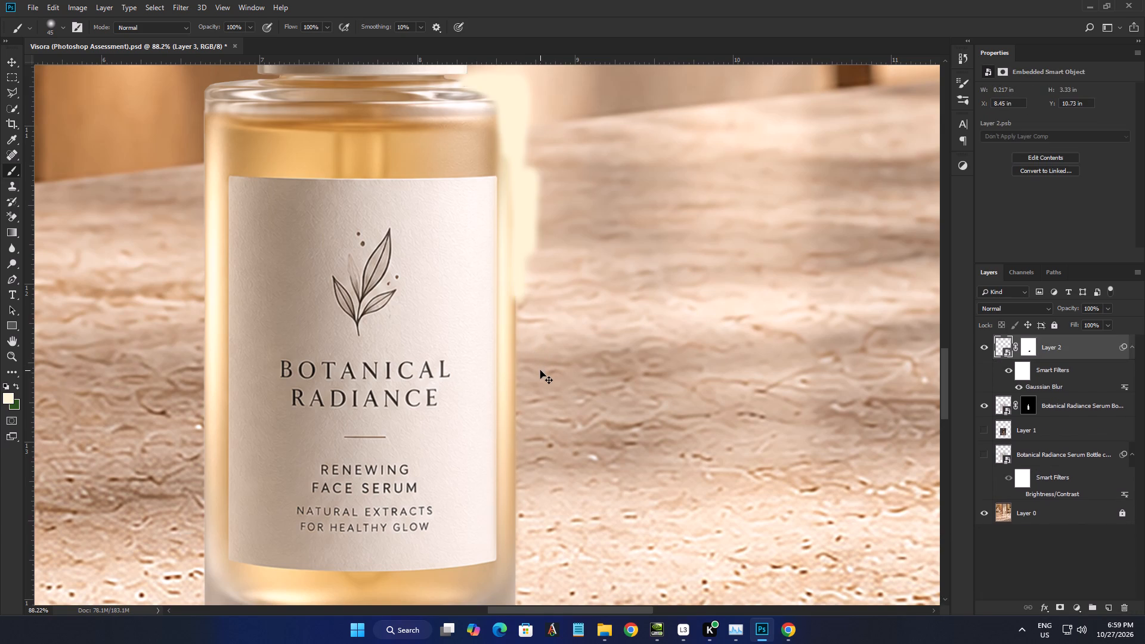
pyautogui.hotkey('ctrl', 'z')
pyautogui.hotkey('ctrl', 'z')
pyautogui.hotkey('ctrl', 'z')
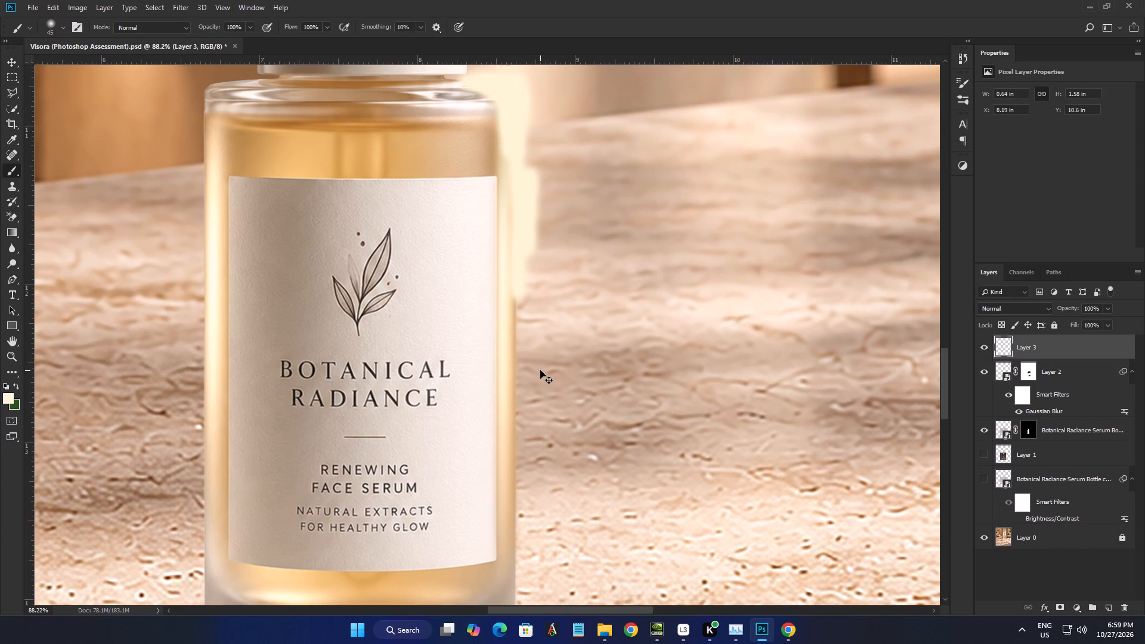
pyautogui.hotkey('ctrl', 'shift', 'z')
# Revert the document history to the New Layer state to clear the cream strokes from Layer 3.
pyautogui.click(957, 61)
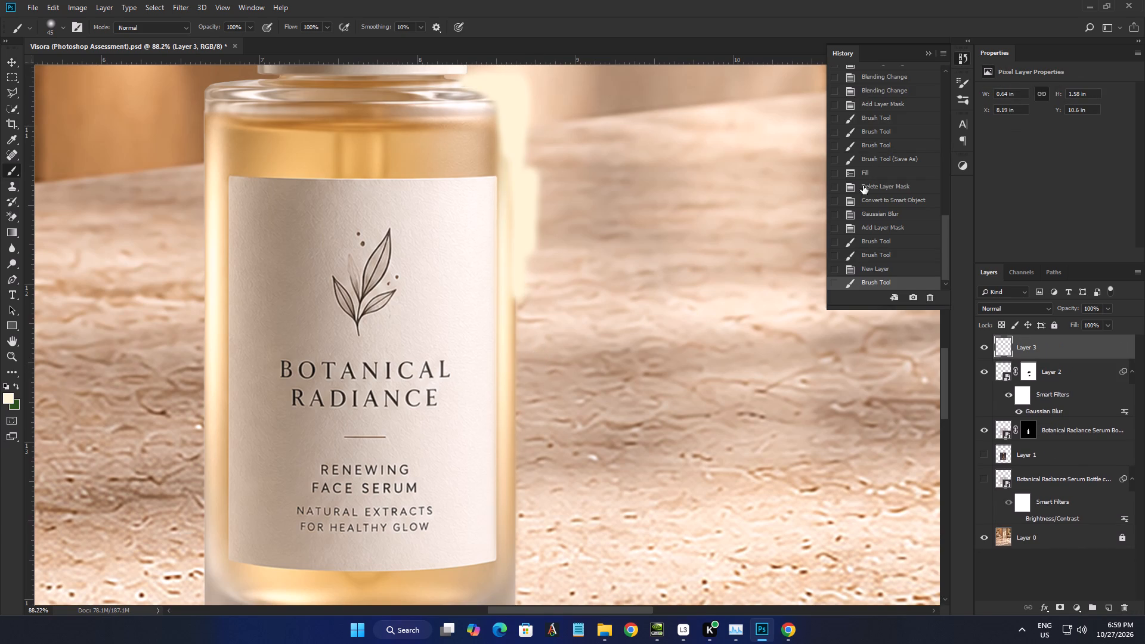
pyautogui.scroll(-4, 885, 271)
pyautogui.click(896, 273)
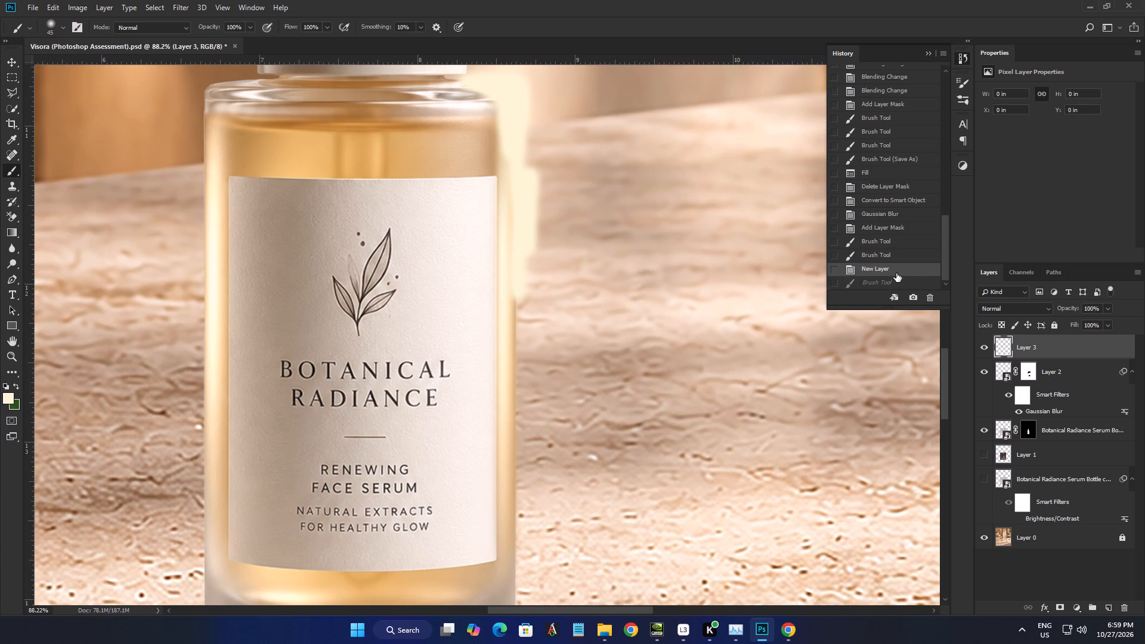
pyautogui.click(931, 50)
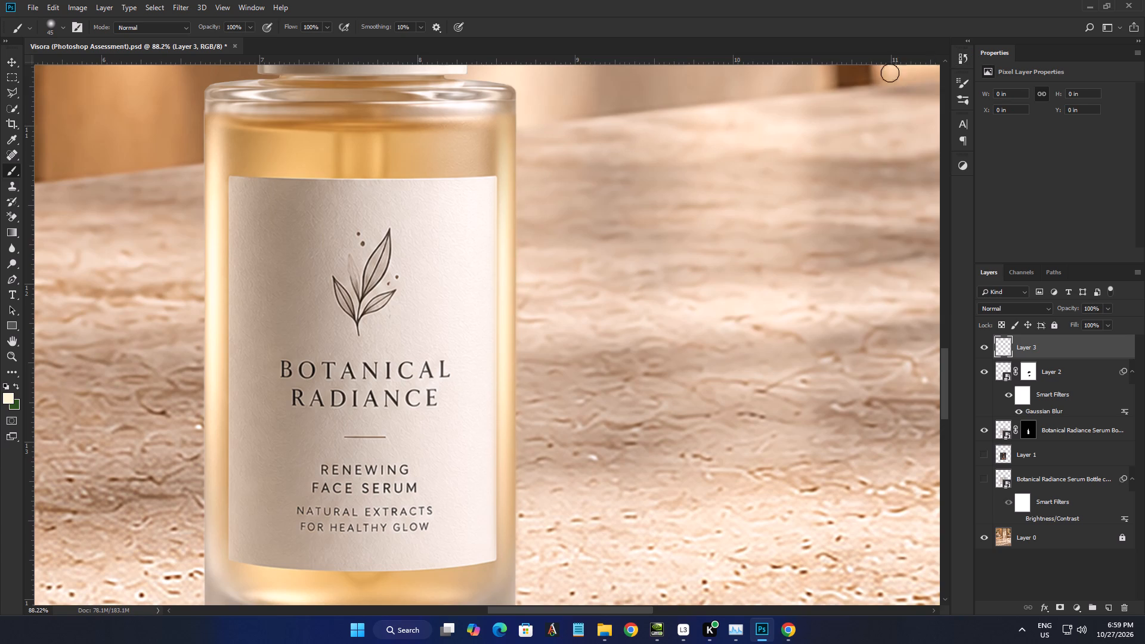
# Enlarge the brush to 100 pixels and paint cream on Layer 3 beside the cap and around the bottle's right shoulder.
pyautogui.scroll(3, 422, 328)
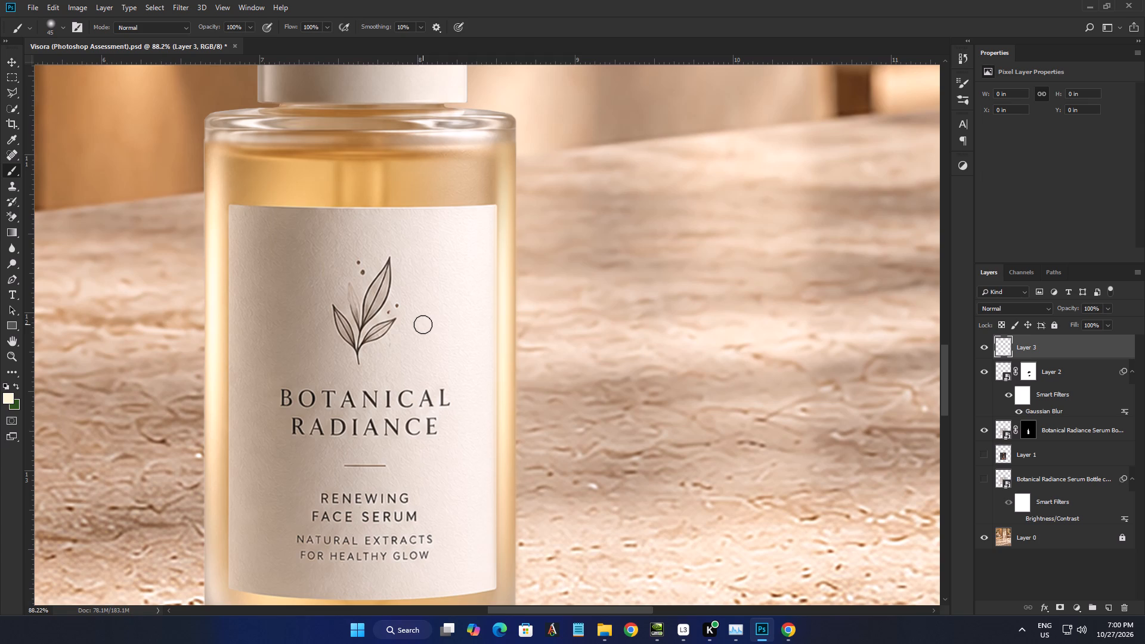
pyautogui.scroll(4, 508, 150)
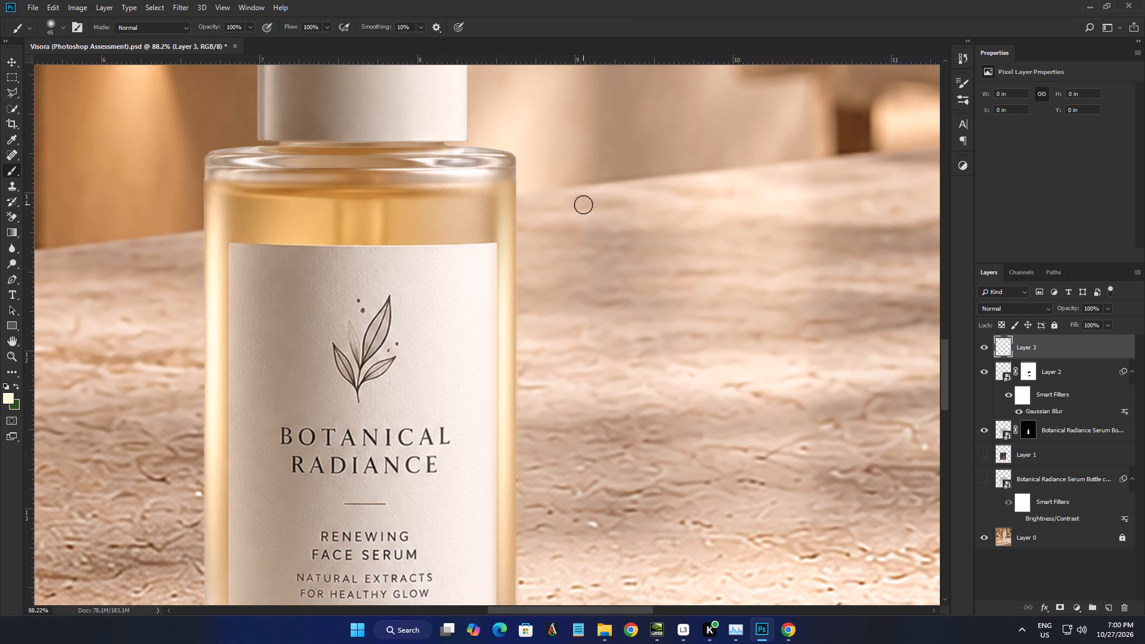
pyautogui.write(']]')
pyautogui.press(']')
pyautogui.press(']')
pyautogui.press(']')
pyautogui.press(']')
pyautogui.scroll(-1, 540, 138)
pyautogui.scroll(5, 541, 141)
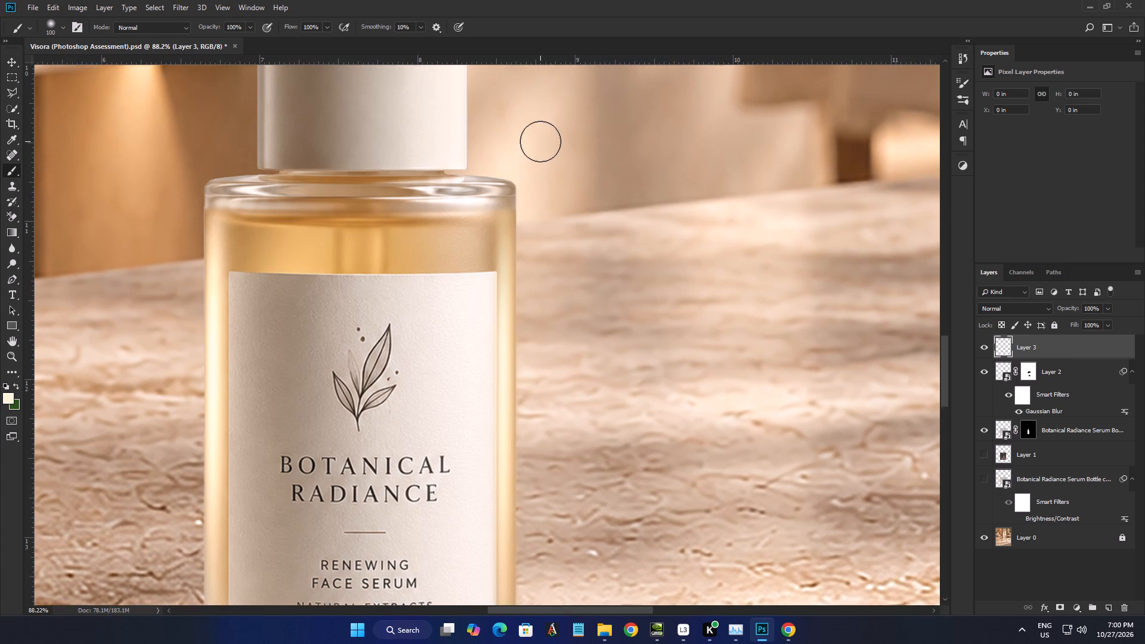
pyautogui.scroll(3, 540, 141)
pyautogui.scroll(-1, 540, 141)
pyautogui.scroll(6, 540, 141)
pyautogui.moveTo(500, 102); pyautogui.dragTo(494, 106)
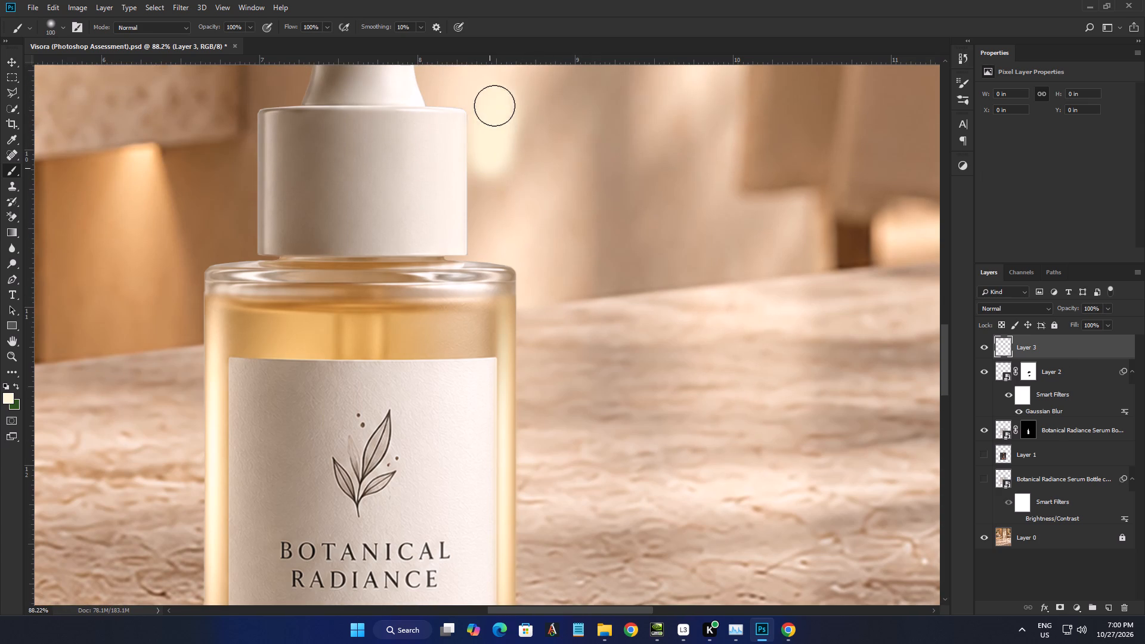
pyautogui.moveTo(494, 106); pyautogui.dragTo(485, 231)
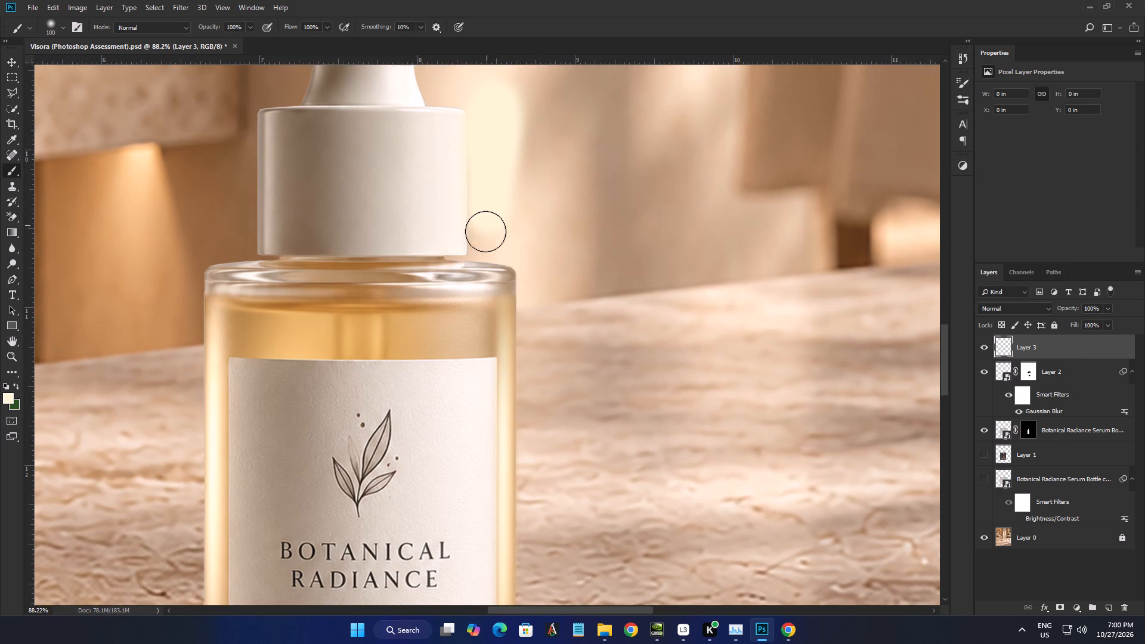
pyautogui.moveTo(485, 231); pyautogui.dragTo(486, 229)
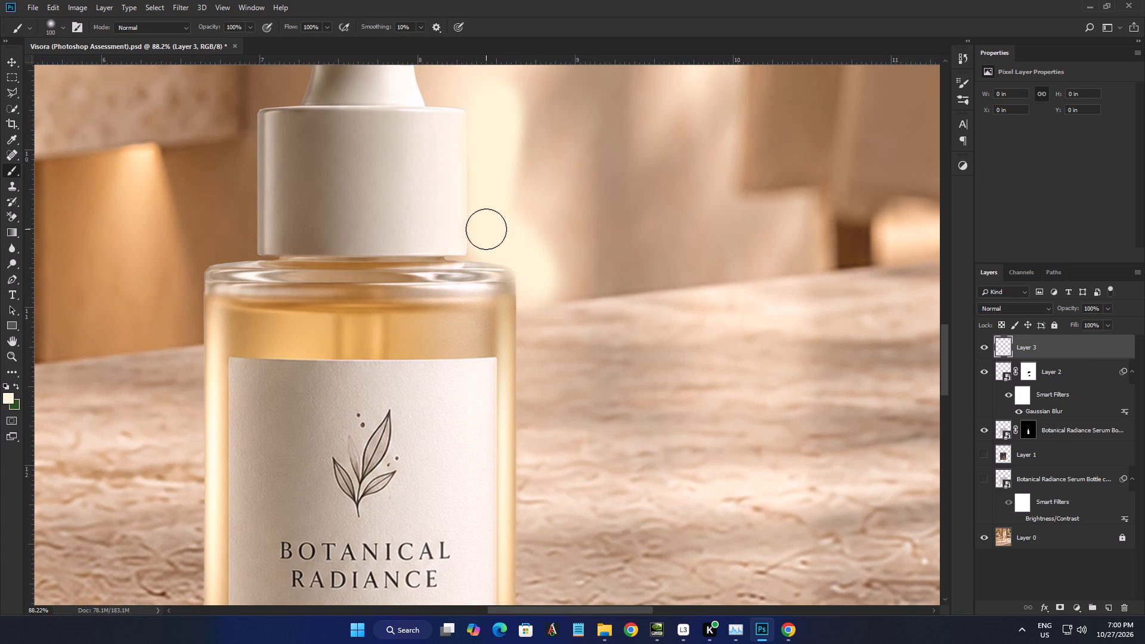
pyautogui.moveTo(486, 229); pyautogui.dragTo(504, 233)
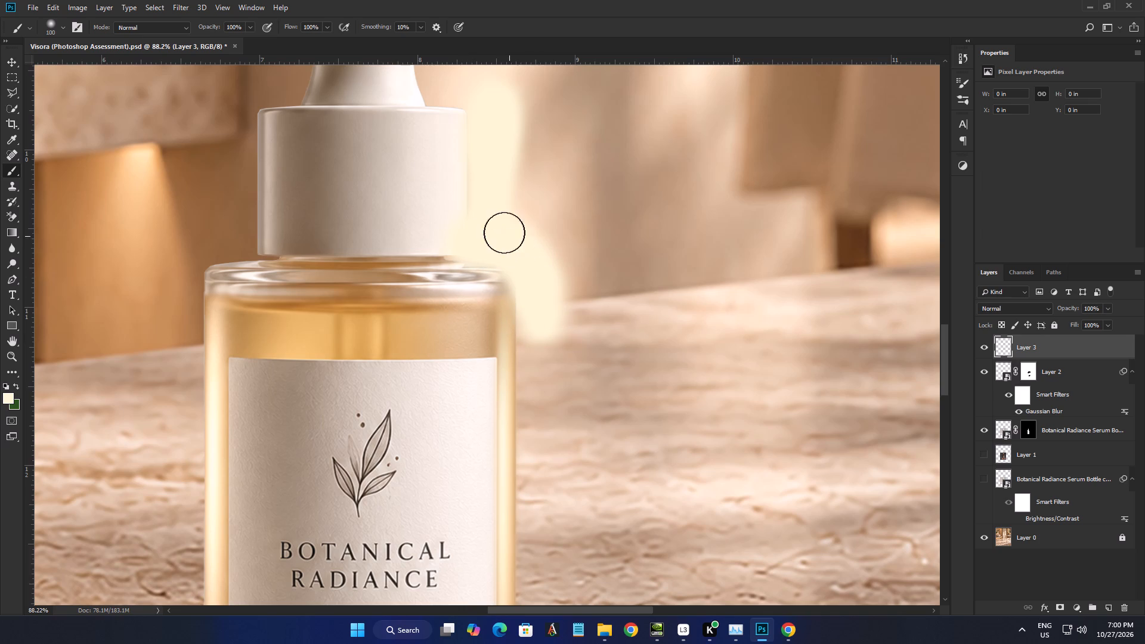
pyautogui.moveTo(504, 233); pyautogui.dragTo(503, 236)
# Enlarge the brush to 200 pixels and paint cream on Layer 3 beside the bottle's right shoulder.
pyautogui.press(']')
pyautogui.press(']')
pyautogui.press(']')
pyautogui.press(']')
pyautogui.moveTo(484, 210); pyautogui.dragTo(555, 244)
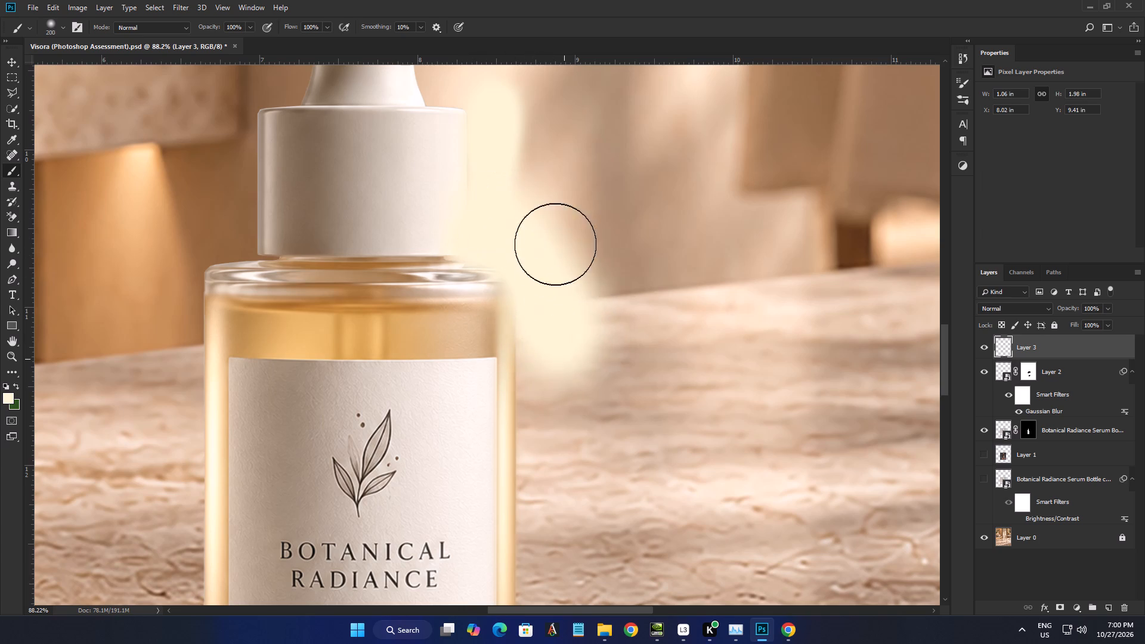
pyautogui.moveTo(555, 244); pyautogui.dragTo(562, 379)
# Enlarge the brush to 400 pixels and dab cream on Layer 3 to widen the glow beside the bottle's right shoulder.
pyautogui.press('space')
pyautogui.press('space')
pyautogui.press('space')
pyautogui.press('space')
pyautogui.press('space')
pyautogui.press('space')
pyautogui.press('space')
pyautogui.press('space')
pyautogui.press('space')
pyautogui.press('space')
pyautogui.press('space')
pyautogui.moveTo(598, 553); pyautogui.dragTo(639, 546)
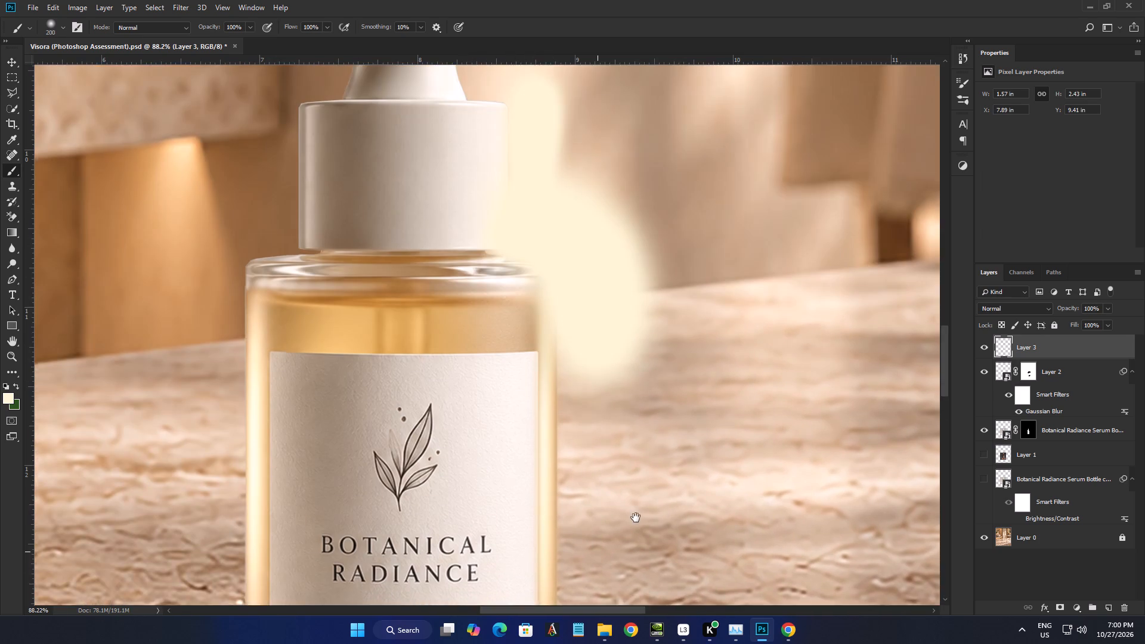
pyautogui.keyDown('alt'); pyautogui.scroll(-8, 598, 367); pyautogui.keyUp('alt')
pyautogui.press(']')
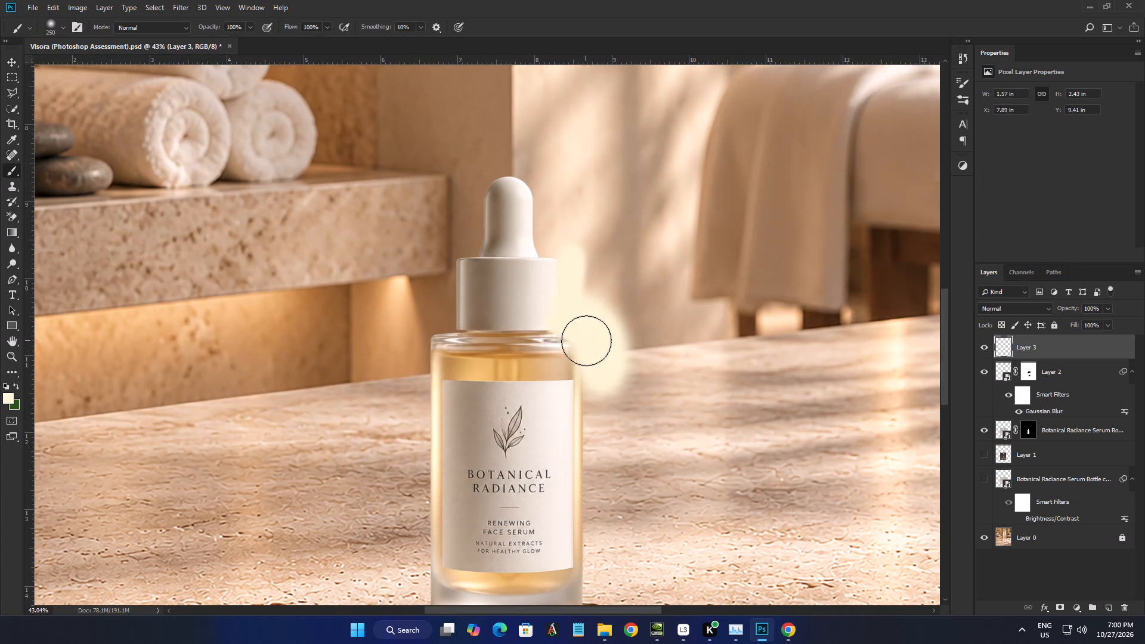
pyautogui.press(']')
pyautogui.press(']')
pyautogui.click(609, 339)
pyautogui.click(600, 340)
# Paint a broad cream band on Layer 3 down the bottle's right side to below its base.
pyautogui.press('space')
pyautogui.press('space')
pyautogui.press('space')
pyautogui.press('space')
pyautogui.press('space')
pyautogui.moveTo(662, 419); pyautogui.dragTo(660, 286)
pyautogui.moveTo(617, 238); pyautogui.dragTo(620, 503)
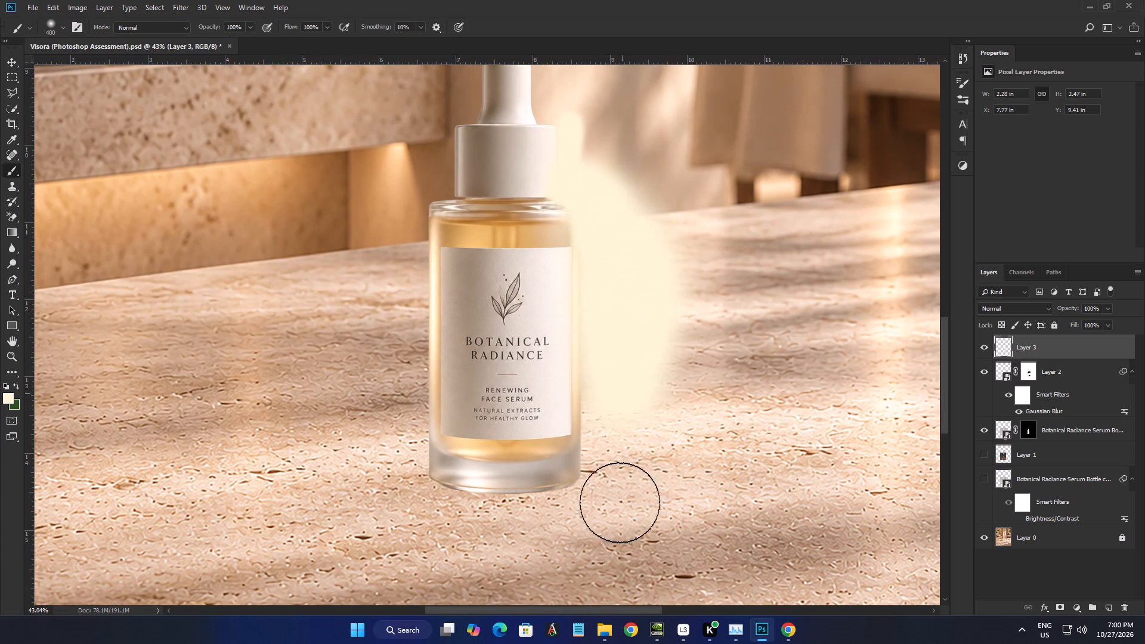
pyautogui.moveTo(620, 503); pyautogui.dragTo(635, 474)
# Extend the cream paint on Layer 3 up beside the cap and dropper bulb, and switch to the Move tool.
pyautogui.scroll(9, 627, 366)
pyautogui.scroll(-1, 627, 363)
pyautogui.scroll(5, 627, 363)
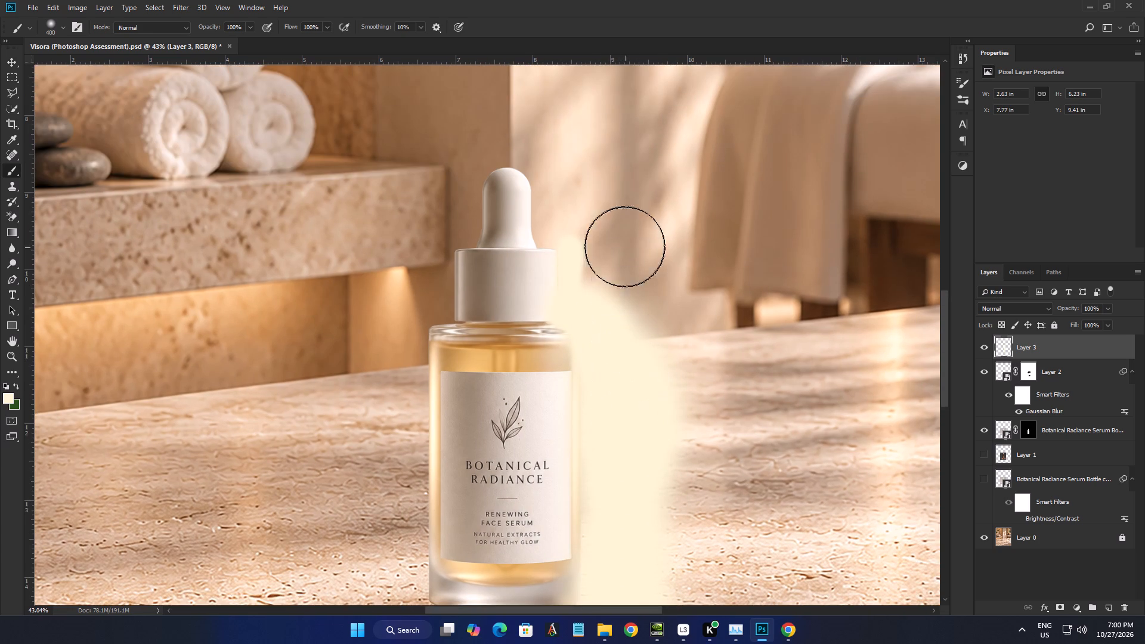
pyautogui.moveTo(576, 164); pyautogui.dragTo(565, 221)
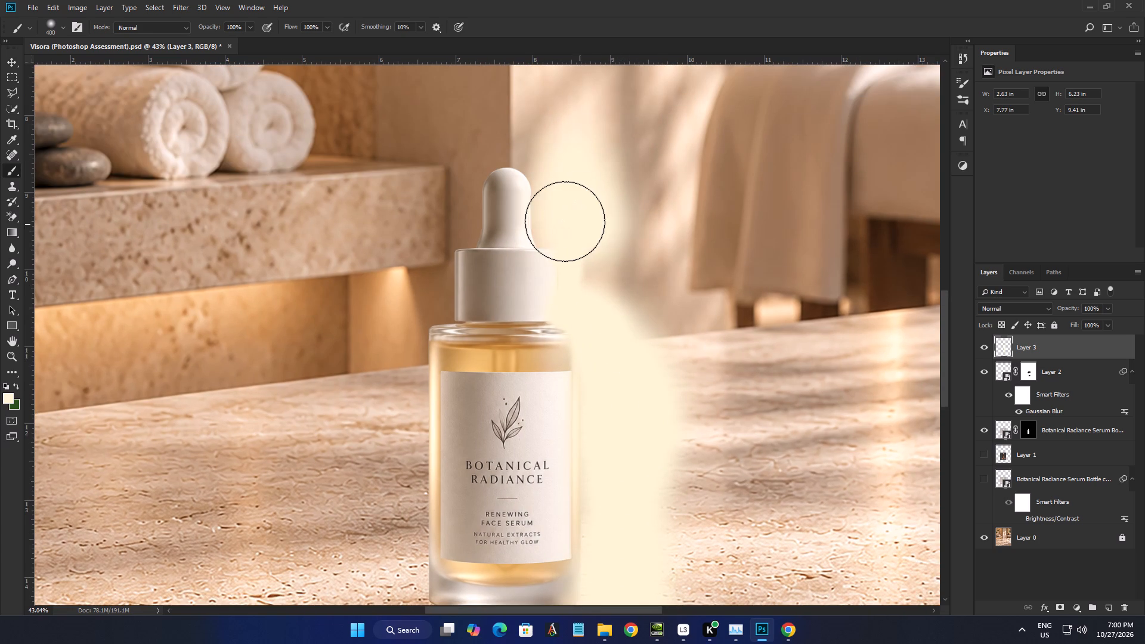
pyautogui.moveTo(565, 221); pyautogui.dragTo(673, 327)
pyautogui.click(10, 61)
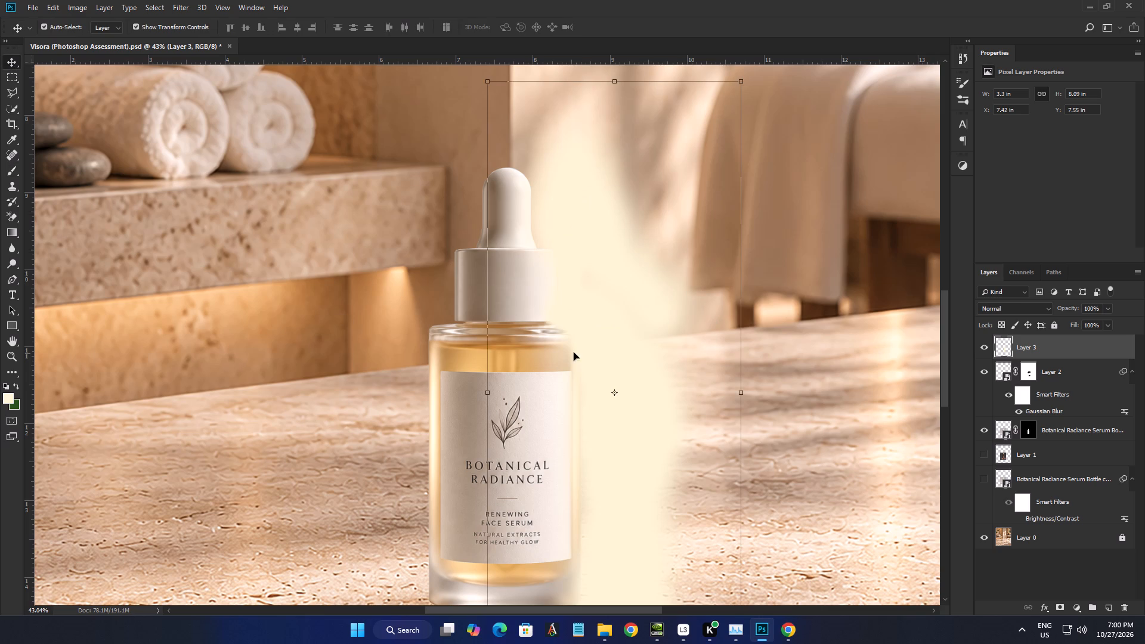
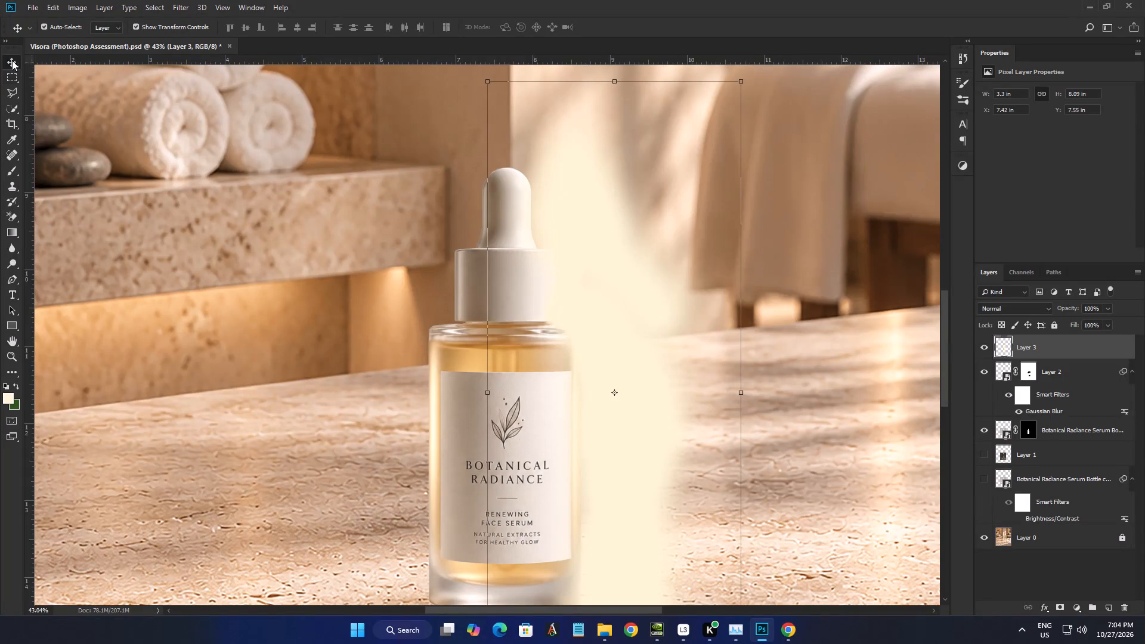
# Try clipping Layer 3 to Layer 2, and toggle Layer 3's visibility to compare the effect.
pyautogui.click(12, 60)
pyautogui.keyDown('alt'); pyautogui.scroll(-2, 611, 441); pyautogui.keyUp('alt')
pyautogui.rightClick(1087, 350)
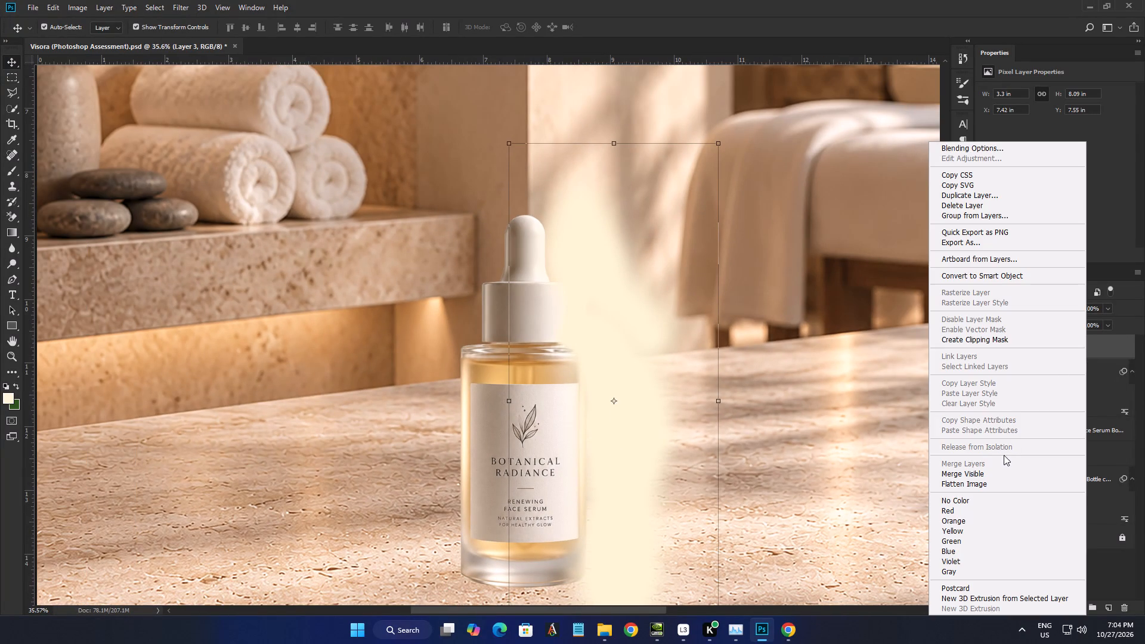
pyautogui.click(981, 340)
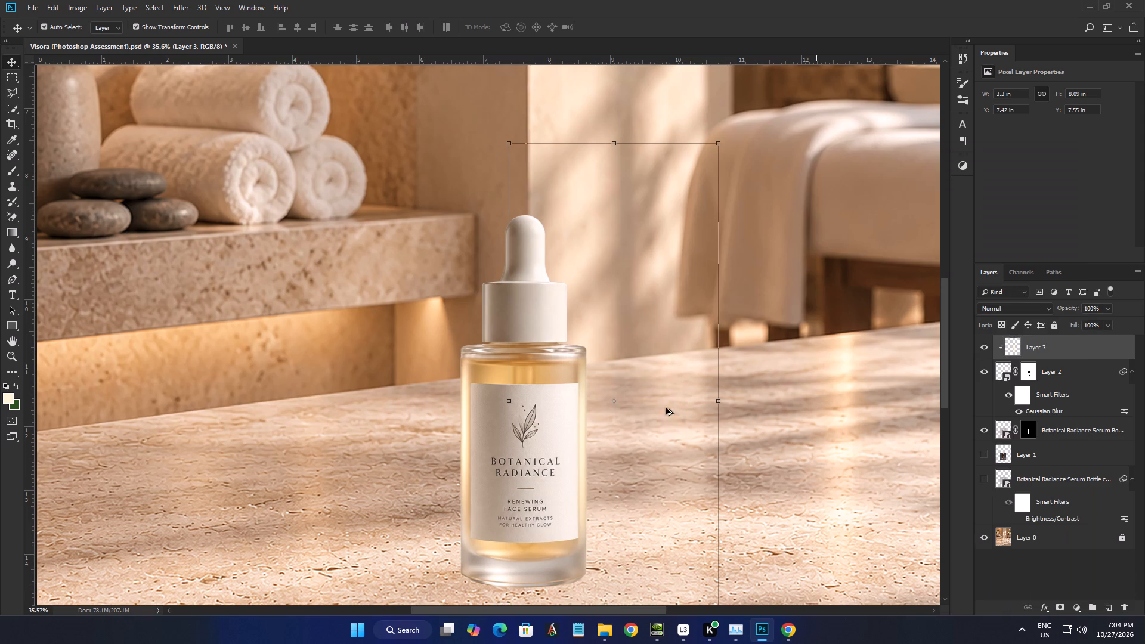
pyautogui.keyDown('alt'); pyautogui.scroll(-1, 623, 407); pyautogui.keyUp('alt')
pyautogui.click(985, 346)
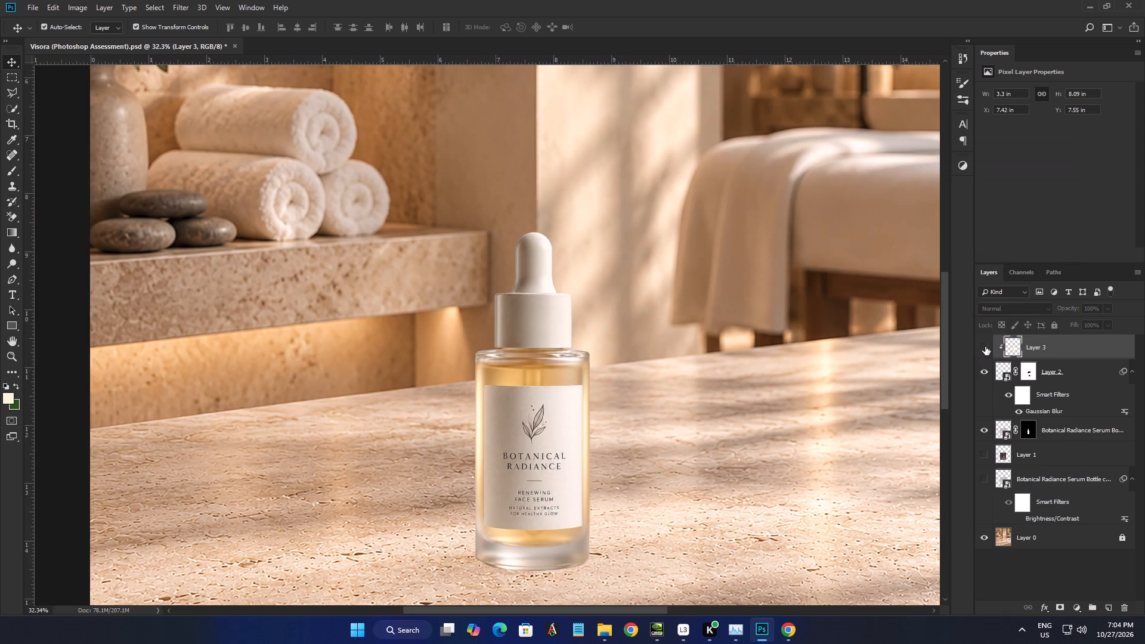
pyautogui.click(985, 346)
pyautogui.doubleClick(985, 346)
# Move Layer 3 below Layer 2 and clip it to the masked Botanical Radiance Serum Bottle layer.
pyautogui.moveTo(1060, 349); pyautogui.dragTo(1077, 420)
pyautogui.rightClick(1082, 401)
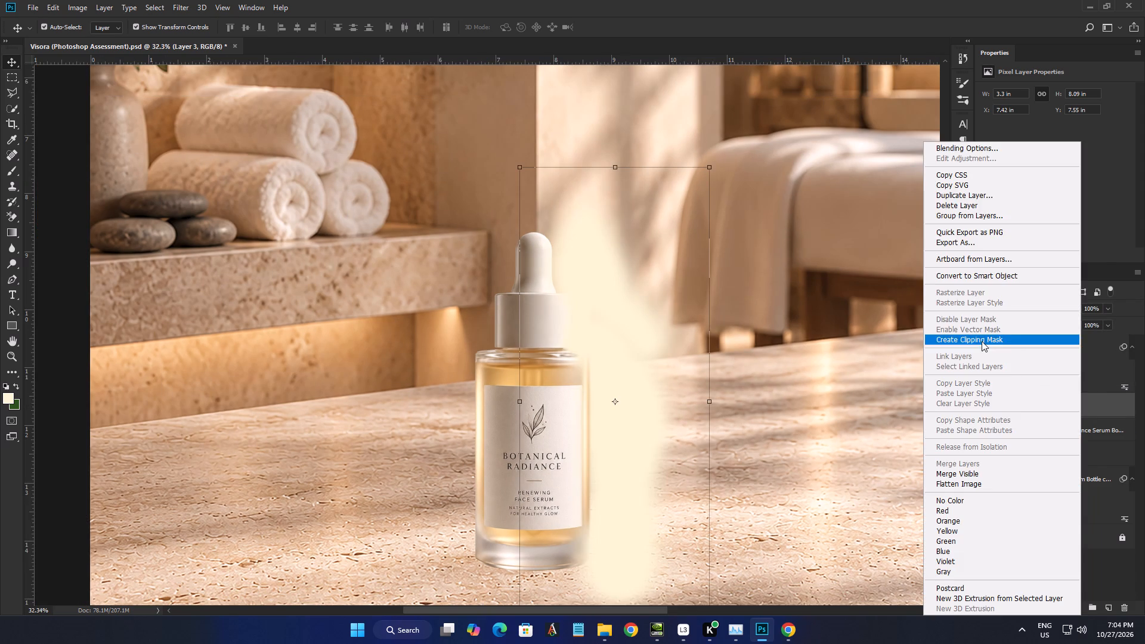
pyautogui.click(982, 340)
pyautogui.keyDown('alt'); pyautogui.scroll(-2, 532, 345); pyautogui.keyUp('alt')
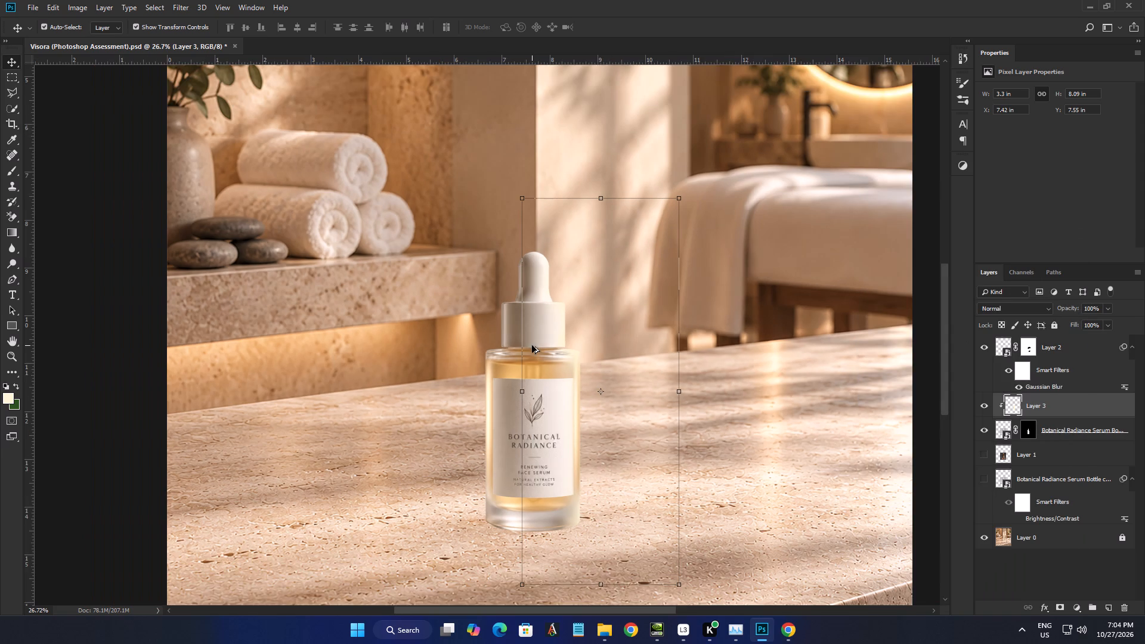
# Try successive blend modes on the clipped Layer 3 and set it to Screen.
pyautogui.click(1030, 306)
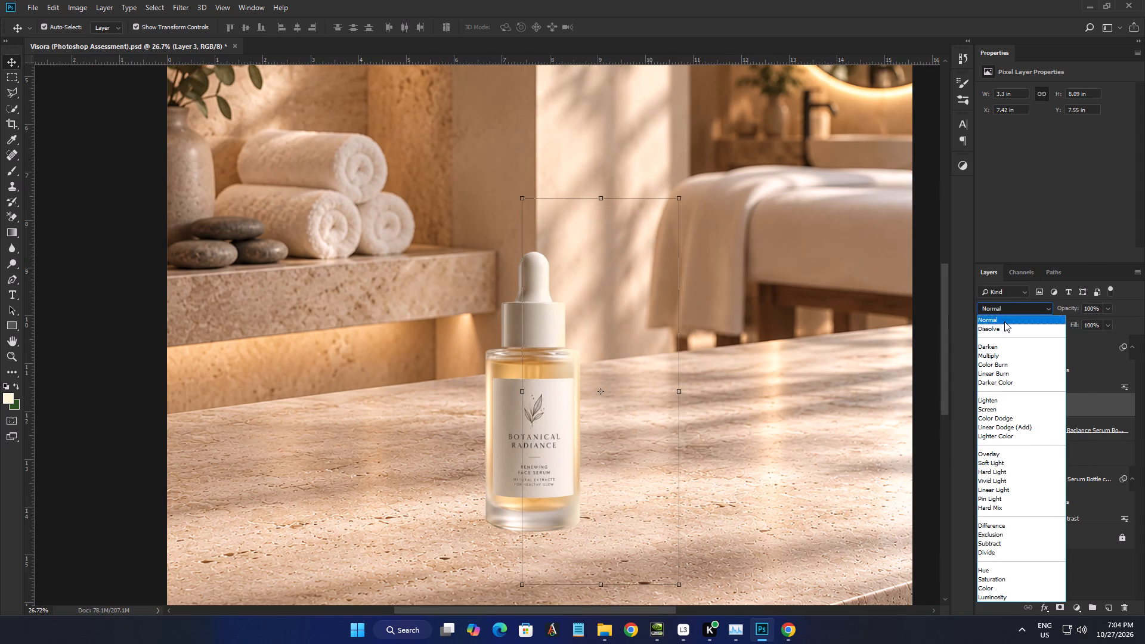
pyautogui.click(1004, 321)
pyautogui.scroll(-3, 1007, 306)
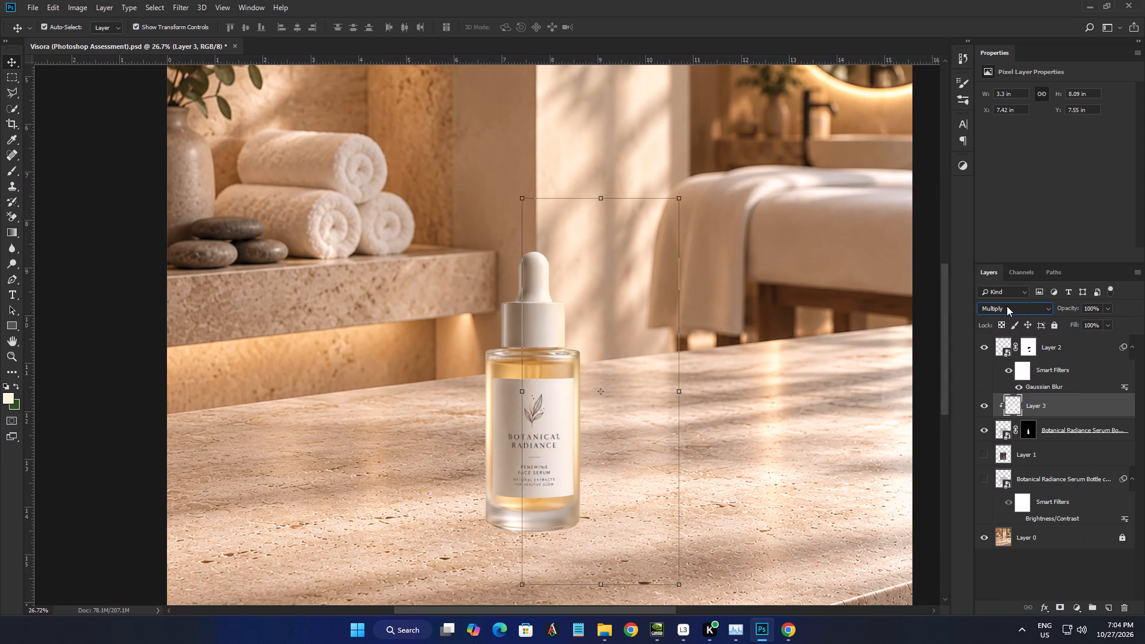
pyautogui.scroll(-5, 1007, 306)
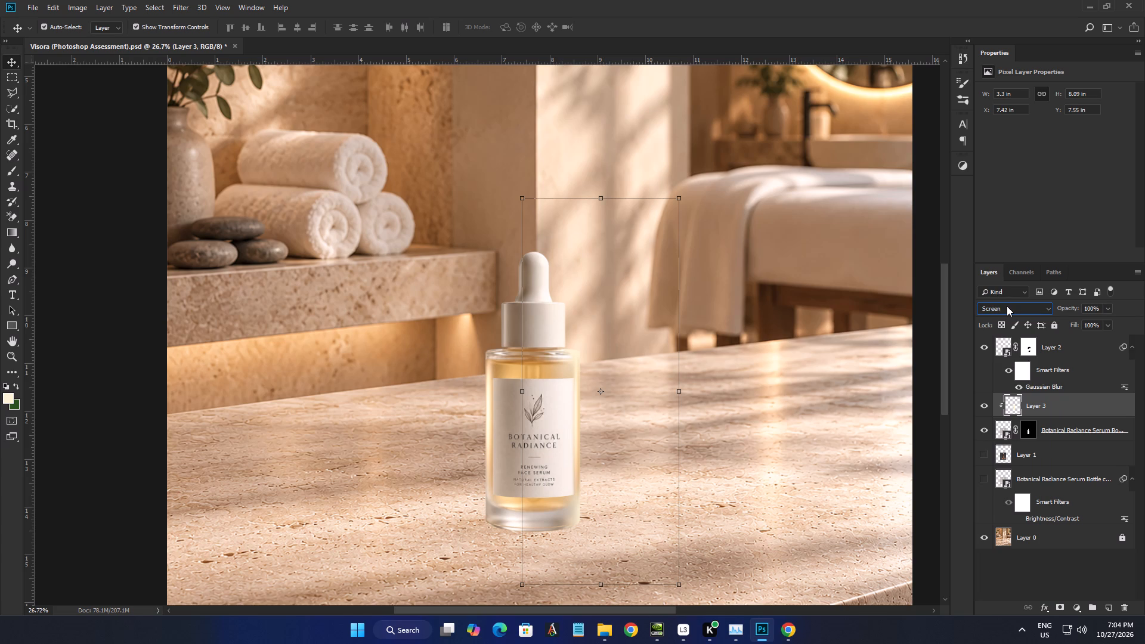
# Compare the bottle with Layer 3 hidden and shown, deselect the layer, and examine the bottle in the scene.
pyautogui.click(984, 402)
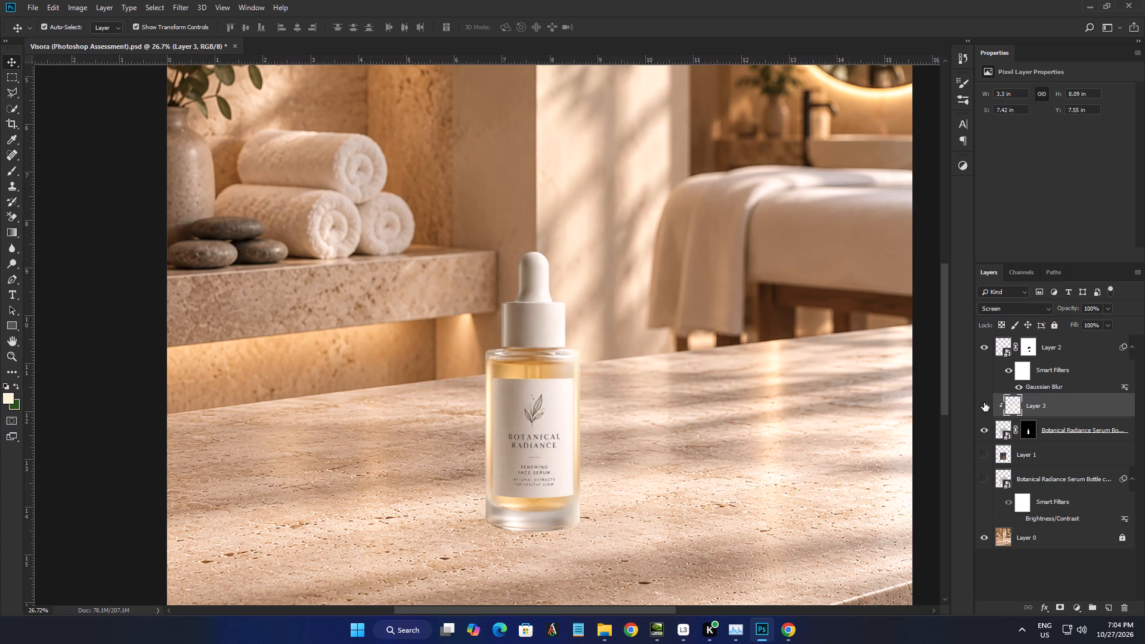
pyautogui.click(984, 402)
pyautogui.keyDown('alt'); pyautogui.scroll(-5, 581, 404); pyautogui.keyUp('alt')
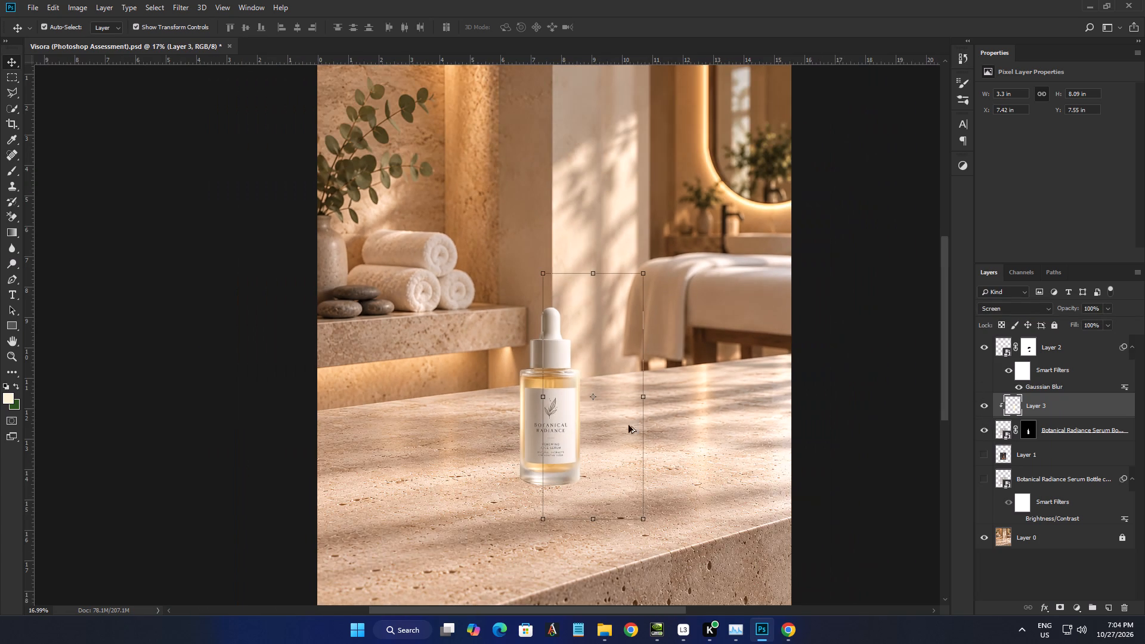
pyautogui.click(822, 434)
pyautogui.keyDown('alt'); pyautogui.scroll(6, 554, 517); pyautogui.keyUp('alt')
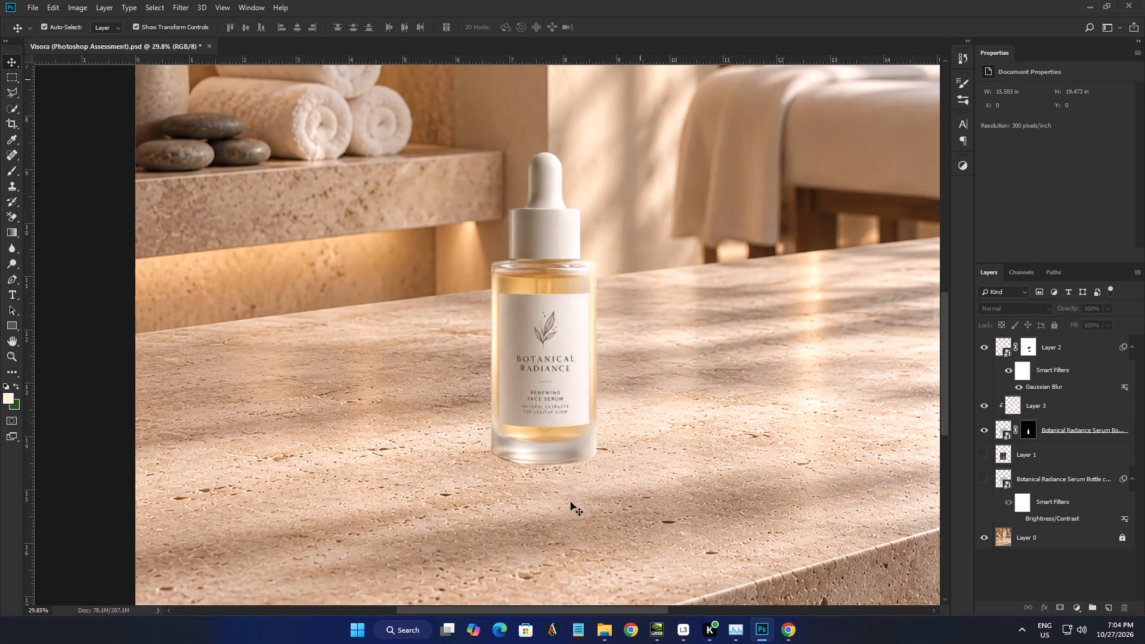
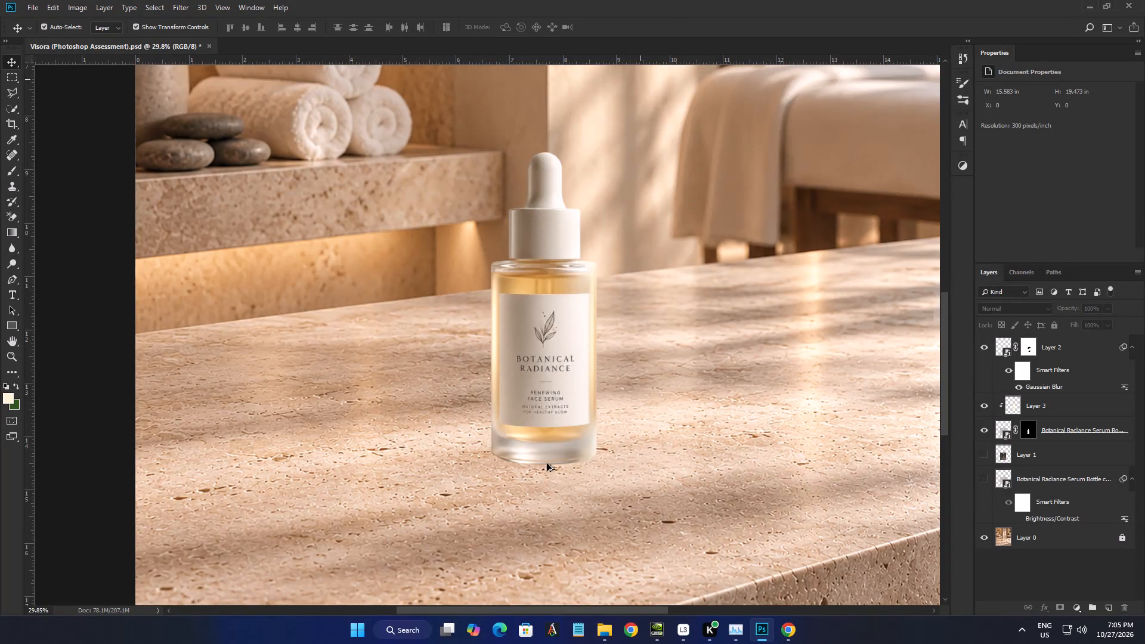
# Load the serum bottle's mask as a selection and add a new empty layer directly above Layer 3.
pyautogui.keyDown('alt'); pyautogui.scroll(2, 542, 468); pyautogui.keyUp('alt')
pyautogui.click(543, 436)
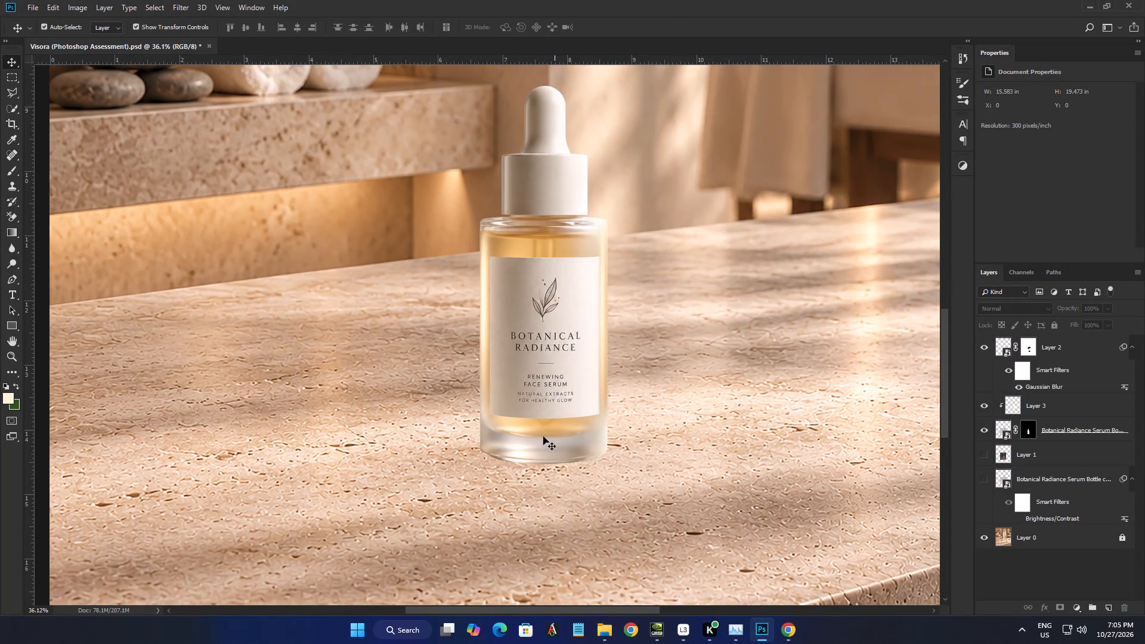
pyautogui.keyDown('alt'); pyautogui.scroll(3, 543, 474); pyautogui.keyUp('alt')
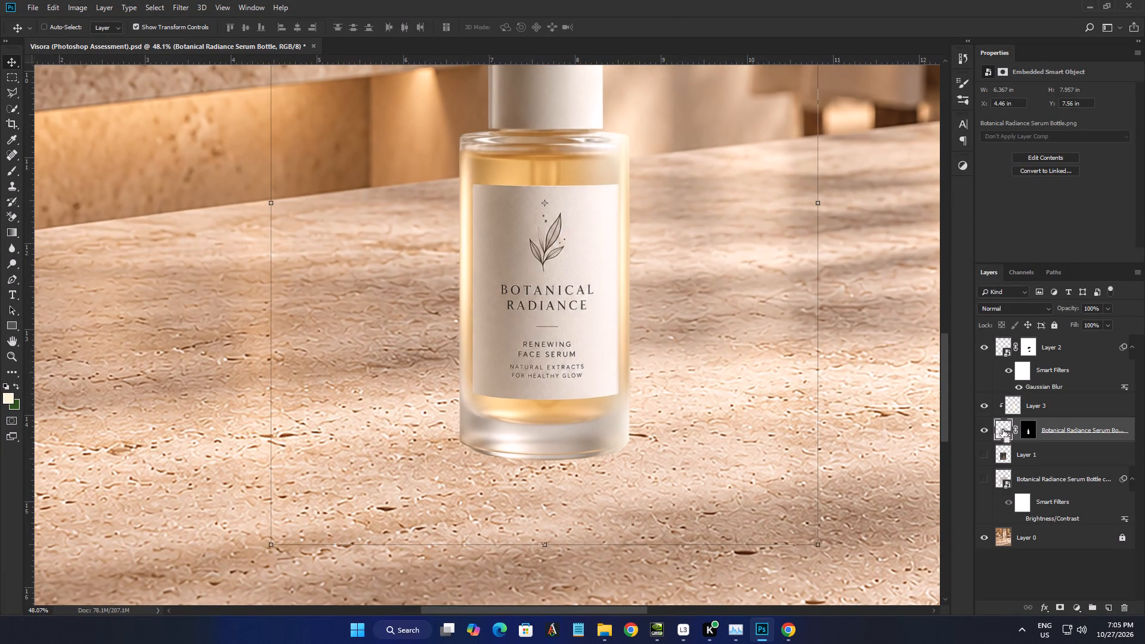
pyautogui.keyDown('ctrl'); pyautogui.click(1030, 429); pyautogui.keyUp('ctrl')
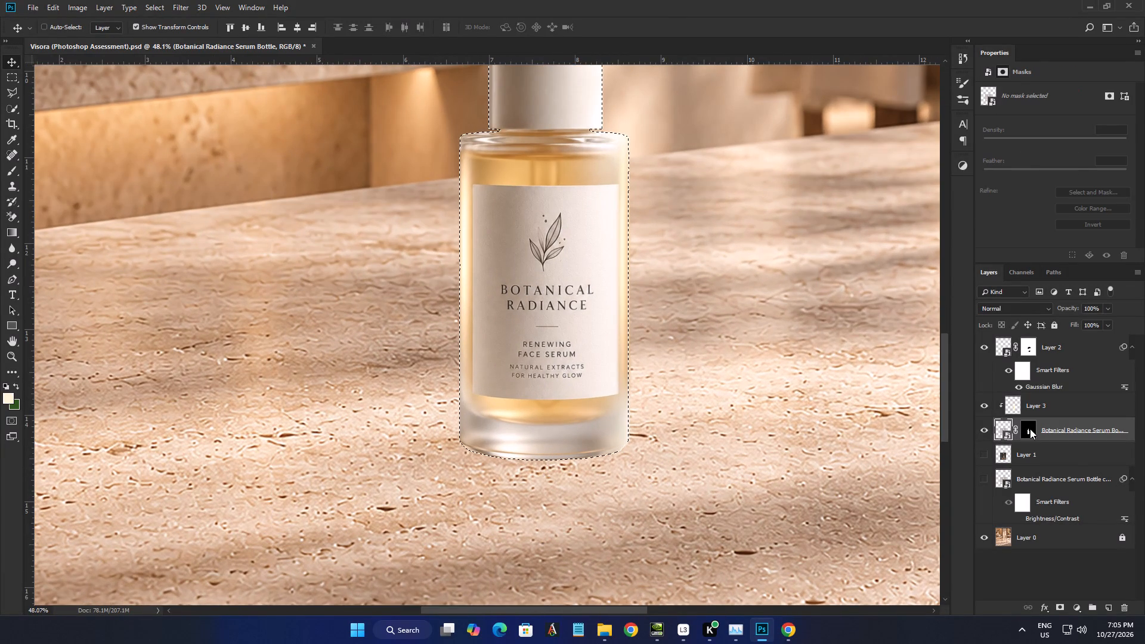
pyautogui.click(1081, 403)
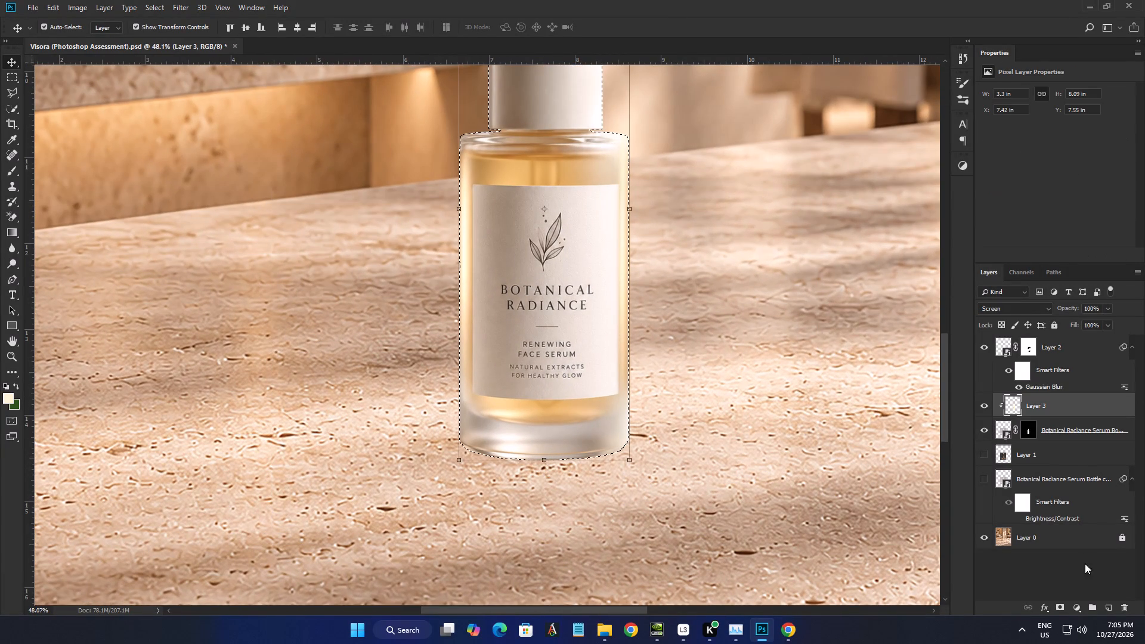
pyautogui.click(1112, 608)
# Sample the beige stone colour in front of the bottle and brush it across the selected bottle's base on Layer 4 at size 900.
pyautogui.click(10, 172)
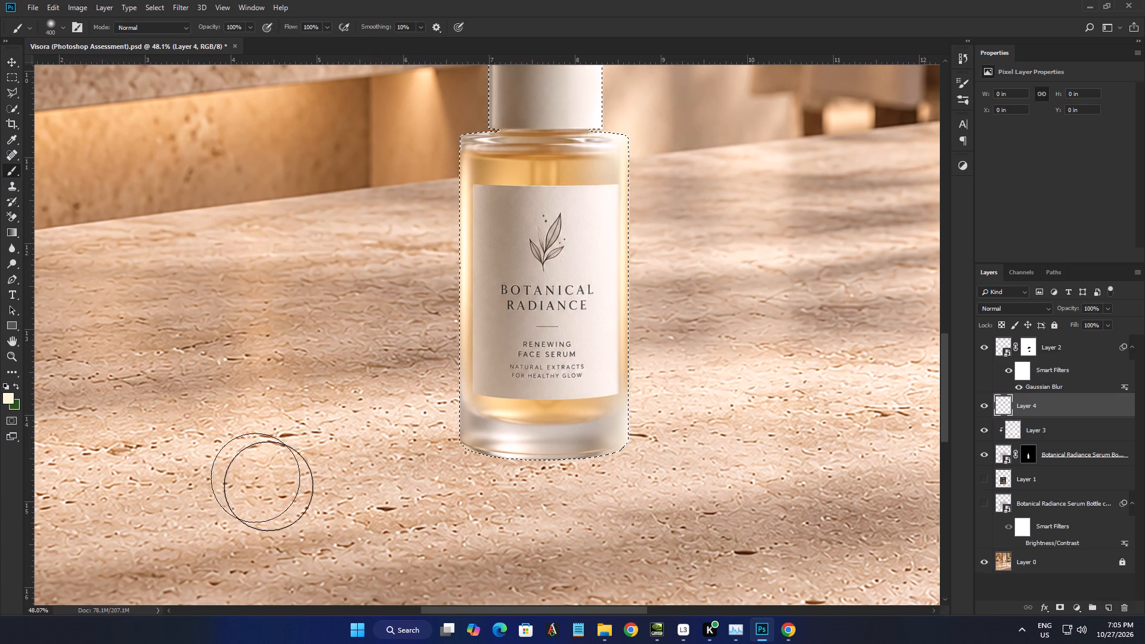
pyautogui.keyDown('alt'); pyautogui.click(570, 507); pyautogui.keyUp('alt')
pyautogui.scroll(-4, 571, 481)
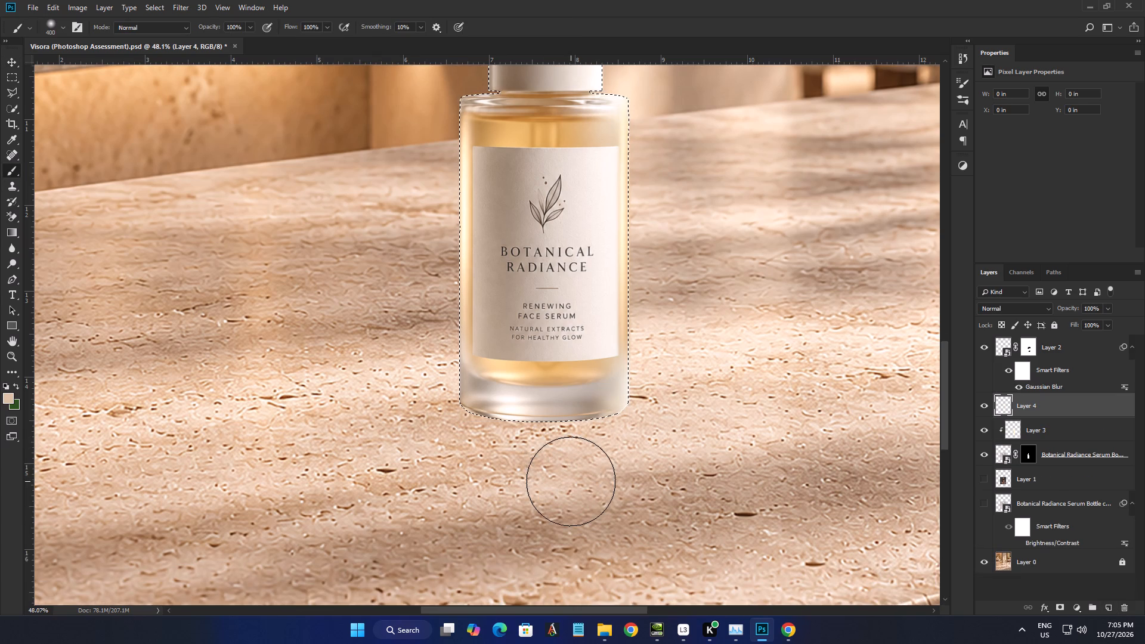
pyautogui.press(']')
pyautogui.press(']')
pyautogui.press(']')
pyautogui.press(']')
pyautogui.press(']')
pyautogui.moveTo(401, 499); pyautogui.dragTo(730, 507)
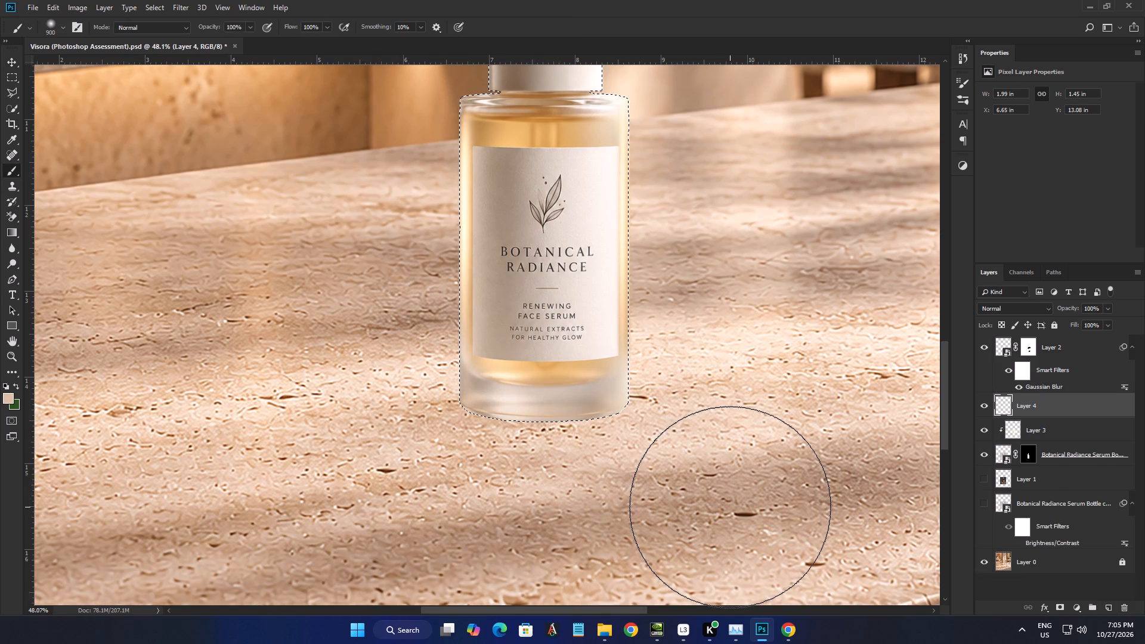
# Clear the bottle-shaped selection, deselect Layer 4, and examine the painted bottle base against the stone tabletop.
pyautogui.keyDown('alt'); pyautogui.scroll(-5, 659, 509); pyautogui.keyUp('alt')
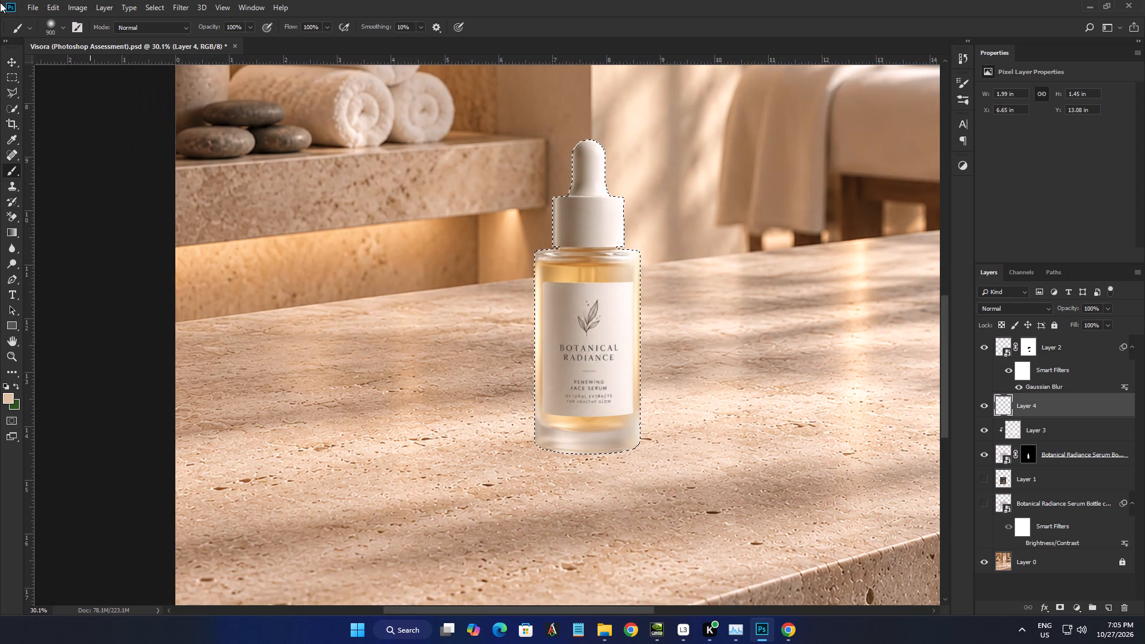
pyautogui.keyDown('alt'); pyautogui.scroll(4, 559, 504); pyautogui.keyUp('alt')
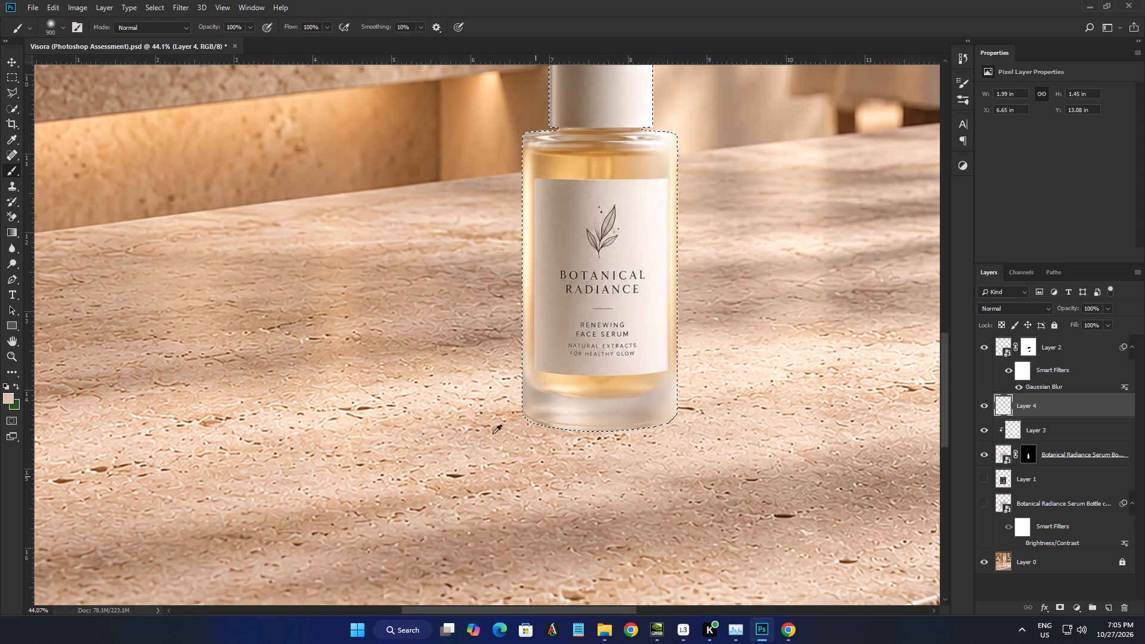
pyautogui.click(11, 61)
pyautogui.keyDown('alt'); pyautogui.scroll(-2, 602, 326); pyautogui.keyUp('alt')
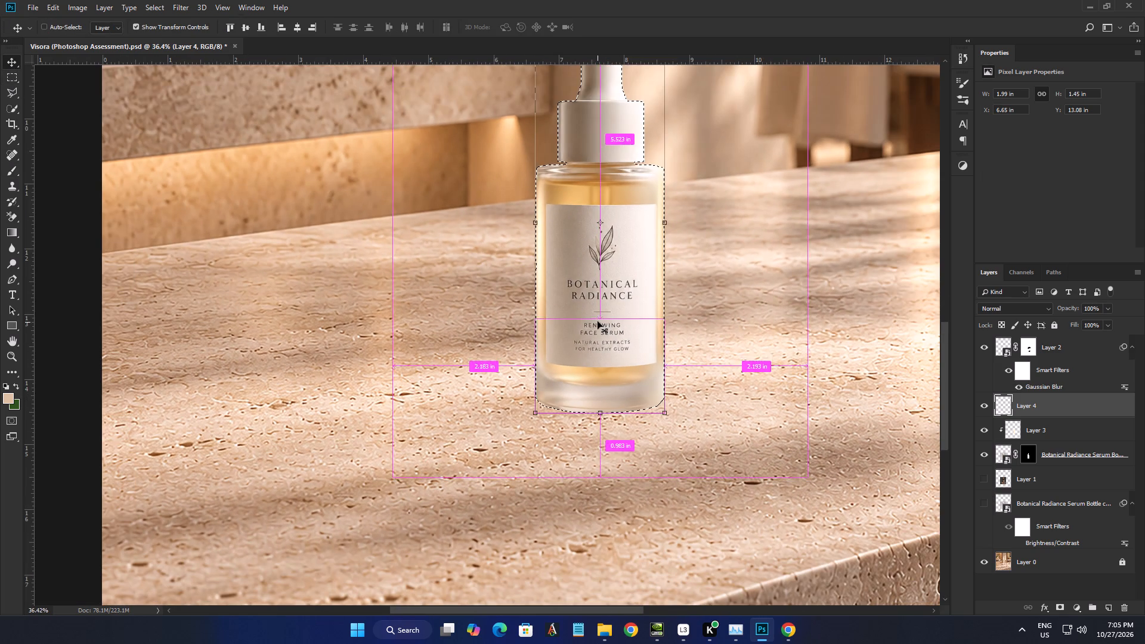
pyautogui.hotkey('ctrl', 'd')
pyautogui.keyDown('alt'); pyautogui.scroll(-4, 688, 428); pyautogui.keyUp('alt')
pyautogui.click(224, 310)
pyautogui.keyDown('alt'); pyautogui.scroll(-2, 224, 310); pyautogui.keyUp('alt')
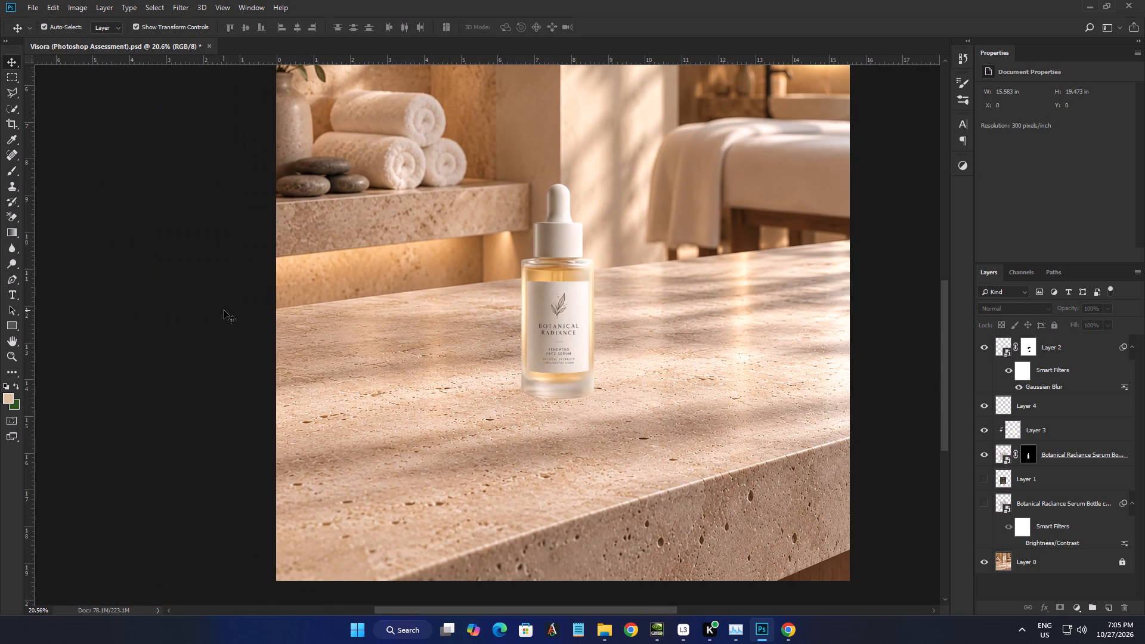
pyautogui.keyDown('alt'); pyautogui.scroll(3, 711, 267); pyautogui.keyUp('alt')
pyautogui.keyDown('alt'); pyautogui.scroll(8, 475, 465); pyautogui.keyUp('alt')
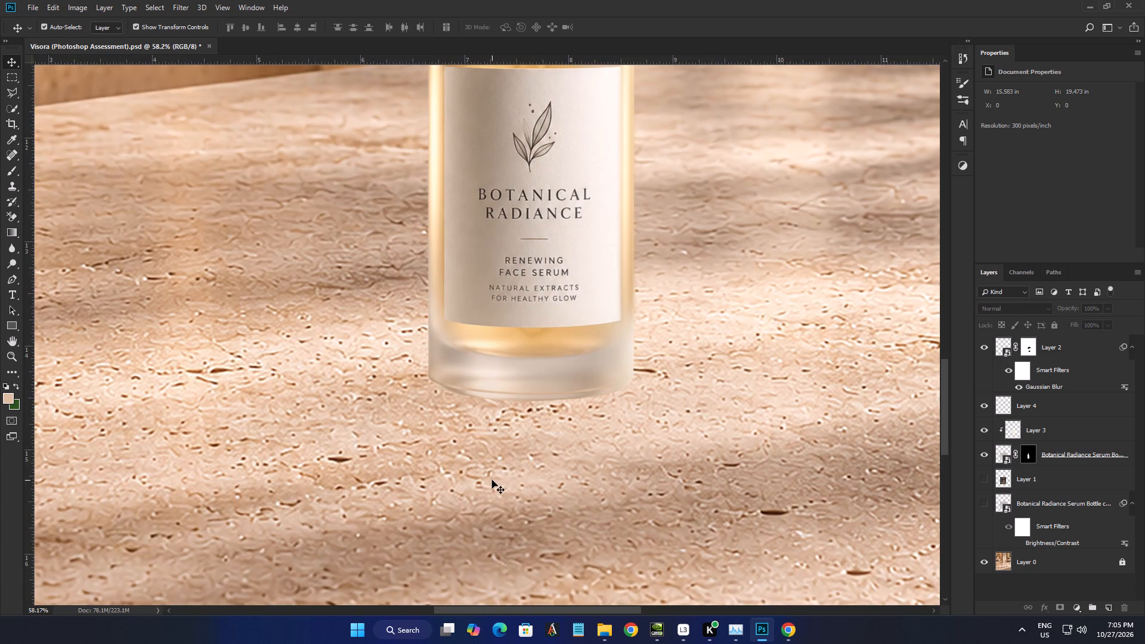
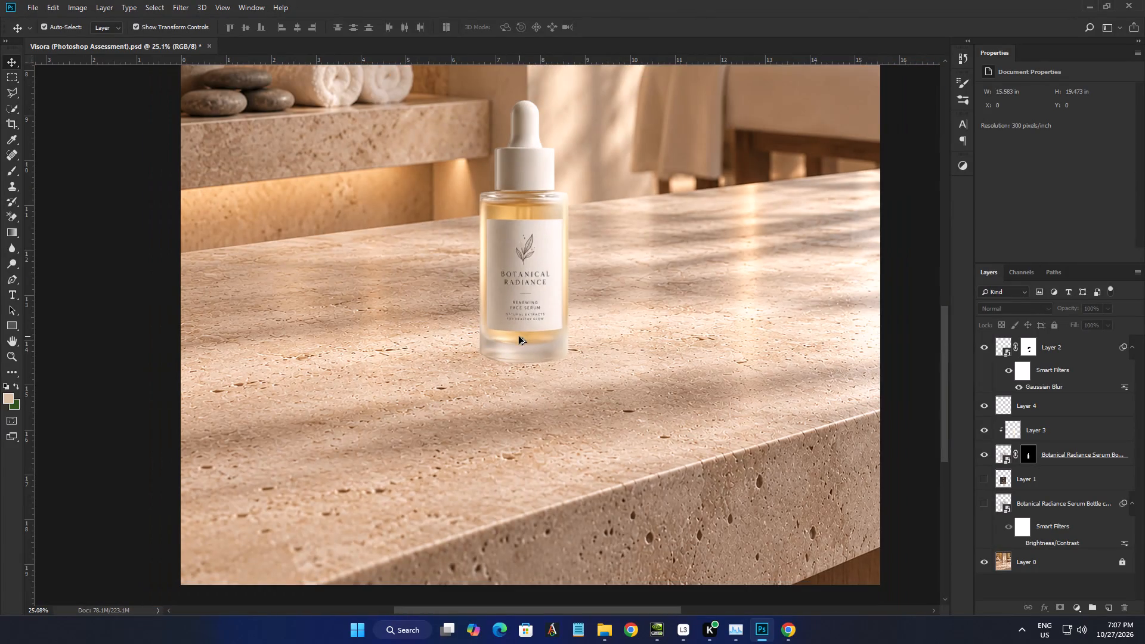
# Compare the bottle's base up close with the Layer 4 stone-coloured paint hidden and shown.
pyautogui.keyDown('alt'); pyautogui.scroll(1, 549, 216); pyautogui.keyUp('alt')
pyautogui.keyDown('alt'); pyautogui.scroll(-4, 552, 223); pyautogui.keyUp('alt')
pyautogui.keyDown('alt'); pyautogui.scroll(4, 539, 189); pyautogui.keyUp('alt')
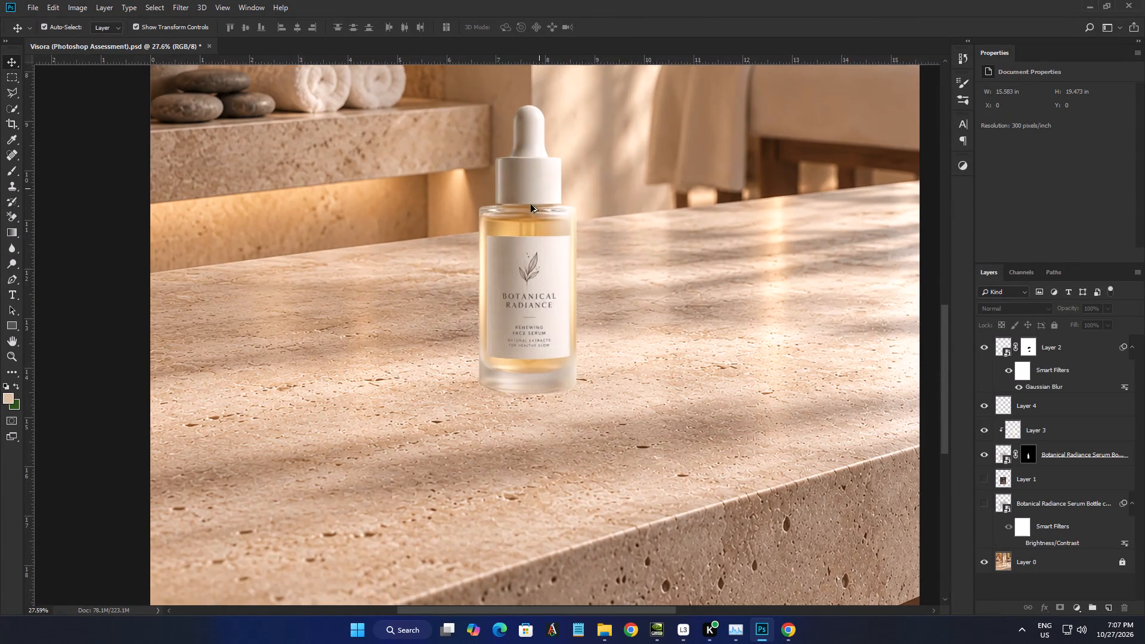
pyautogui.keyDown('alt'); pyautogui.scroll(3, 501, 351); pyautogui.keyUp('alt')
pyautogui.keyDown('alt'); pyautogui.scroll(4, 502, 420); pyautogui.keyUp('alt')
pyautogui.click(565, 382)
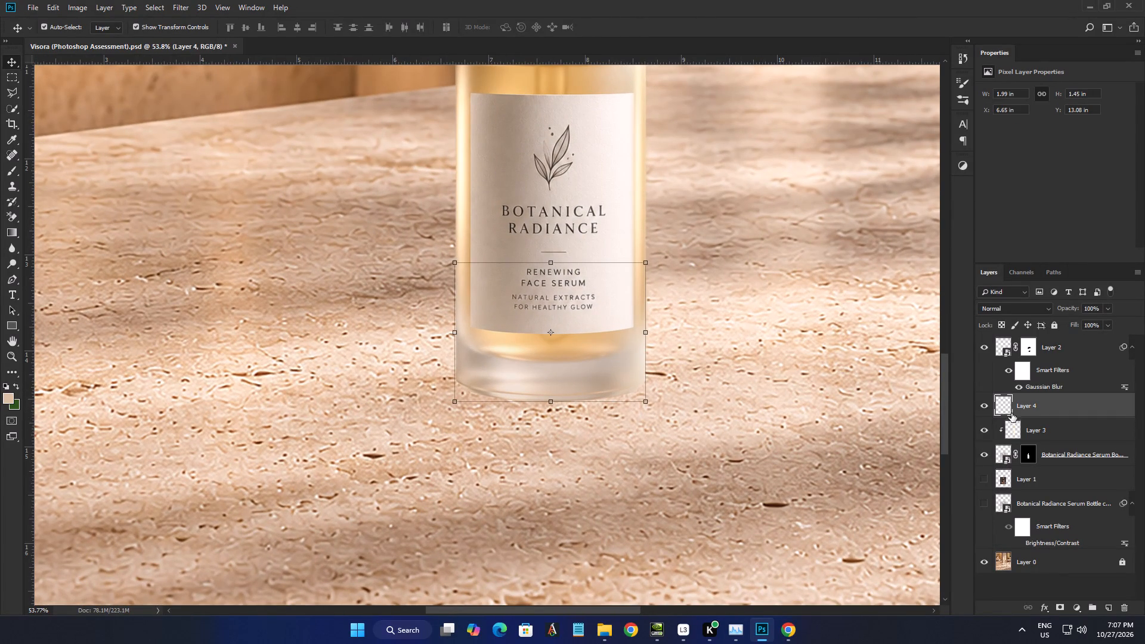
pyautogui.click(986, 408)
pyautogui.click(986, 408)
# Load the serum bottle's mask as a selection and add a new empty layer directly above Layer 4.
pyautogui.keyDown('ctrl'); pyautogui.click(1029, 458); pyautogui.keyUp('ctrl')
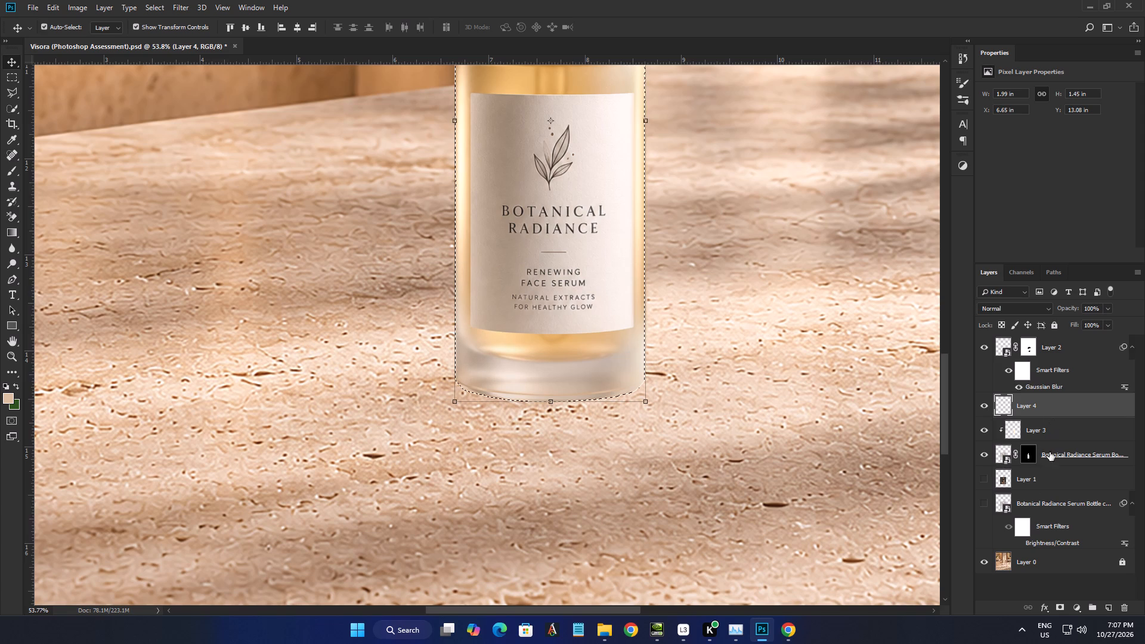
pyautogui.click(1114, 607)
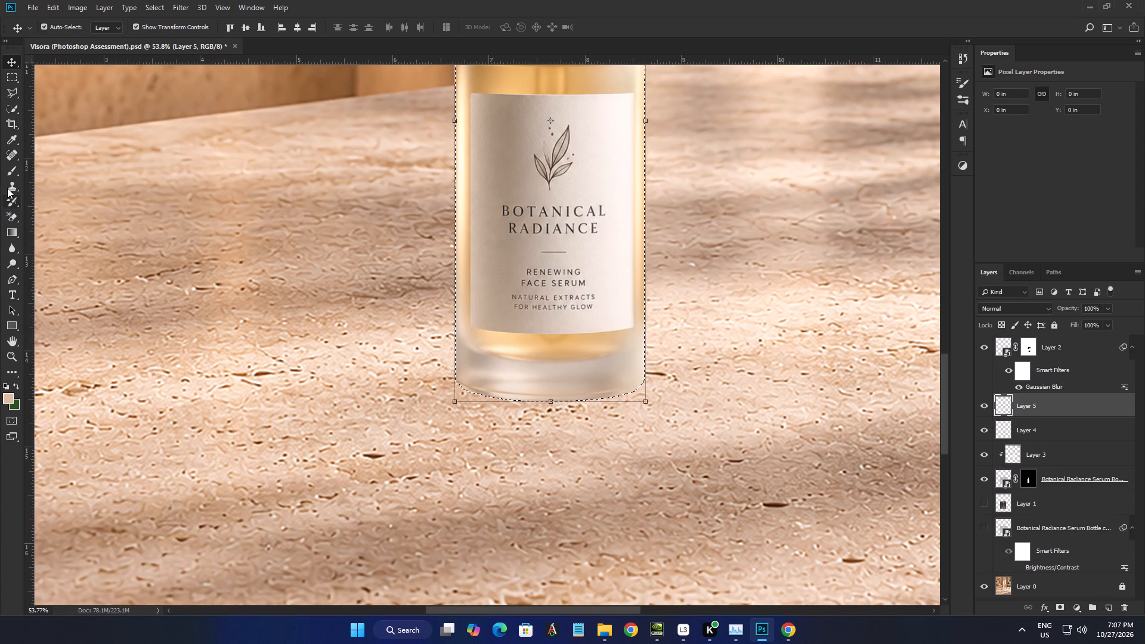
# Sample the darker tan stone colour beside the bottle and brush it along the selected bottle's bottom edge on the new layer at size 80.
pyautogui.click(13, 174)
pyautogui.keyDown('alt'); pyautogui.click(184, 315); pyautogui.keyUp('alt')
pyautogui.keyDown('alt'); pyautogui.scroll(3, 570, 428); pyautogui.keyUp('alt')
pyautogui.press('[')
pyautogui.press('[')
pyautogui.press('[')
pyautogui.press('[')
pyautogui.press('[')
pyautogui.press('[')
pyautogui.press('[')
pyautogui.press('[')
pyautogui.press('[')
pyautogui.press('[')
pyautogui.press('[')
pyautogui.press('[')
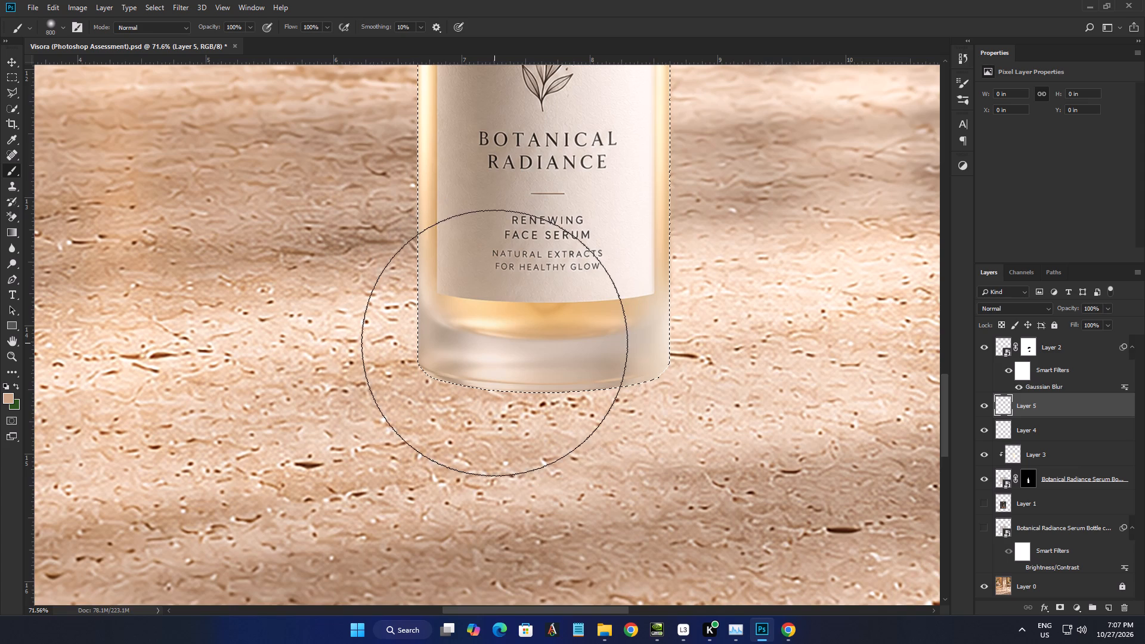
pyautogui.press('[')
pyautogui.press('[')
pyautogui.press('[')
pyautogui.write('[[')
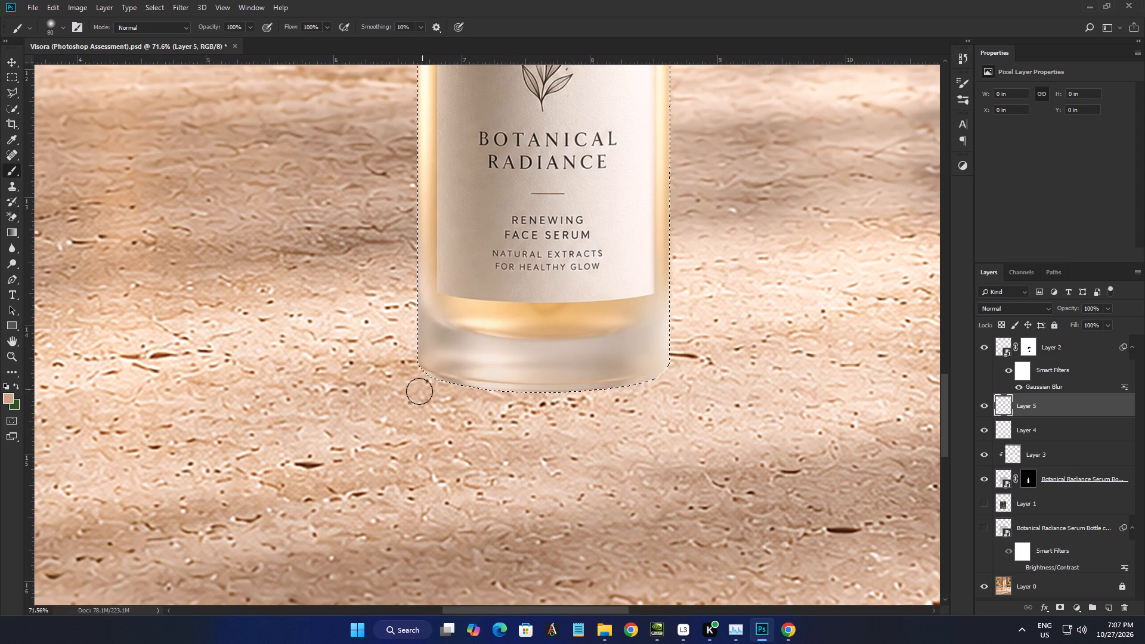
pyautogui.moveTo(406, 379); pyautogui.dragTo(448, 391)
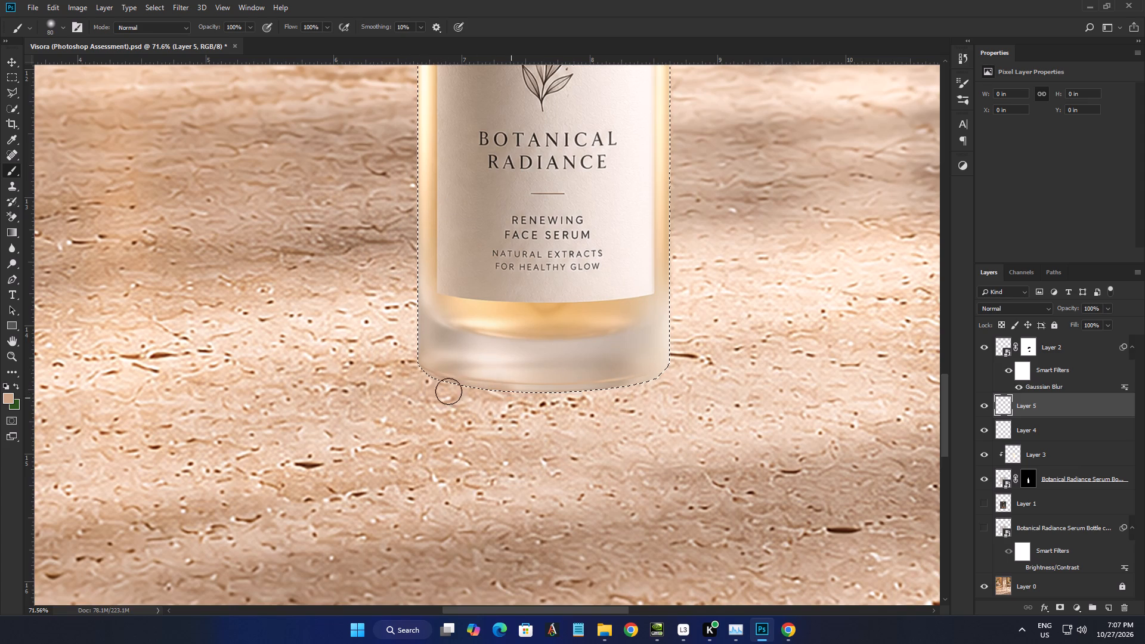
pyautogui.moveTo(448, 391); pyautogui.dragTo(696, 366)
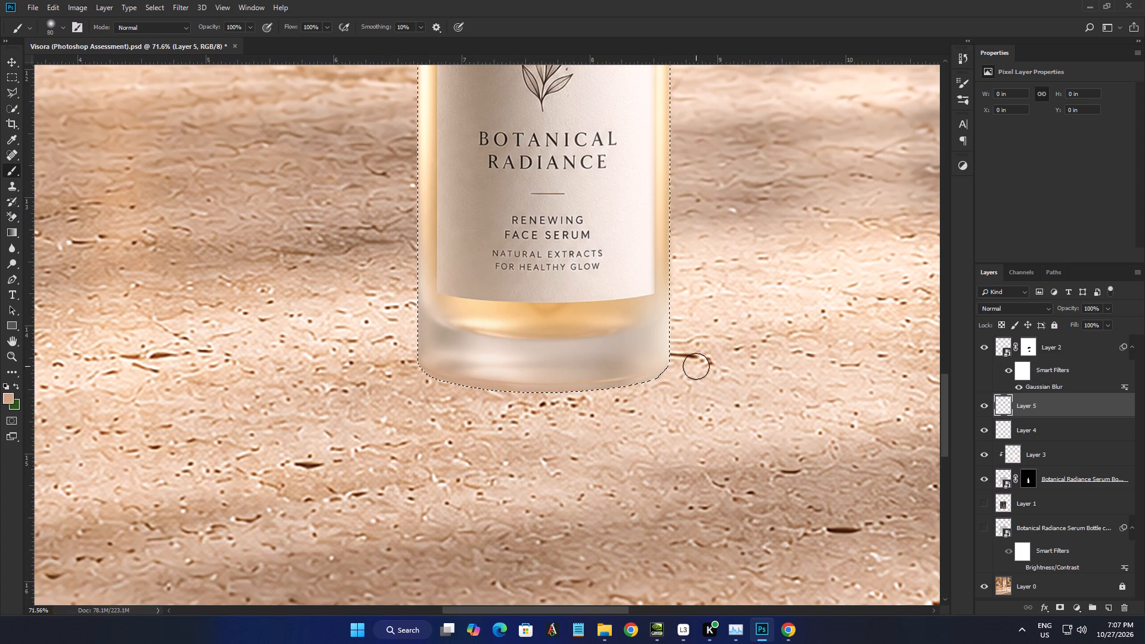
pyautogui.moveTo(696, 366); pyautogui.dragTo(567, 401)
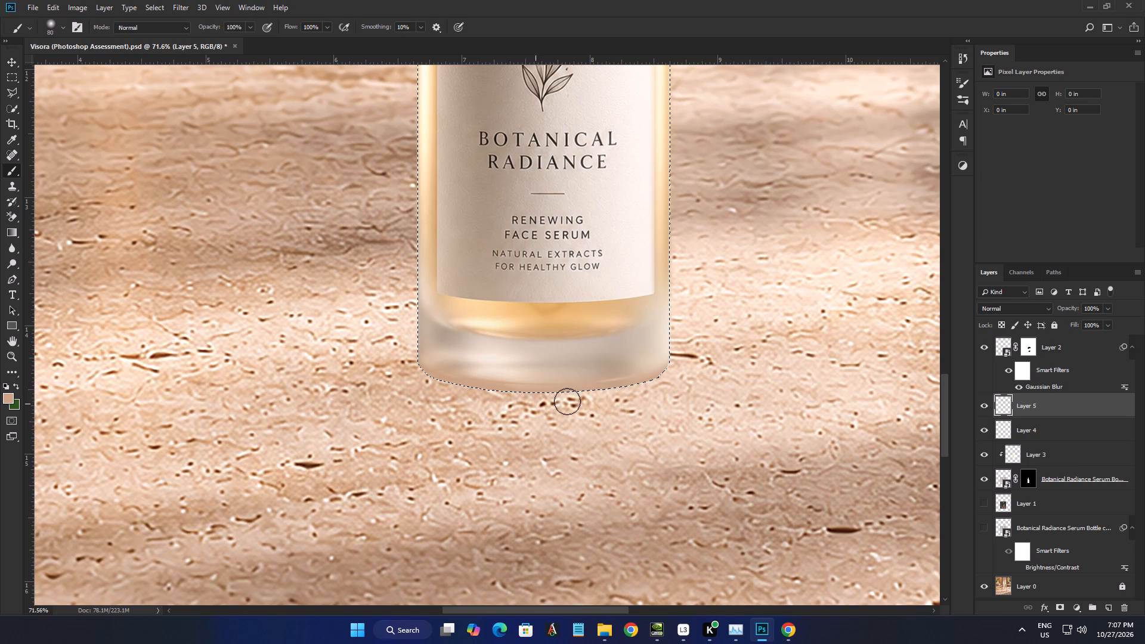
pyautogui.moveTo(567, 401); pyautogui.dragTo(683, 321)
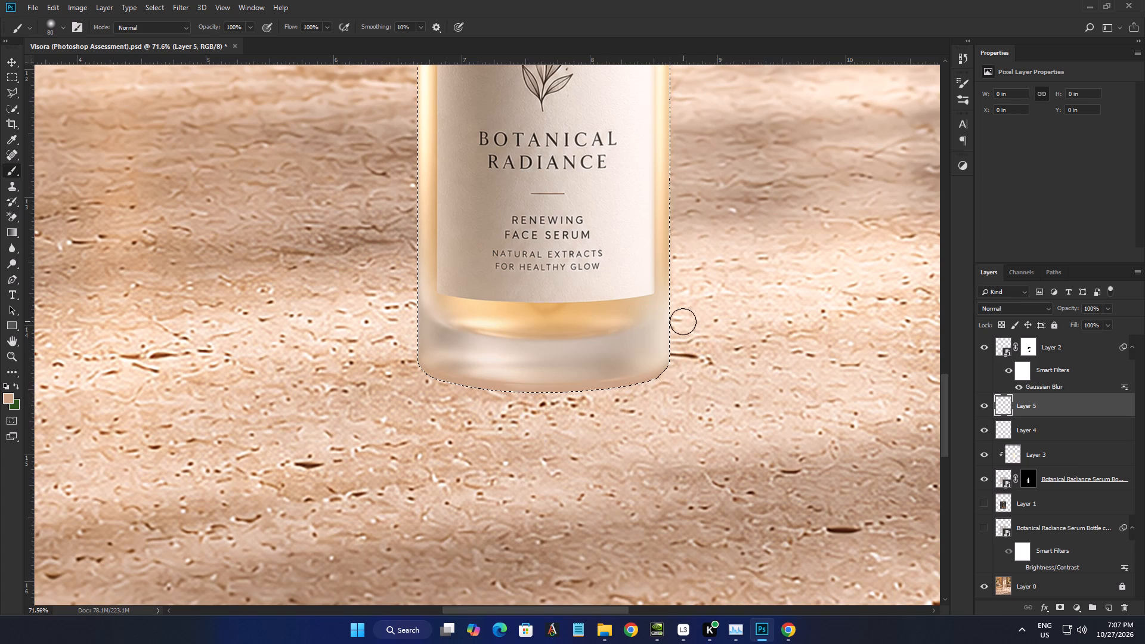
pyautogui.moveTo(683, 321); pyautogui.dragTo(685, 382)
pyautogui.hotkey('ctrl', 'z')
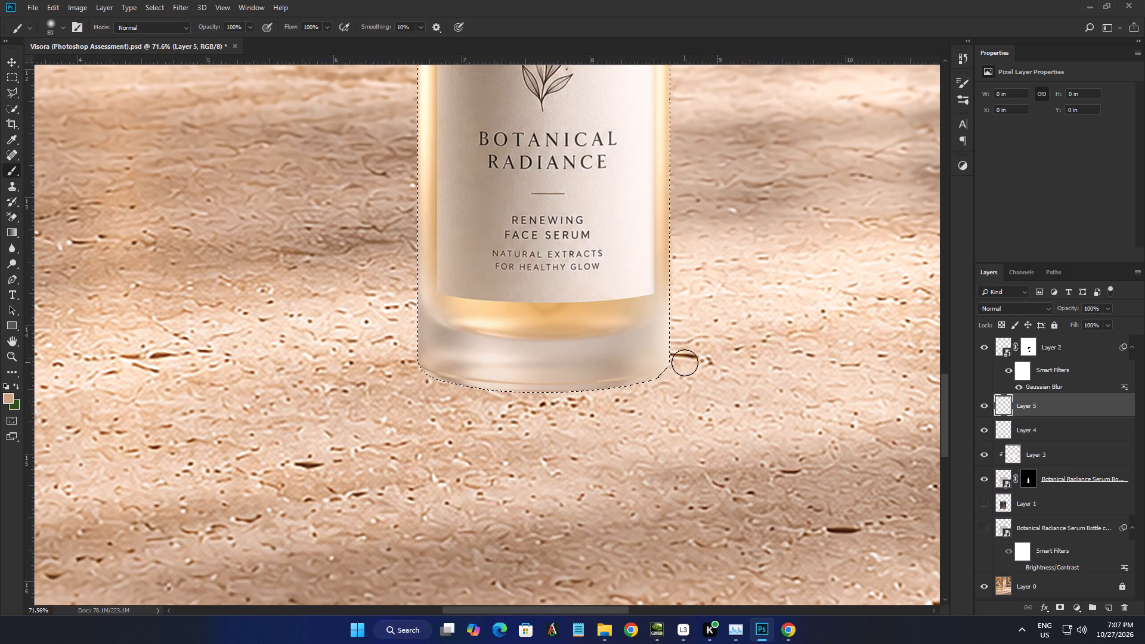
pyautogui.moveTo(685, 363); pyautogui.dragTo(547, 401)
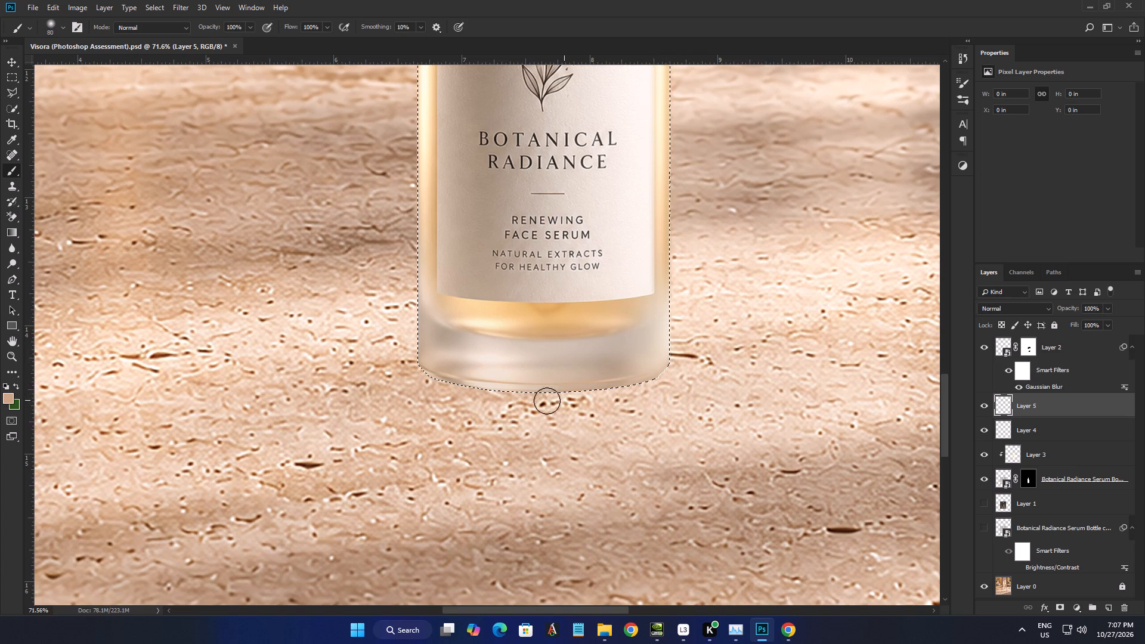
pyautogui.moveTo(547, 401); pyautogui.dragTo(521, 399)
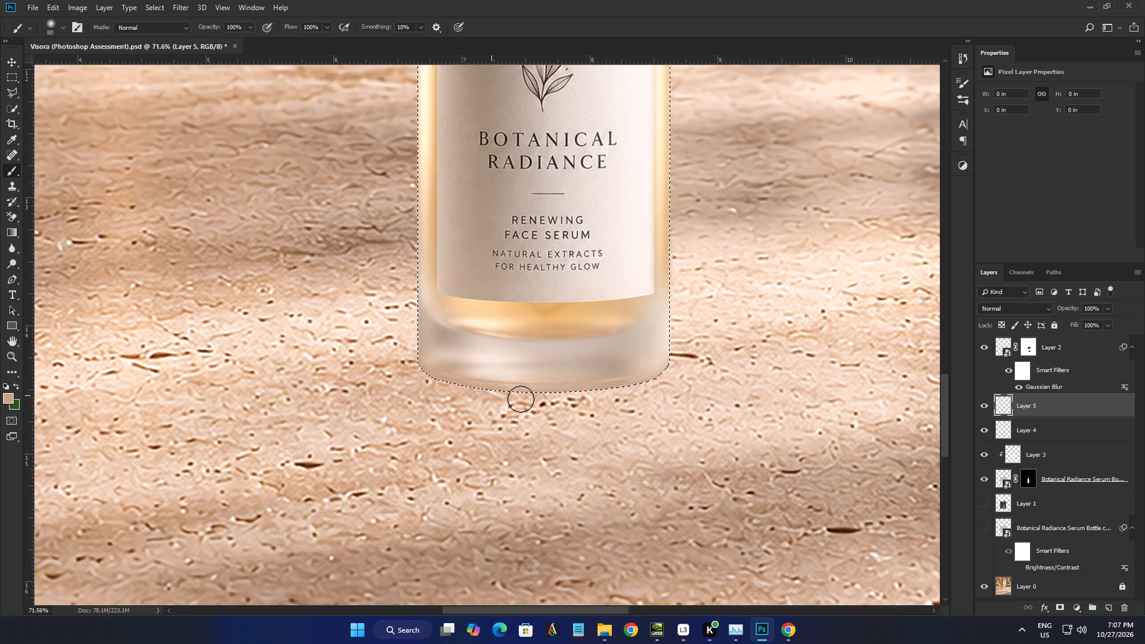
pyautogui.moveTo(521, 399); pyautogui.dragTo(684, 386)
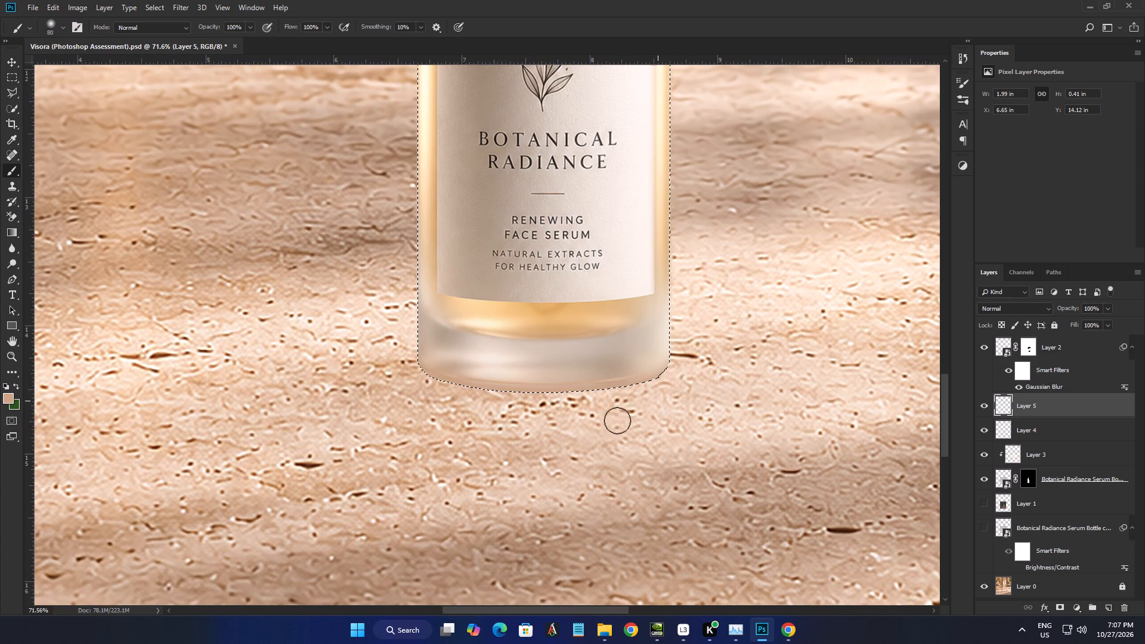
# Brush the same stone colour softly along the lower left edge of the bottle on Layer 5 at size 250.
pyautogui.press(']')
pyautogui.press(']')
pyautogui.press(']')
pyautogui.press(']')
pyautogui.press(']')
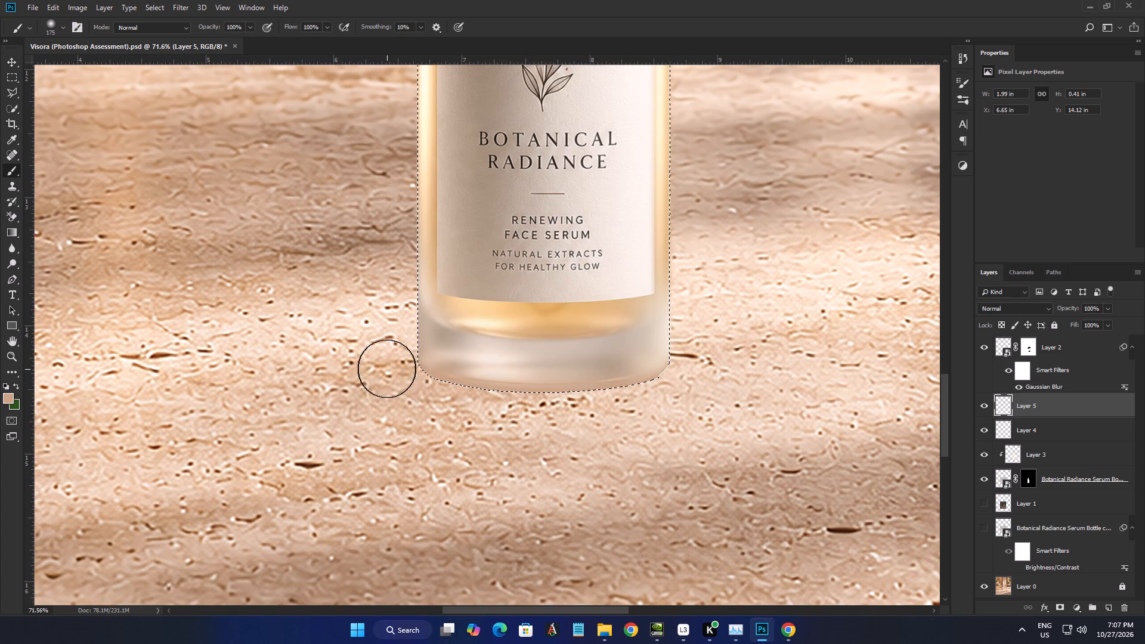
pyautogui.press(']')
pyautogui.press(']')
pyautogui.moveTo(355, 328); pyautogui.dragTo(374, 395)
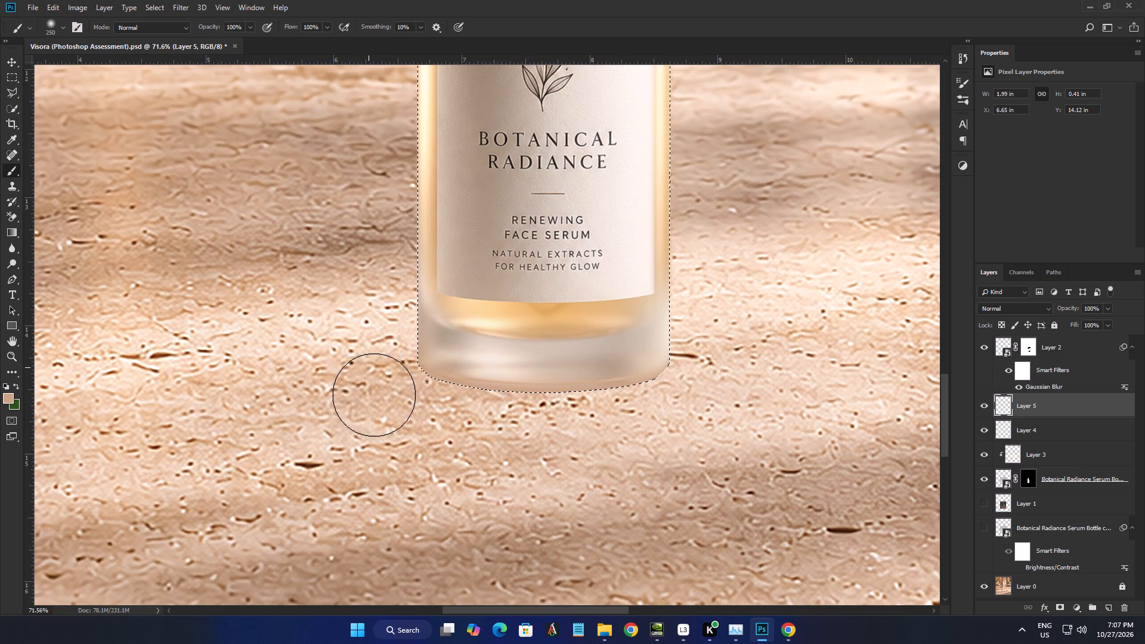
pyautogui.moveTo(374, 395); pyautogui.dragTo(345, 385)
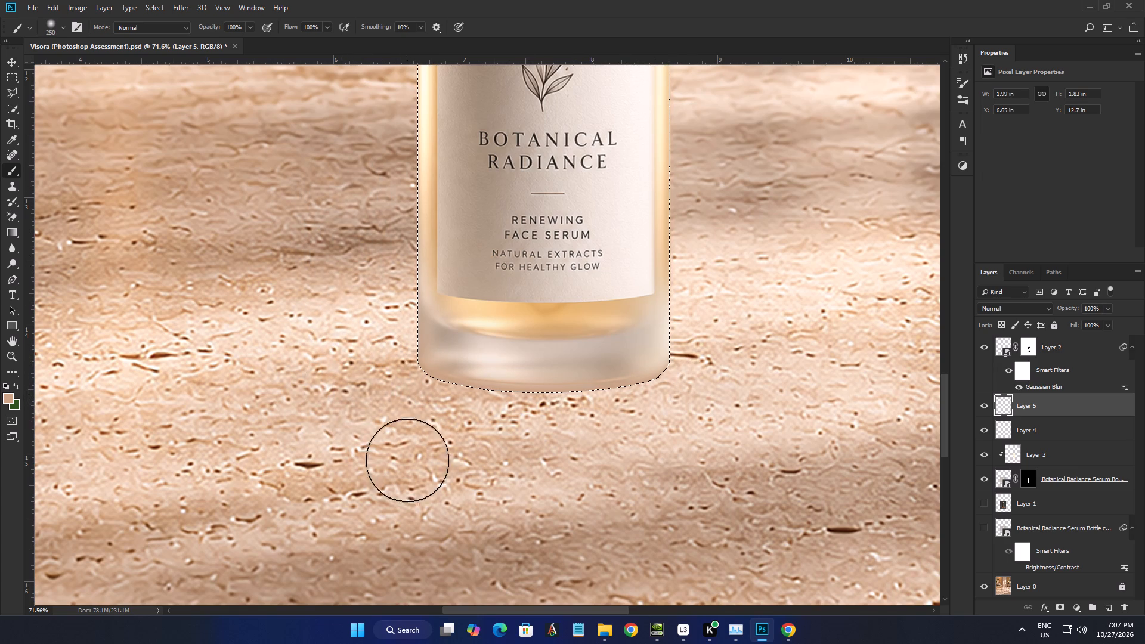
# Clear the bottle-shaped selection, deselect Layer 5, and examine the whole bottle against the stone tabletop.
pyautogui.hotkey('ctrl', 'd')
pyautogui.keyDown('alt'); pyautogui.scroll(1, 549, 526); pyautogui.keyUp('alt')
pyautogui.keyDown('alt'); pyautogui.scroll(-9, 549, 526); pyautogui.keyUp('alt')
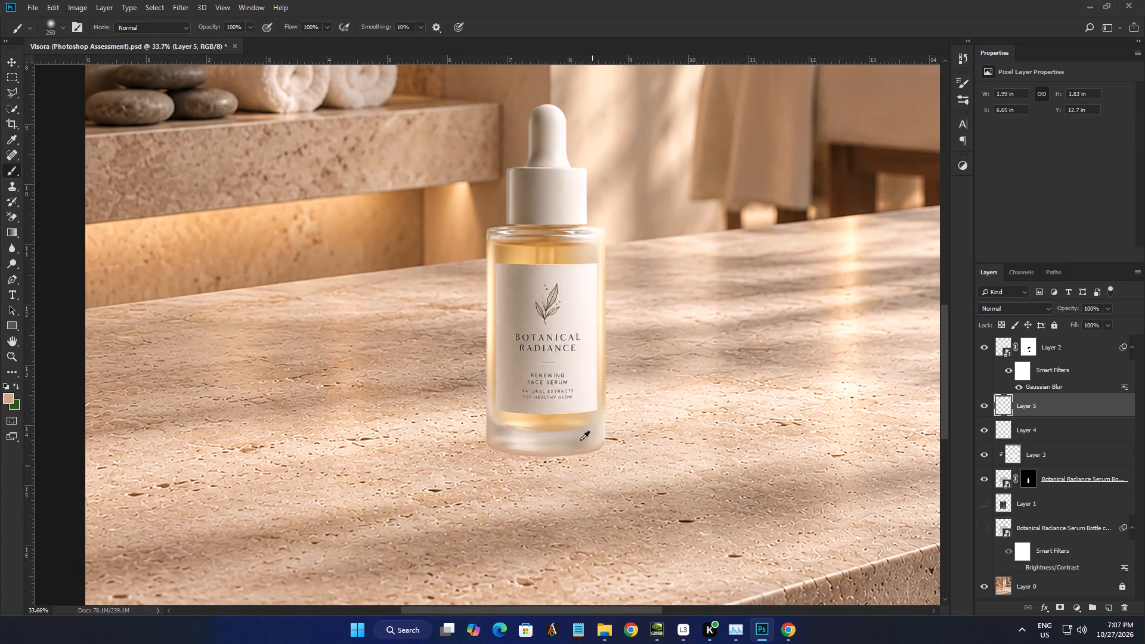
pyautogui.click(14, 66)
pyautogui.keyDown('alt'); pyautogui.scroll(-3, 558, 406); pyautogui.keyUp('alt')
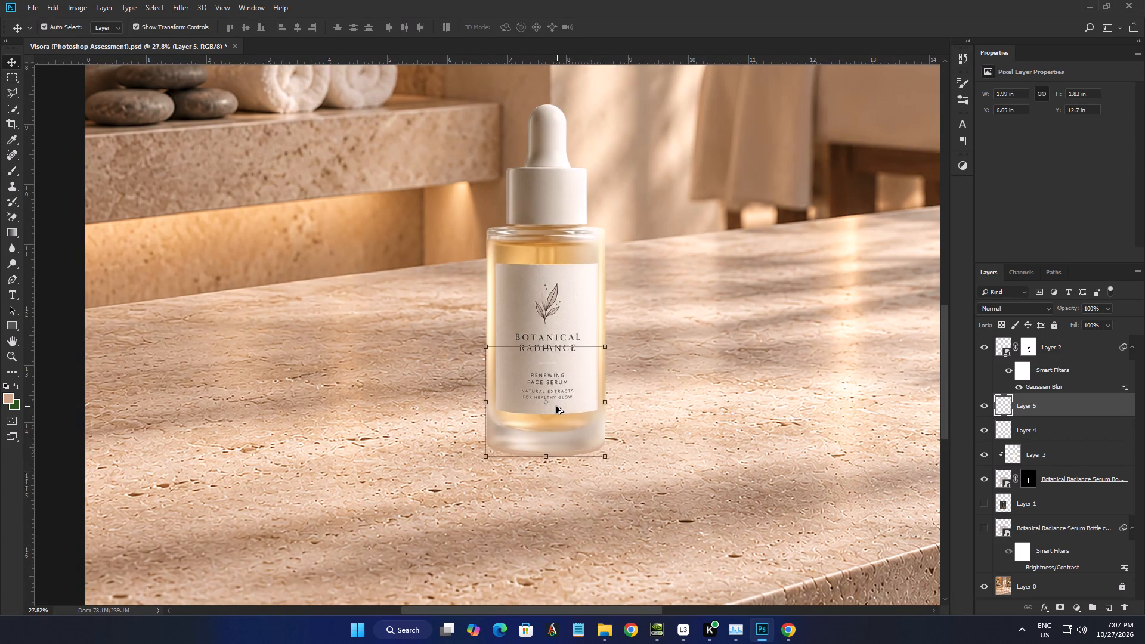
pyautogui.click(673, 514)
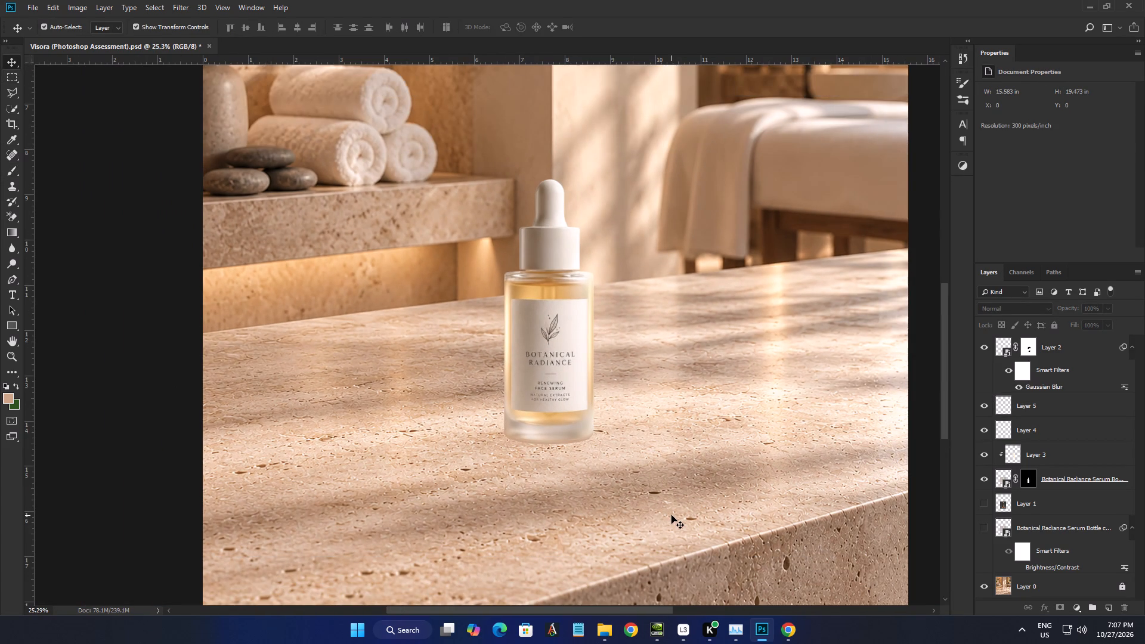
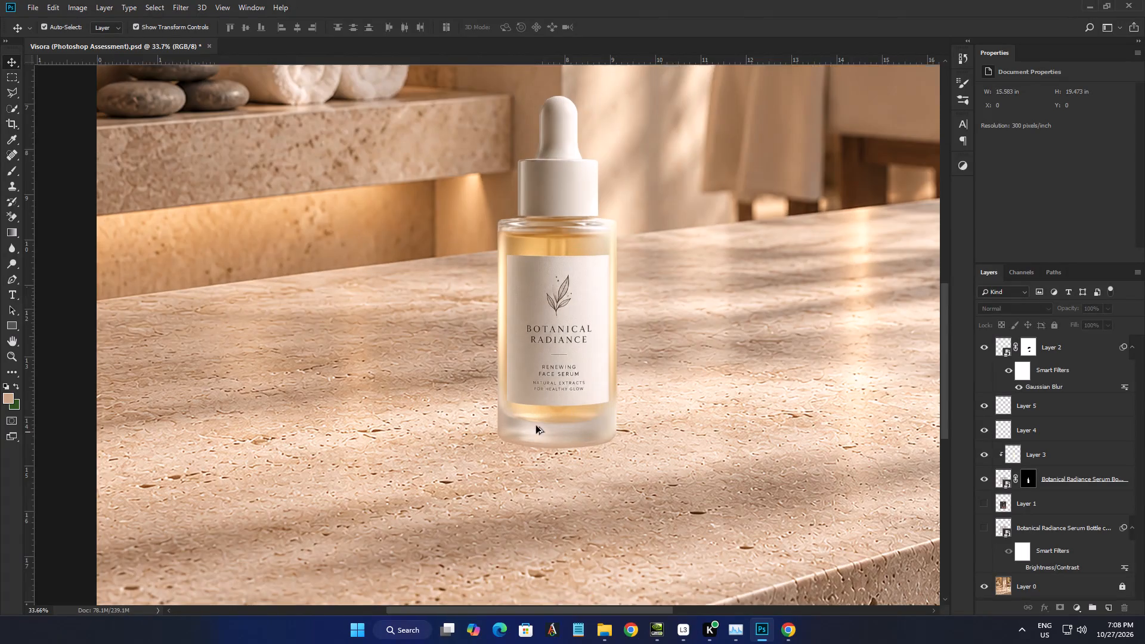
# Outline a sliver below the lower right edge of the bottle's base, fill it black on the bottle's layer mask, and deselect.
pyautogui.keyDown('alt'); pyautogui.scroll(5, 542, 440); pyautogui.keyUp('alt')
pyautogui.keyDown('alt'); pyautogui.scroll(-1, 571, 468); pyautogui.keyUp('alt')
pyautogui.keyDown('alt'); pyautogui.scroll(7, 571, 468); pyautogui.keyUp('alt')
pyautogui.keyDown('alt'); pyautogui.scroll(4, 688, 436); pyautogui.keyUp('alt')
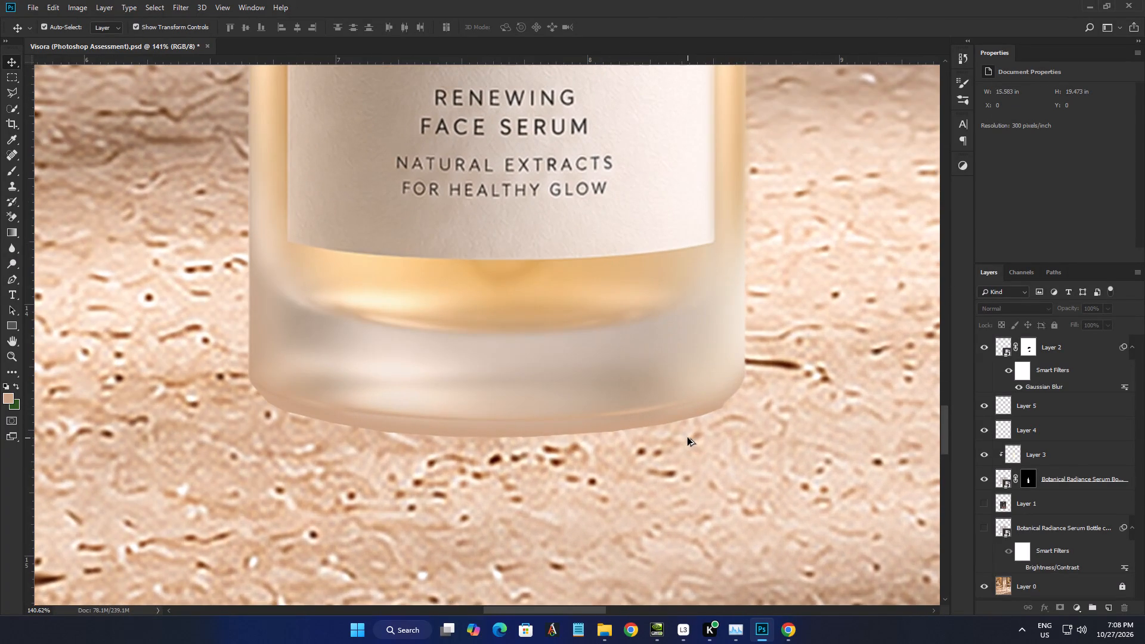
pyautogui.keyDown('alt'); pyautogui.scroll(2, 688, 438); pyautogui.keyUp('alt')
pyautogui.click(704, 400)
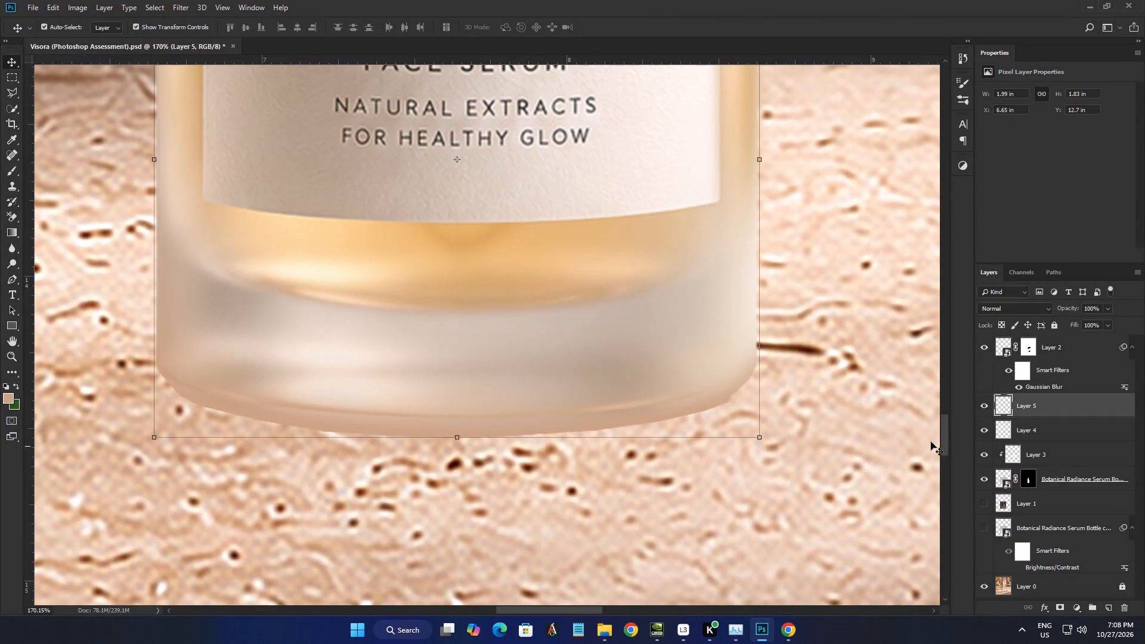
pyautogui.click(1030, 476)
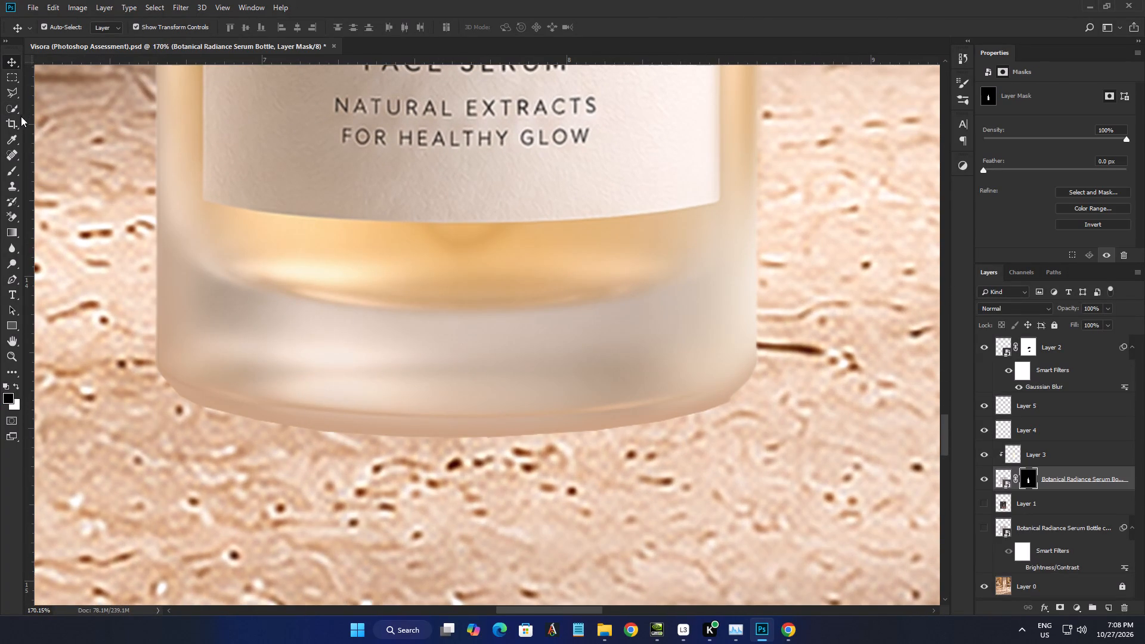
pyautogui.click(10, 88)
pyautogui.keyDown('alt'); pyautogui.scroll(4, 577, 384); pyautogui.keyUp('alt')
pyautogui.keyDown('alt'); pyautogui.scroll(-1, 568, 379); pyautogui.keyUp('alt')
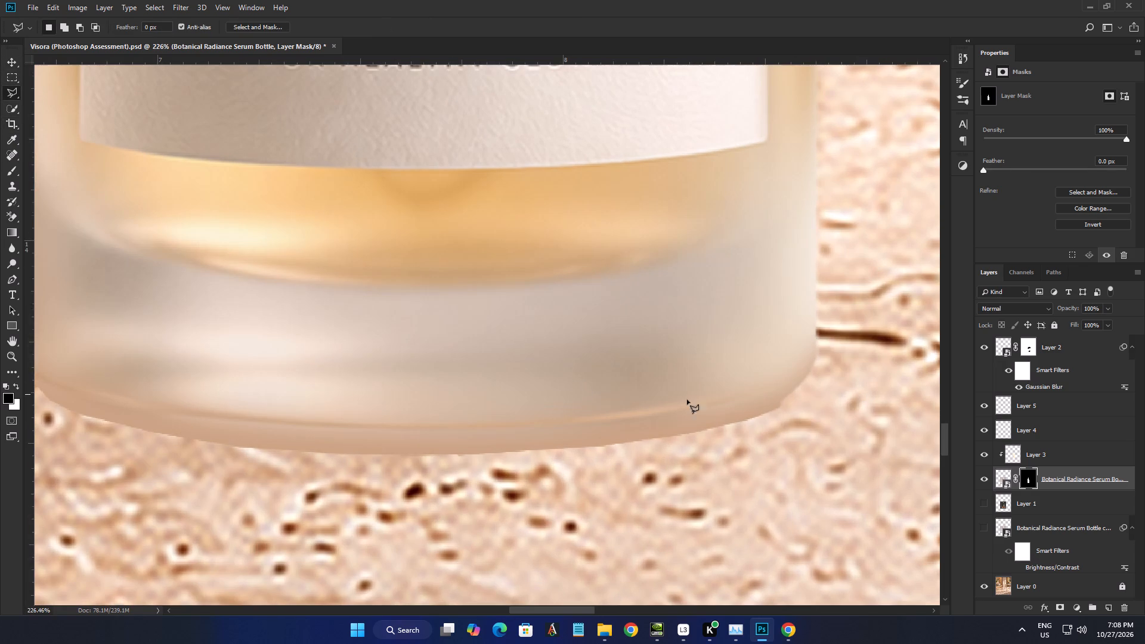
pyautogui.click(787, 397)
pyautogui.click(783, 400)
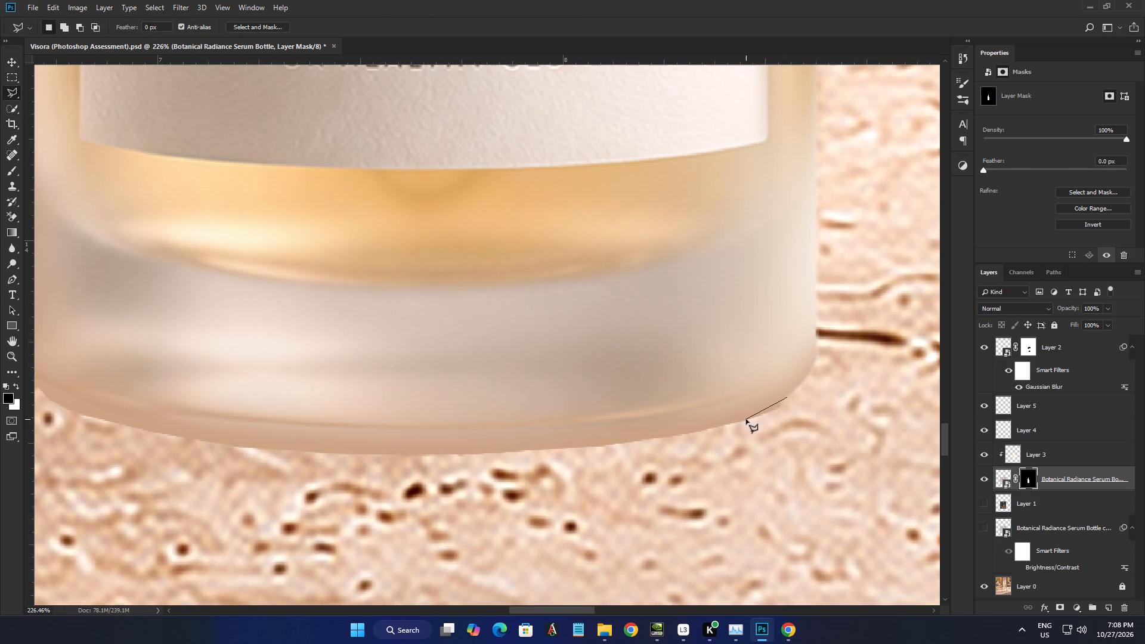
pyautogui.click(746, 419)
pyautogui.click(707, 430)
pyautogui.moveTo(738, 438); pyautogui.dragTo(758, 434)
pyautogui.click(774, 428)
pyautogui.doubleClick(810, 402)
pyautogui.press('x')
pyautogui.hotkey('ctrl', 'BackSpace')
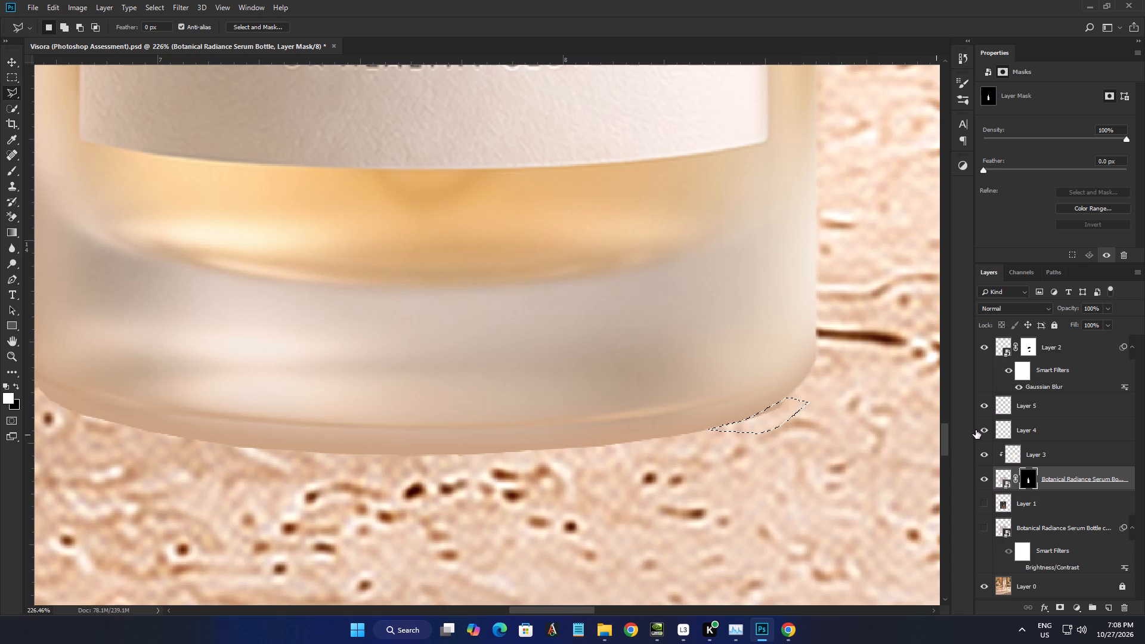
pyautogui.hotkey('ctrl', 'd')
# Clip Layer 4 and Layer 5 to the serum bottle layer, leaving no layer selected.
pyautogui.click(1092, 430)
pyautogui.keyDown('shift'); pyautogui.click(1081, 407); pyautogui.keyUp('shift')
pyautogui.rightClick(1073, 405)
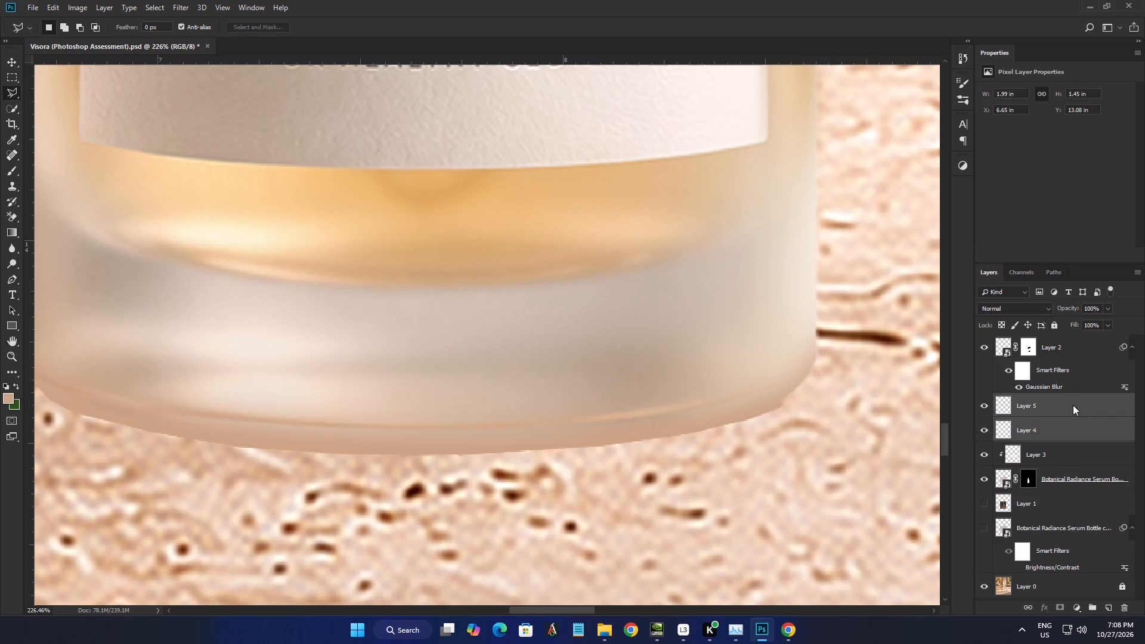
pyautogui.click(983, 343)
pyautogui.keyDown('alt'); pyautogui.scroll(-1, 585, 469); pyautogui.keyUp('alt')
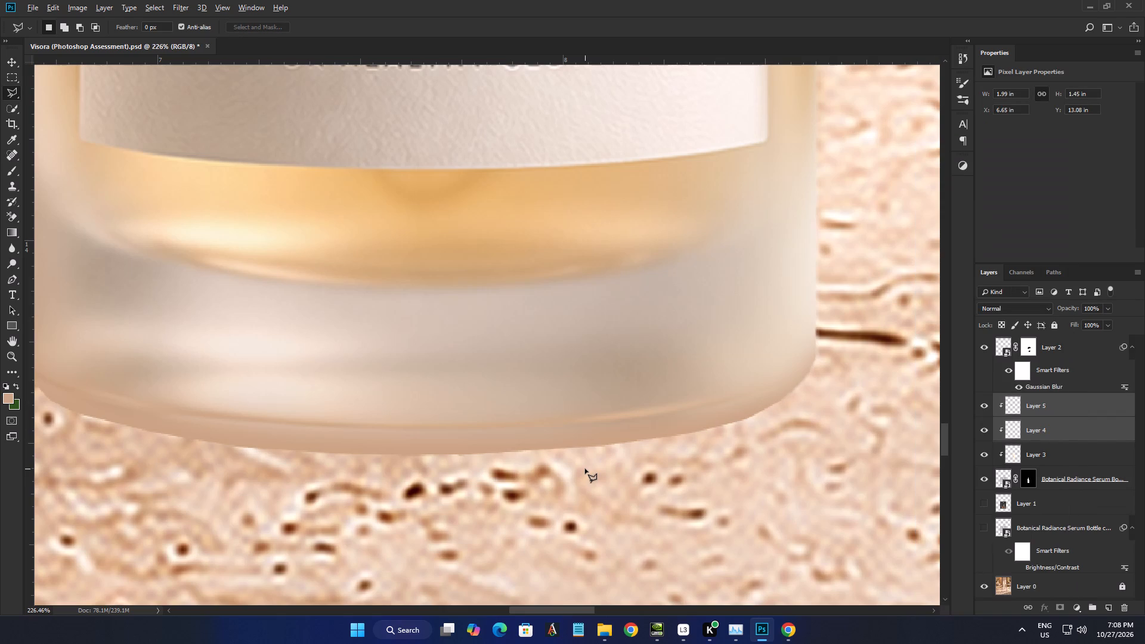
pyautogui.keyDown('alt'); pyautogui.scroll(-6, 585, 469); pyautogui.keyUp('alt')
pyautogui.keyDown('alt'); pyautogui.scroll(1, 585, 467); pyautogui.keyUp('alt')
pyautogui.keyDown('alt'); pyautogui.scroll(-5, 585, 466); pyautogui.keyUp('alt')
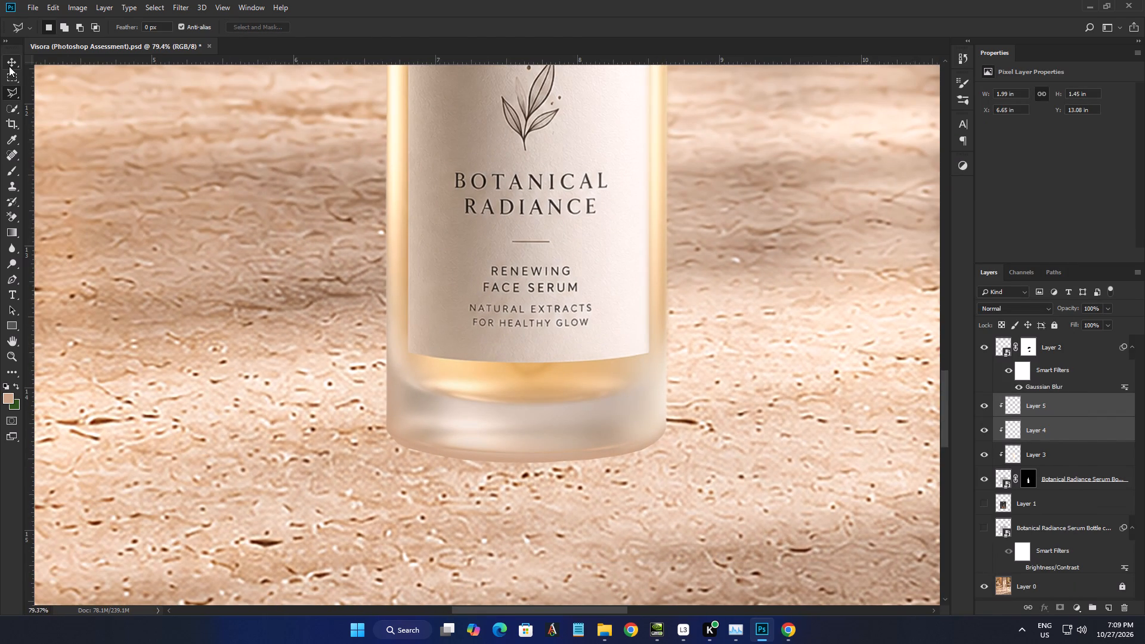
pyautogui.click(9, 66)
pyautogui.keyDown('alt'); pyautogui.scroll(-2, 474, 481); pyautogui.keyUp('alt')
pyautogui.keyDown('alt'); pyautogui.scroll(4, 490, 527); pyautogui.keyUp('alt')
pyautogui.click(560, 504)
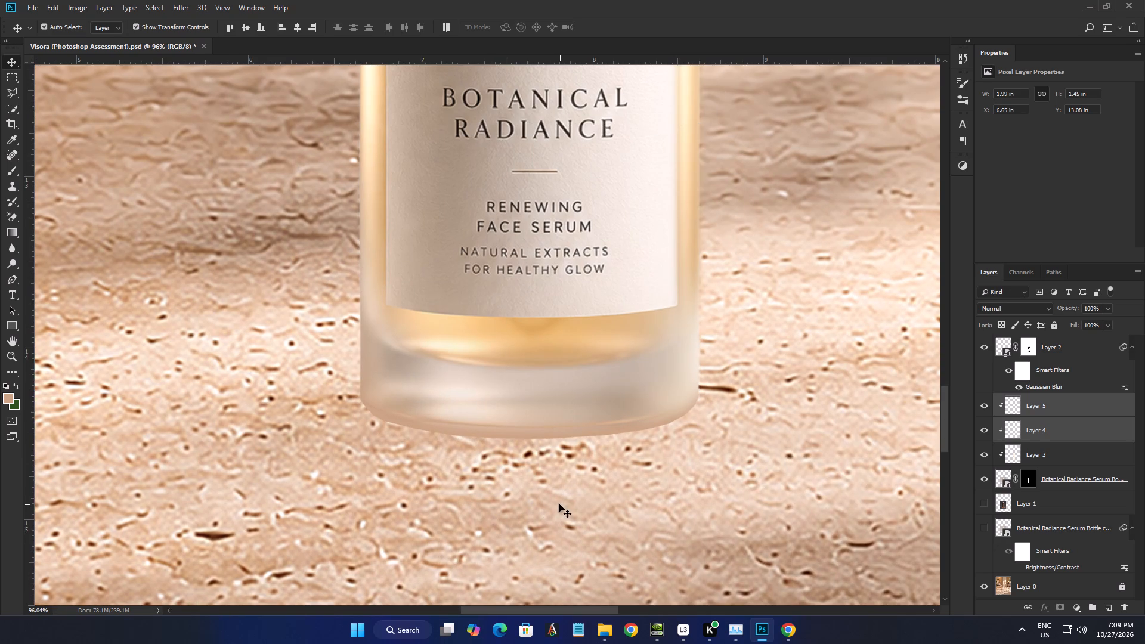
# Load the serum bottle's mask as a selection and sample the dark brown stone crack beside the bottle as foreground colour.
pyautogui.keyDown('alt'); pyautogui.scroll(6, 561, 499); pyautogui.keyUp('alt')
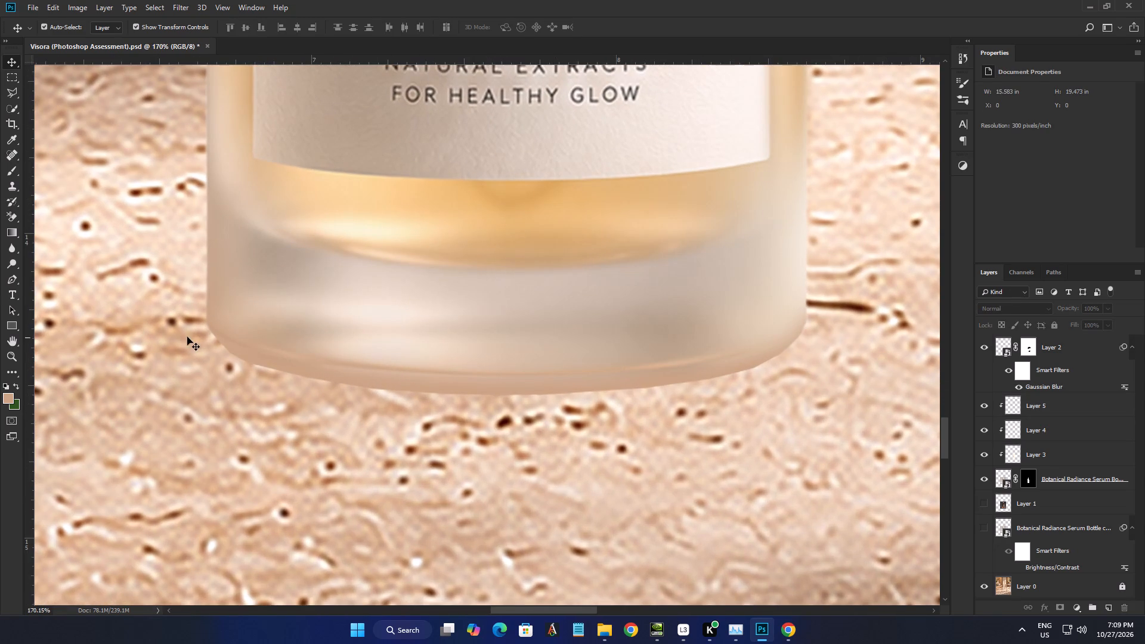
pyautogui.keyDown('ctrl'); pyautogui.click(1028, 483); pyautogui.keyUp('ctrl')
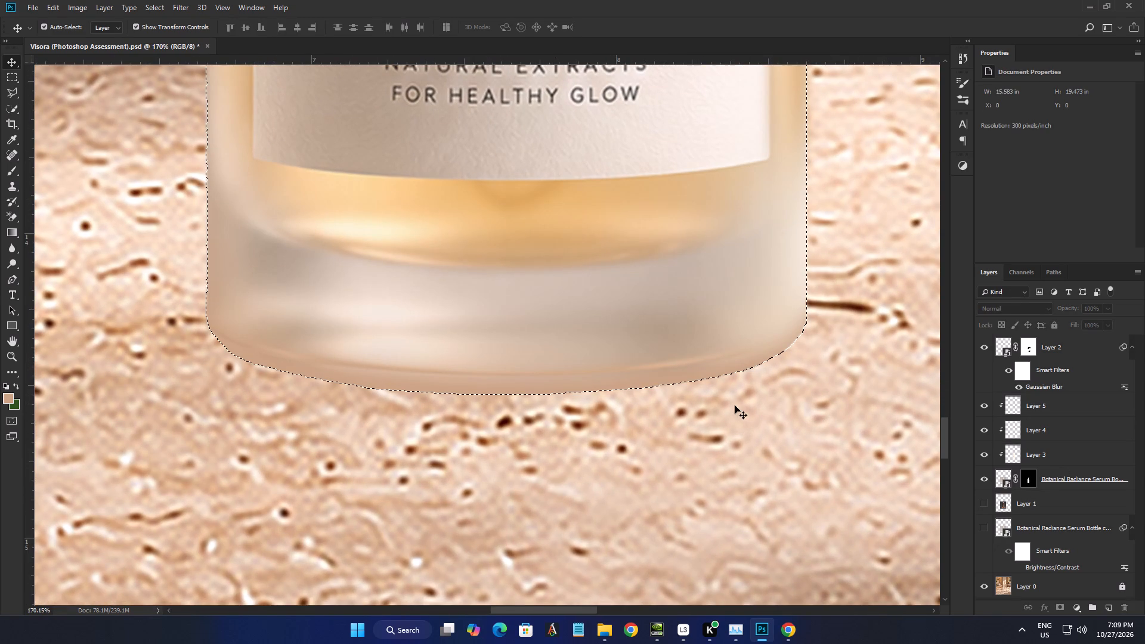
pyautogui.click(12, 169)
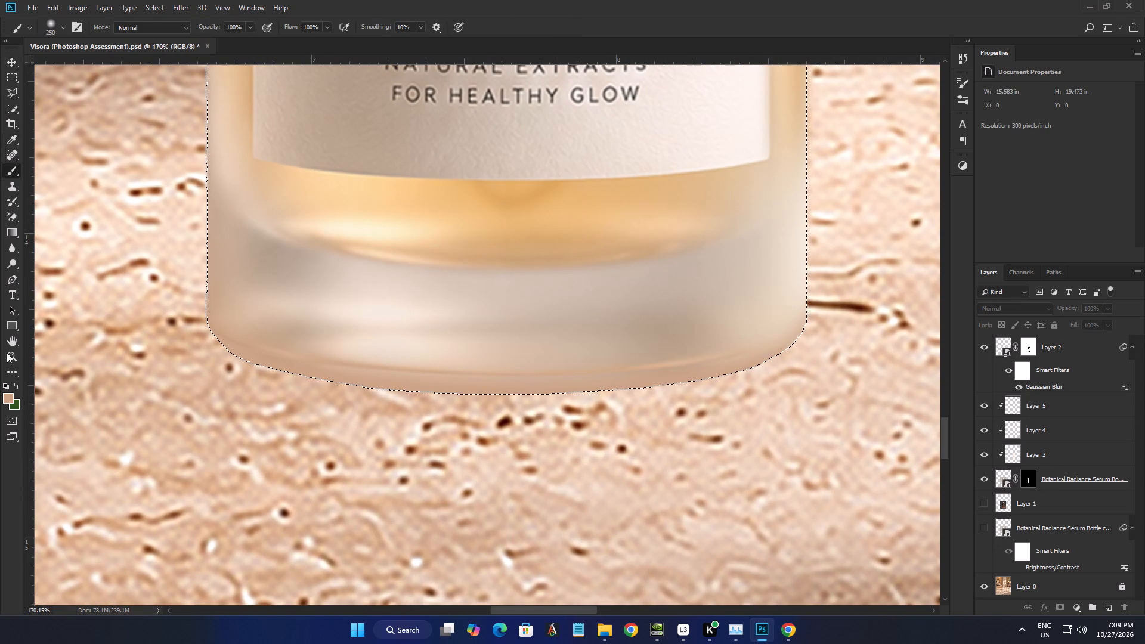
pyautogui.doubleClick(10, 400)
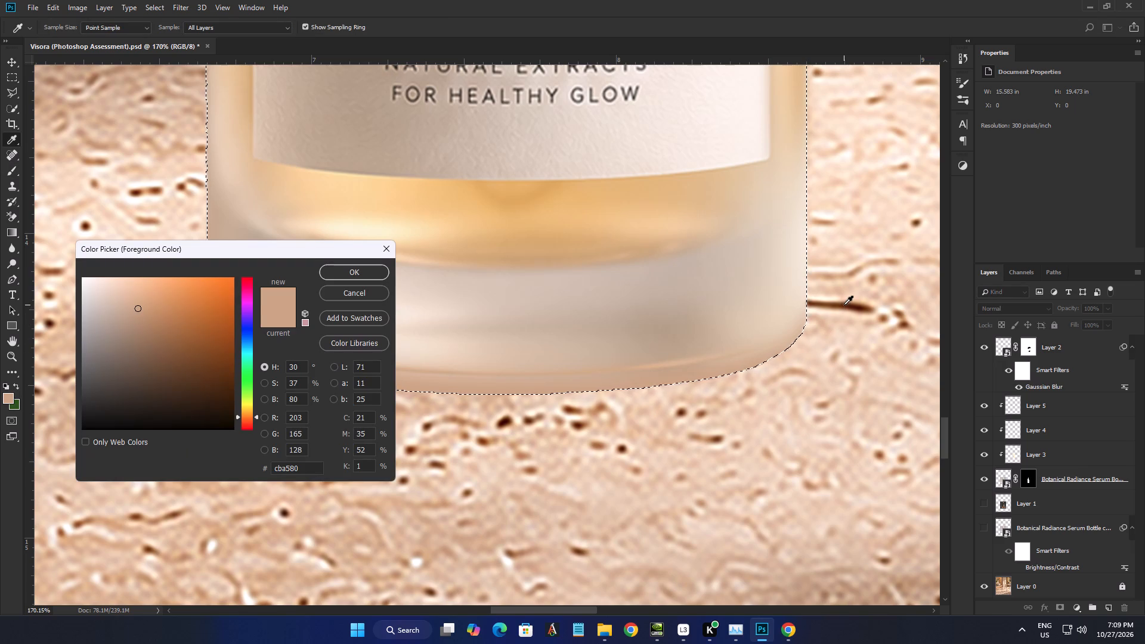
pyautogui.click(844, 305)
pyautogui.click(360, 273)
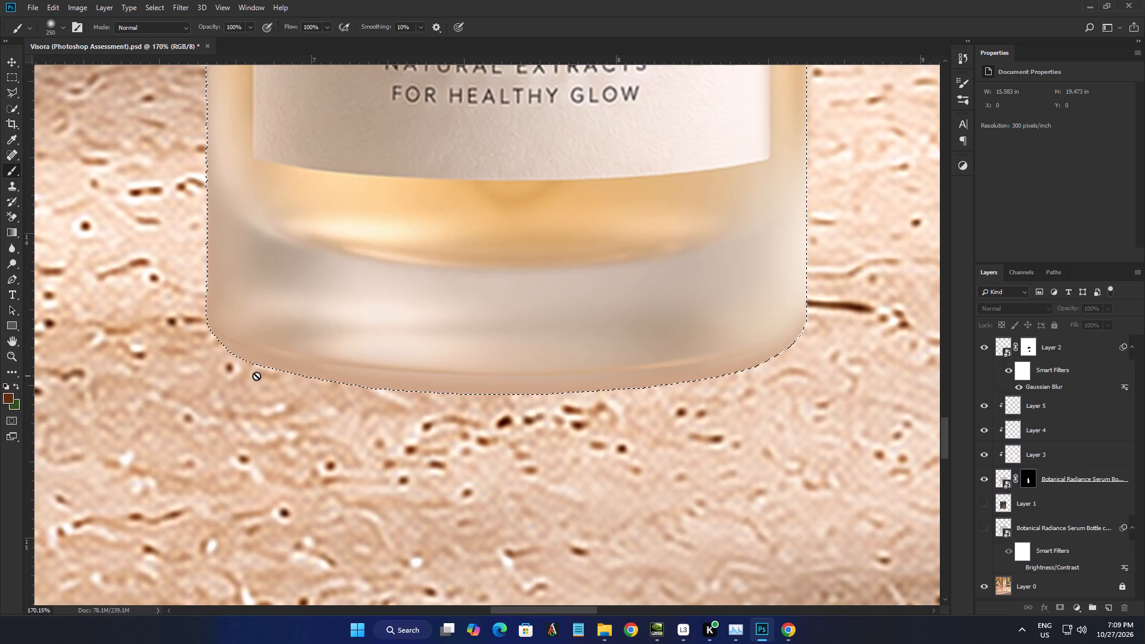
# Add a layer above Layer 5, brush dark brown along the selected bottle's bottom edge at size 90, and clear the selection.
pyautogui.click(1076, 414)
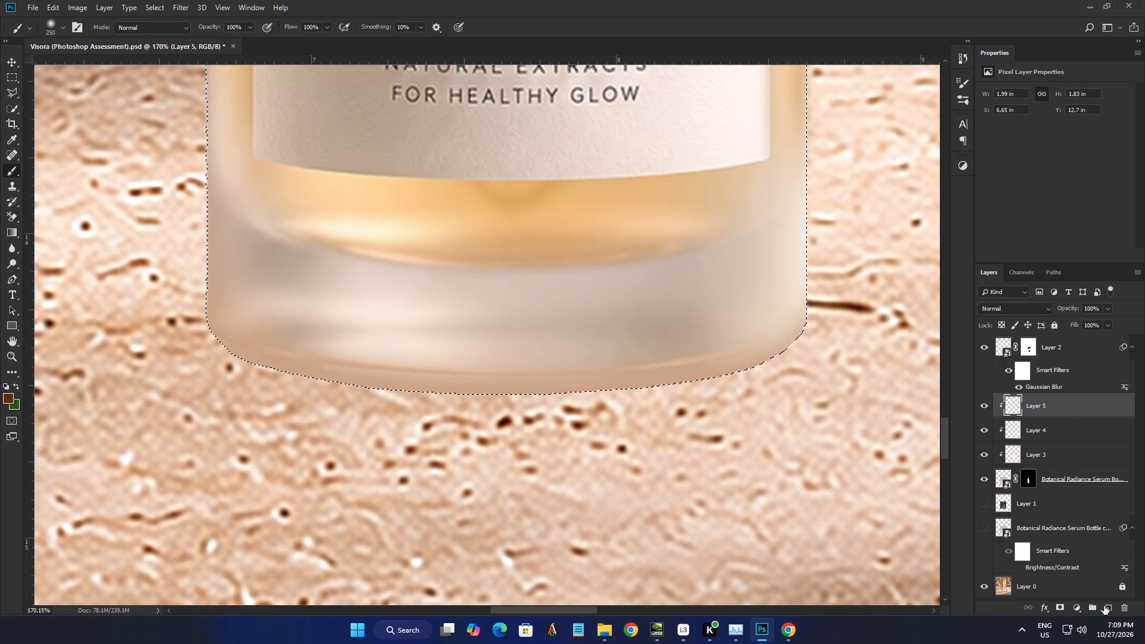
pyautogui.click(1105, 607)
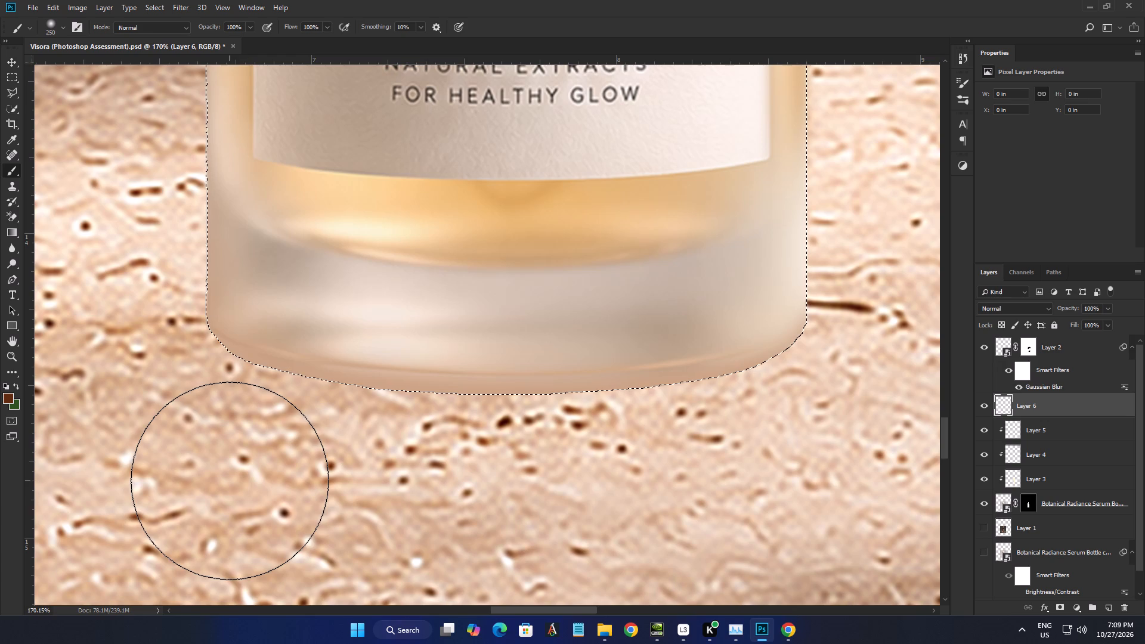
pyautogui.press('[')
pyautogui.press('[')
pyautogui.press('[')
pyautogui.press('[')
pyautogui.press('[')
pyautogui.press('[')
pyautogui.moveTo(194, 360); pyautogui.dragTo(218, 385)
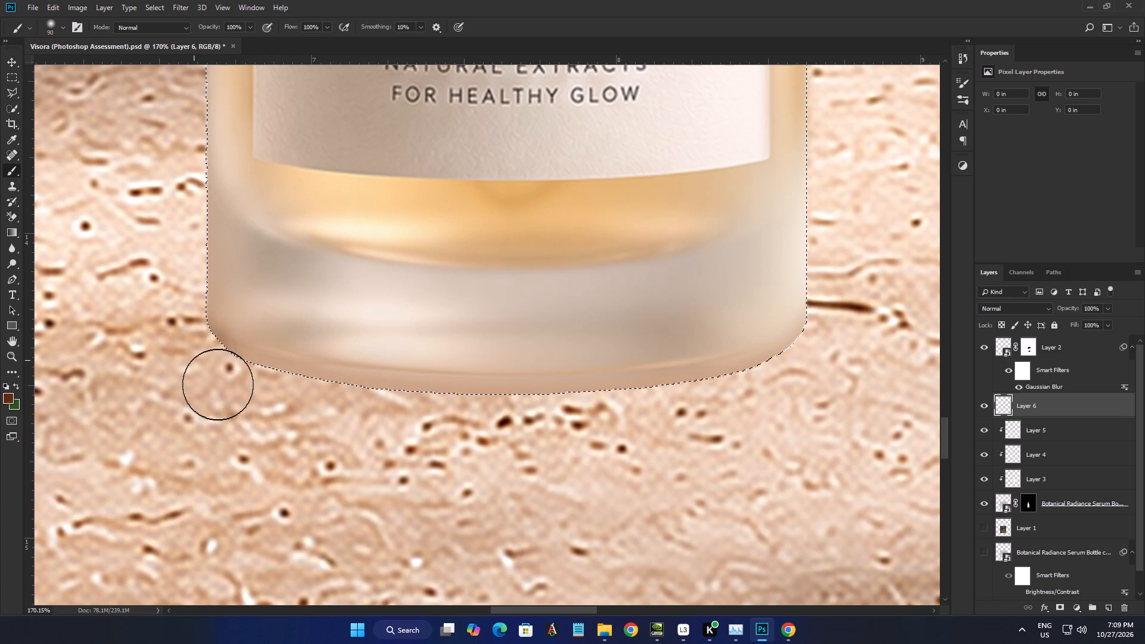
pyautogui.moveTo(218, 385); pyautogui.dragTo(269, 401)
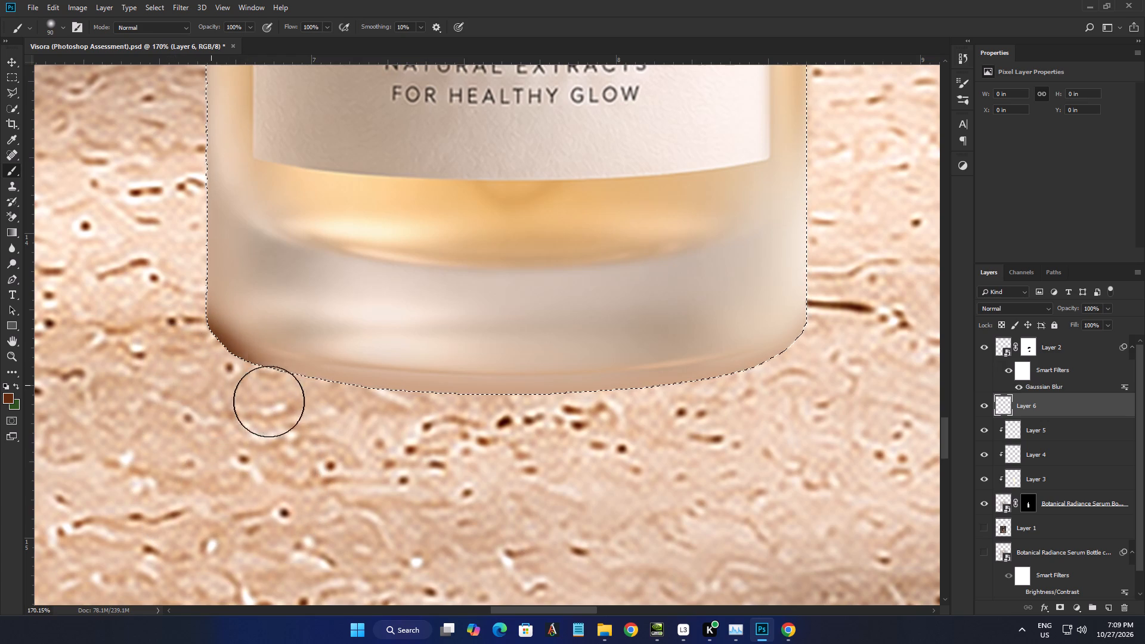
pyautogui.moveTo(269, 401); pyautogui.dragTo(321, 413)
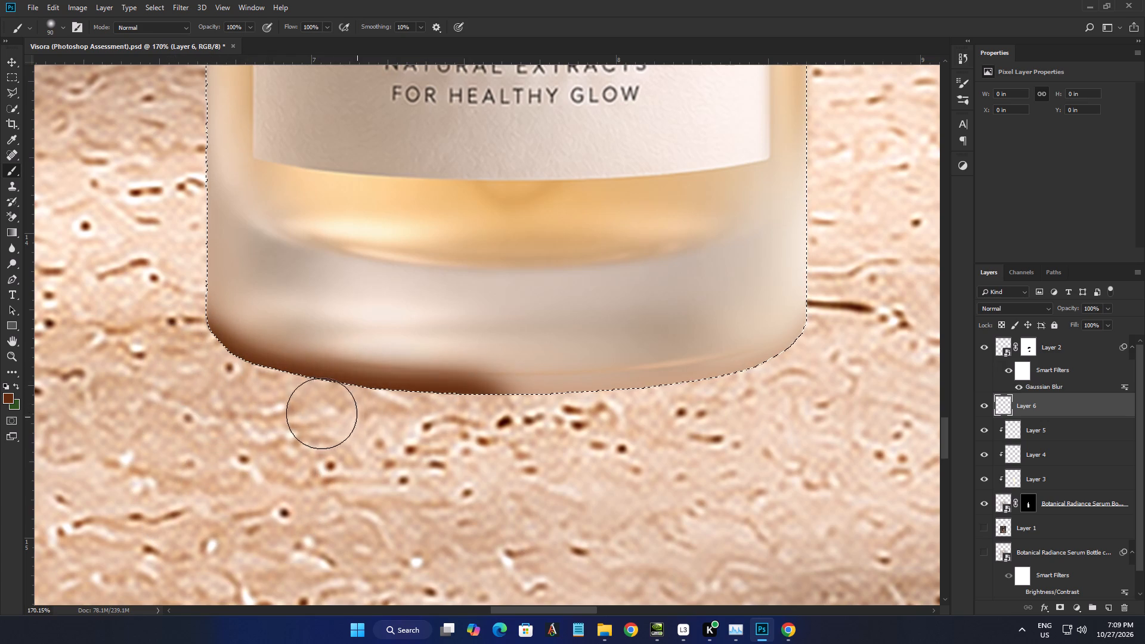
pyautogui.moveTo(321, 413); pyautogui.dragTo(721, 403)
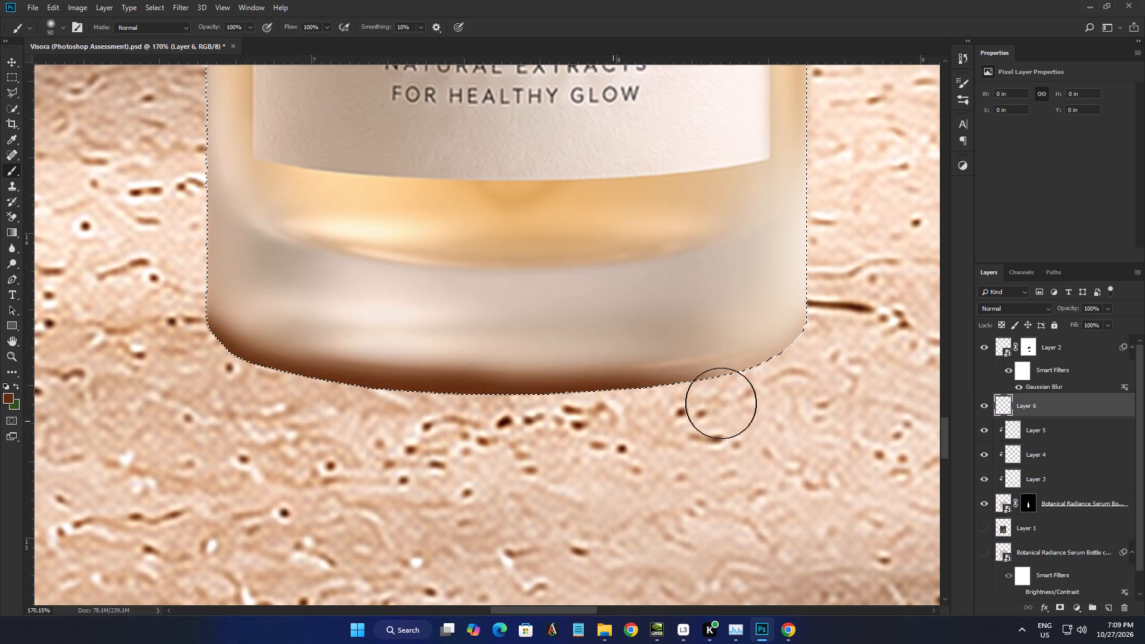
pyautogui.moveTo(721, 403); pyautogui.dragTo(681, 420)
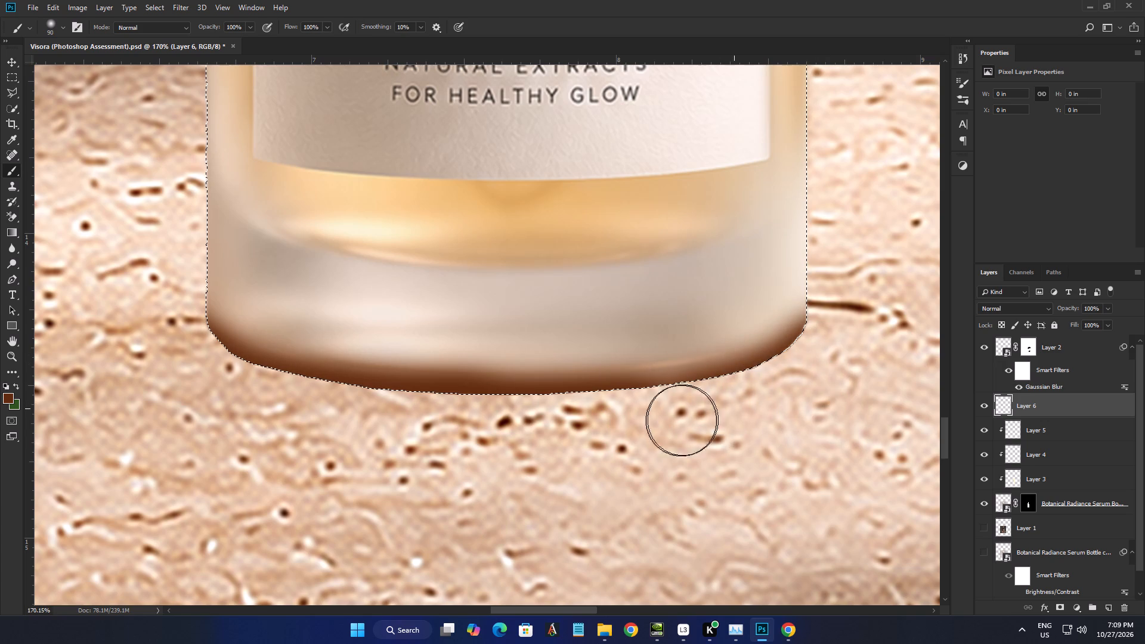
pyautogui.moveTo(681, 420); pyautogui.dragTo(172, 387)
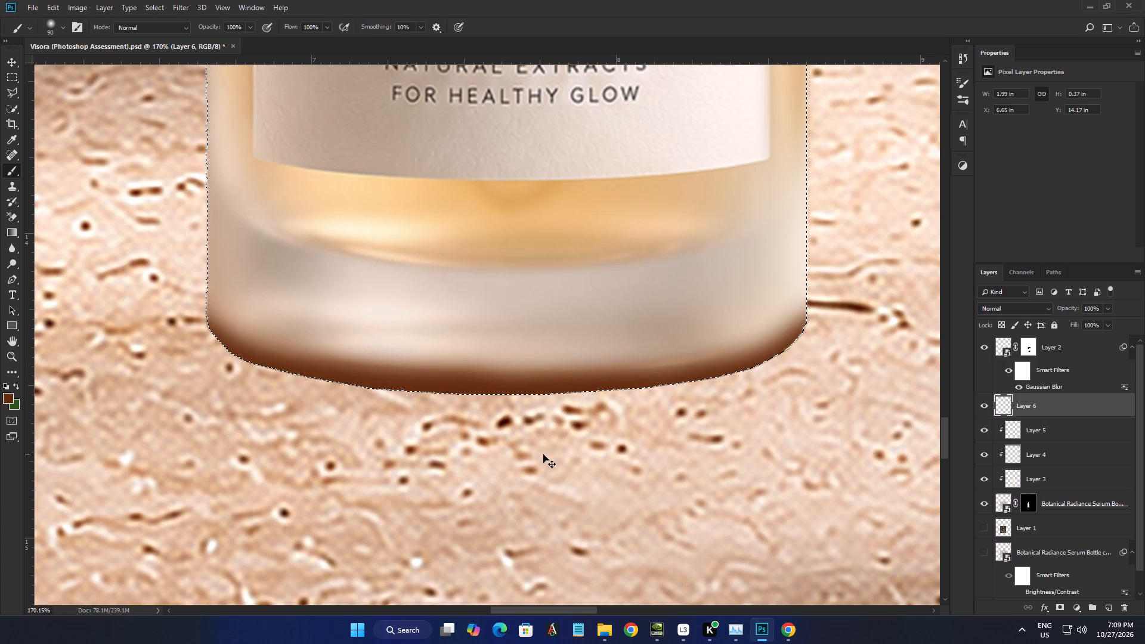
pyautogui.hotkey('ctrl', 'd')
# Move Layer 6 directly beneath the serum bottle layer and nudge it 4 pixels down as a thin contact shadow.
pyautogui.click(14, 59)
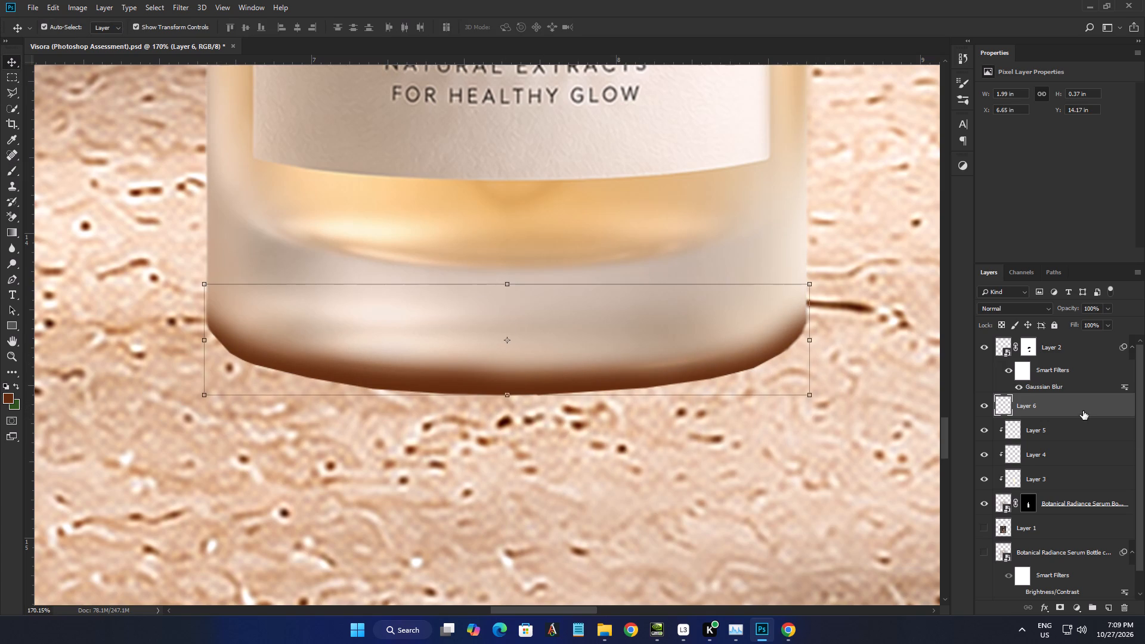
pyautogui.moveTo(1088, 404); pyautogui.dragTo(1077, 506)
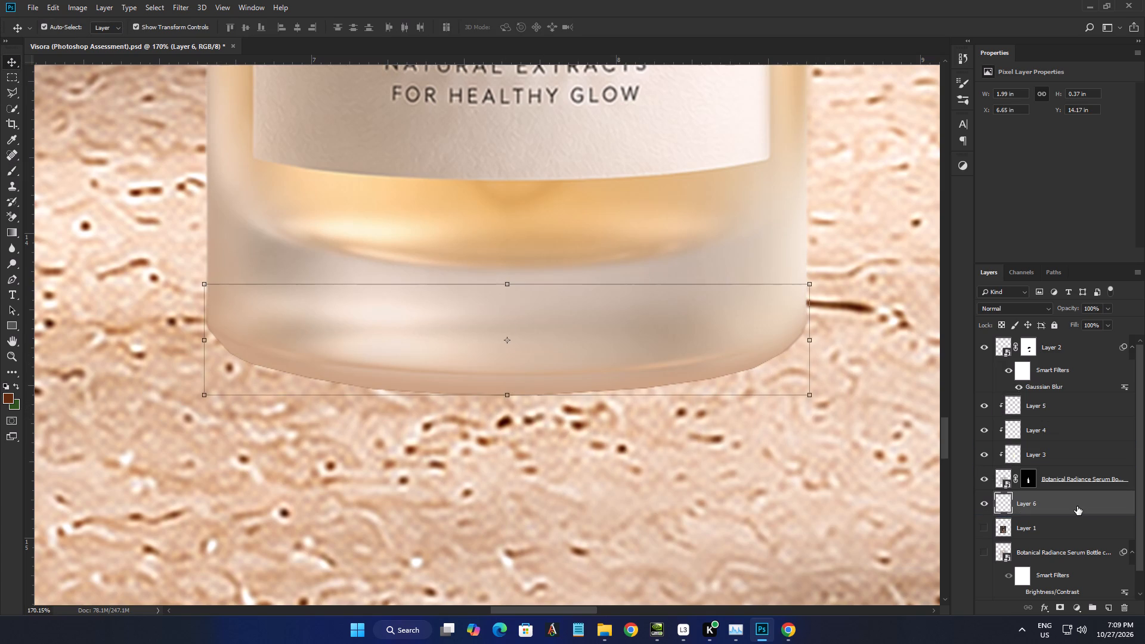
pyautogui.press('Down')
pyautogui.press('Down')
pyautogui.press('Down')
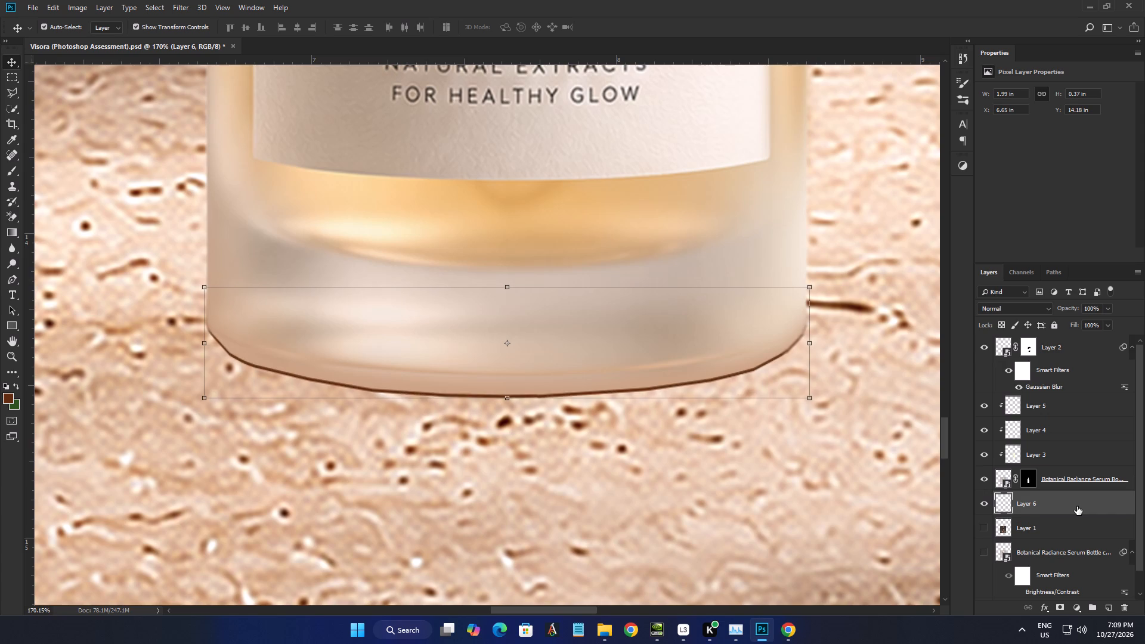
pyautogui.press('Down')
pyautogui.keyDown('alt'); pyautogui.scroll(-3, 1062, 509); pyautogui.keyUp('alt')
pyautogui.click(633, 479)
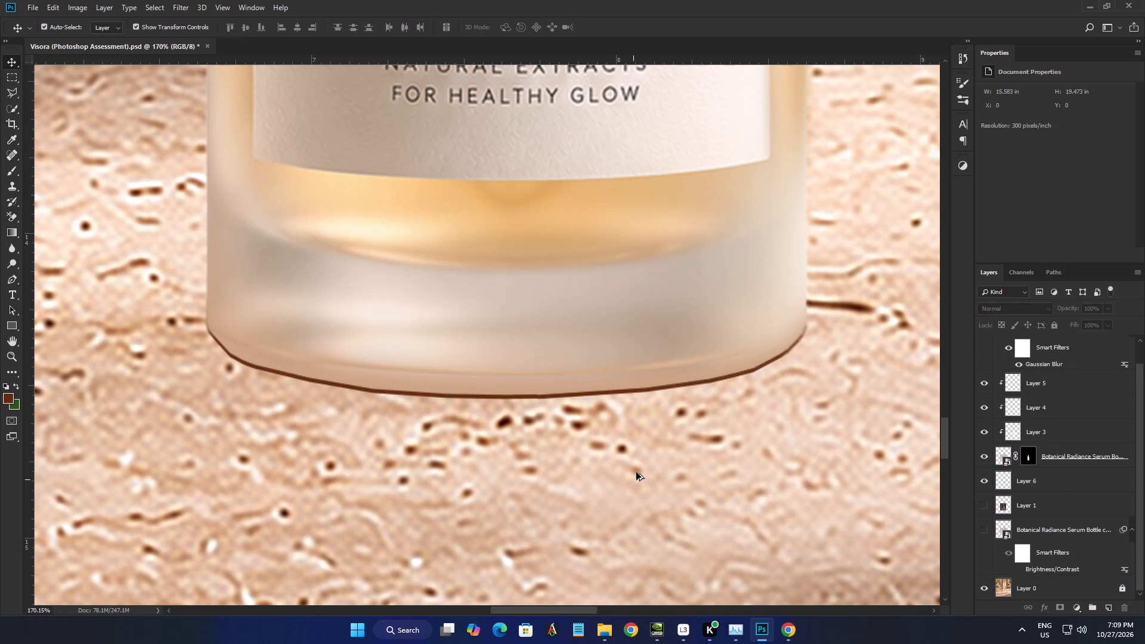
pyautogui.keyDown('alt'); pyautogui.scroll(-14, 636, 472); pyautogui.keyUp('alt')
pyautogui.keyDown('alt'); pyautogui.scroll(1, 635, 465); pyautogui.keyUp('alt')
pyautogui.keyDown('alt'); pyautogui.scroll(-1, 635, 465); pyautogui.keyUp('alt')
pyautogui.keyDown('alt'); pyautogui.scroll(6, 651, 470); pyautogui.keyUp('alt')
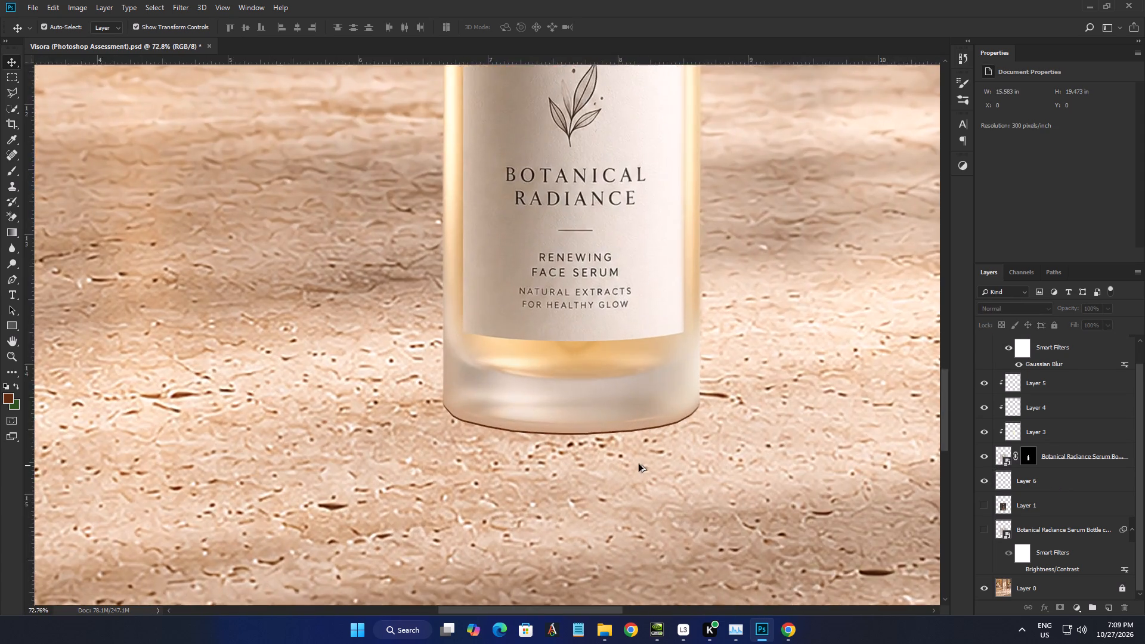
# Nudge Layer 6 further down to a Y position of 14.19 in to thicken the dark line under the base.
pyautogui.keyDown('alt'); pyautogui.scroll(12, 639, 464); pyautogui.keyUp('alt')
pyautogui.click(608, 369)
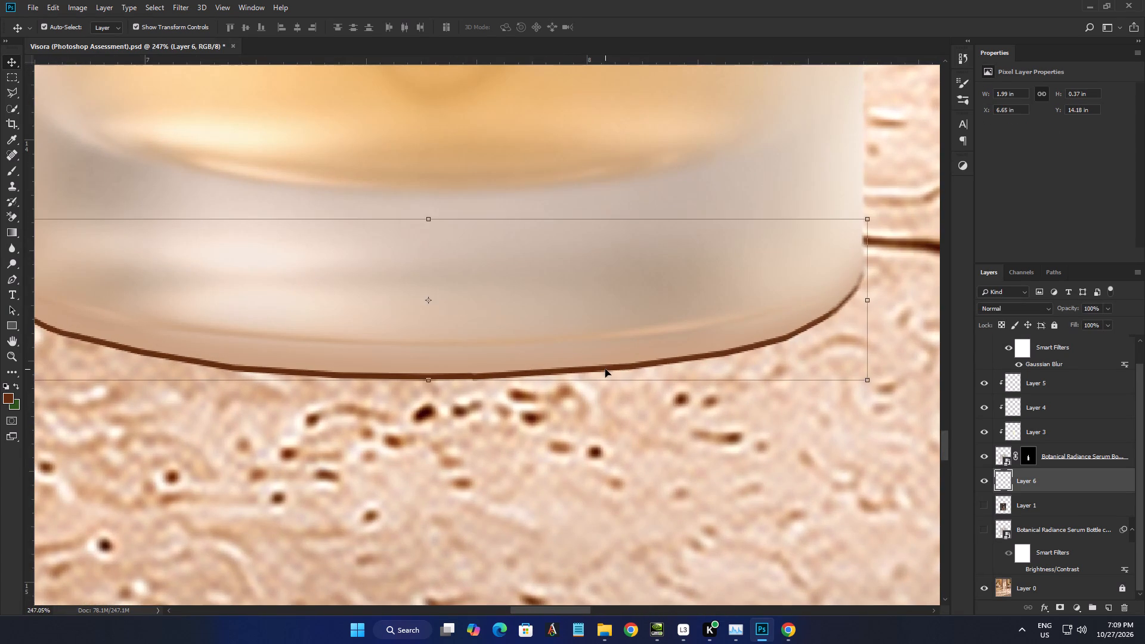
pyautogui.keyDown('alt'); pyautogui.scroll(-3, 606, 369); pyautogui.keyUp('alt')
pyautogui.press('Down')
pyautogui.press('Down')
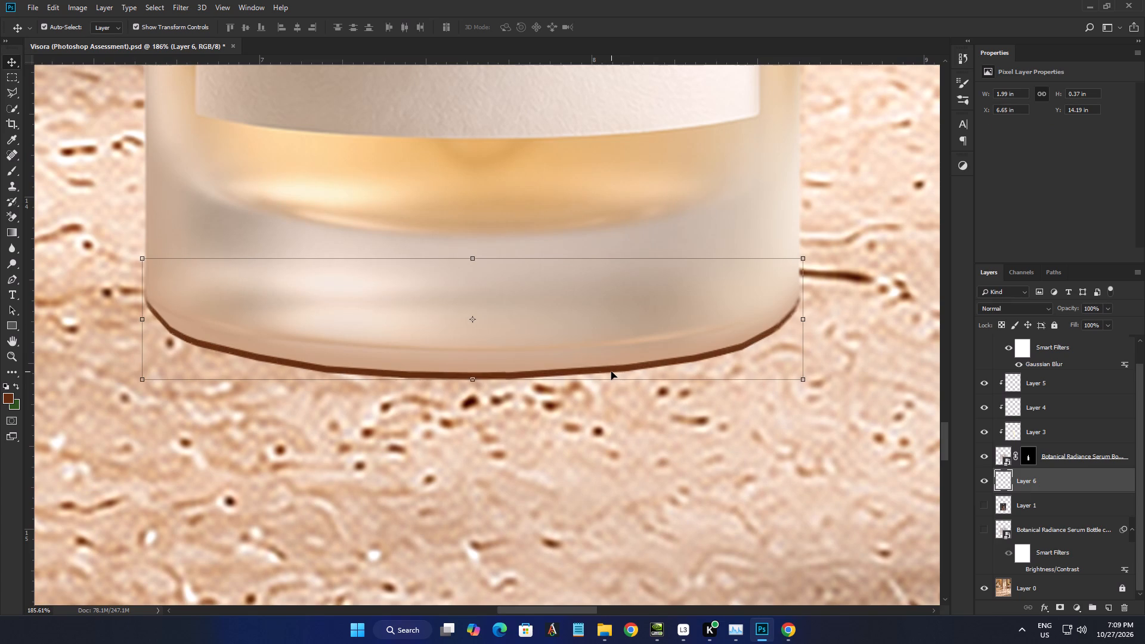
pyautogui.press('Down')
pyautogui.press('Down')
pyautogui.press('Down')
pyautogui.press('Down')
pyautogui.press('Up')
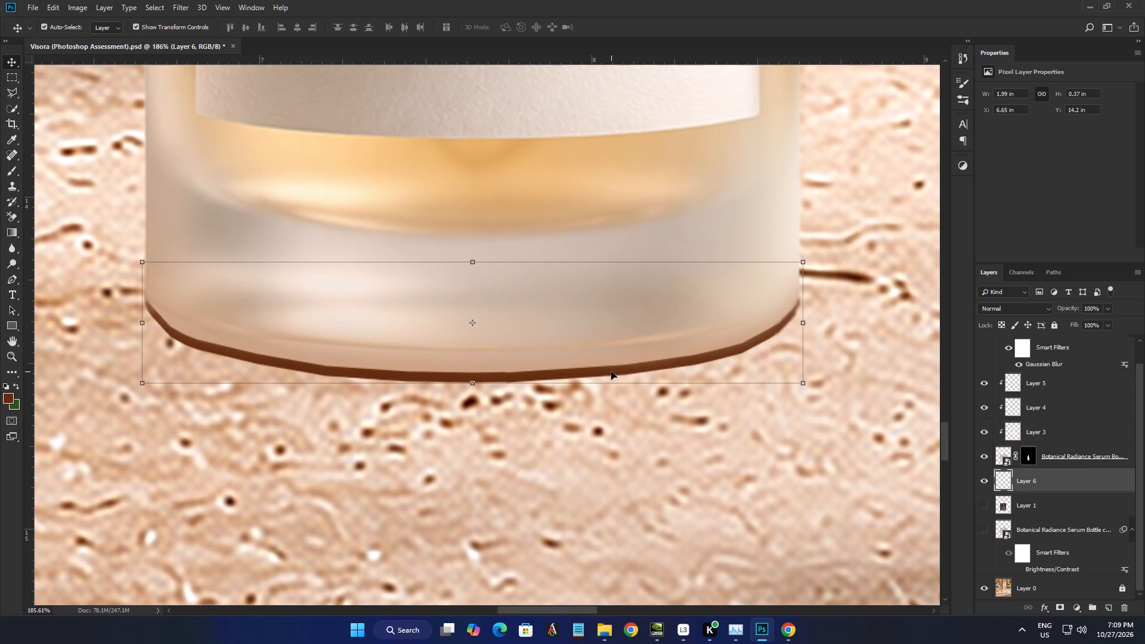
pyautogui.press('Up')
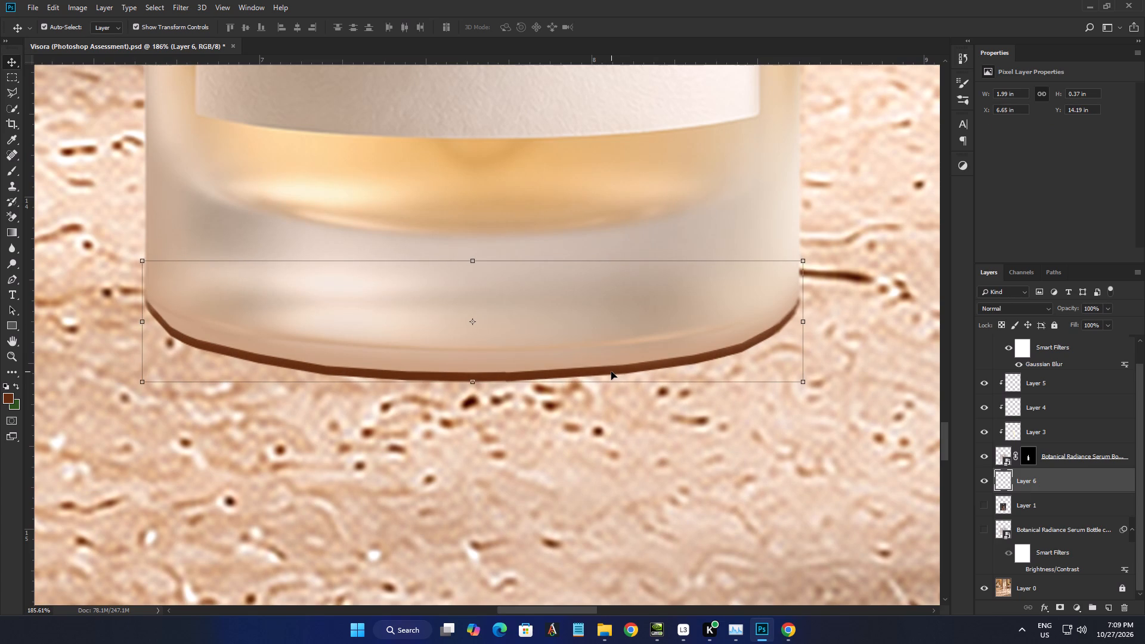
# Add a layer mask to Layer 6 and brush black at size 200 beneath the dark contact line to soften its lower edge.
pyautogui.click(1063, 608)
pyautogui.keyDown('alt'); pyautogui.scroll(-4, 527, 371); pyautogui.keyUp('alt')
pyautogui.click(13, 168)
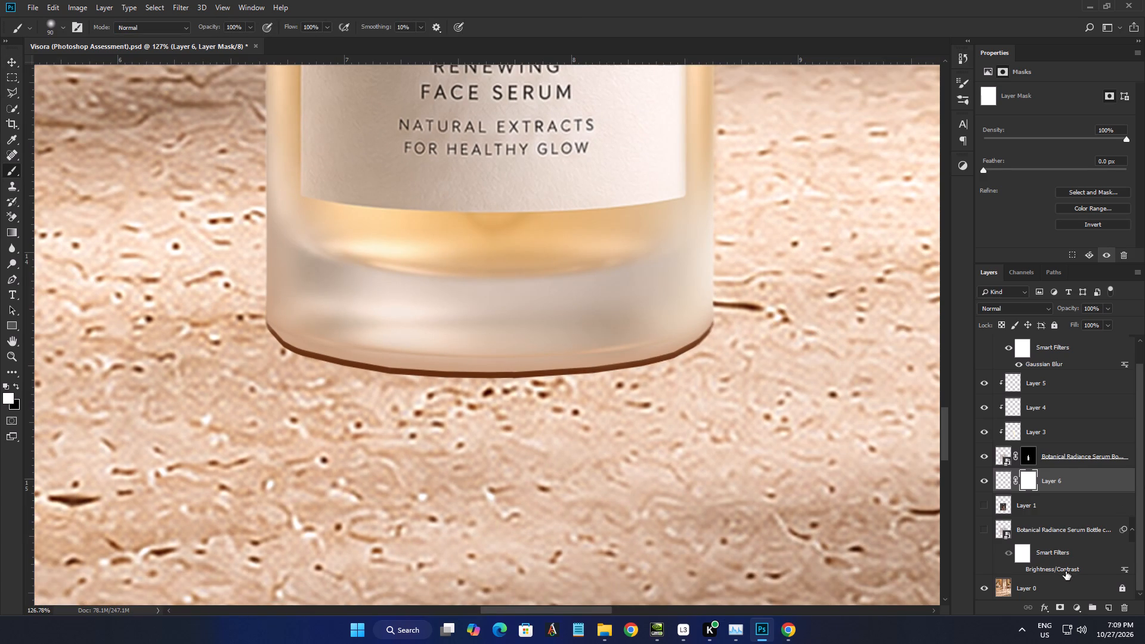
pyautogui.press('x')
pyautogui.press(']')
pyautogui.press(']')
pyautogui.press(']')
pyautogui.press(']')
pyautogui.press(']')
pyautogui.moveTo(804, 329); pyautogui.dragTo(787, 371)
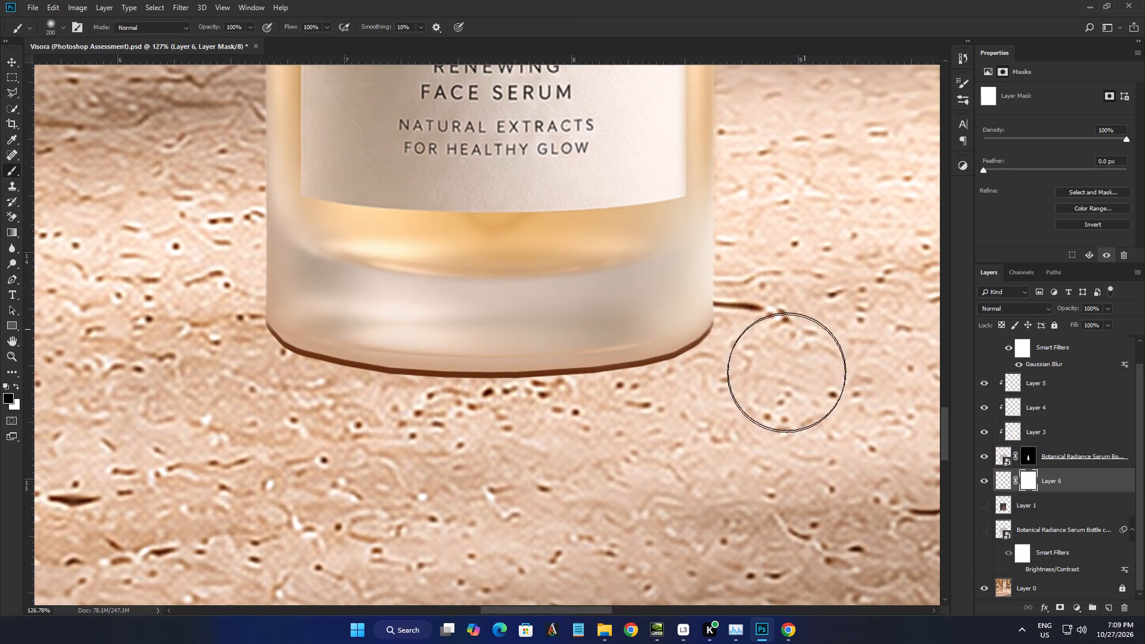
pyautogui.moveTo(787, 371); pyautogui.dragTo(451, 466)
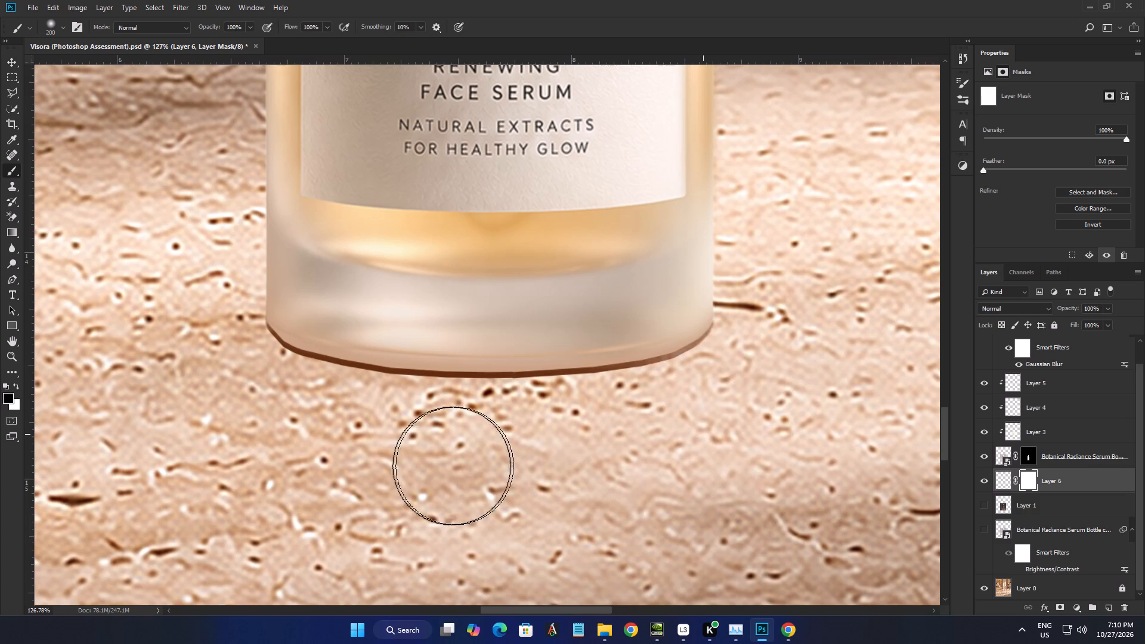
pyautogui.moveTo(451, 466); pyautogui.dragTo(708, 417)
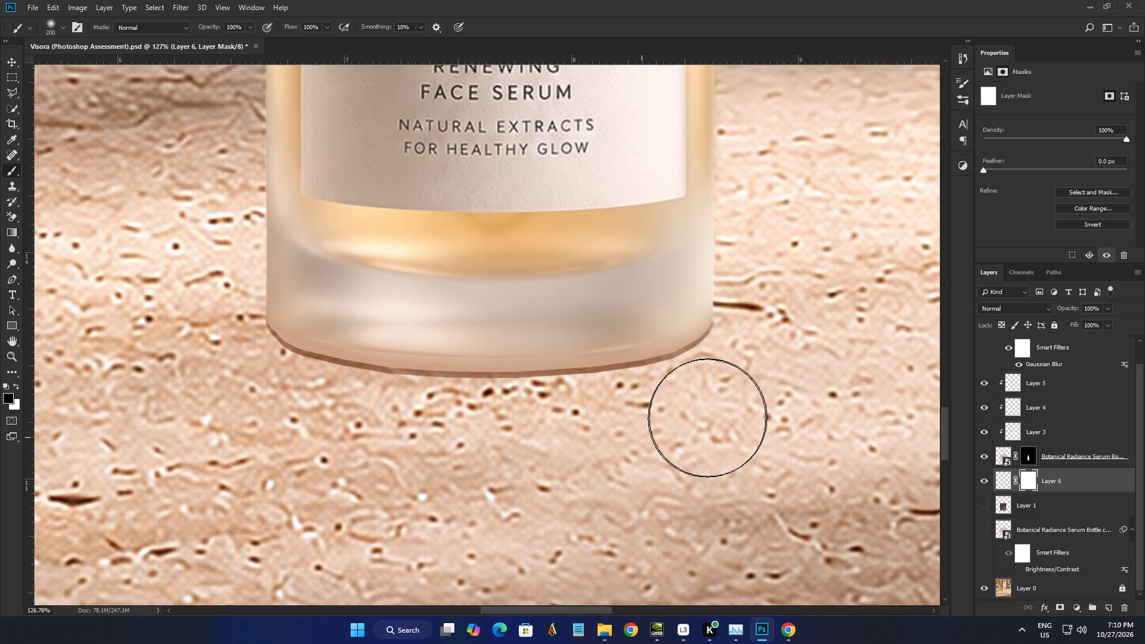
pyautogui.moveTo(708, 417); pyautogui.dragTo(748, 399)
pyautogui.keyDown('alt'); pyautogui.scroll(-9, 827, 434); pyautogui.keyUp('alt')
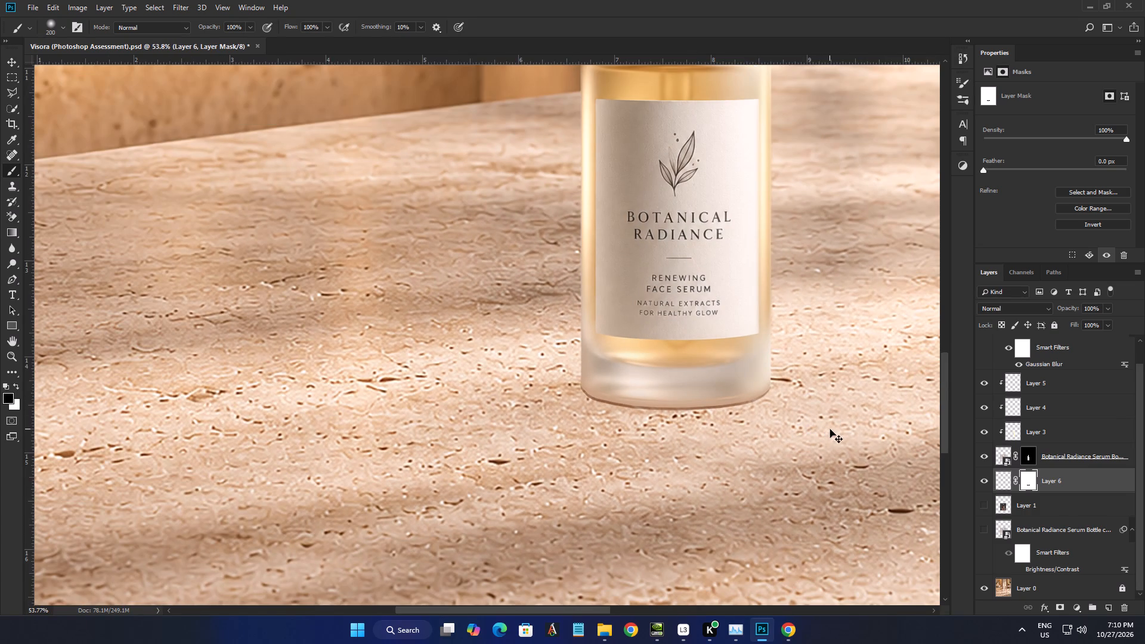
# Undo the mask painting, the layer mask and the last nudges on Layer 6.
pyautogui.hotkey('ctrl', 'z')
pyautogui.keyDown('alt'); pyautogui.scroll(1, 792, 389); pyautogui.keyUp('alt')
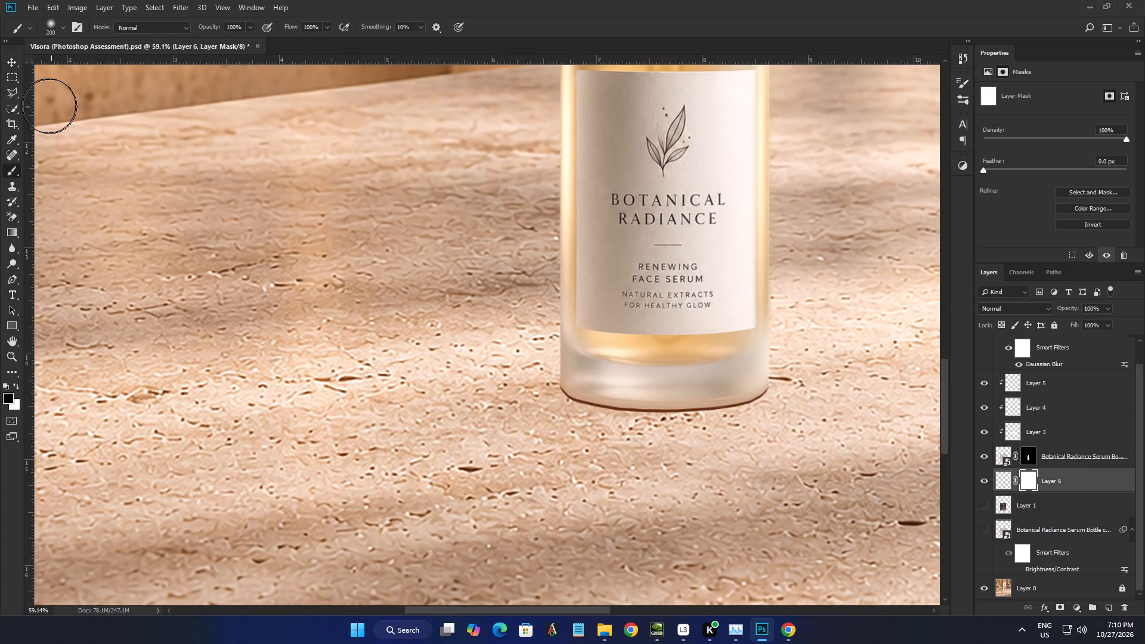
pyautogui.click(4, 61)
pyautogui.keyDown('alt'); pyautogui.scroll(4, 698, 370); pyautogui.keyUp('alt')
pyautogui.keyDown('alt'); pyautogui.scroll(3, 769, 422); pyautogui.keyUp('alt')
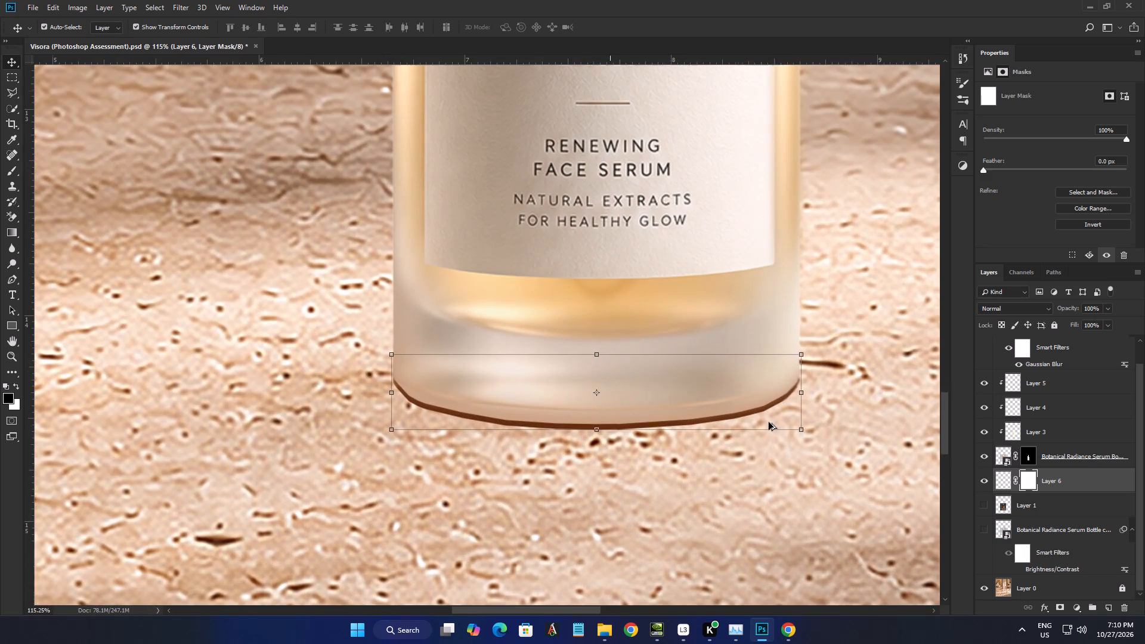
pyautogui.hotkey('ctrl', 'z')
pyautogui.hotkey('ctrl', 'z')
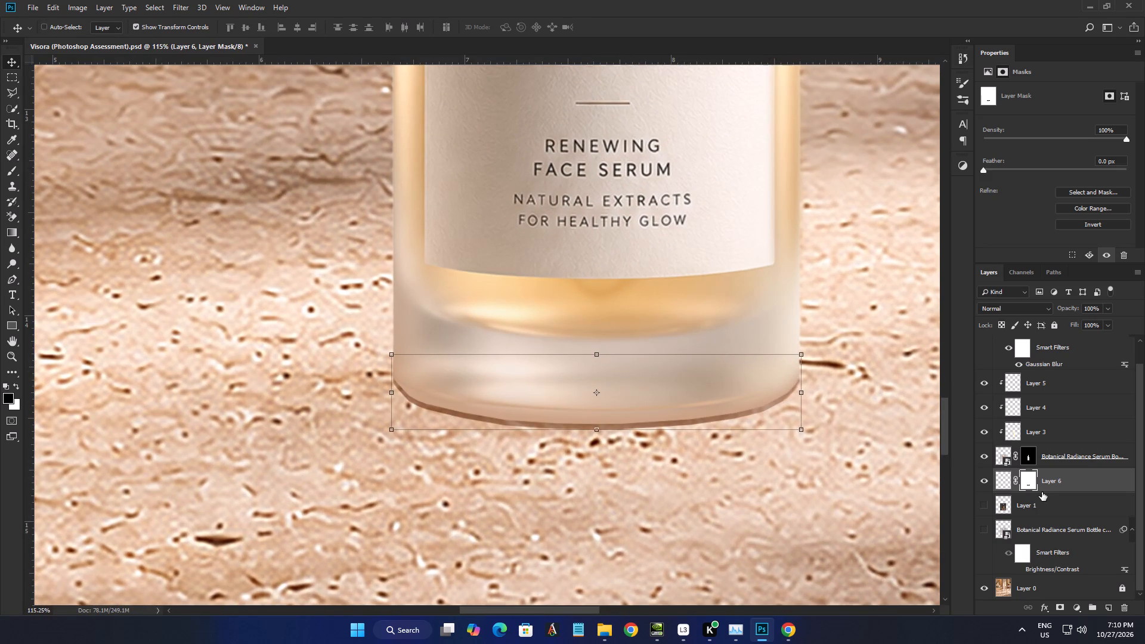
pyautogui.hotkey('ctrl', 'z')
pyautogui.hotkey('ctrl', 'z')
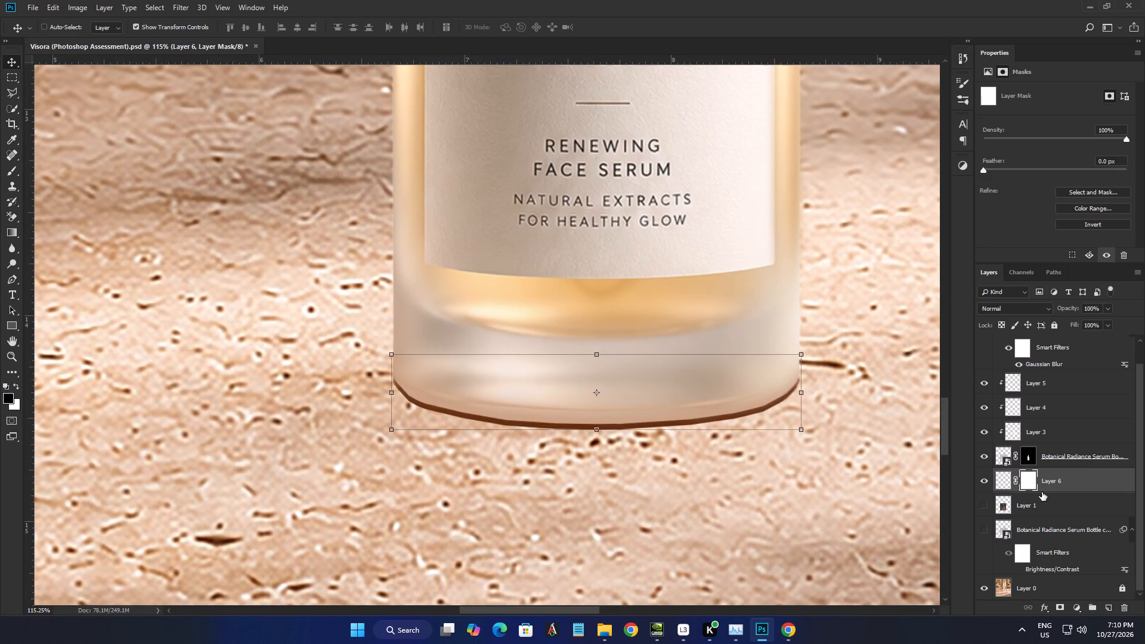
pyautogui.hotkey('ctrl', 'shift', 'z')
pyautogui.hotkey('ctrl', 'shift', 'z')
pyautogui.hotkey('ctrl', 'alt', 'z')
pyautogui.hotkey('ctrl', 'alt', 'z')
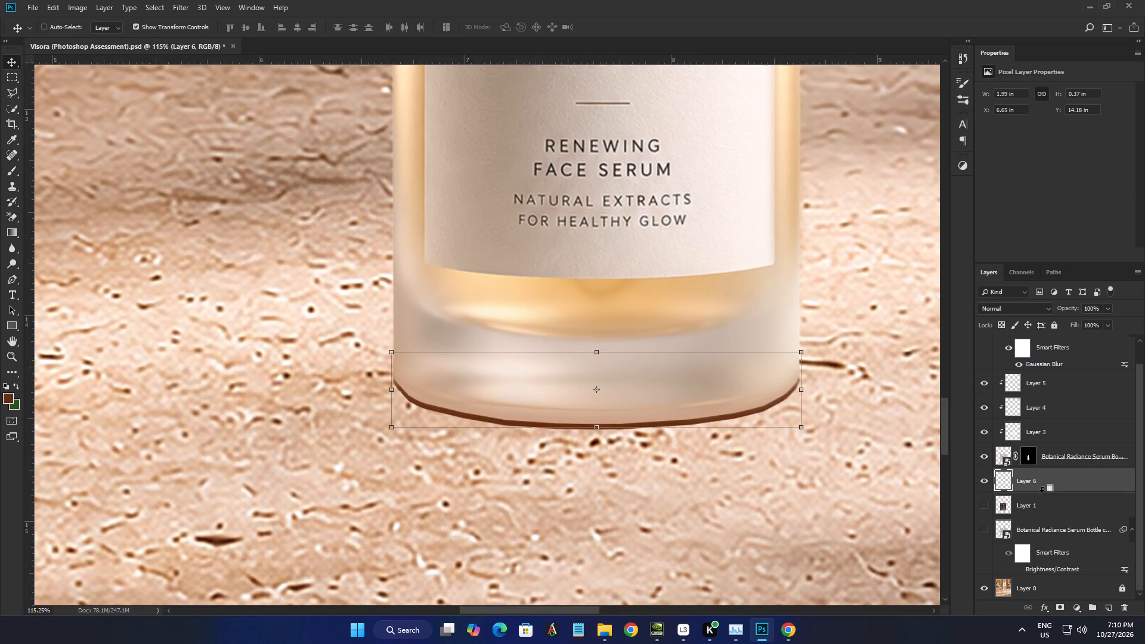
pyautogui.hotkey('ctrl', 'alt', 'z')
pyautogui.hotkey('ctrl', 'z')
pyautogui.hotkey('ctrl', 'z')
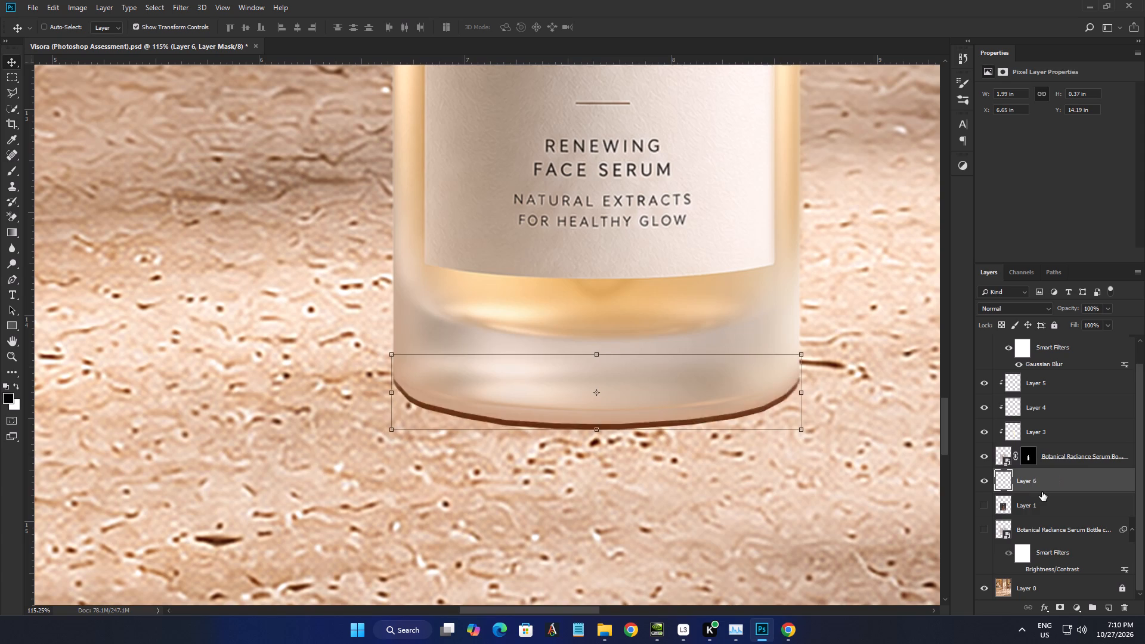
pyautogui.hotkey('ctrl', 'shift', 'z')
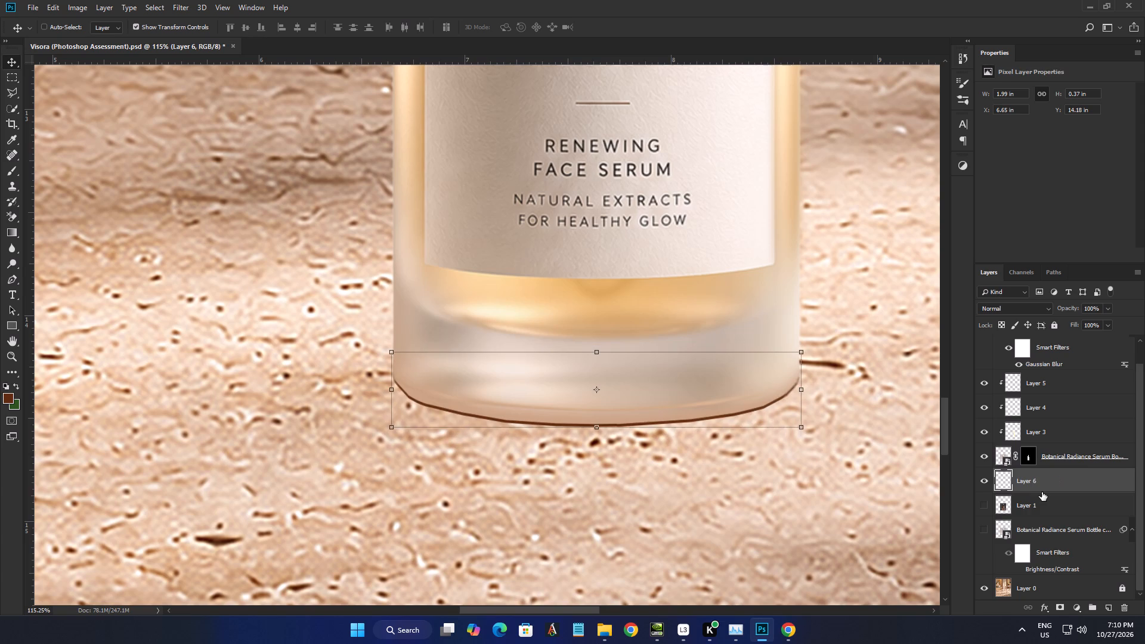
# Nudge Layer 6 down 2 pixels to a Y position of 14.19 in.
pyautogui.press('Down')
pyautogui.press('Down')
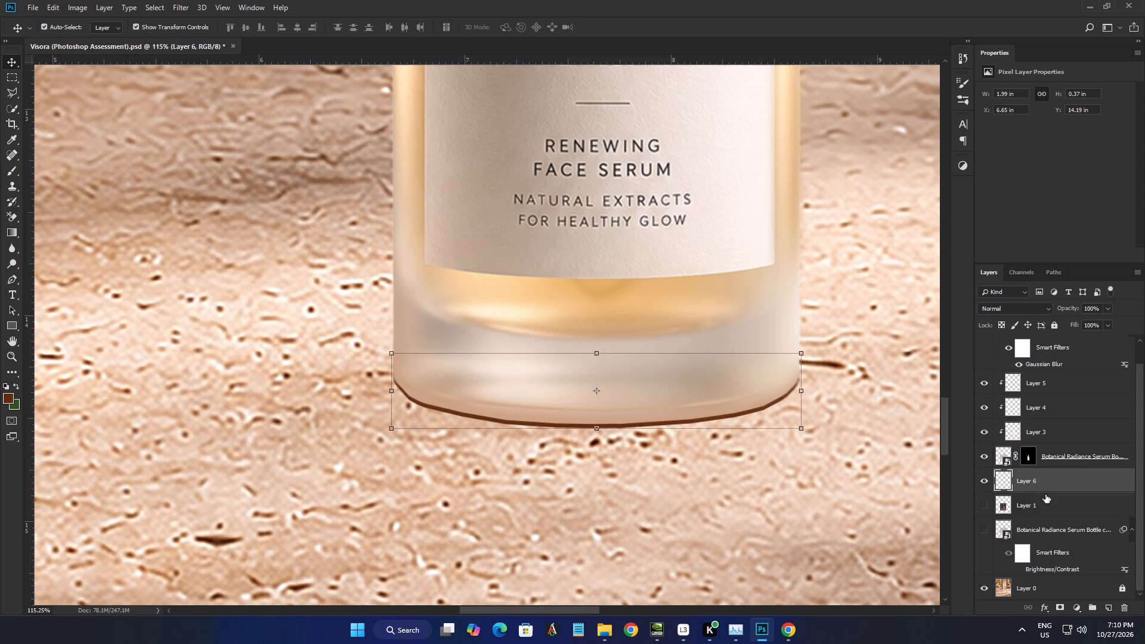
# Convert Layer 6 to a smart object and apply a Gaussian Blur with a radius of 1.9 pixels.
pyautogui.rightClick(1048, 484)
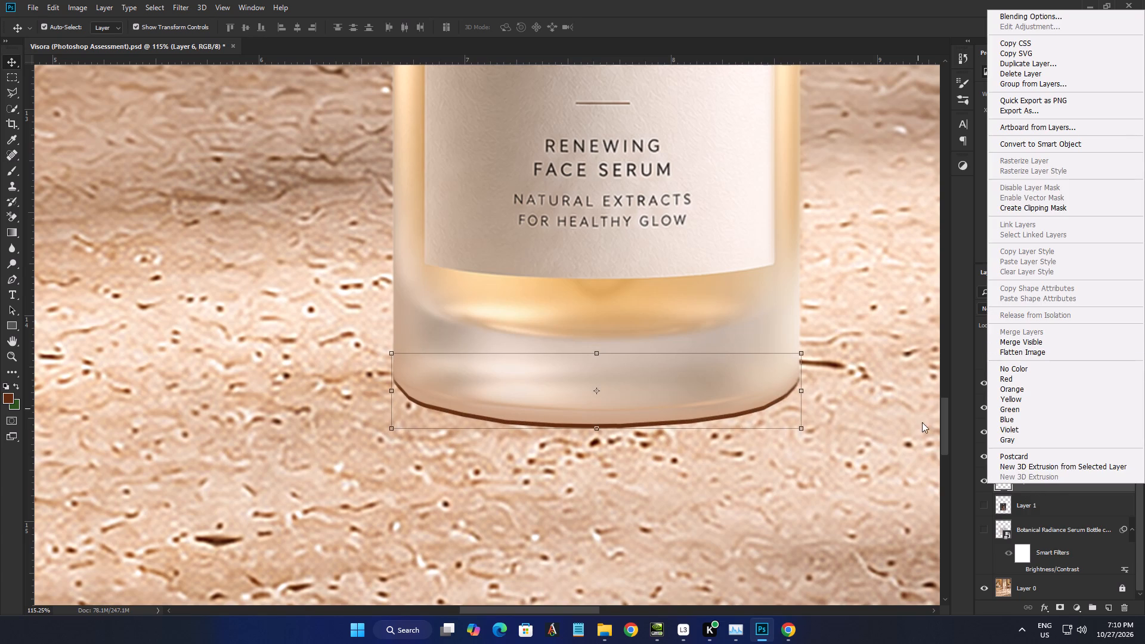
pyautogui.click(1031, 141)
pyautogui.click(153, 11)
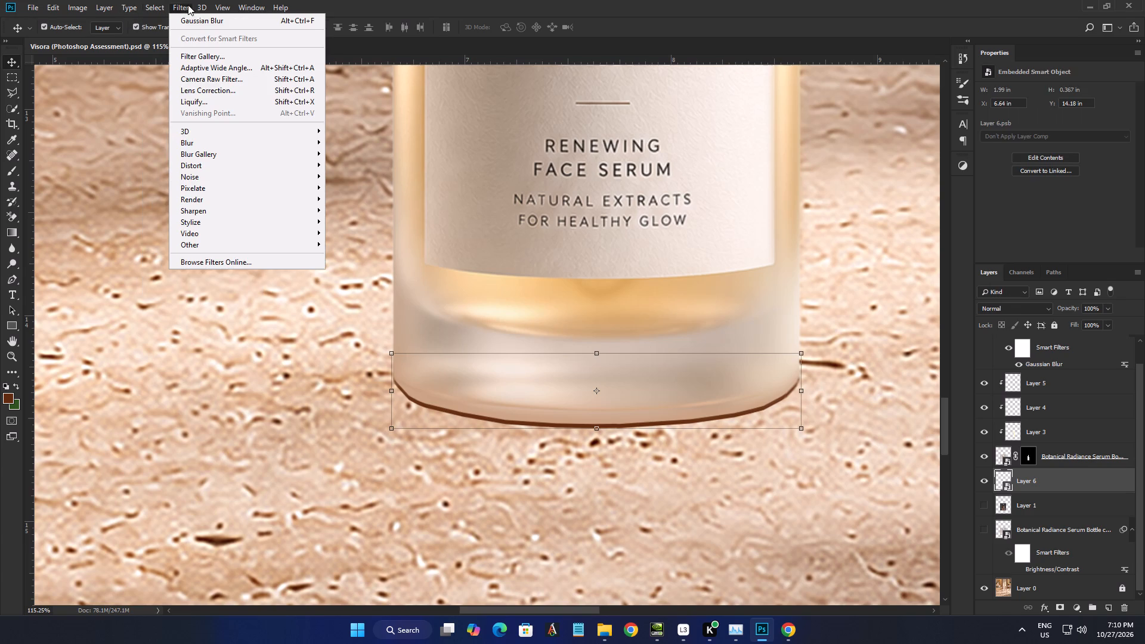
pyautogui.click(205, 145)
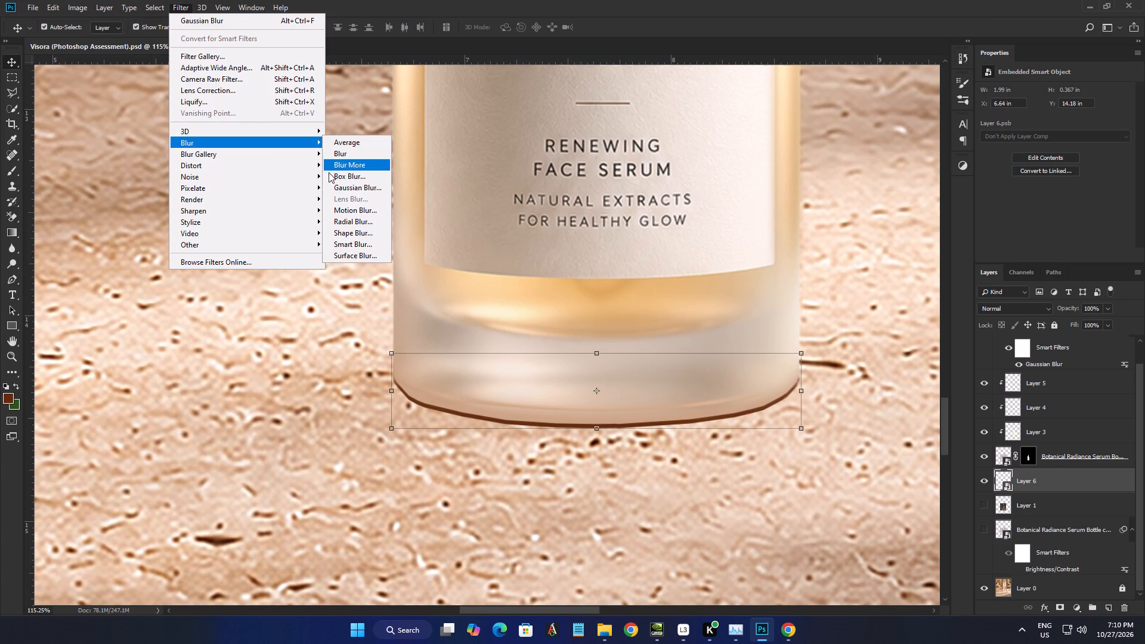
pyautogui.click(338, 188)
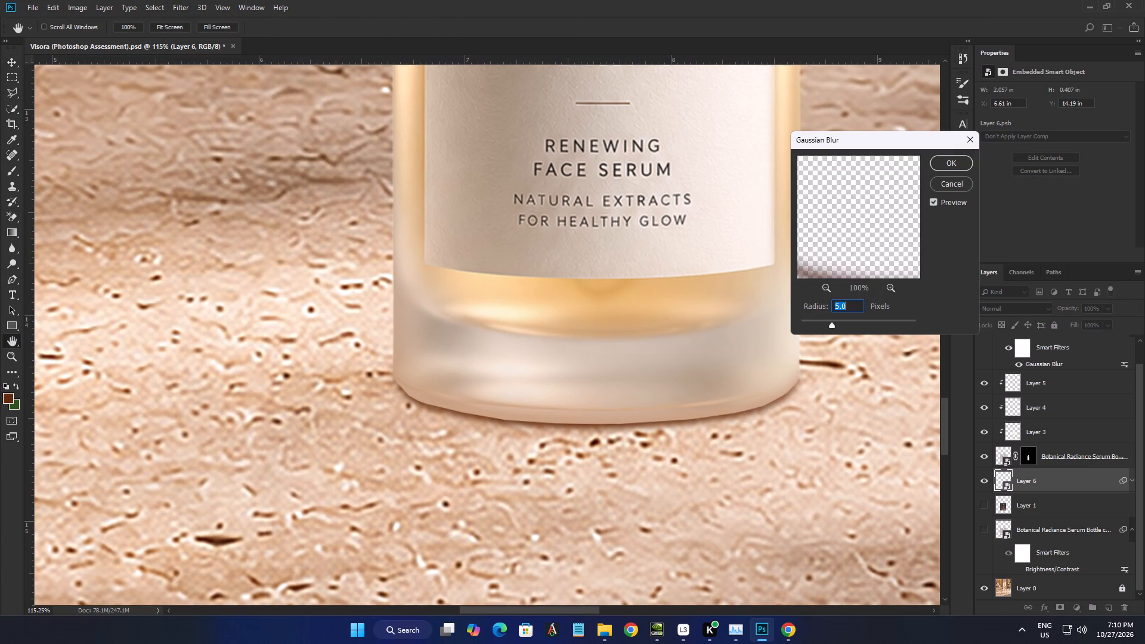
pyautogui.click(818, 320)
pyautogui.click(816, 320)
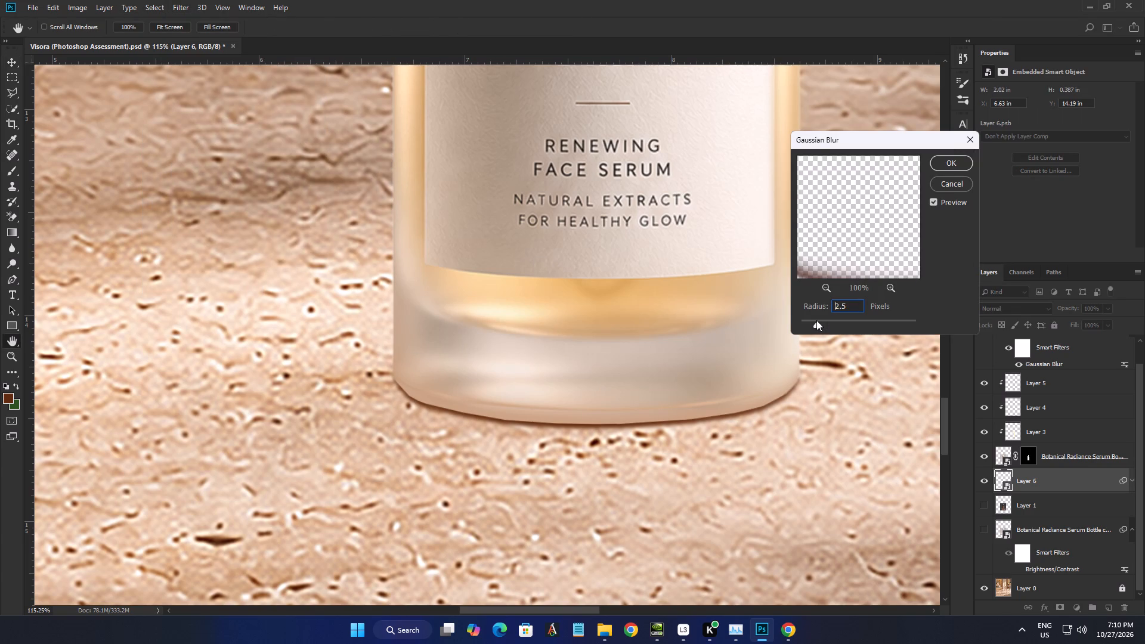
pyautogui.click(814, 320)
pyautogui.click(957, 160)
# Deselect Layer 6 and examine the blurred contact shadow under the bottle's base from afar and close up.
pyautogui.keyDown('alt'); pyautogui.scroll(-6, 635, 457); pyautogui.keyUp('alt')
pyautogui.keyDown('alt'); pyautogui.scroll(-5, 627, 409); pyautogui.keyUp('alt')
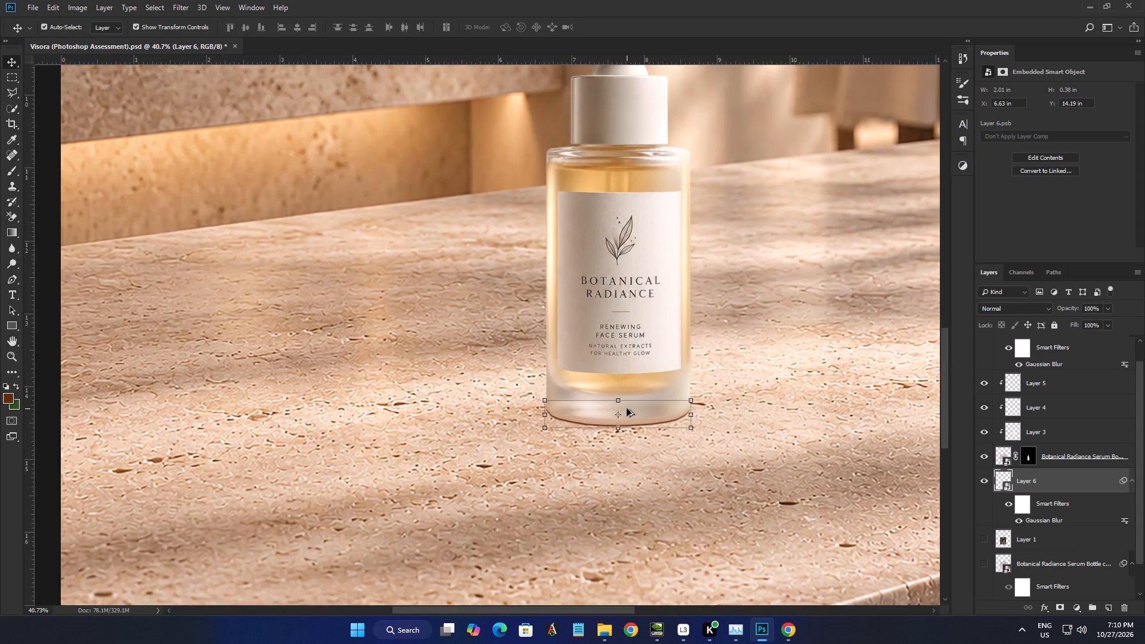
pyautogui.keyDown('alt'); pyautogui.scroll(-2, 627, 408); pyautogui.keyUp('alt')
pyautogui.click(107, 319)
pyautogui.keyDown('alt'); pyautogui.scroll(8, 706, 457); pyautogui.keyUp('alt')
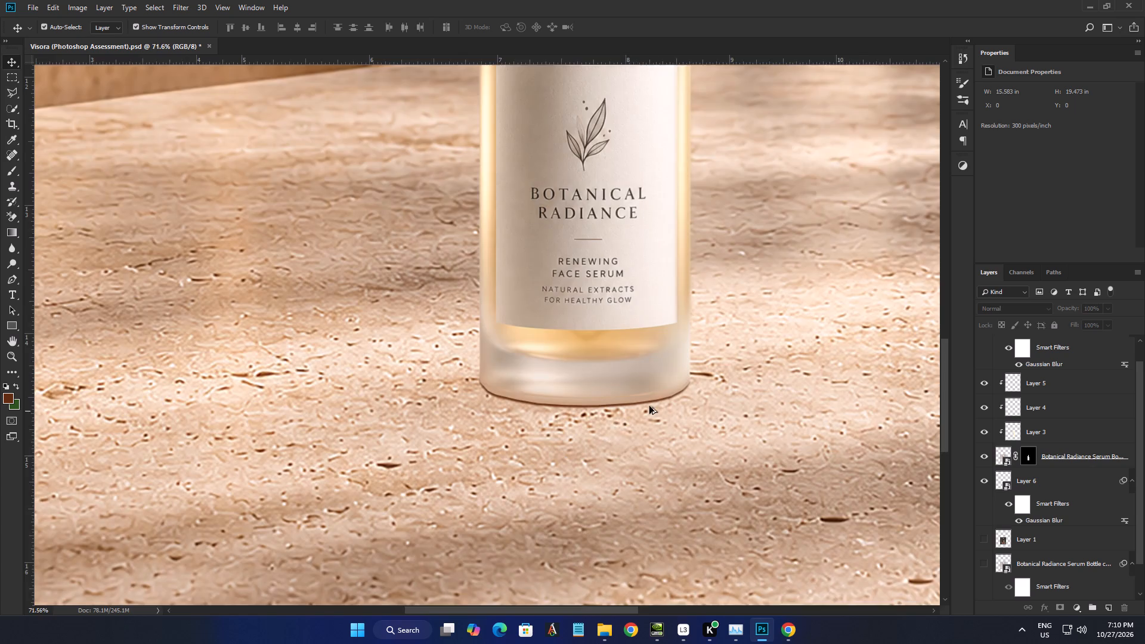
pyautogui.keyDown('alt'); pyautogui.scroll(3, 649, 406); pyautogui.keyUp('alt')
pyautogui.keyDown('alt'); pyautogui.scroll(-1, 663, 397); pyautogui.keyUp('alt')
pyautogui.keyDown('alt'); pyautogui.scroll(2, 663, 397); pyautogui.keyUp('alt')
# Add a layer mask to Layer 6 and brush black at size 600 just below the bottle's base to fade the contact shadow.
pyautogui.click(1054, 504)
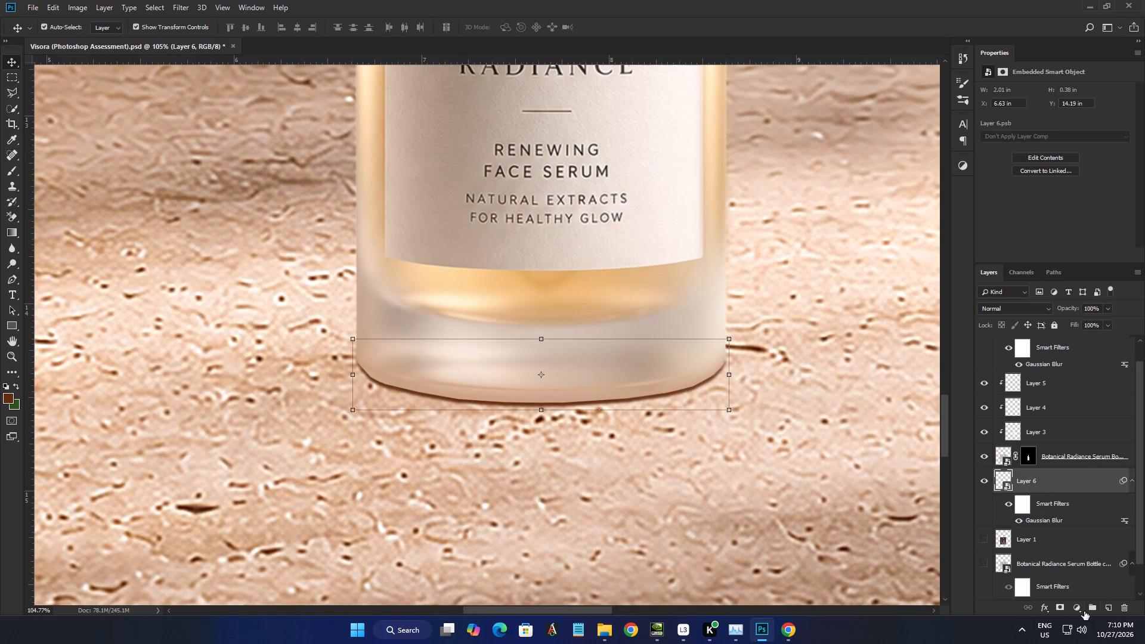
pyautogui.click(1062, 608)
pyautogui.click(14, 168)
pyautogui.keyDown('alt'); pyautogui.scroll(-3, 391, 404); pyautogui.keyUp('alt')
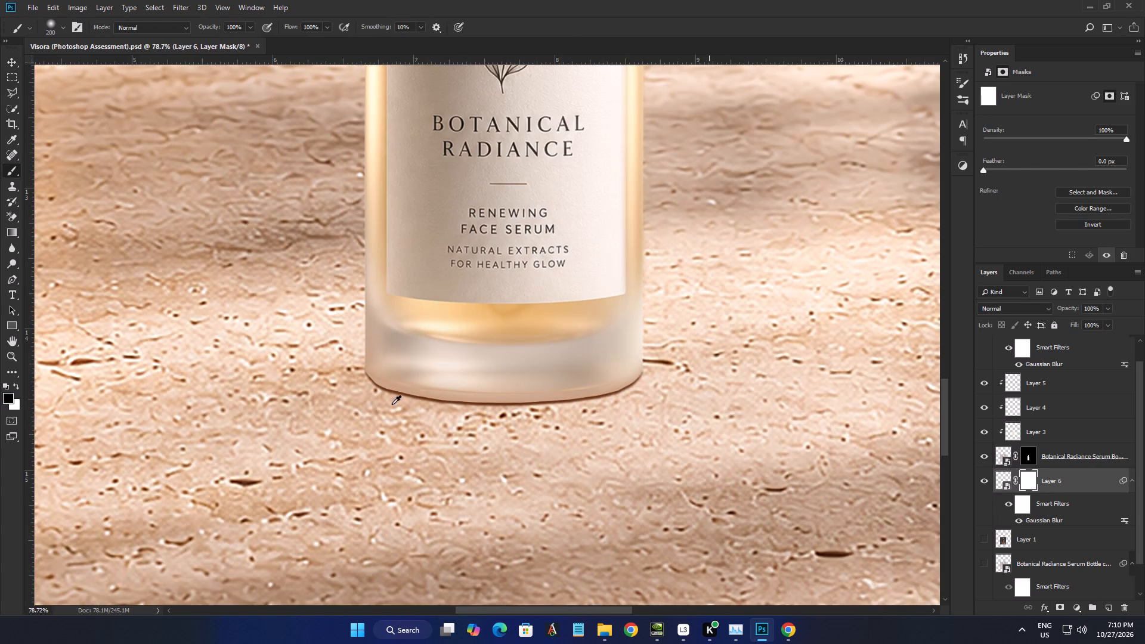
pyautogui.keyDown('alt'); pyautogui.scroll(-3, 622, 411); pyautogui.keyUp('alt')
pyautogui.write(']]')
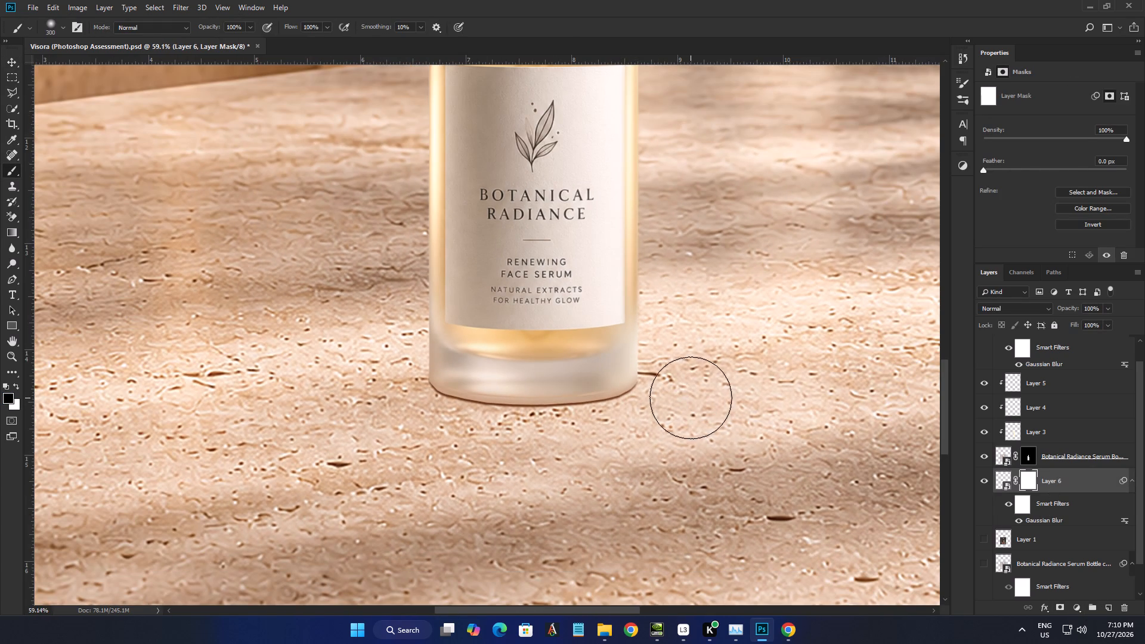
pyautogui.press(']')
pyautogui.press(']')
pyautogui.press(']')
pyautogui.moveTo(750, 377); pyautogui.dragTo(676, 485)
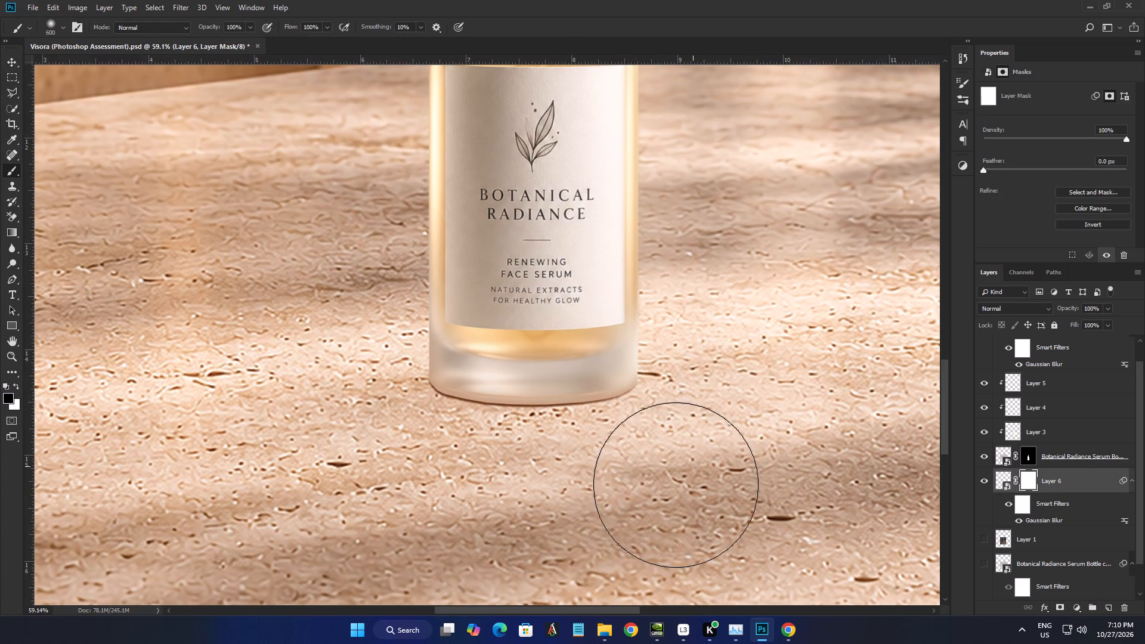
pyautogui.moveTo(676, 485); pyautogui.dragTo(521, 534)
# Review the bottle in the whole scene with no layer selected and save the document.
pyautogui.keyDown('alt'); pyautogui.scroll(-5, 691, 487); pyautogui.keyUp('alt')
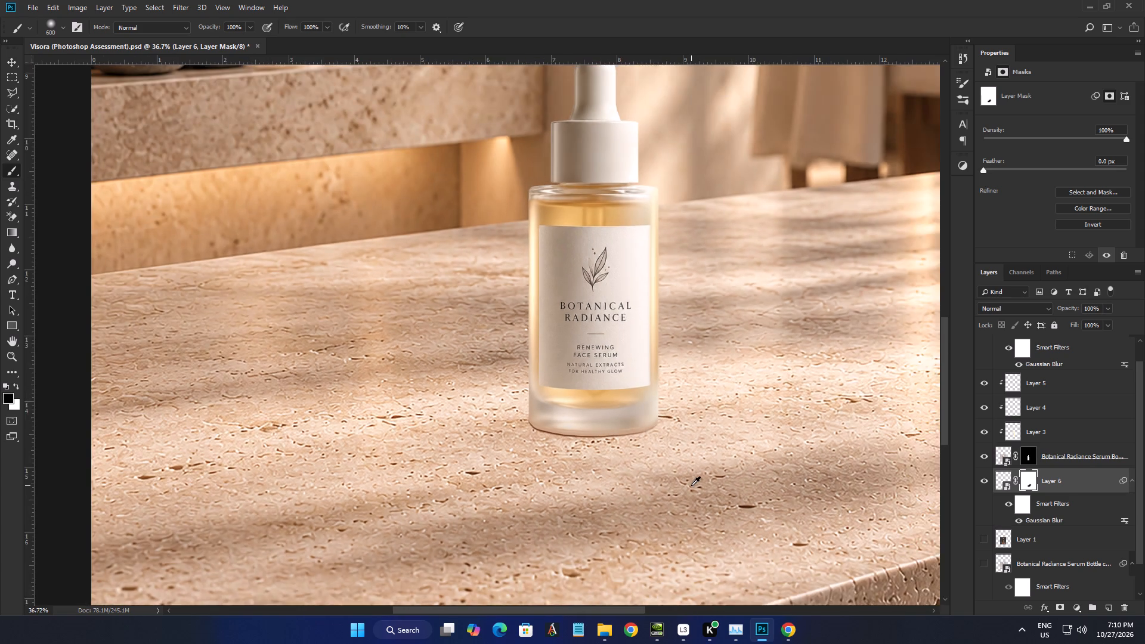
pyautogui.keyDown('alt'); pyautogui.scroll(-3, 691, 485); pyautogui.keyUp('alt')
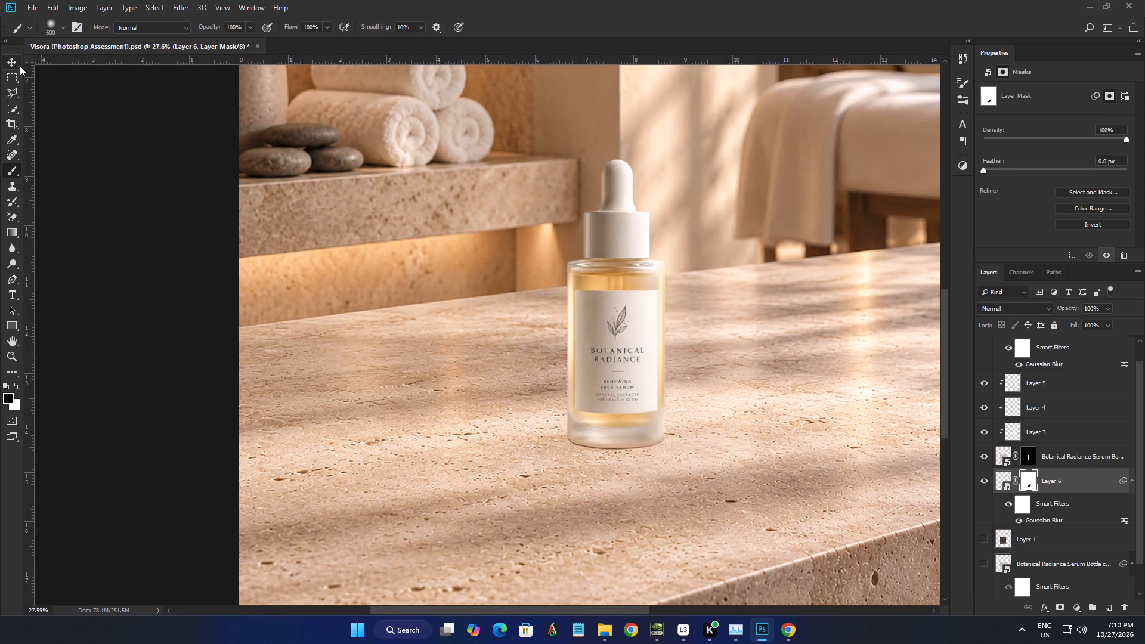
pyautogui.click(13, 66)
pyautogui.click(148, 198)
pyautogui.keyDown('alt'); pyautogui.scroll(-1, 148, 198); pyautogui.keyUp('alt')
pyautogui.click(148, 198)
pyautogui.hotkey('ctrl', 's')
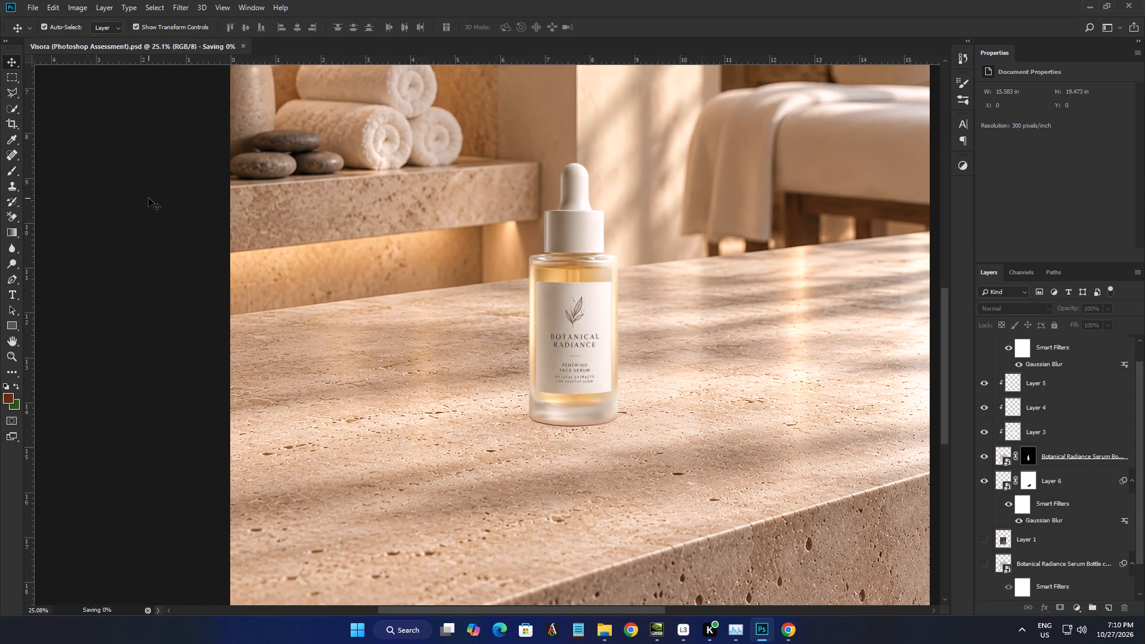
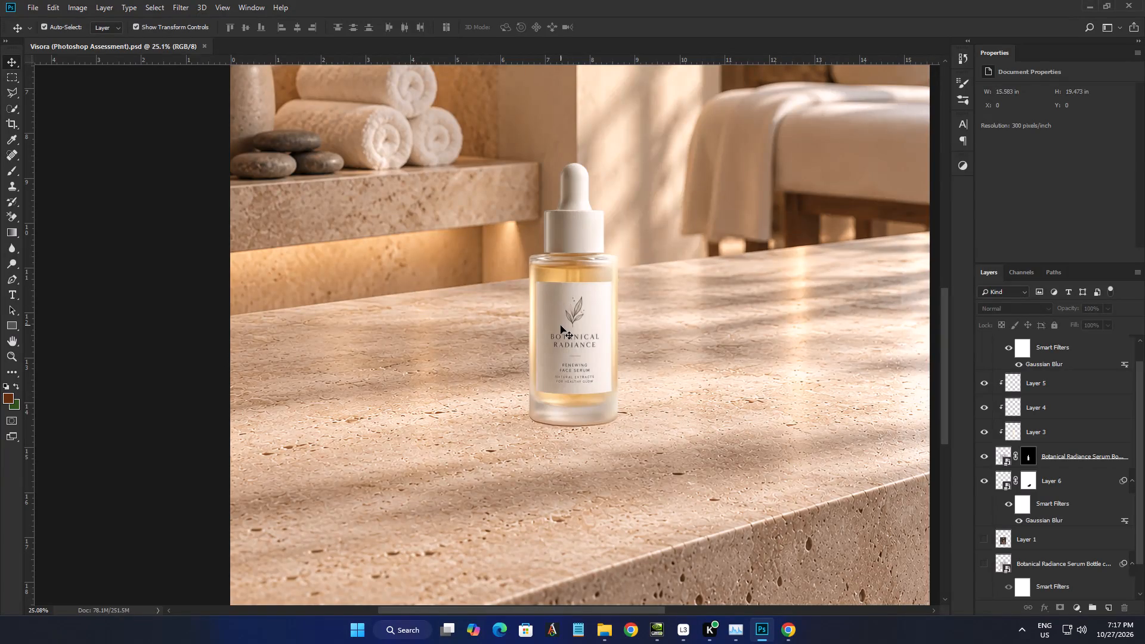
# Load the serum bottle's layer mask as a selection and add a new empty layer above Layer 5.
pyautogui.click(561, 326)
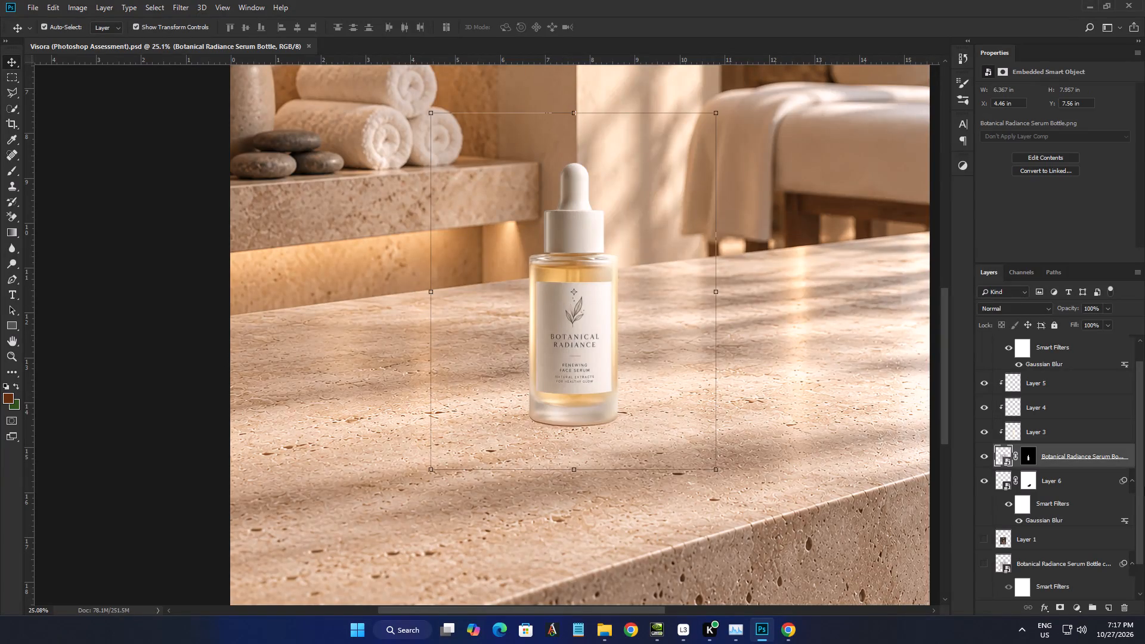
pyautogui.keyDown('ctrl'); pyautogui.click(1002, 459); pyautogui.keyUp('ctrl')
pyautogui.click(1082, 380)
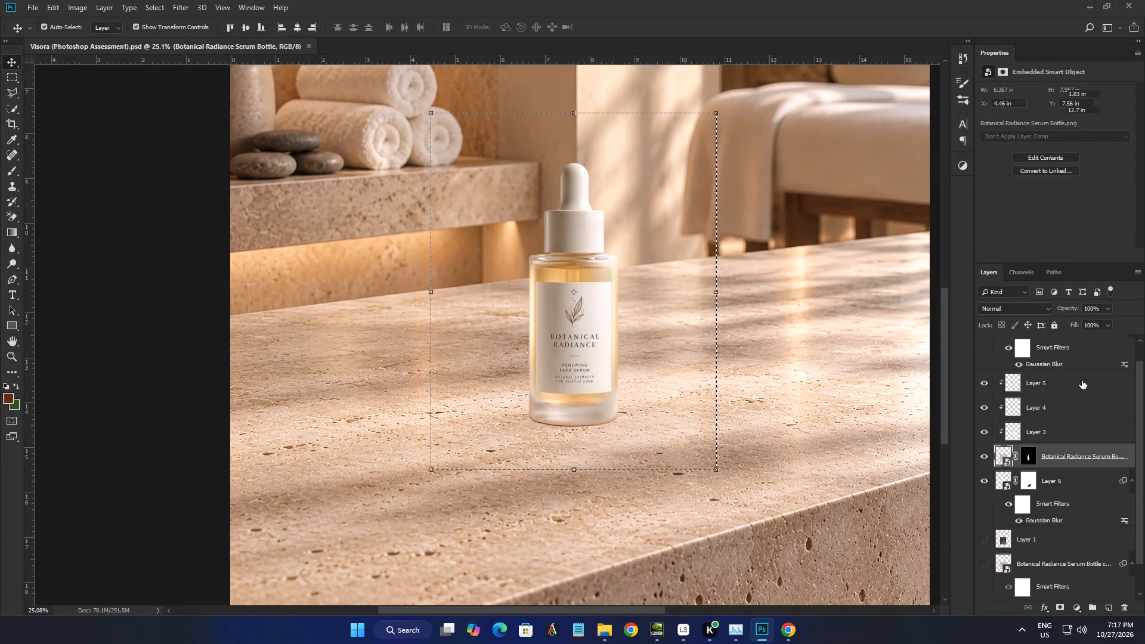
pyautogui.hotkey('ctrl', 'd')
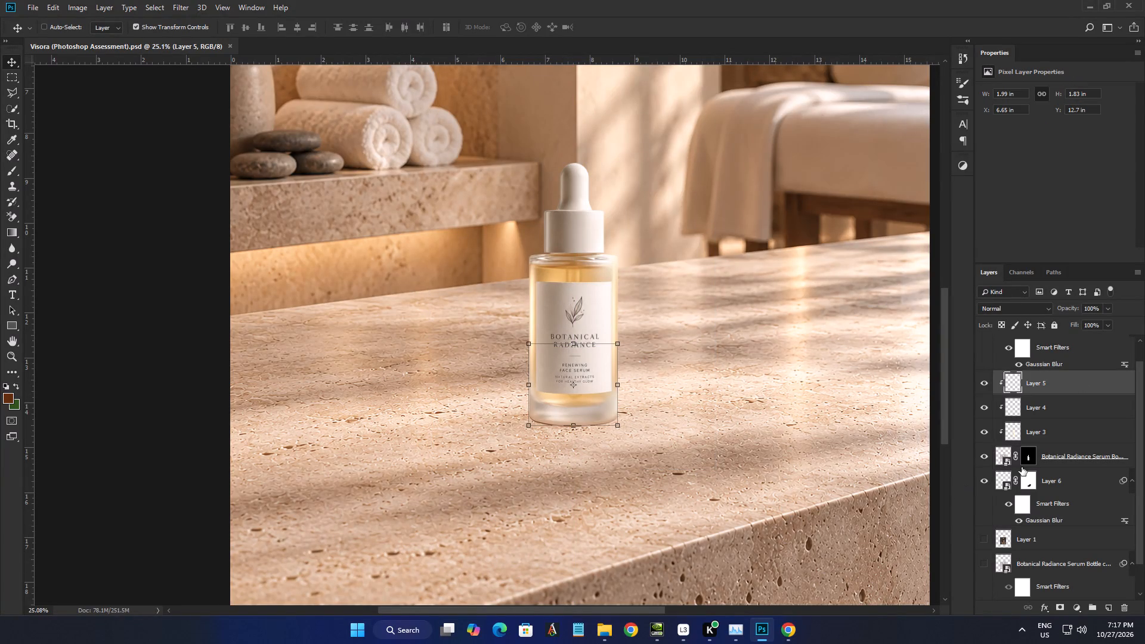
pyautogui.keyDown('ctrl'); pyautogui.click(1033, 461); pyautogui.keyUp('ctrl')
pyautogui.click(1113, 610)
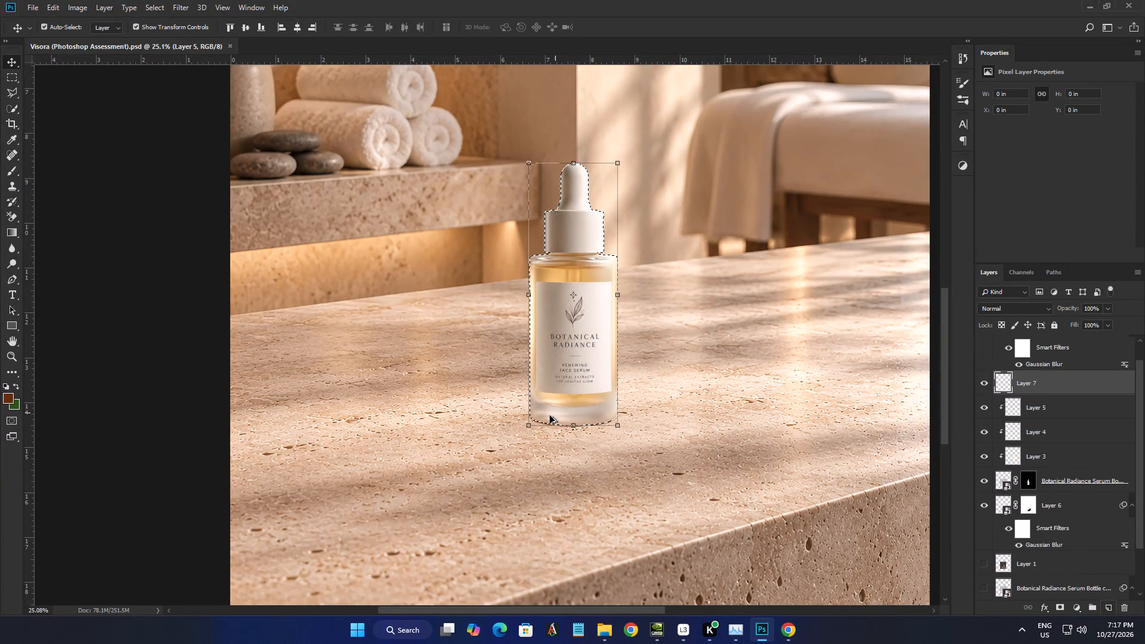
# Sample the warm wall colour beneath the stone shelf, brush it softly at size 1000 over the bottle's lower part, and deselect.
pyautogui.keyDown('alt'); pyautogui.scroll(4, 549, 443); pyautogui.keyUp('alt')
pyautogui.keyDown('alt'); pyautogui.scroll(1, 639, 455); pyautogui.keyUp('alt')
pyautogui.click(15, 171)
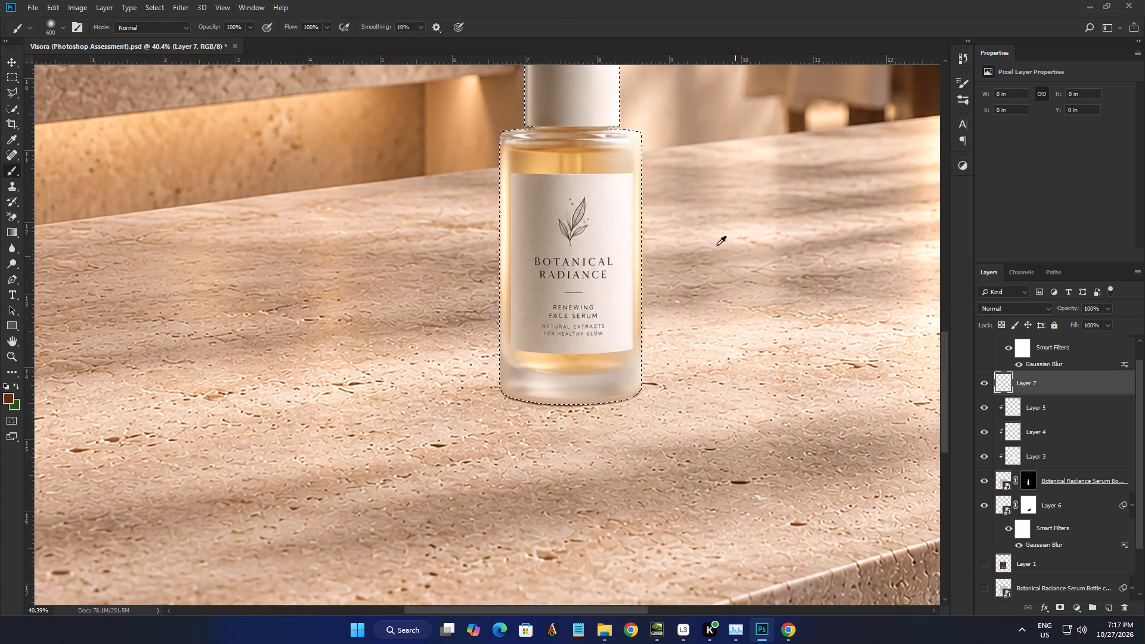
pyautogui.keyDown('alt'); pyautogui.click(356, 171); pyautogui.keyUp('alt')
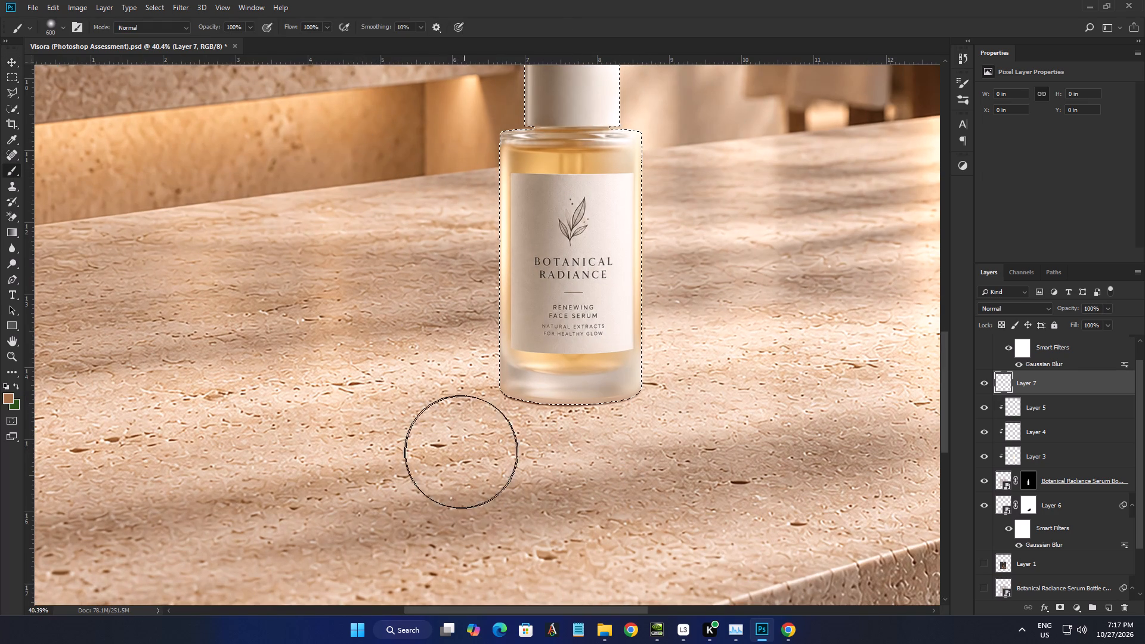
pyautogui.press(']')
pyautogui.press(']')
pyautogui.press(']')
pyautogui.press(']')
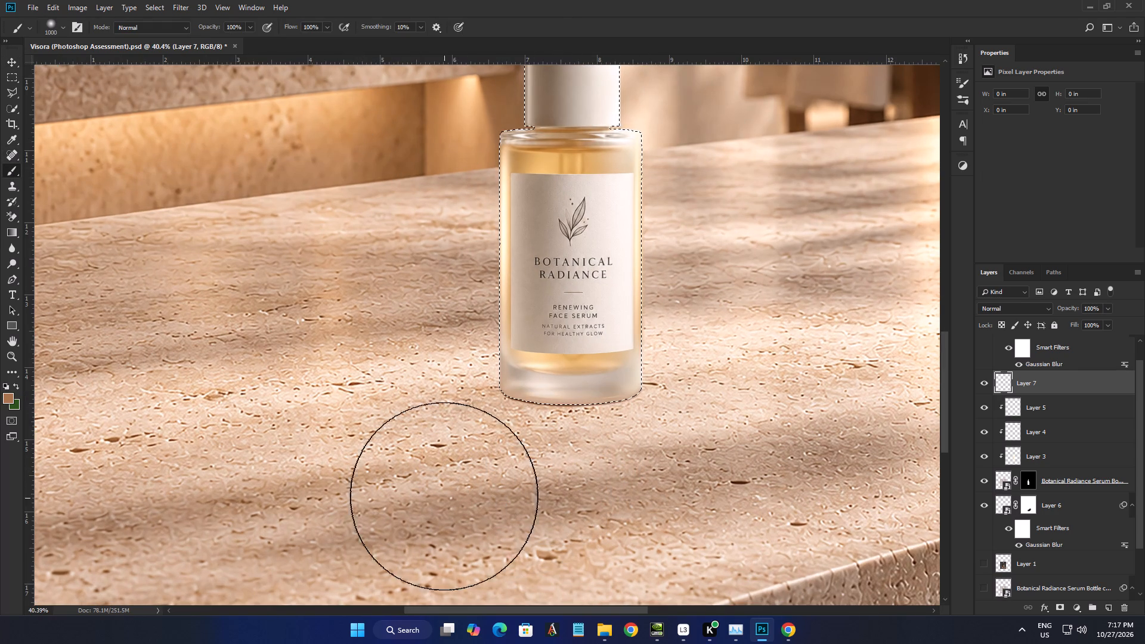
pyautogui.moveTo(434, 487); pyautogui.dragTo(735, 492)
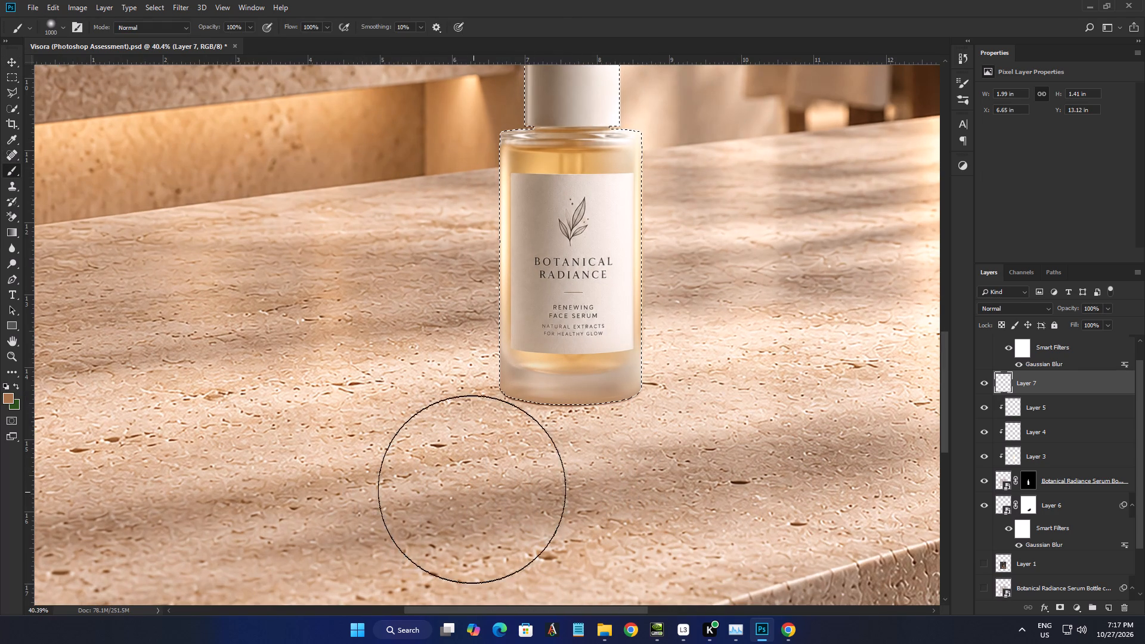
pyautogui.moveTo(414, 498); pyautogui.dragTo(367, 354)
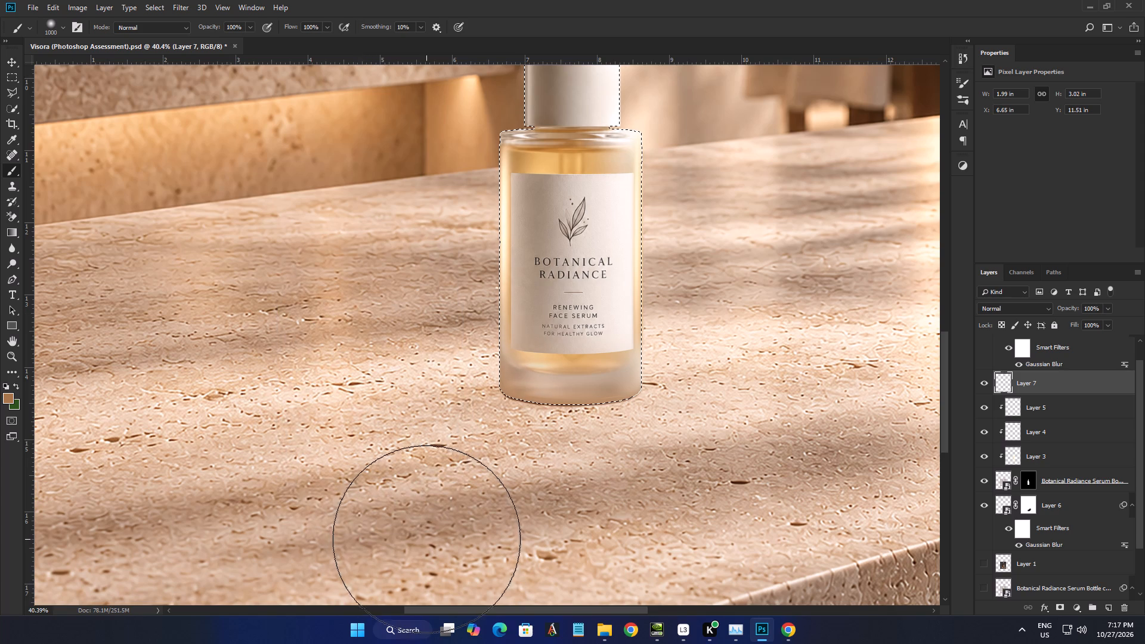
pyautogui.hotkey('ctrl', 'd')
# Compare the bottle in the scene with Layer 7 hidden and shown.
pyautogui.keyDown('alt'); pyautogui.scroll(-9, 506, 537); pyautogui.keyUp('alt')
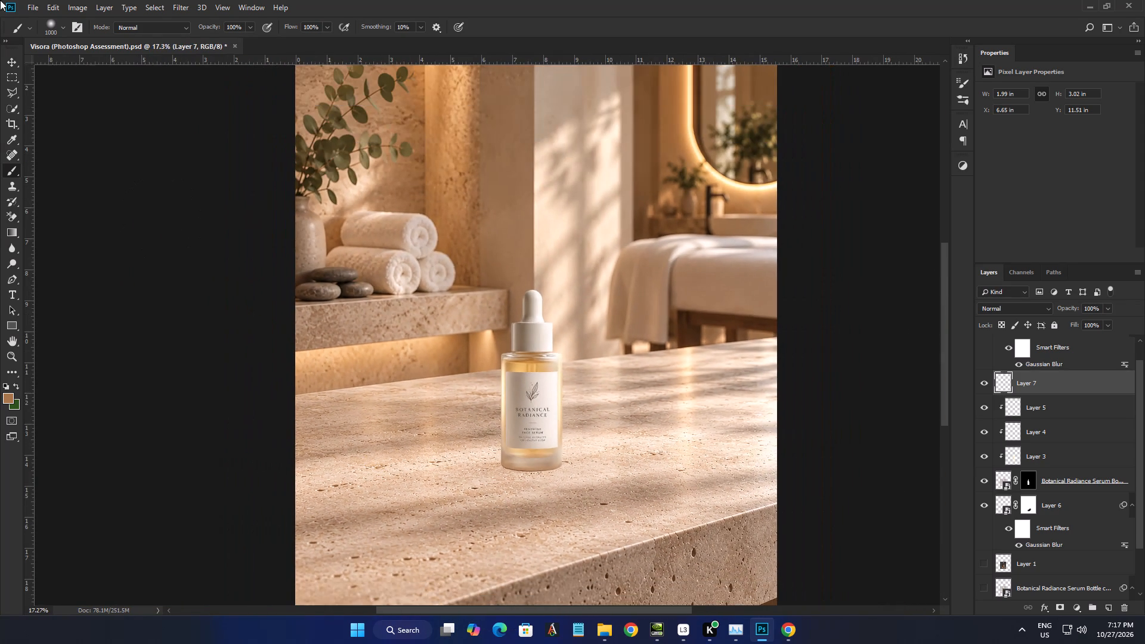
pyautogui.click(9, 63)
pyautogui.keyDown('alt'); pyautogui.scroll(4, 633, 466); pyautogui.keyUp('alt')
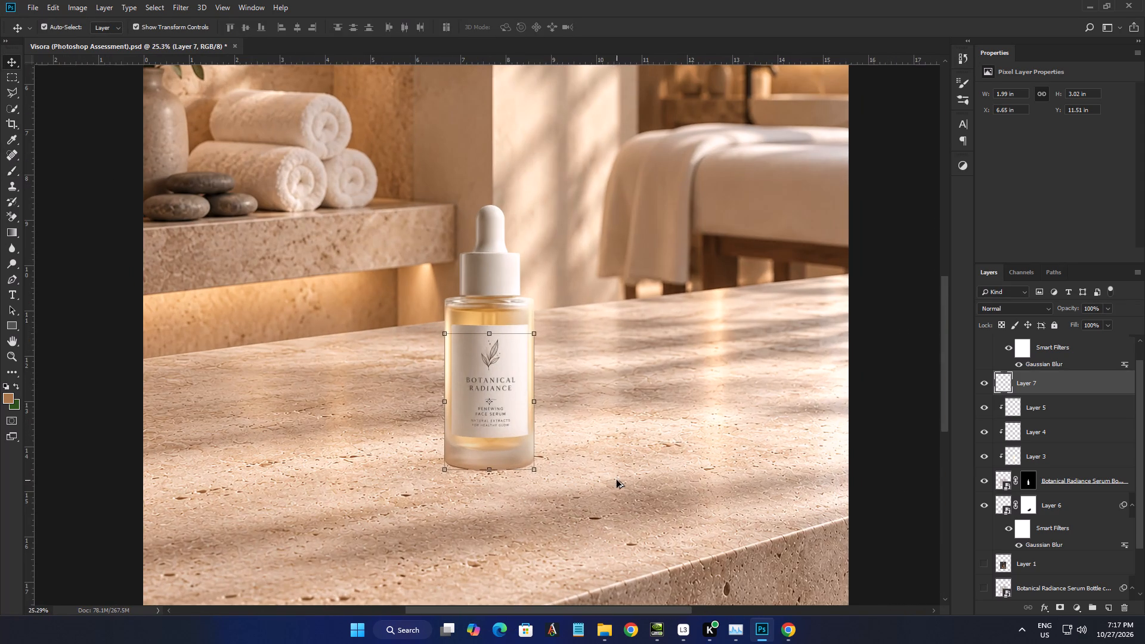
pyautogui.click(986, 387)
pyautogui.click(982, 386)
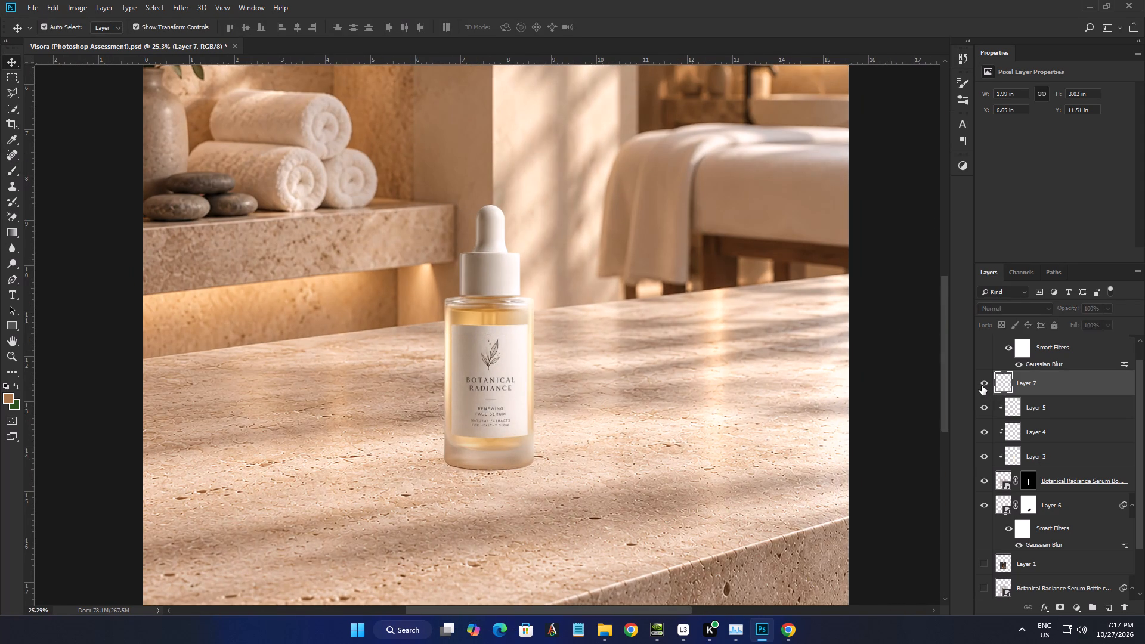
pyautogui.click(982, 386)
pyautogui.click(982, 386)
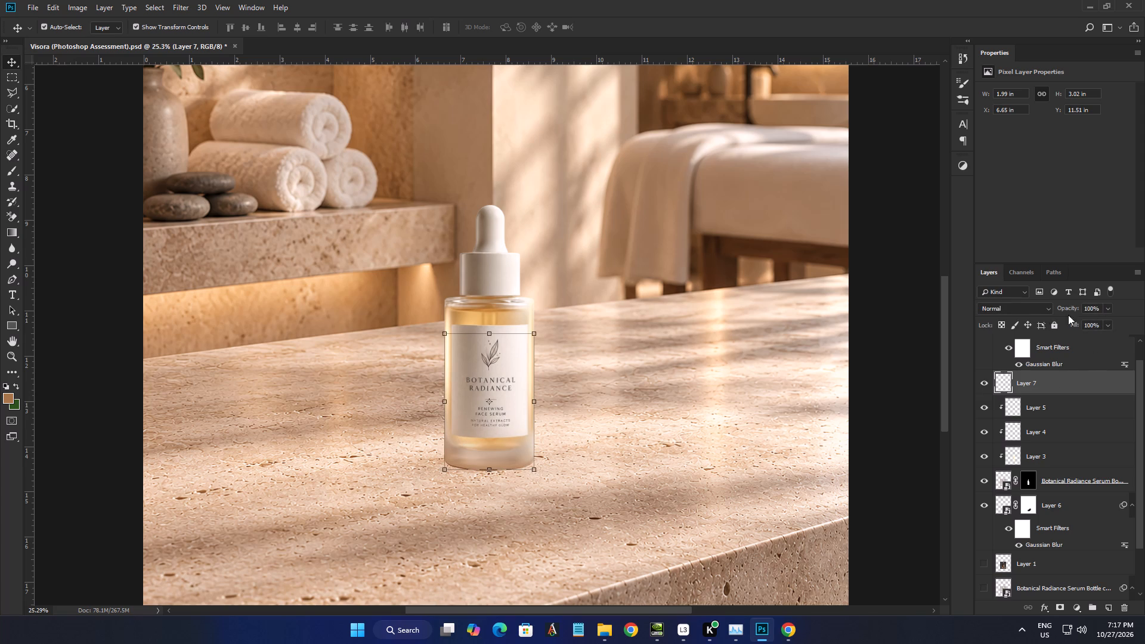
# Try successive blend modes on Layer 7, from Multiply through Overlay and Difference, and set it to Luminosity.
pyautogui.click(1029, 312)
pyautogui.click(1018, 315)
pyautogui.click(1017, 306)
pyautogui.scroll(-5, 1017, 306)
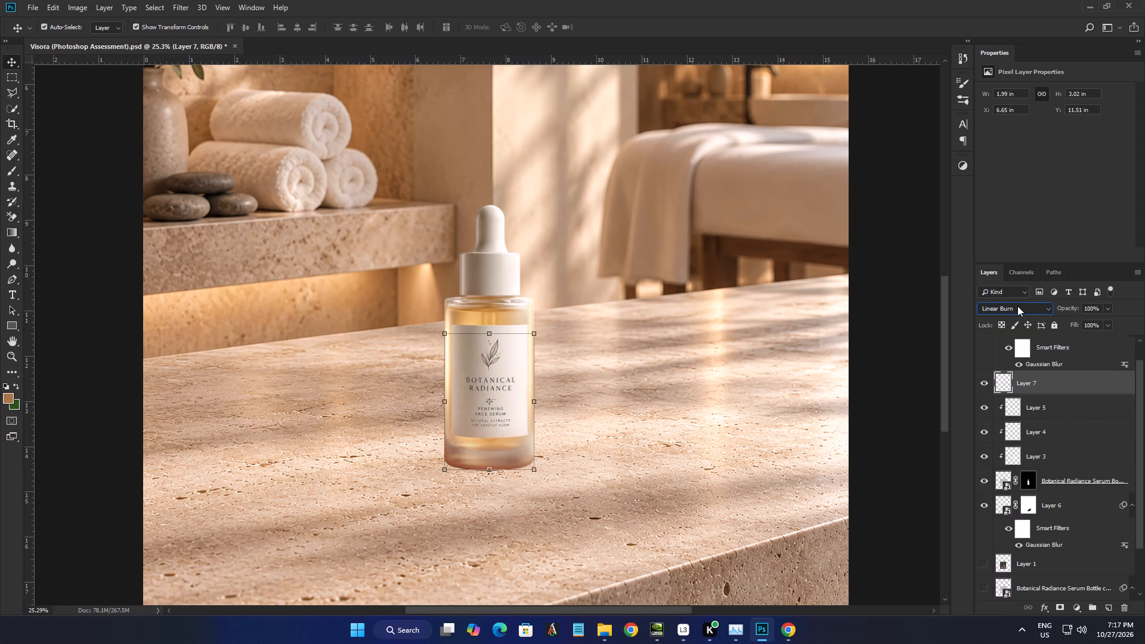
pyautogui.scroll(-3, 1017, 306)
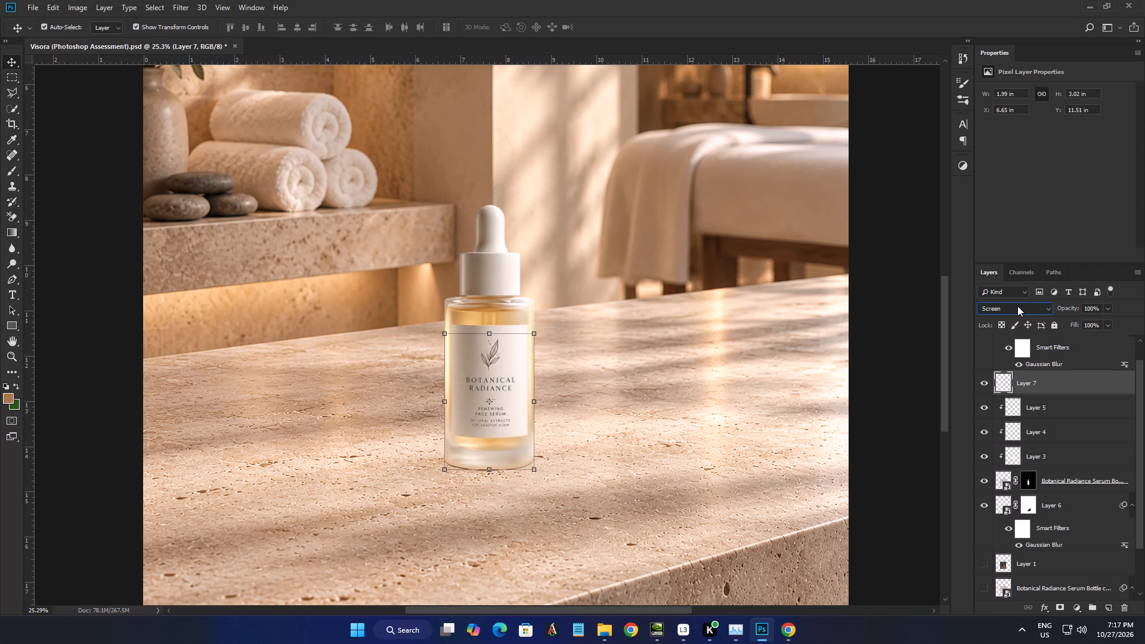
pyautogui.scroll(-4, 1017, 306)
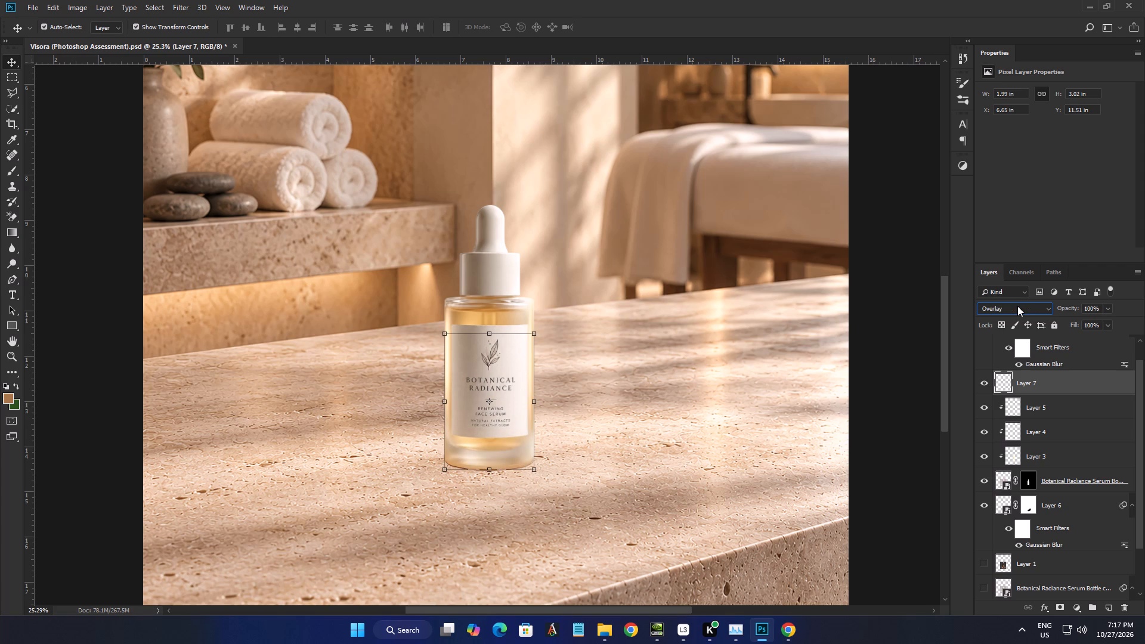
pyautogui.scroll(-7, 1017, 306)
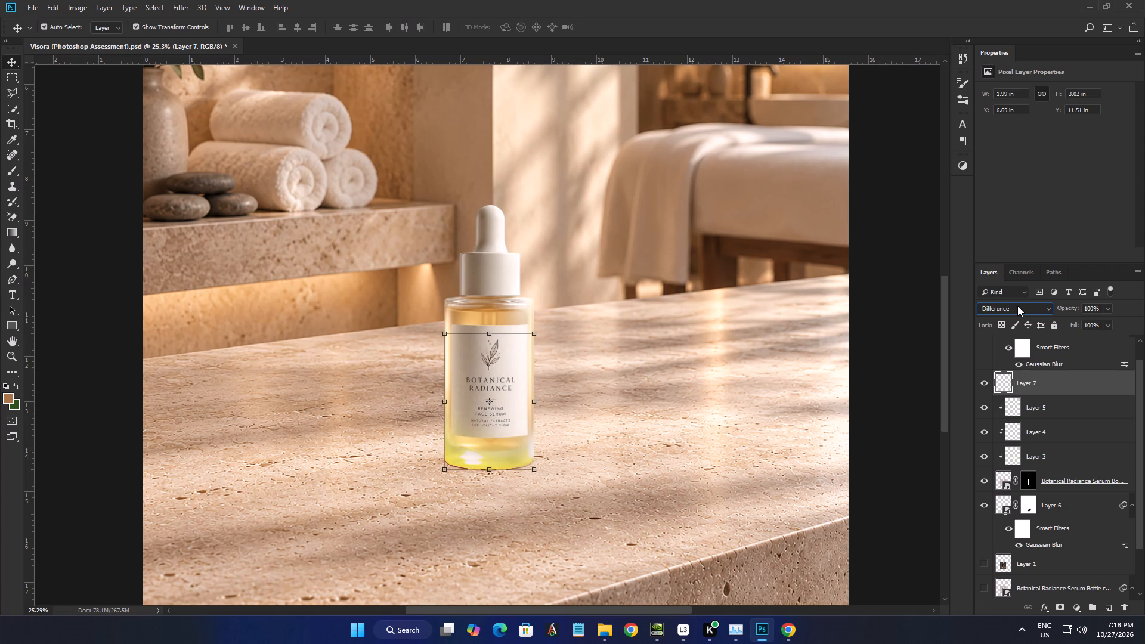
pyautogui.scroll(-5, 1017, 306)
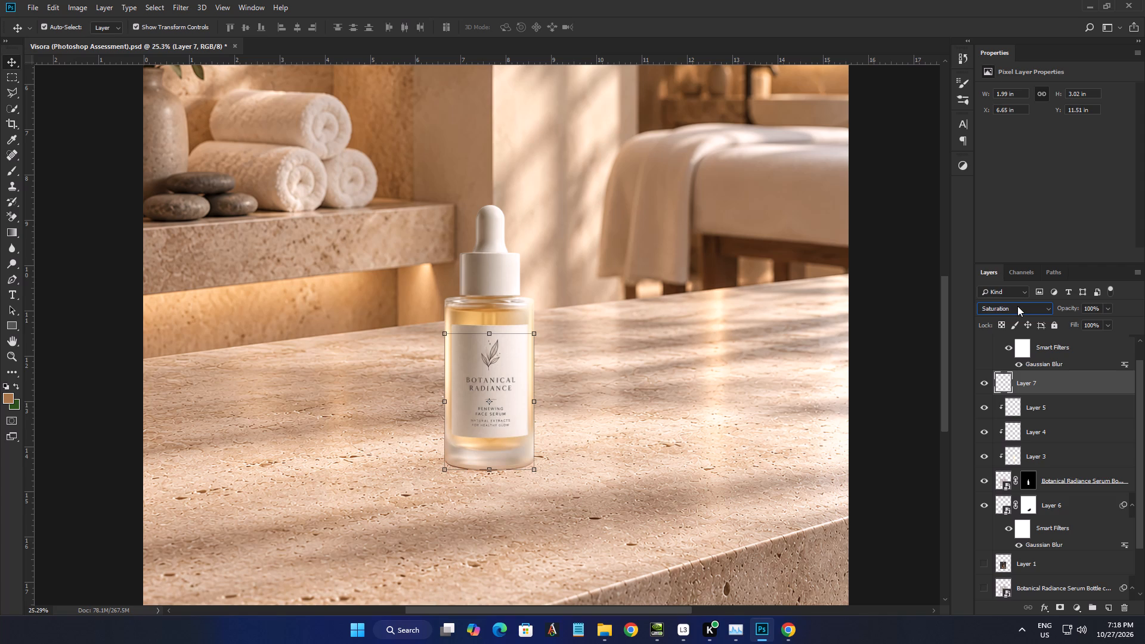
pyautogui.scroll(-6, 1017, 306)
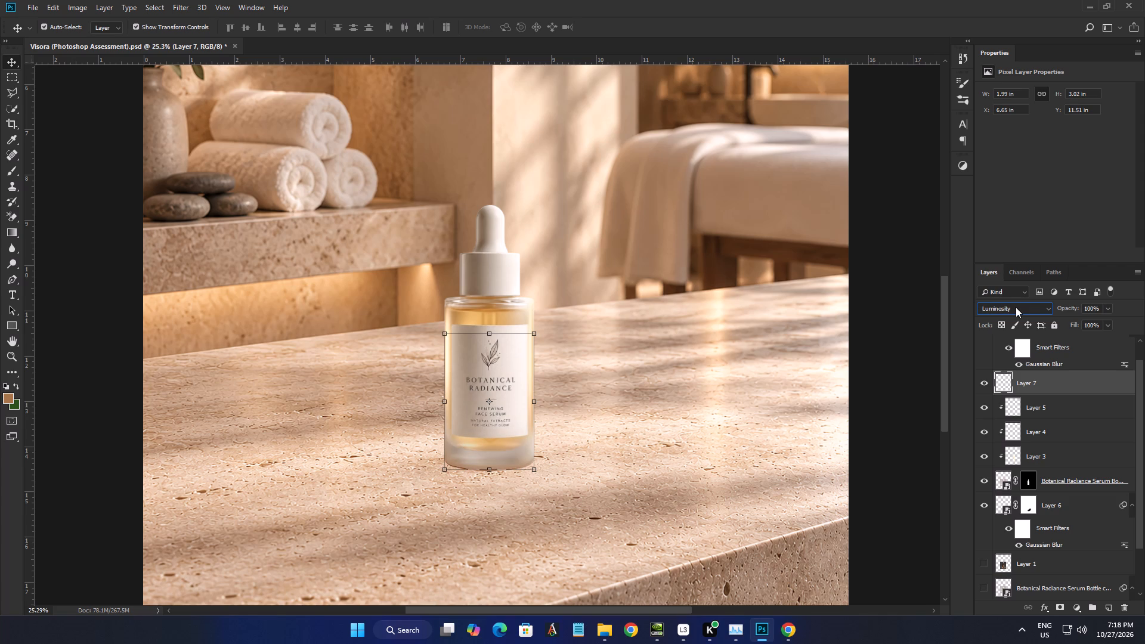
# Minimise the Photoshop window to show the desktop.
pyautogui.click(1090, 4)
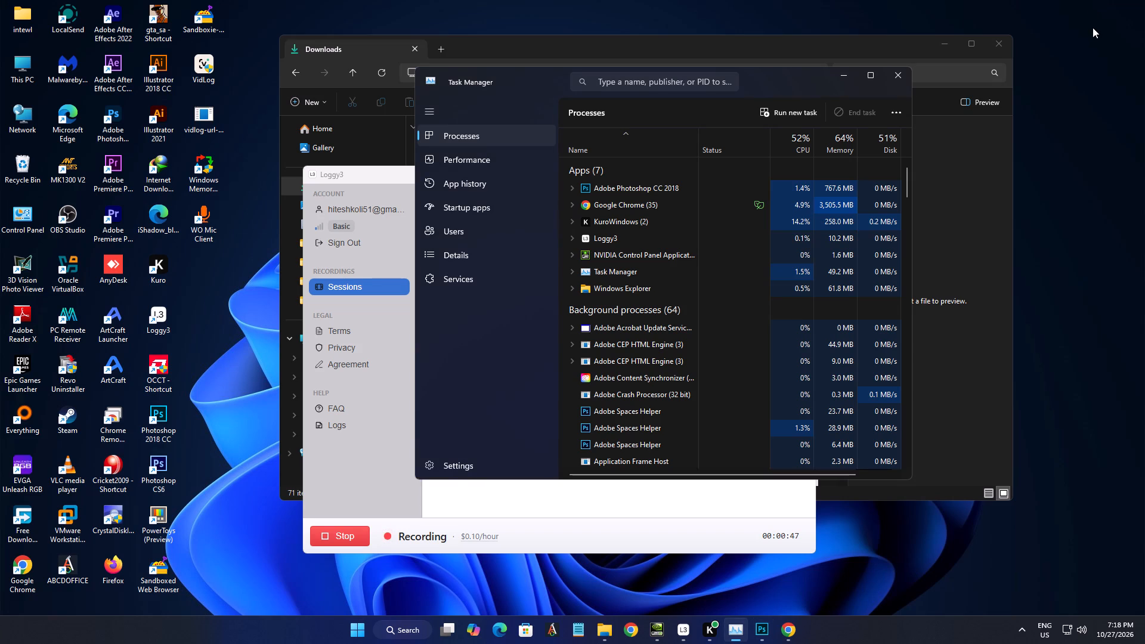
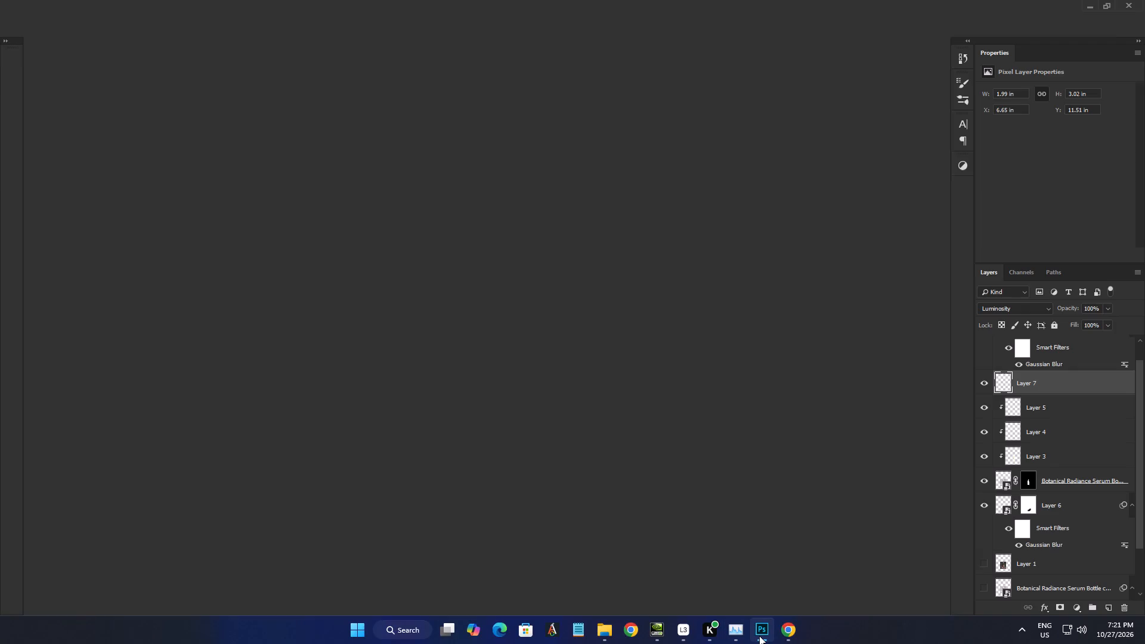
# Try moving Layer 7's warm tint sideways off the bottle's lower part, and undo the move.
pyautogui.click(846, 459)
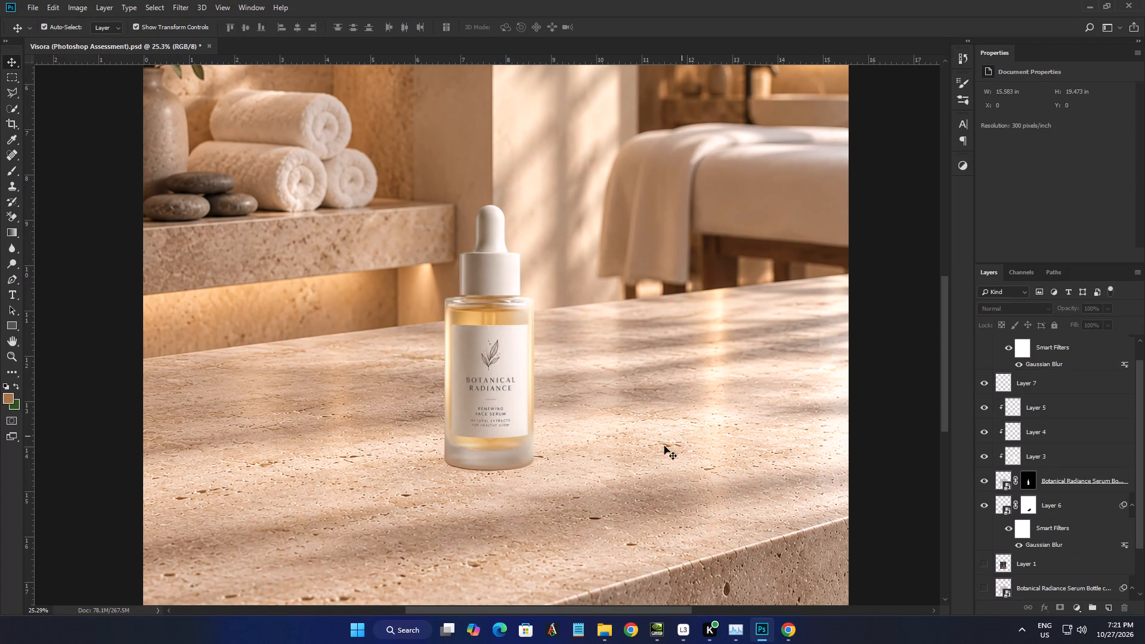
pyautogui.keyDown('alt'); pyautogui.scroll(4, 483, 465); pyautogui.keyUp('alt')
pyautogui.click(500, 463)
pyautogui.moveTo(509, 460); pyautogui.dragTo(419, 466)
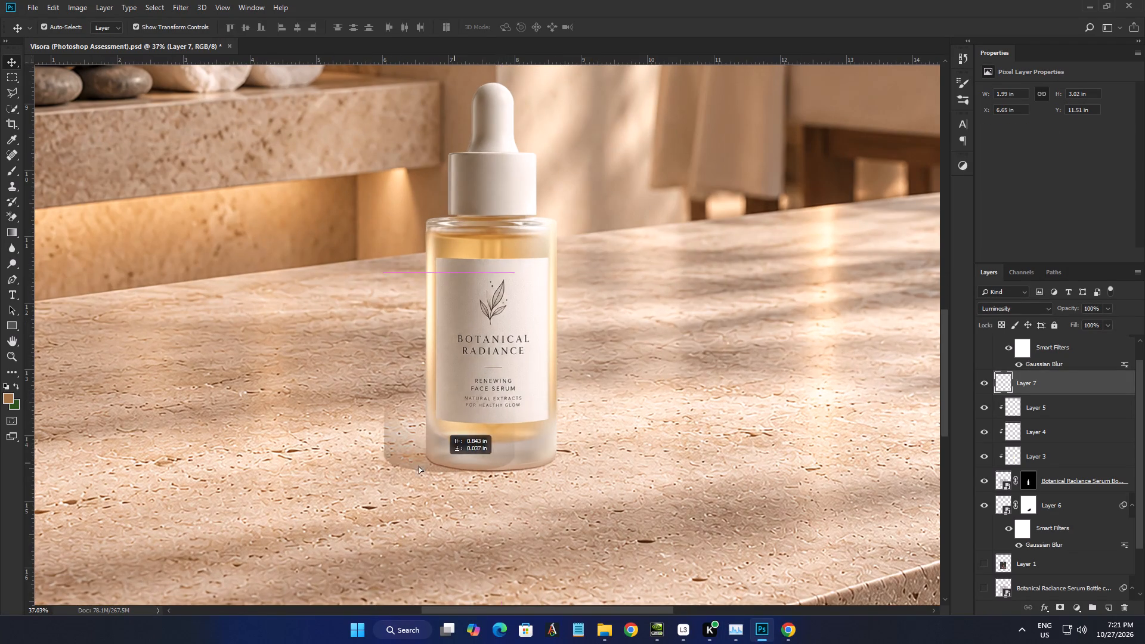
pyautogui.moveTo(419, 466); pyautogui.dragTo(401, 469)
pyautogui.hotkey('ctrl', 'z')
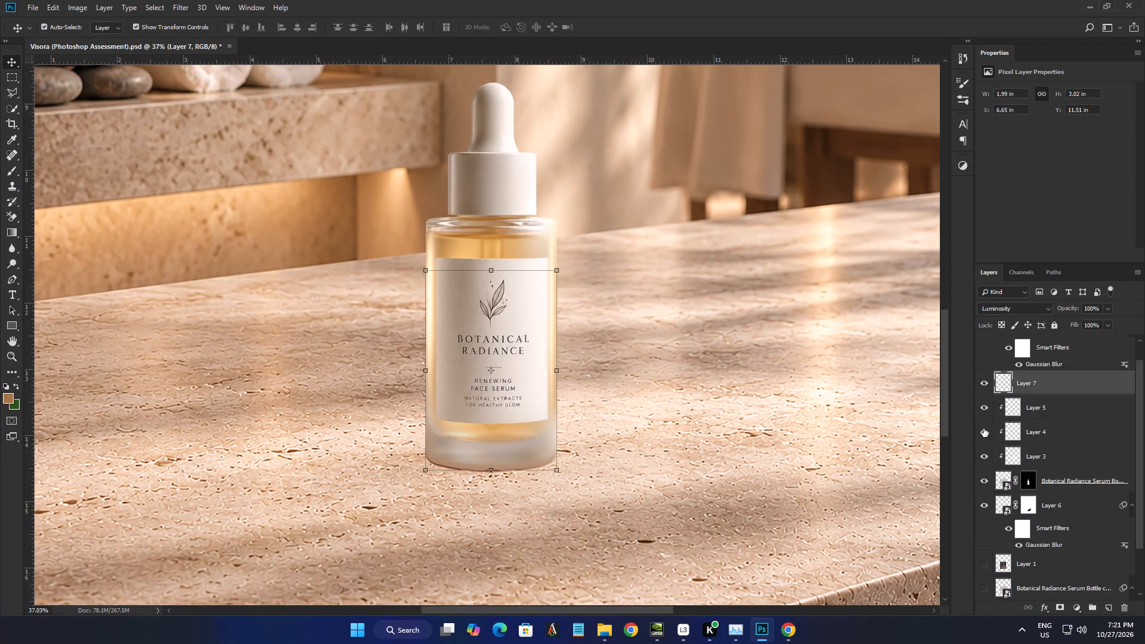
# Hide Layer 7 and compare the bottle with Layer 5 and Layer 4 each switched off and on.
pyautogui.click(982, 385)
pyautogui.click(987, 407)
pyautogui.click(987, 407)
pyautogui.click(985, 438)
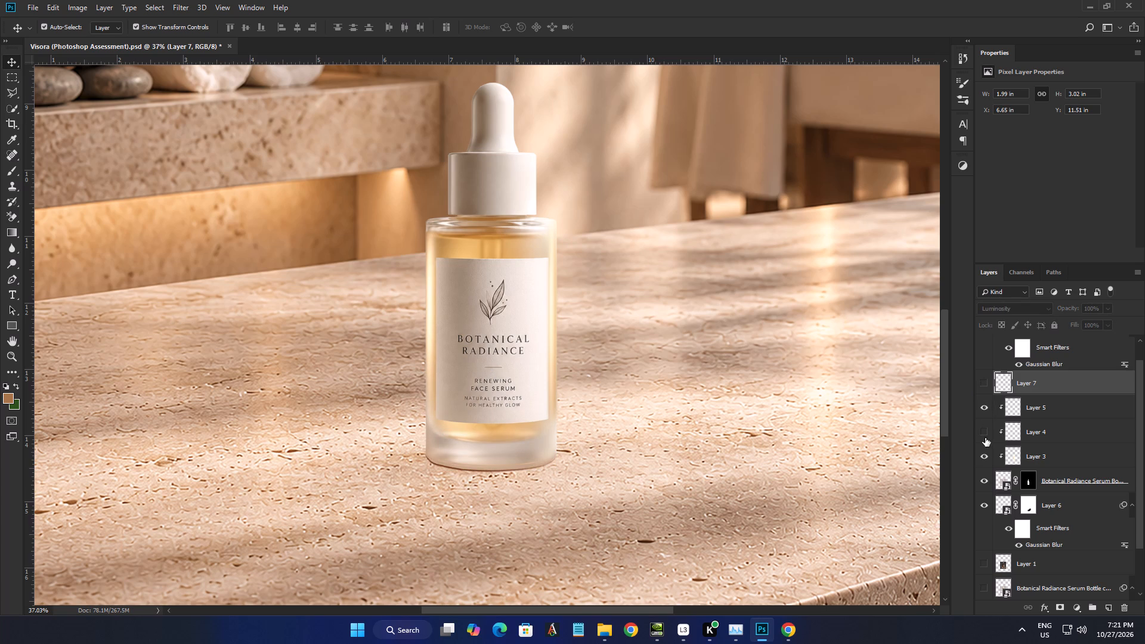
pyautogui.click(985, 438)
# Add a layer mask to Layer 4 and softly brush black at size 1000 along the bottle's lower-right edge.
pyautogui.click(1019, 436)
pyautogui.click(1060, 605)
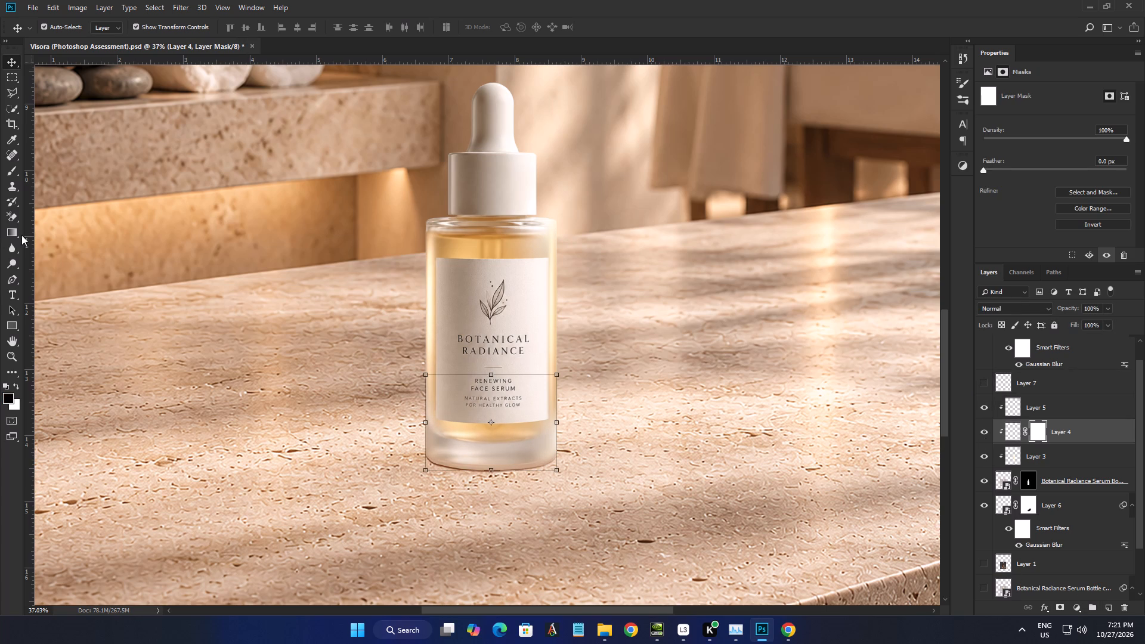
pyautogui.click(14, 169)
pyautogui.moveTo(648, 426); pyautogui.dragTo(652, 448)
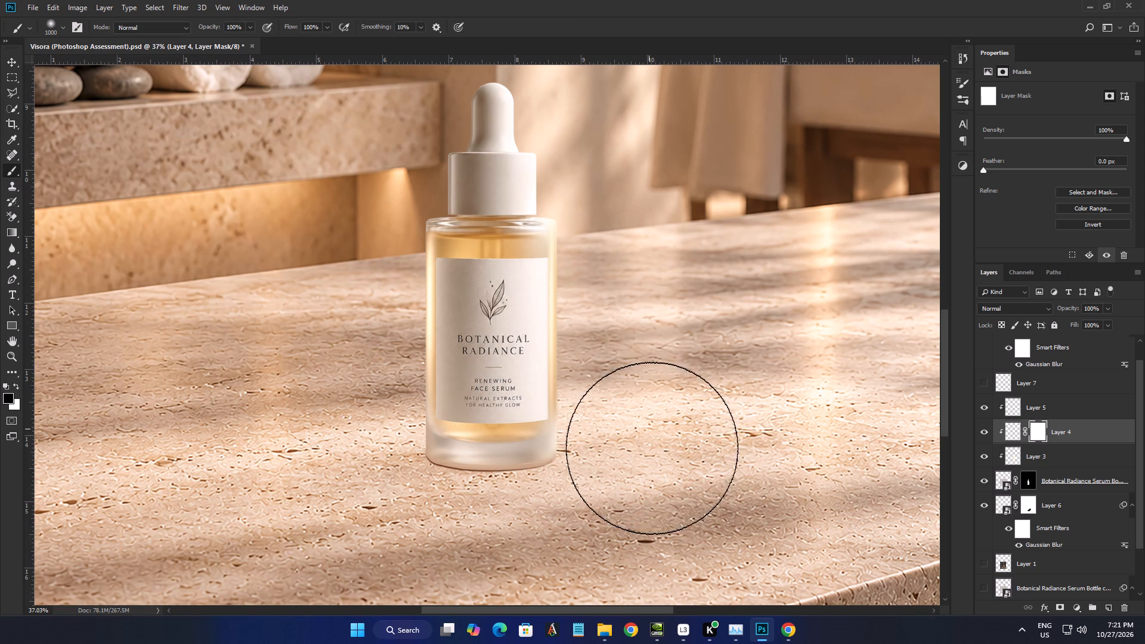
pyautogui.moveTo(652, 448); pyautogui.dragTo(633, 466)
# Show Layer 7 again, add a layer mask to it, and softly brush black at size 1000 by the bottle's lower-right edge.
pyautogui.click(1044, 378)
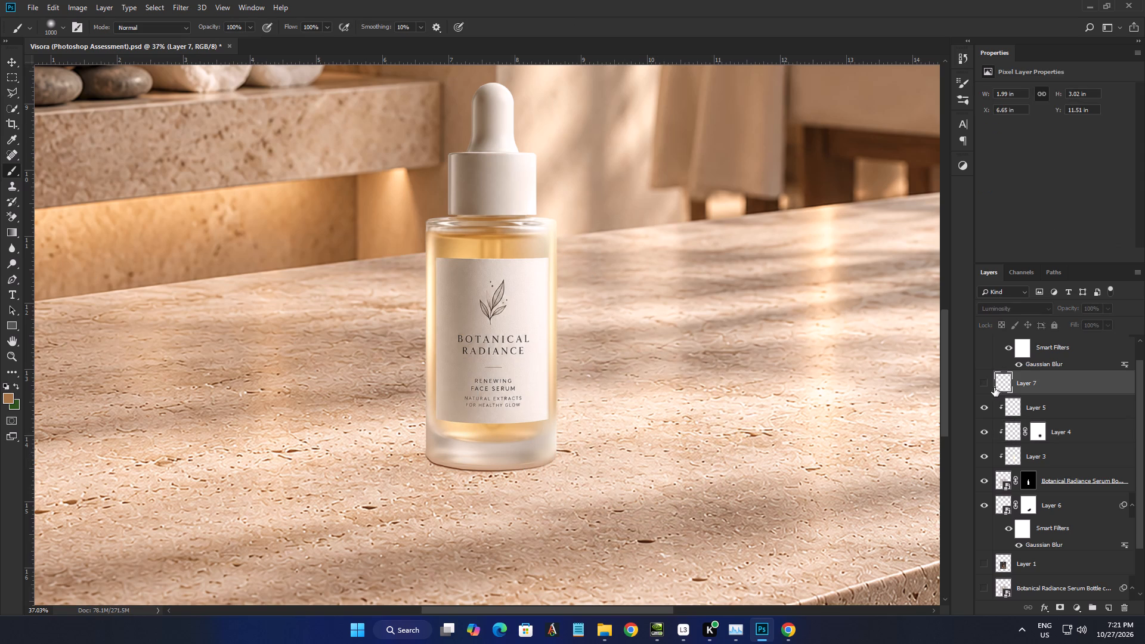
pyautogui.click(980, 383)
pyautogui.click(1039, 389)
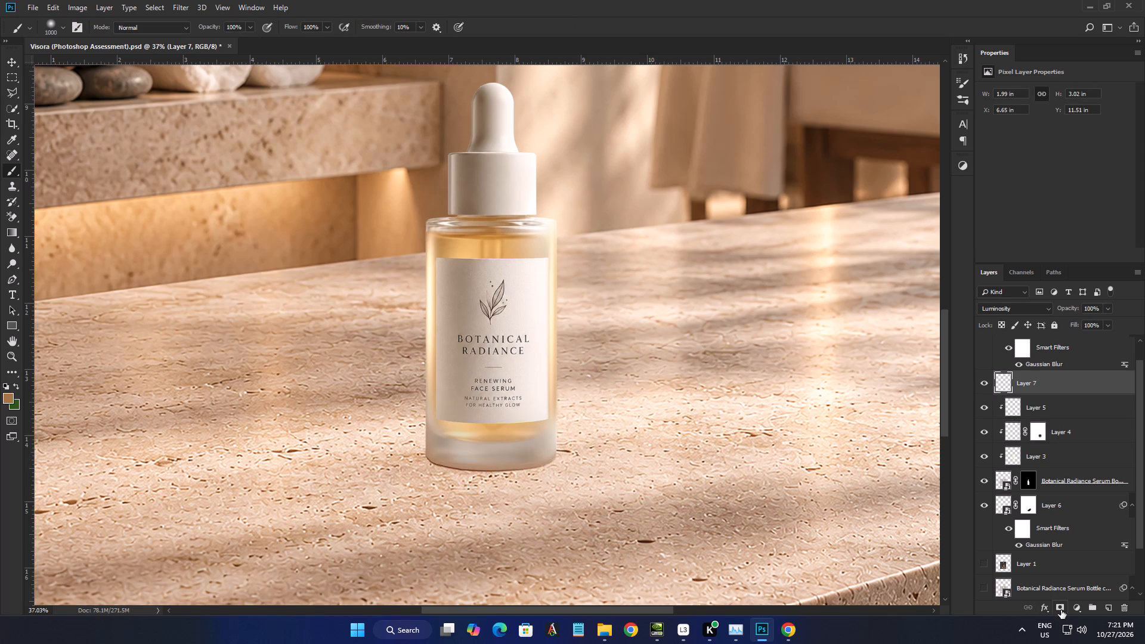
pyautogui.click(1061, 610)
pyautogui.moveTo(649, 440); pyautogui.dragTo(617, 496)
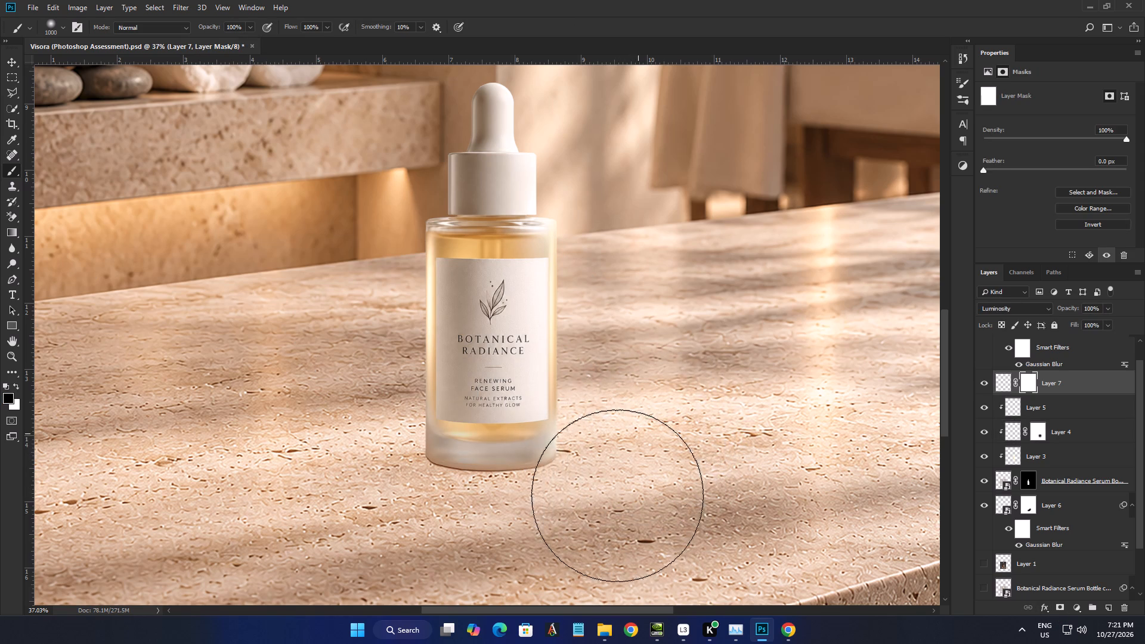
pyautogui.moveTo(617, 496); pyautogui.dragTo(615, 484)
# Compare the bottle with the masked Layer 7 hidden and shown.
pyautogui.click(983, 380)
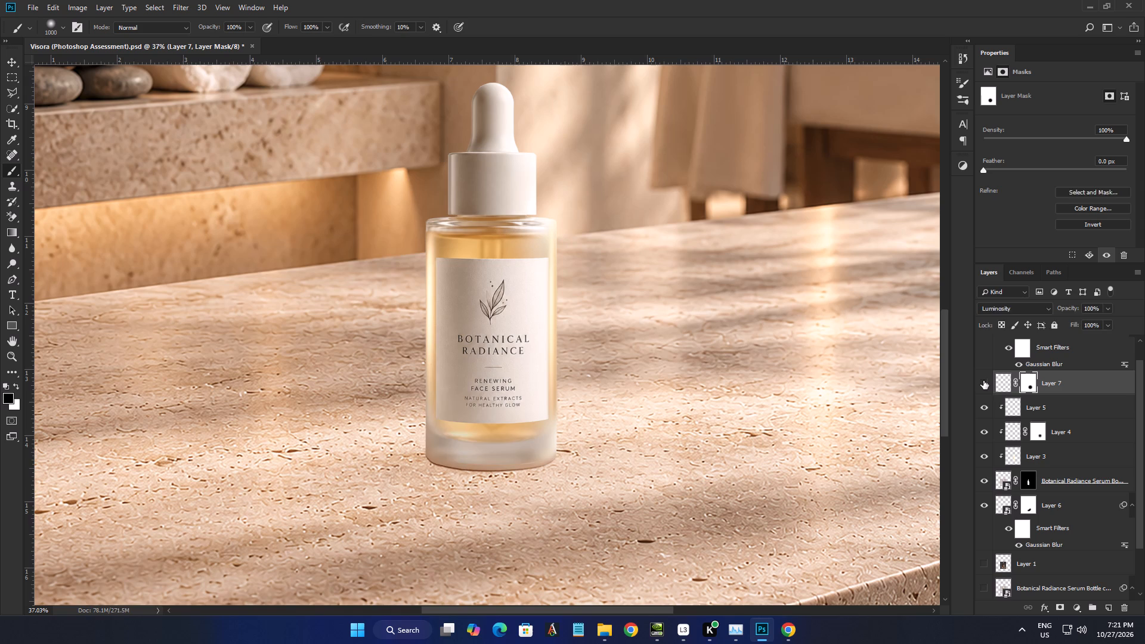
pyautogui.click(983, 380)
# Examine how the bottle's base sits on the stone slab, both in the wider spa scene and up close.
pyautogui.click(13, 57)
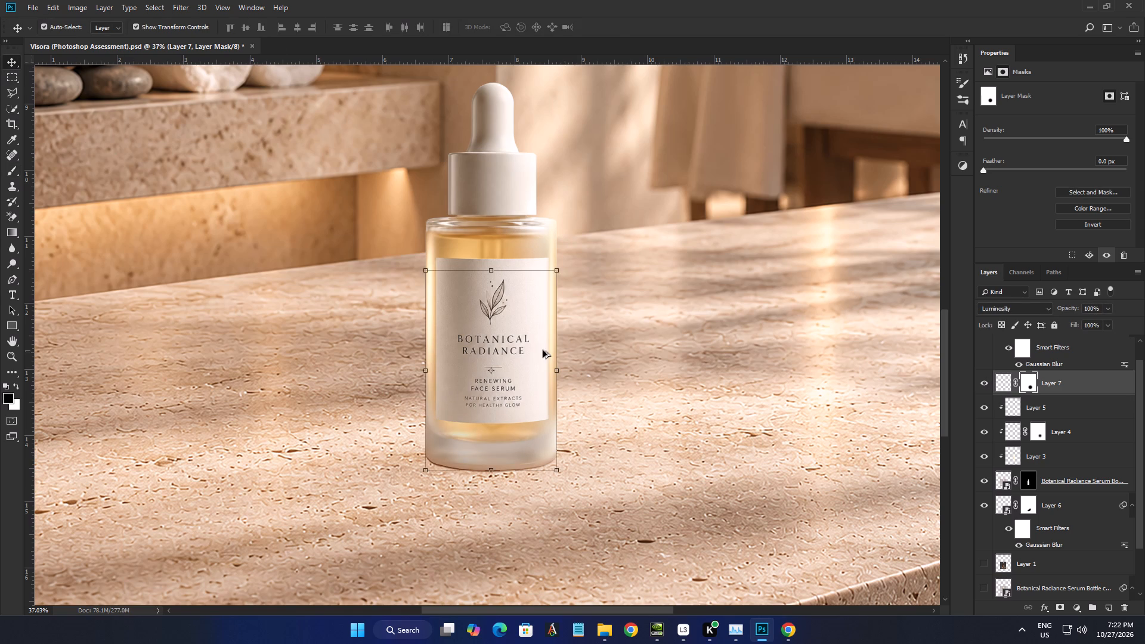
pyautogui.keyDown('alt'); pyautogui.scroll(-9, 543, 350); pyautogui.keyUp('alt')
pyautogui.click(776, 315)
pyautogui.press('space')
pyautogui.press('space')
pyautogui.press('space')
pyautogui.press('space')
pyautogui.press('space')
pyautogui.press('space')
pyautogui.press('space')
pyautogui.press('space')
pyautogui.moveTo(823, 345); pyautogui.dragTo(912, 383)
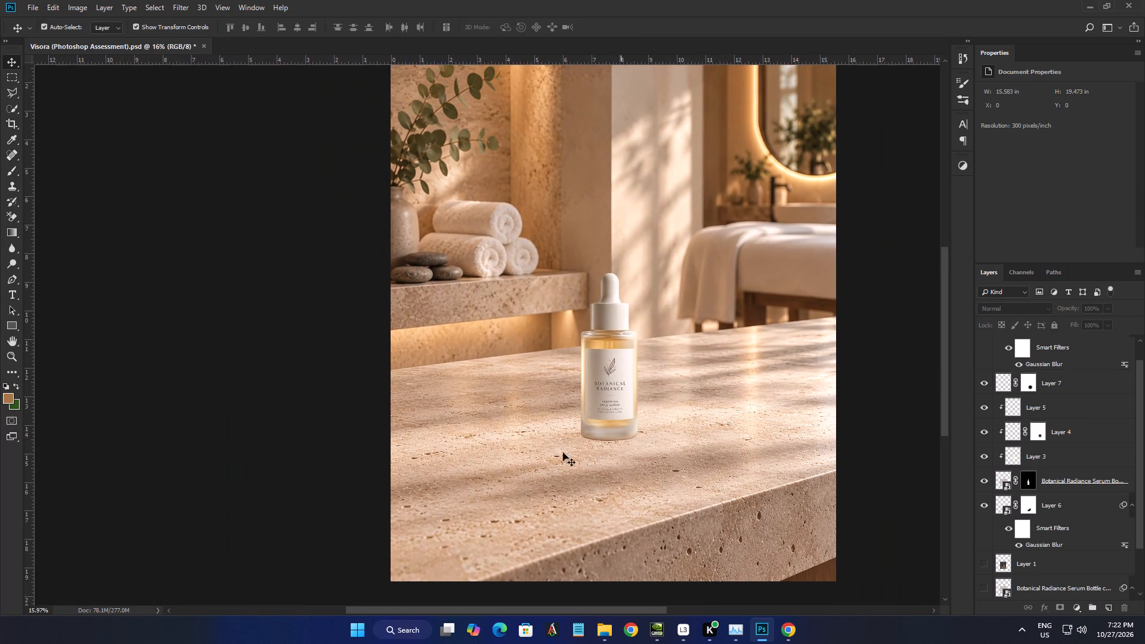
pyautogui.keyDown('alt'); pyautogui.scroll(4, 532, 465); pyautogui.keyUp('alt')
pyautogui.keyDown('alt'); pyautogui.scroll(5, 679, 431); pyautogui.keyUp('alt')
pyautogui.keyDown('alt'); pyautogui.scroll(-1, 645, 426); pyautogui.keyUp('alt')
pyautogui.keyDown('alt'); pyautogui.scroll(8, 643, 430); pyautogui.keyUp('alt')
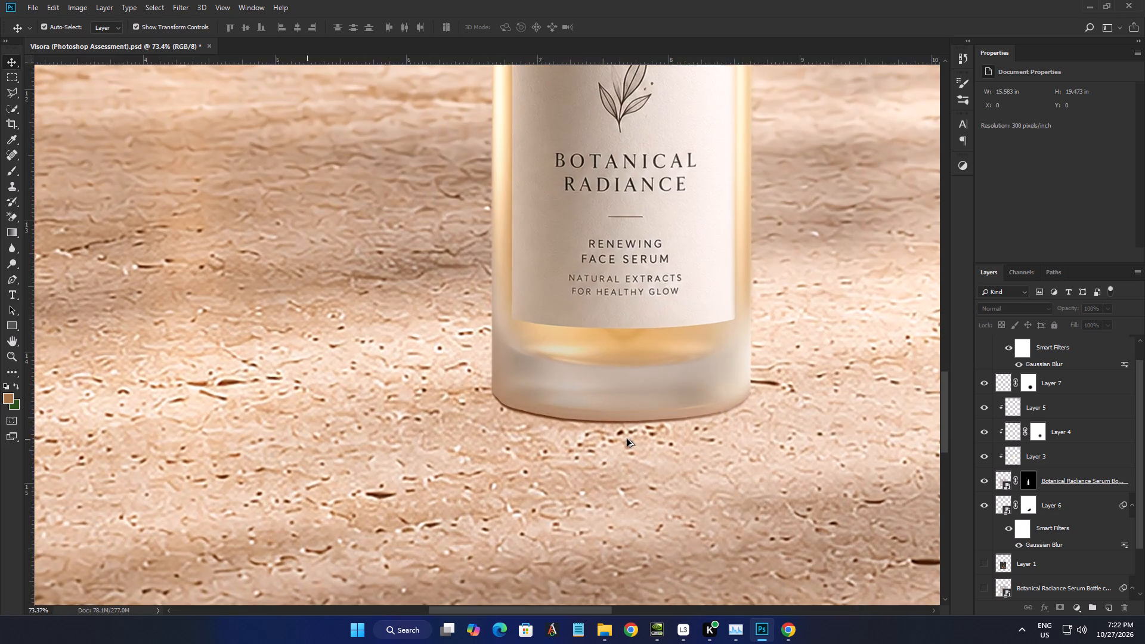
pyautogui.keyDown('alt'); pyautogui.scroll(-7, 627, 439); pyautogui.keyUp('alt')
pyautogui.keyDown('alt'); pyautogui.scroll(1, 627, 438); pyautogui.keyUp('alt')
pyautogui.keyDown('alt'); pyautogui.scroll(-1, 627, 438); pyautogui.keyUp('alt')
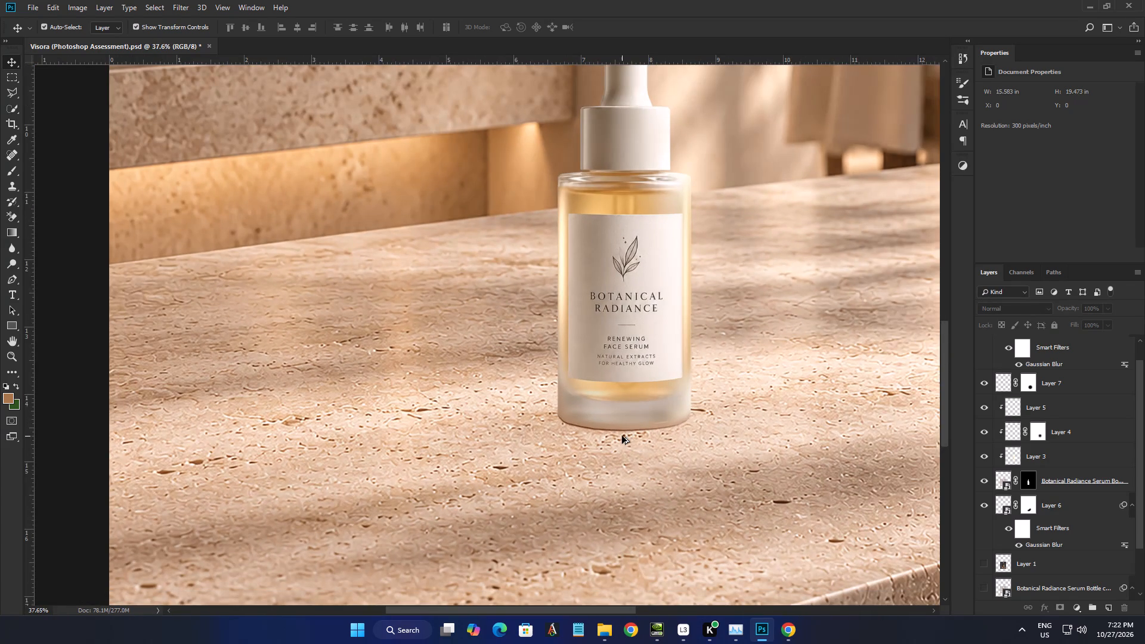
pyautogui.keyDown('alt'); pyautogui.scroll(-1, 622, 436); pyautogui.keyUp('alt')
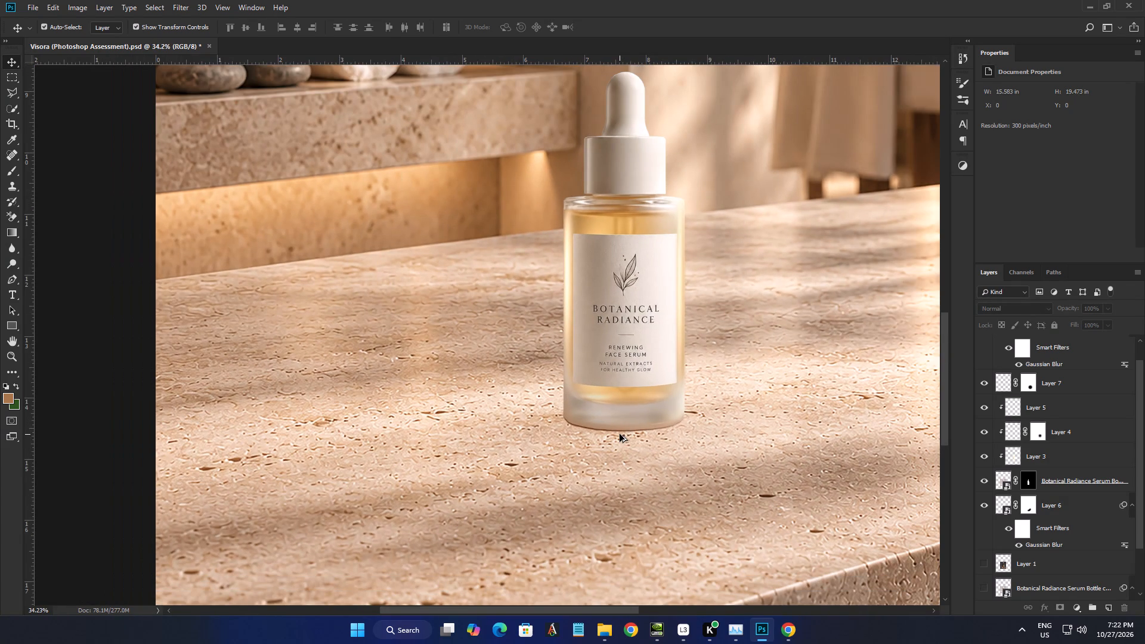
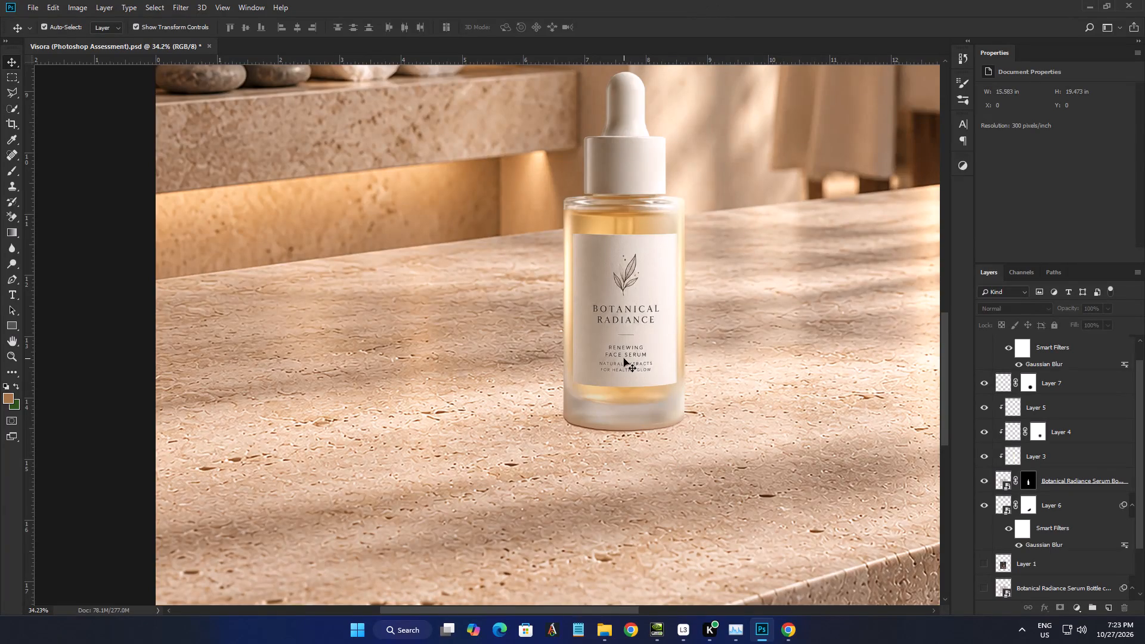
# Examine the bottle's placement and base on the stone slab, both up close and in the wider spa scene.
pyautogui.keyDown('alt'); pyautogui.scroll(-4, 648, 338); pyautogui.keyUp('alt')
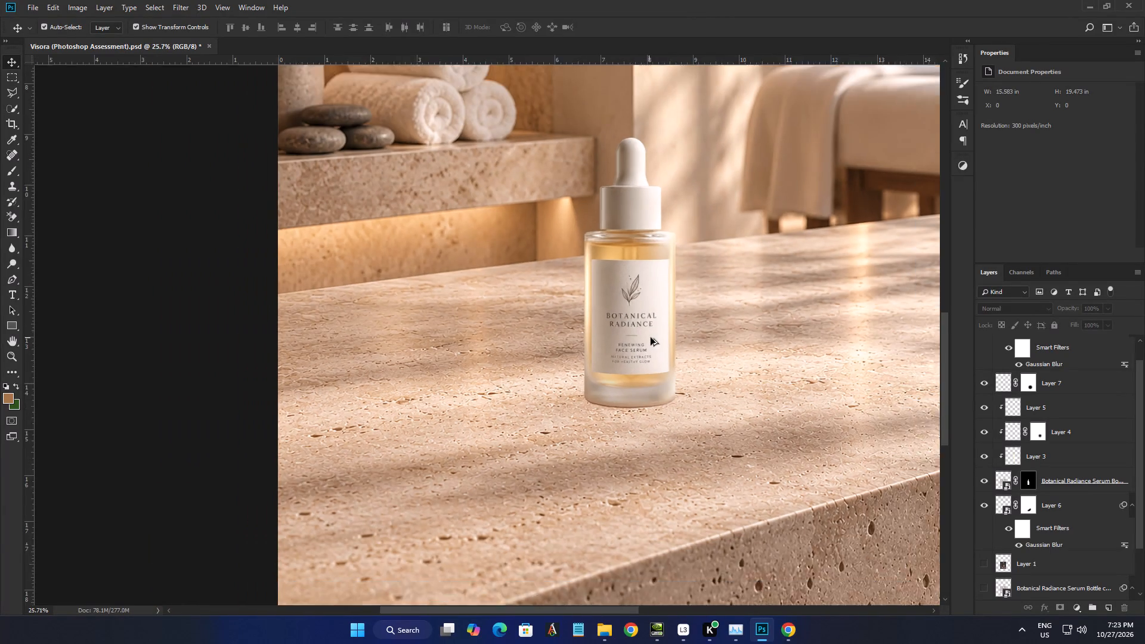
pyautogui.keyDown('alt'); pyautogui.scroll(1, 663, 324); pyautogui.keyUp('alt')
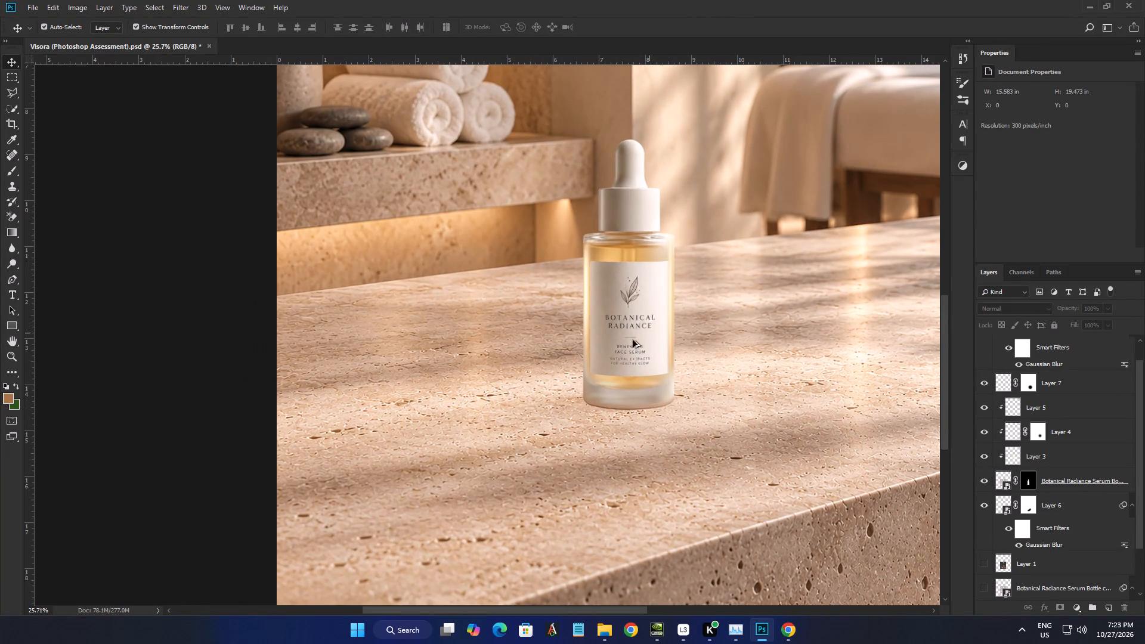
pyautogui.keyDown('alt'); pyautogui.scroll(1, 624, 364); pyautogui.keyUp('alt')
pyautogui.click(624, 364)
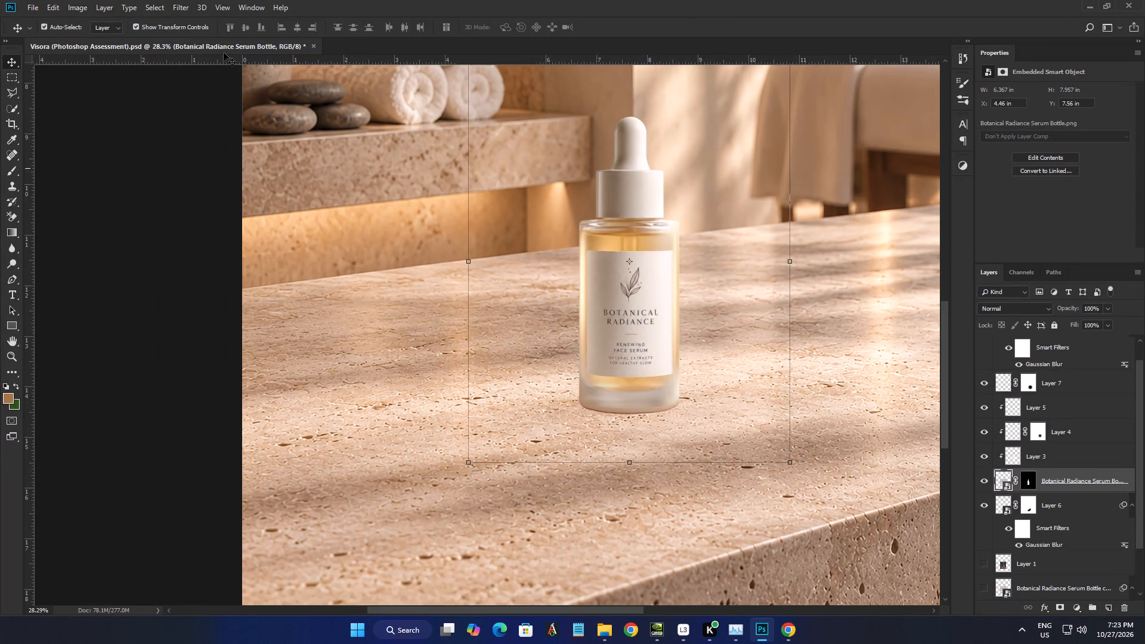
pyautogui.click(14, 64)
pyautogui.keyDown('alt'); pyautogui.scroll(-4, 565, 290); pyautogui.keyUp('alt')
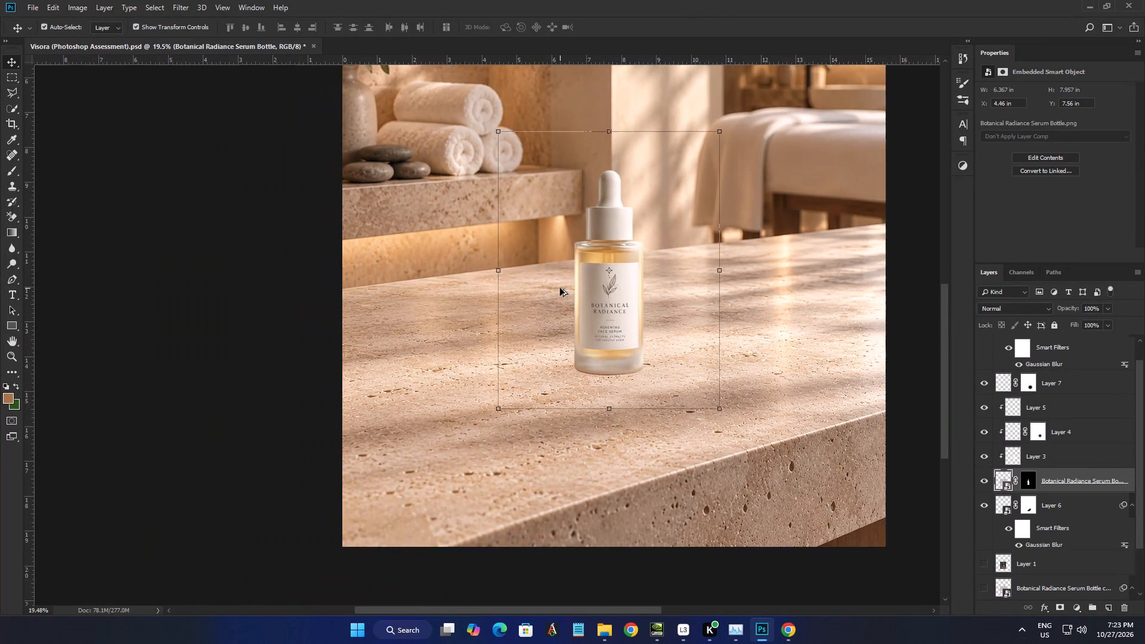
pyautogui.keyDown('alt'); pyautogui.scroll(-4, 560, 288); pyautogui.keyUp('alt')
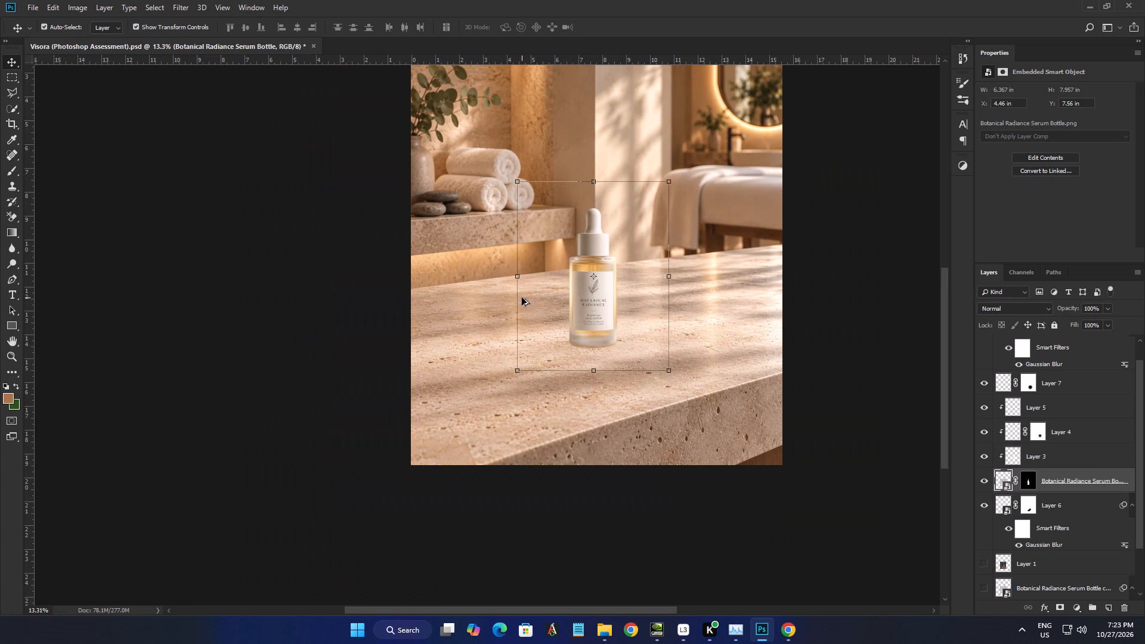
pyautogui.keyDown('alt'); pyautogui.scroll(2, 522, 298); pyautogui.keyUp('alt')
pyautogui.keyDown('alt'); pyautogui.scroll(-1, 522, 298); pyautogui.keyUp('alt')
pyautogui.keyDown('alt'); pyautogui.scroll(1, 514, 280); pyautogui.keyUp('alt')
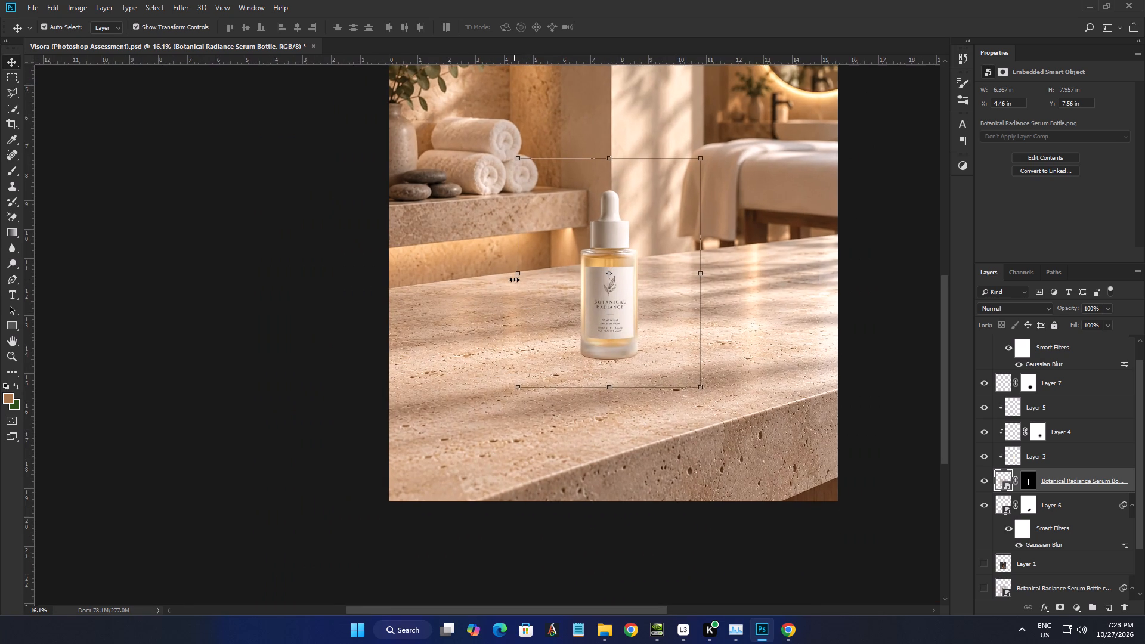
pyautogui.keyDown('alt'); pyautogui.scroll(1, 514, 280); pyautogui.keyUp('alt')
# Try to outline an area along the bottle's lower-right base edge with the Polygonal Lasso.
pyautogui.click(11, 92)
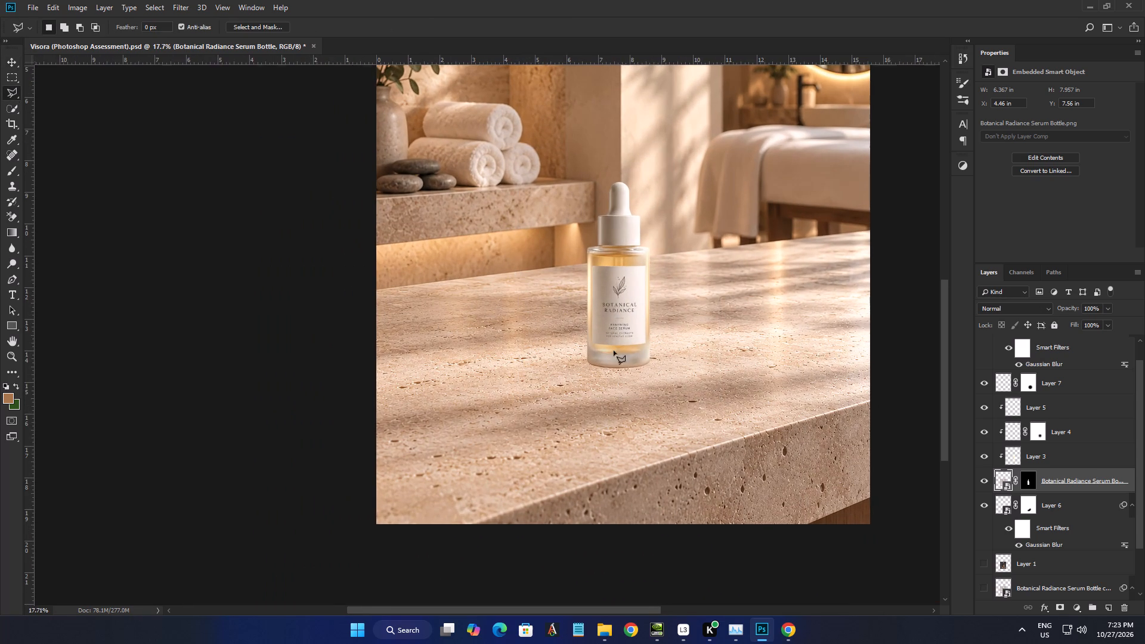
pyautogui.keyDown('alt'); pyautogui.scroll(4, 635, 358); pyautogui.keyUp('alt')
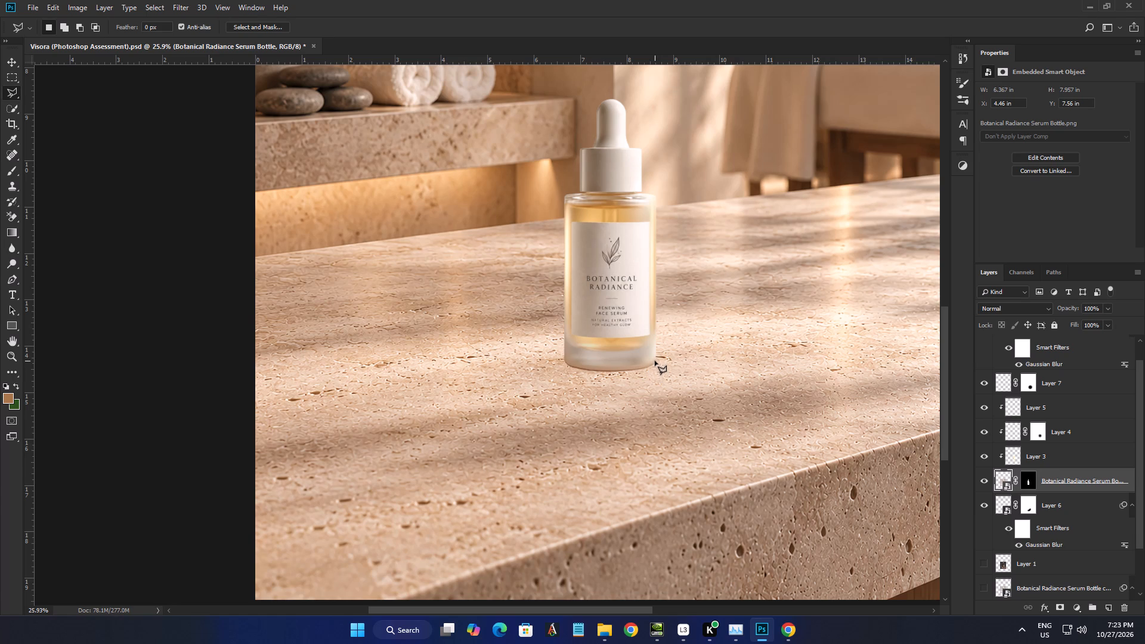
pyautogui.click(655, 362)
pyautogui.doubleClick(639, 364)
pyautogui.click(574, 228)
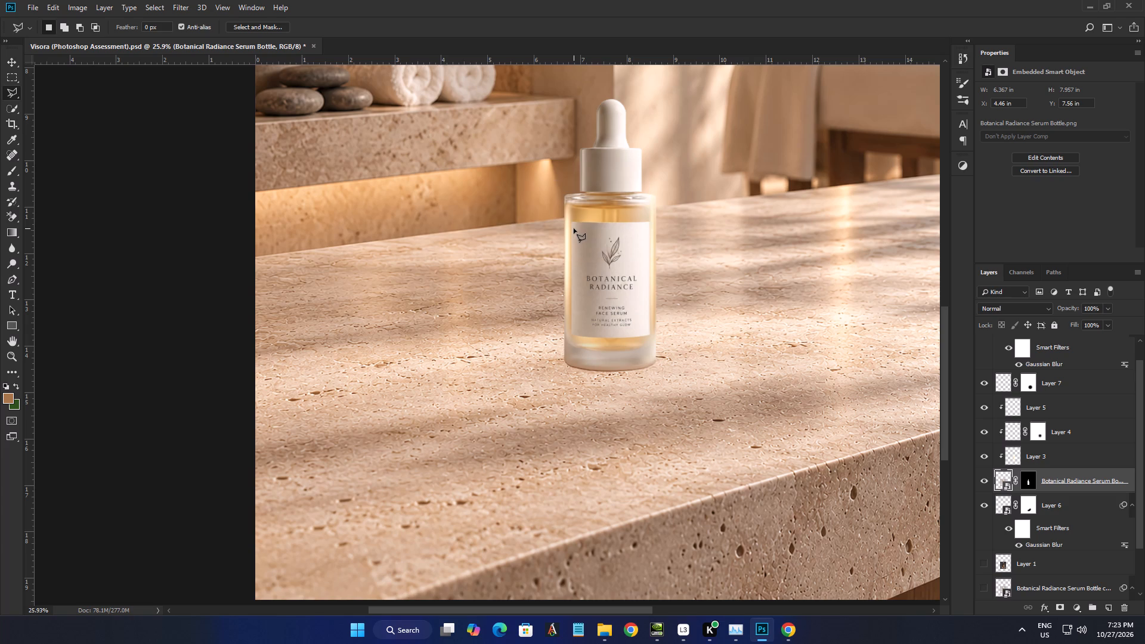
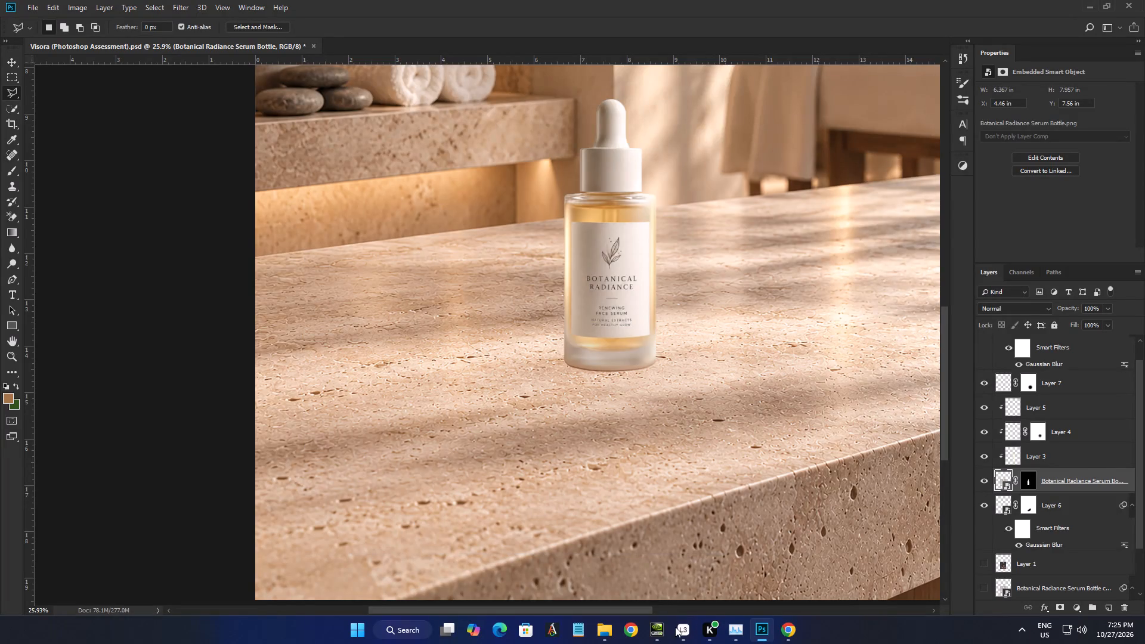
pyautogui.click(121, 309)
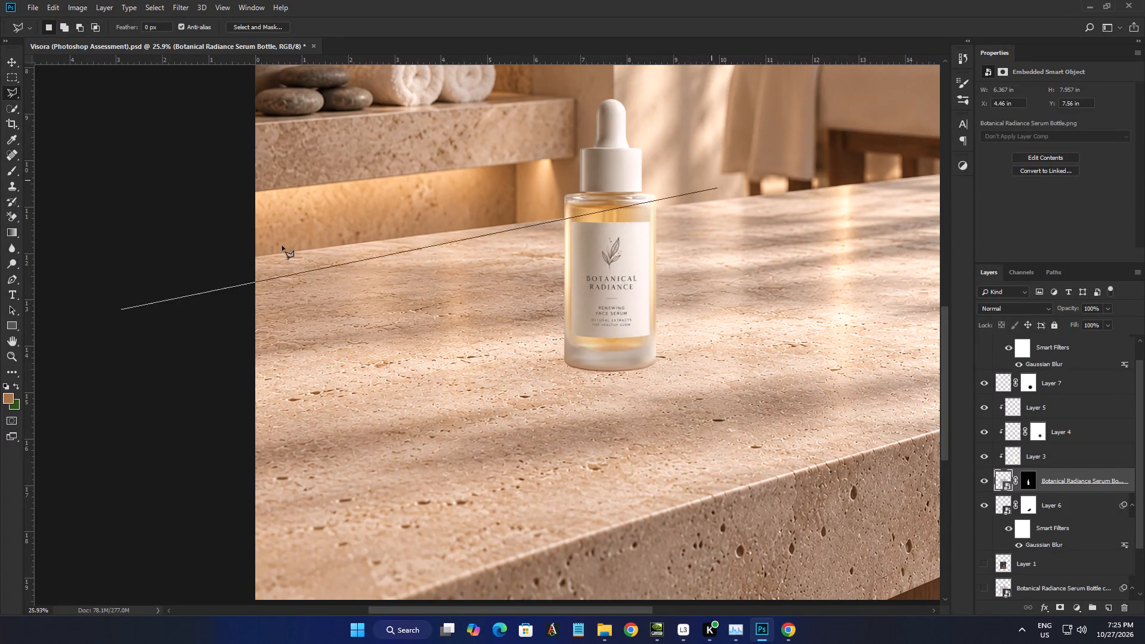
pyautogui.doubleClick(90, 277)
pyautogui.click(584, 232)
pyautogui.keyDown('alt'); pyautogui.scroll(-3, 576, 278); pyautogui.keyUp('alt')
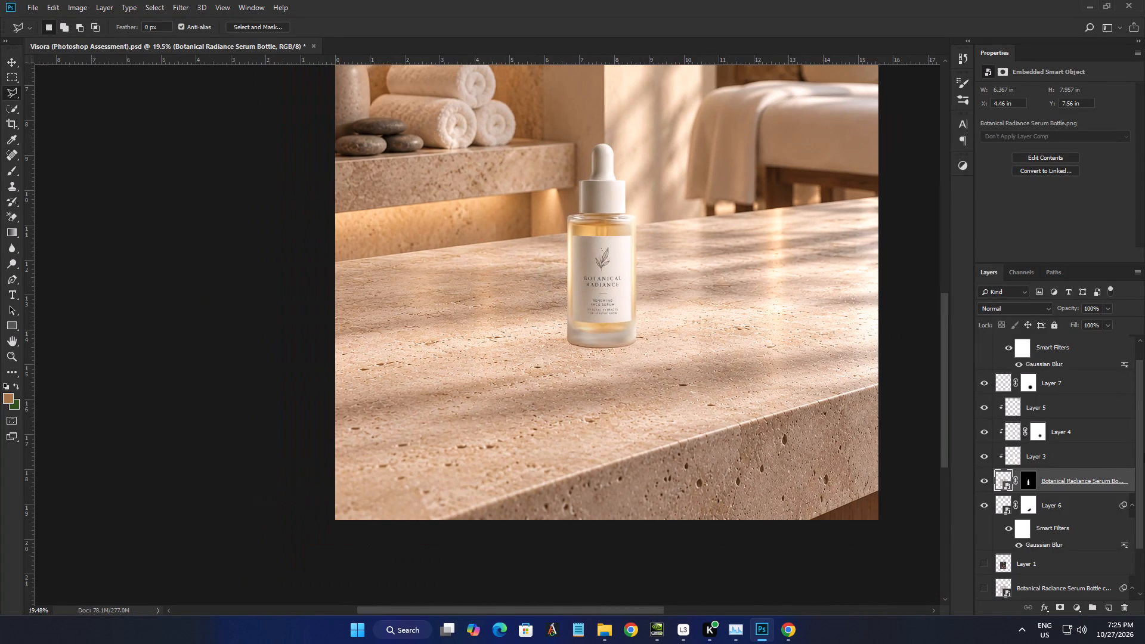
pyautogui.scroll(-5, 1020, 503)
# Show the hidden Botanical Radiance Serum Bottle copy layer and move it directly above Layer 5.
pyautogui.click(989, 535)
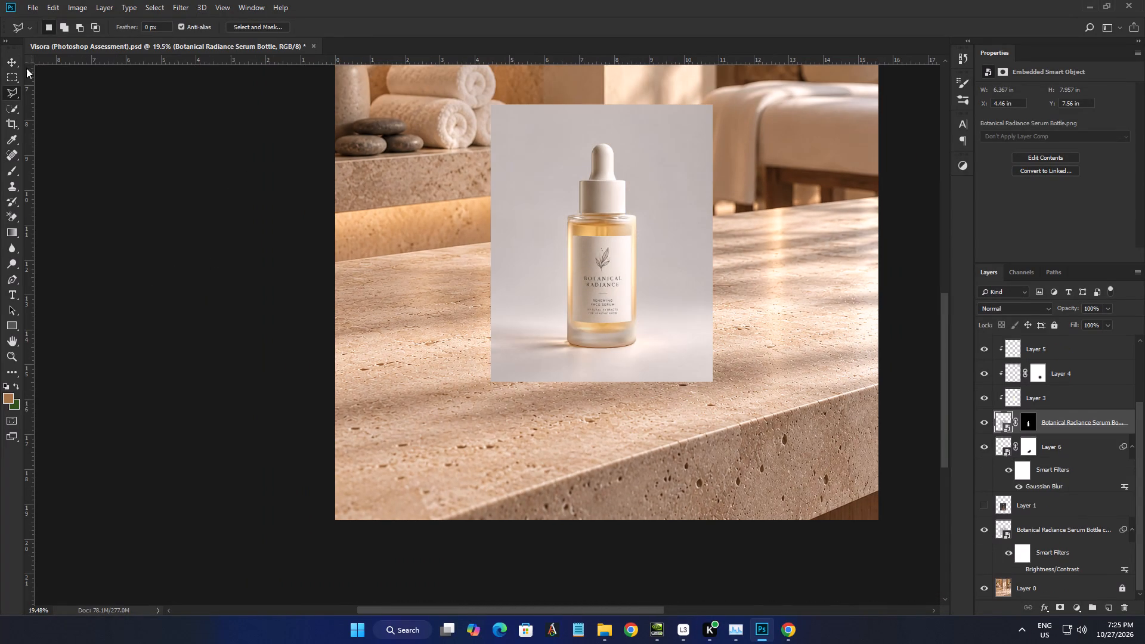
pyautogui.click(14, 60)
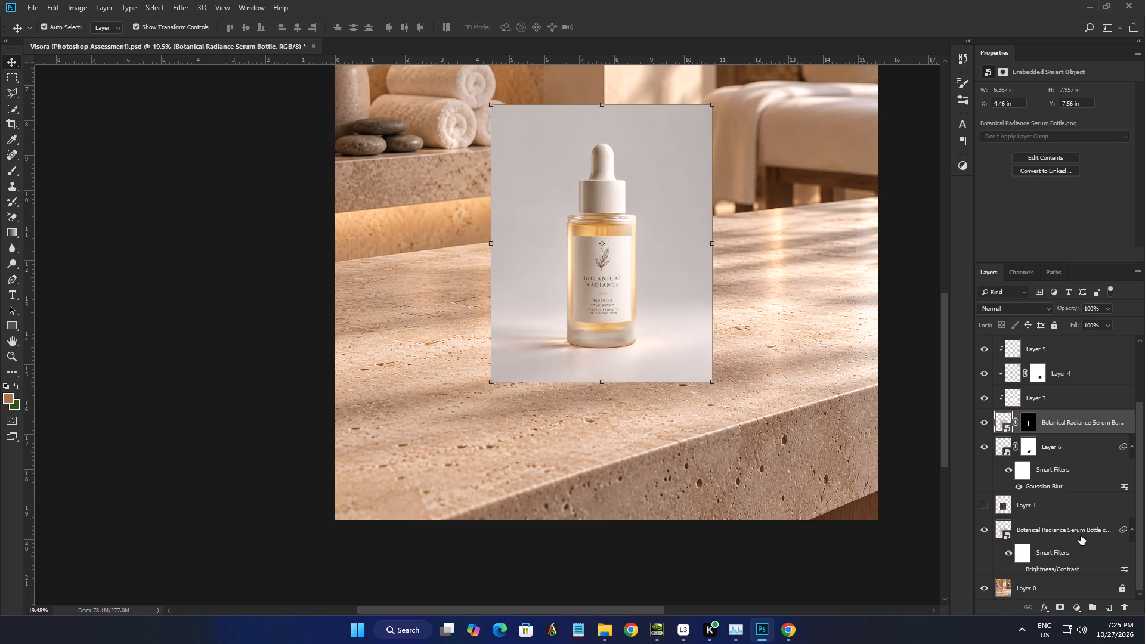
pyautogui.scroll(-3, 1076, 518)
pyautogui.click(1070, 531)
pyautogui.moveTo(1081, 530); pyautogui.dragTo(1064, 337)
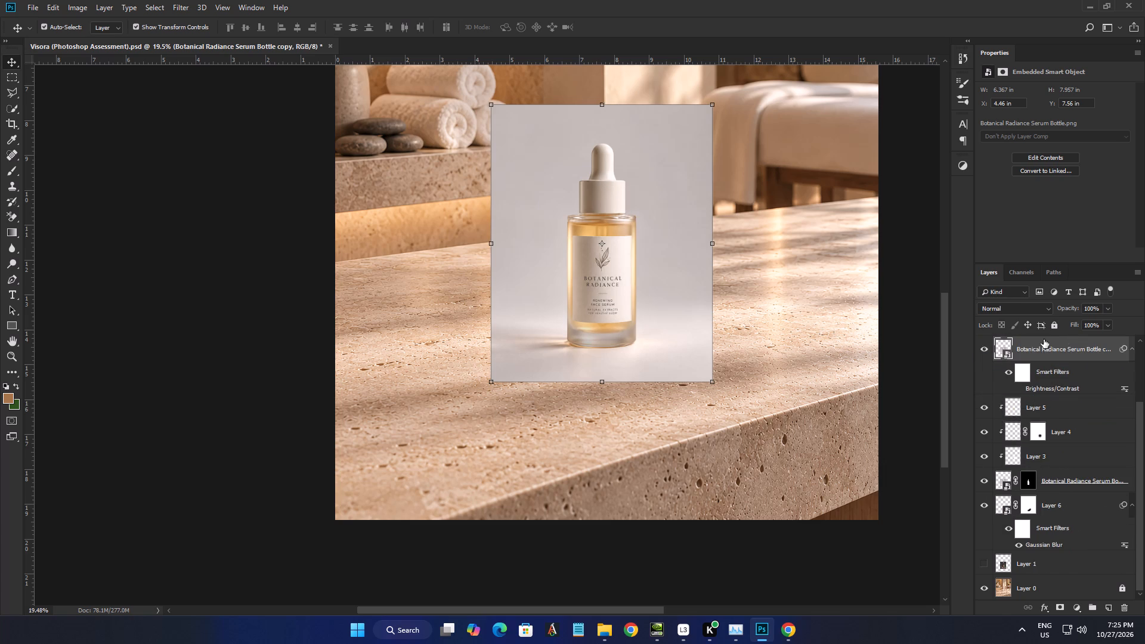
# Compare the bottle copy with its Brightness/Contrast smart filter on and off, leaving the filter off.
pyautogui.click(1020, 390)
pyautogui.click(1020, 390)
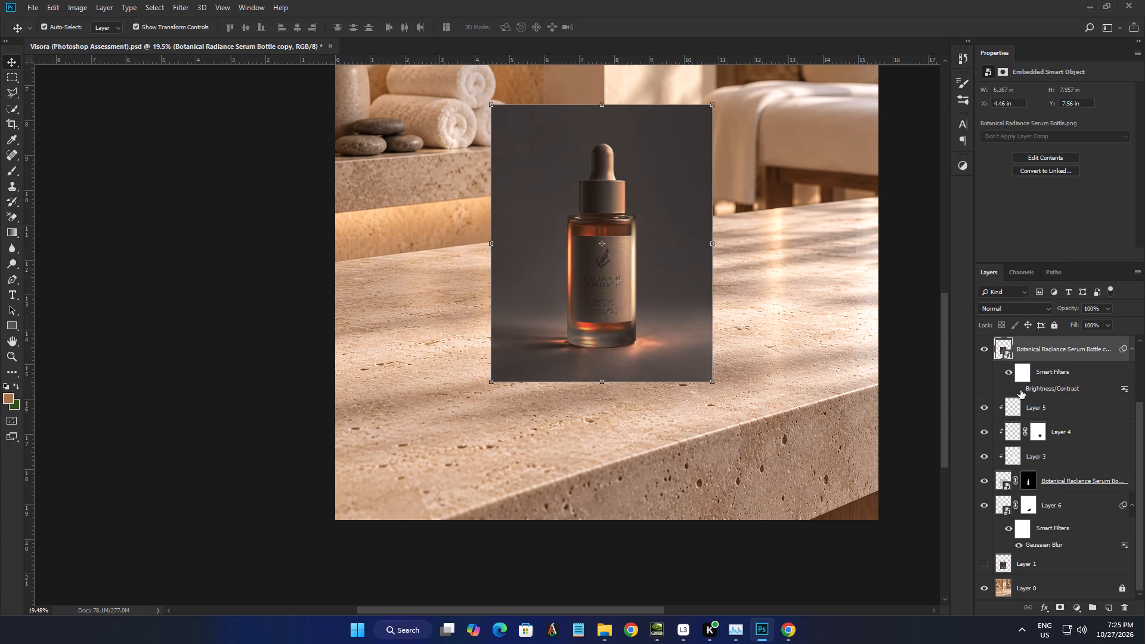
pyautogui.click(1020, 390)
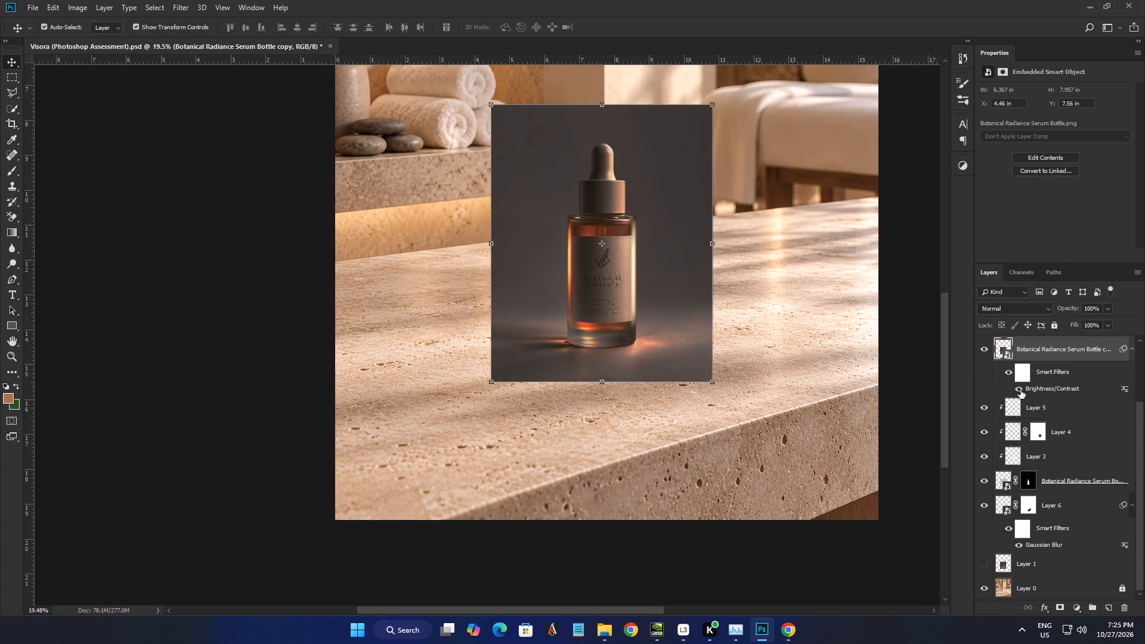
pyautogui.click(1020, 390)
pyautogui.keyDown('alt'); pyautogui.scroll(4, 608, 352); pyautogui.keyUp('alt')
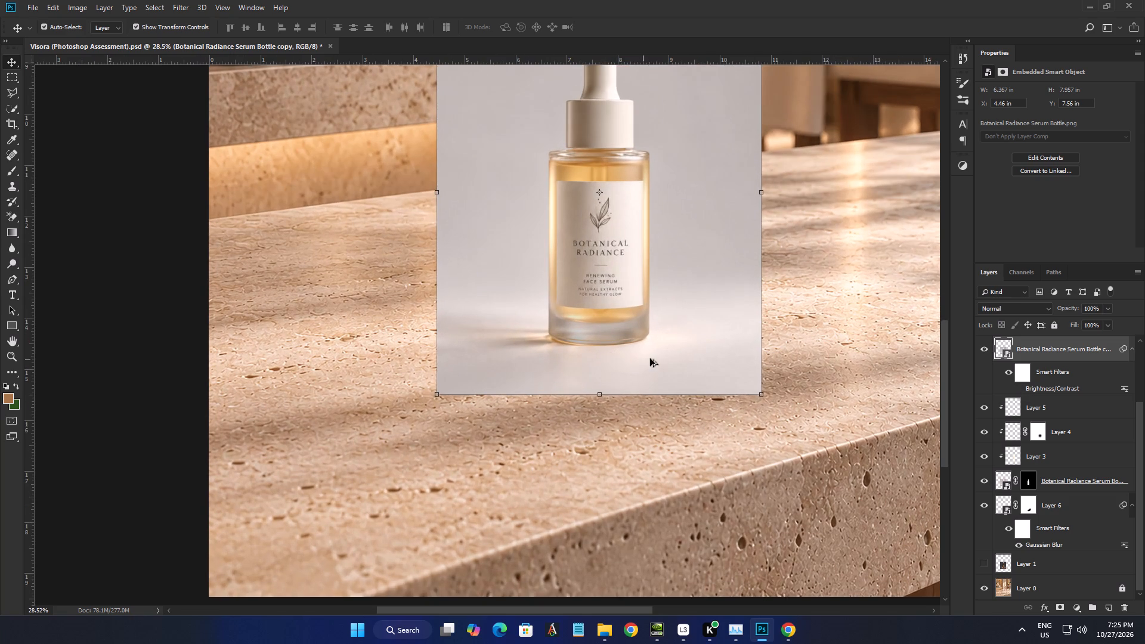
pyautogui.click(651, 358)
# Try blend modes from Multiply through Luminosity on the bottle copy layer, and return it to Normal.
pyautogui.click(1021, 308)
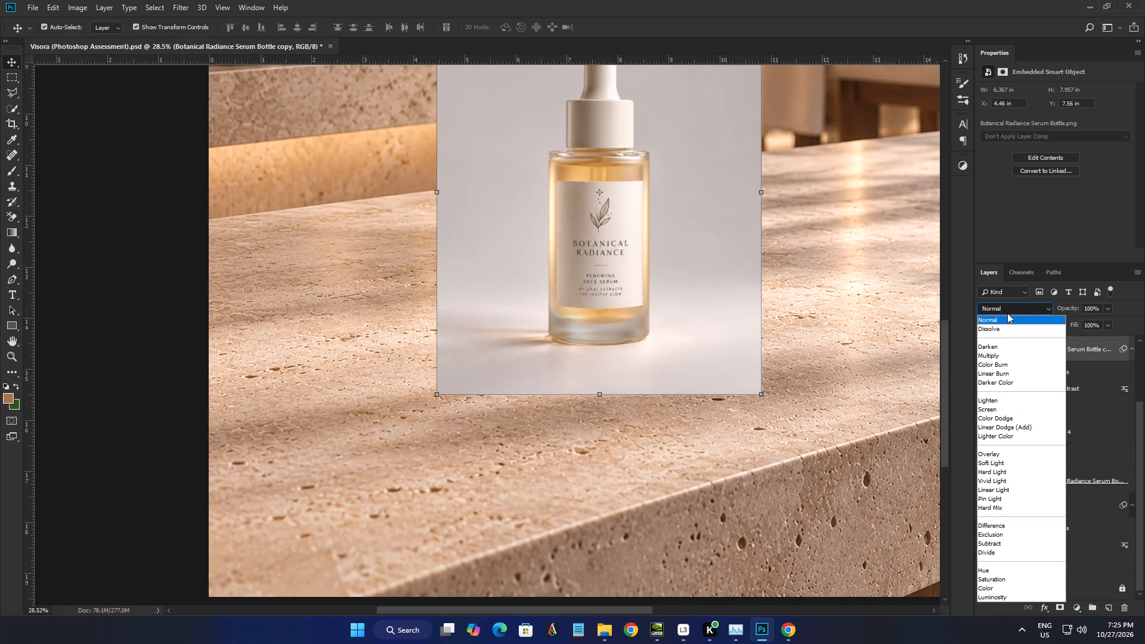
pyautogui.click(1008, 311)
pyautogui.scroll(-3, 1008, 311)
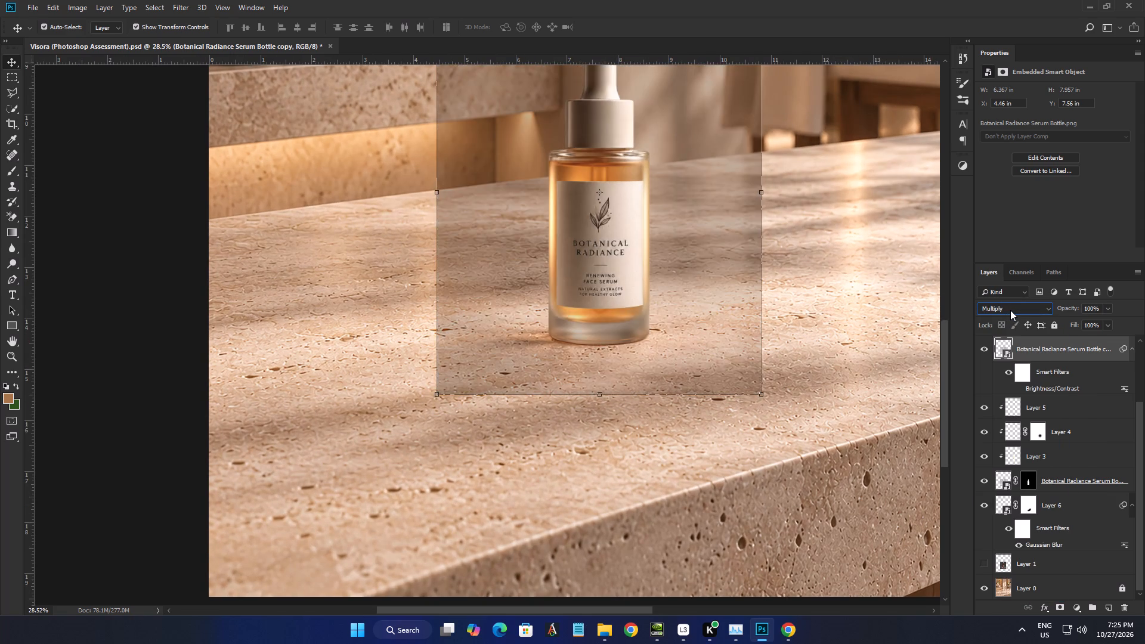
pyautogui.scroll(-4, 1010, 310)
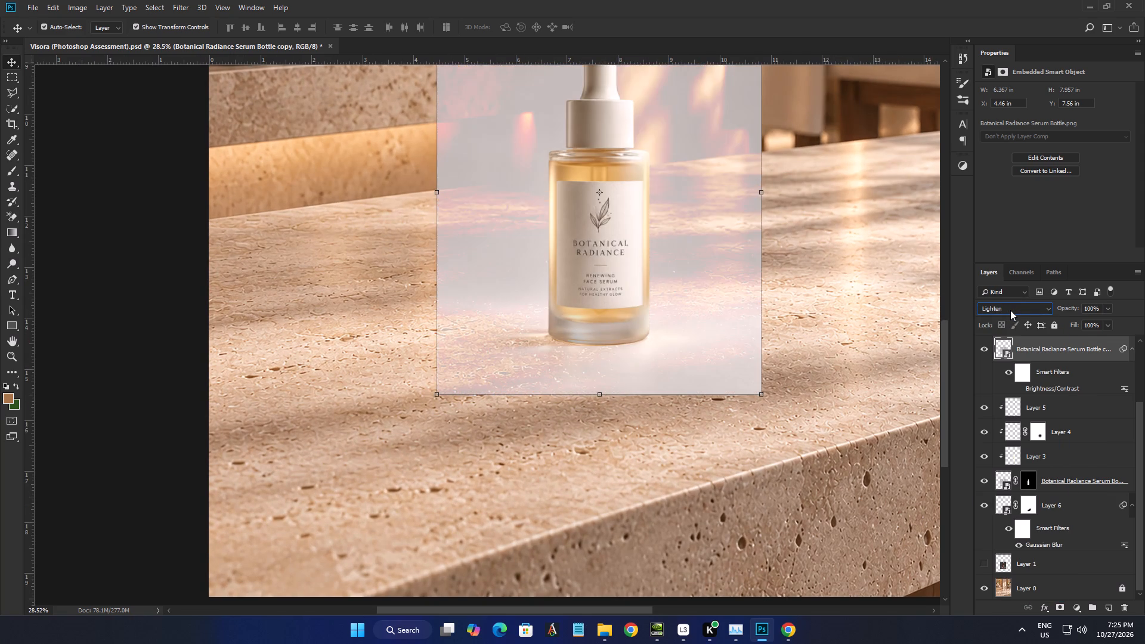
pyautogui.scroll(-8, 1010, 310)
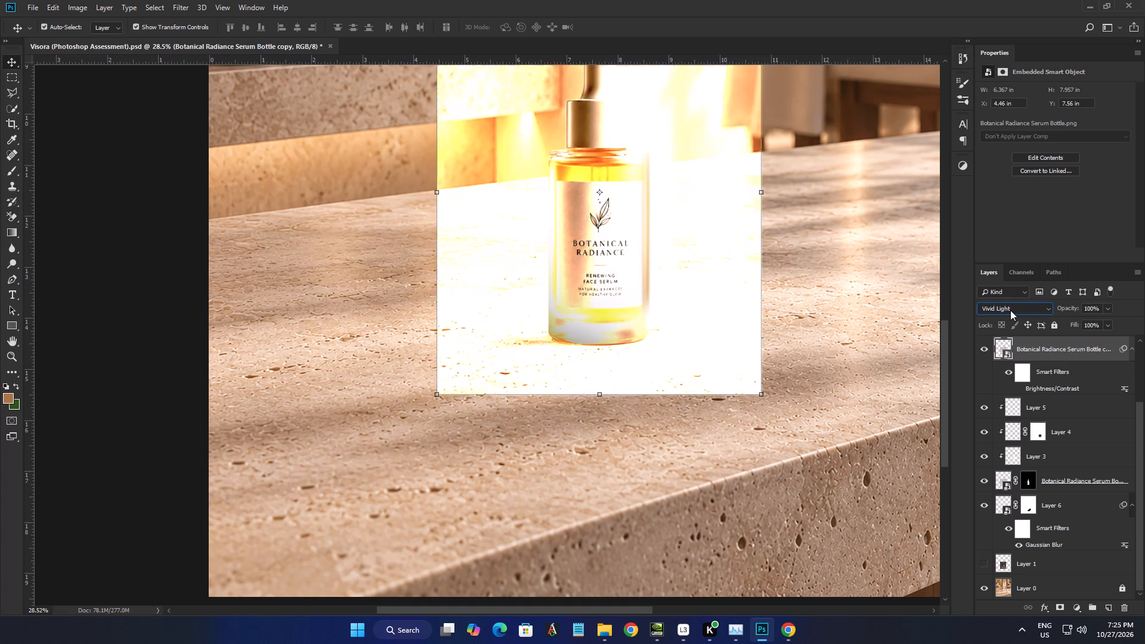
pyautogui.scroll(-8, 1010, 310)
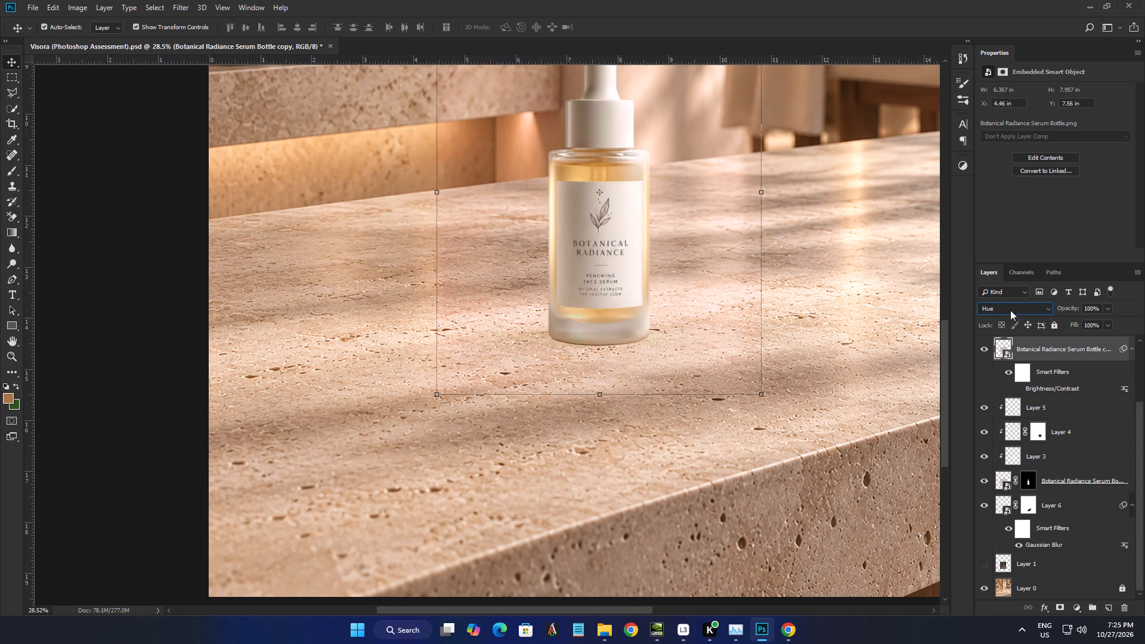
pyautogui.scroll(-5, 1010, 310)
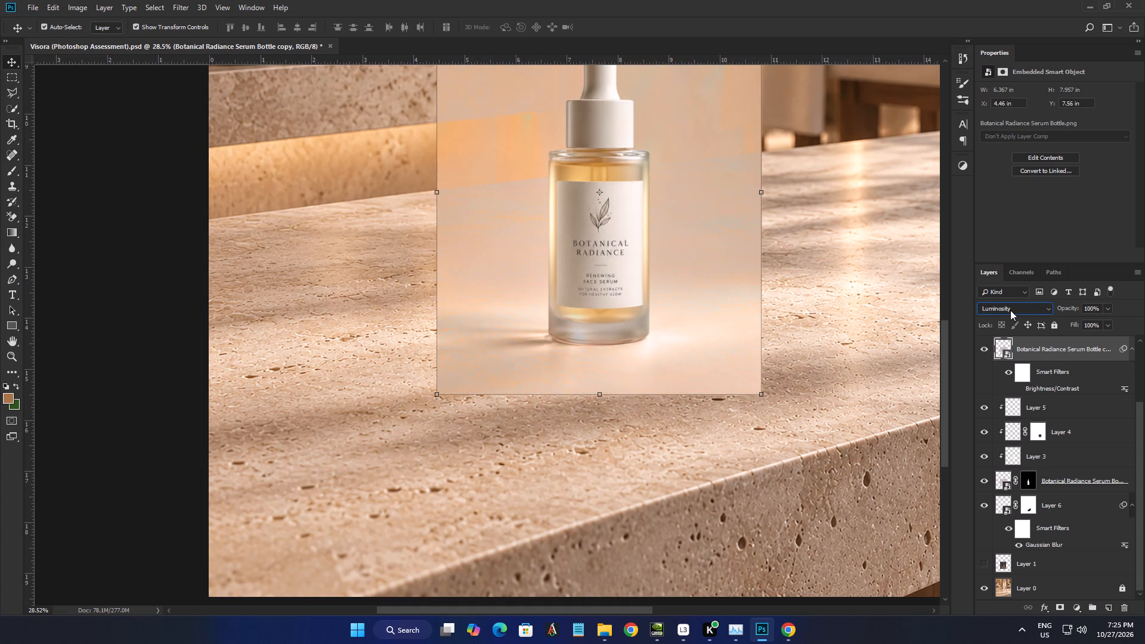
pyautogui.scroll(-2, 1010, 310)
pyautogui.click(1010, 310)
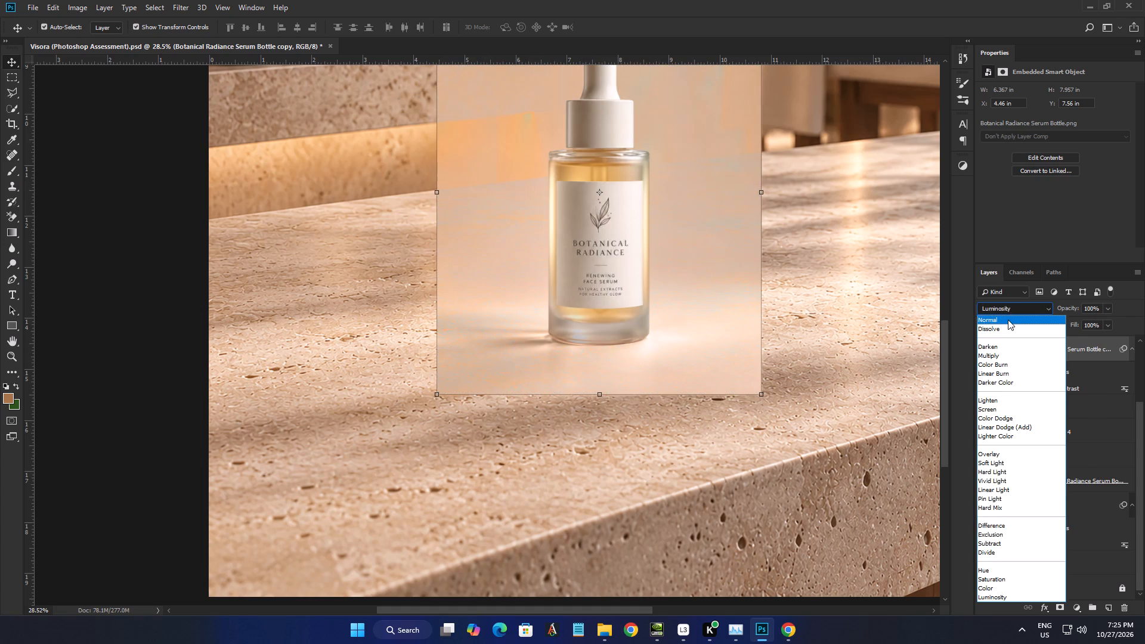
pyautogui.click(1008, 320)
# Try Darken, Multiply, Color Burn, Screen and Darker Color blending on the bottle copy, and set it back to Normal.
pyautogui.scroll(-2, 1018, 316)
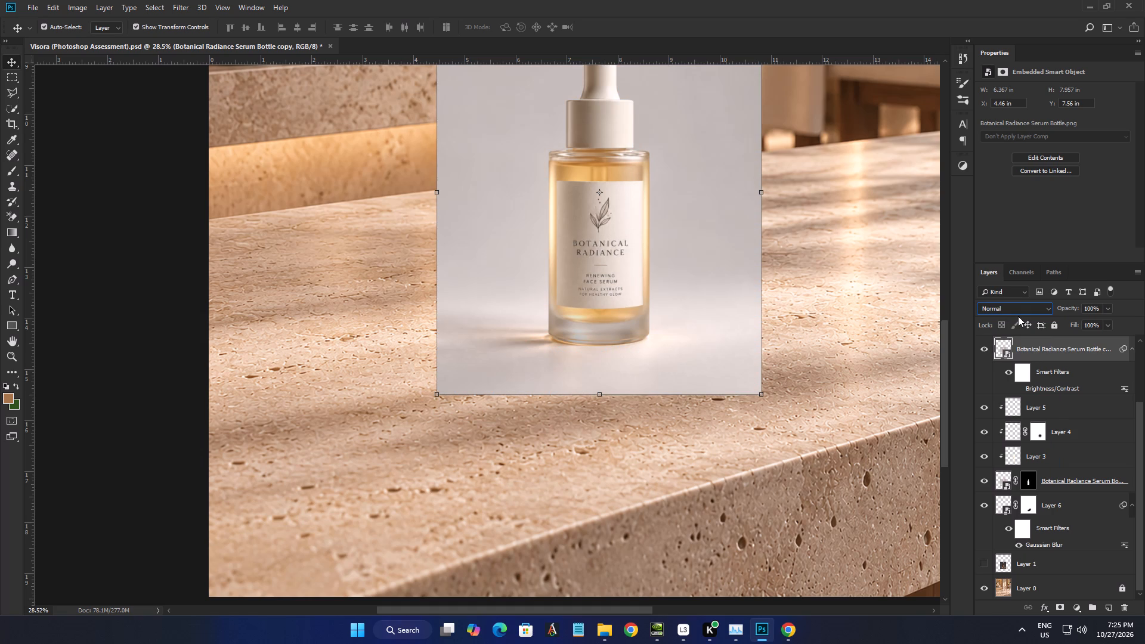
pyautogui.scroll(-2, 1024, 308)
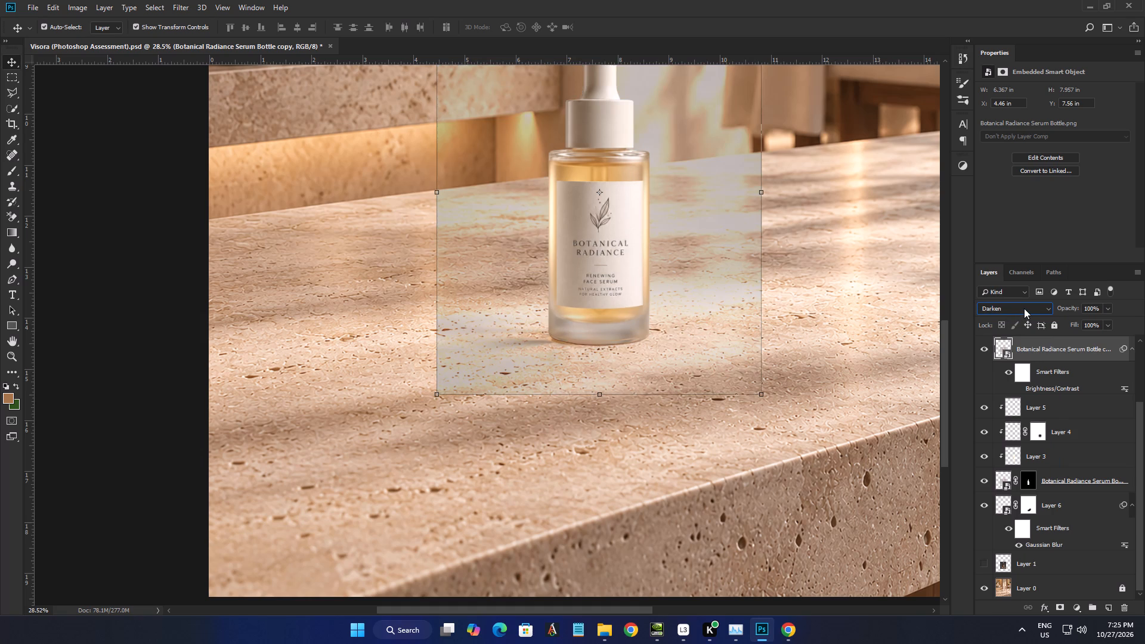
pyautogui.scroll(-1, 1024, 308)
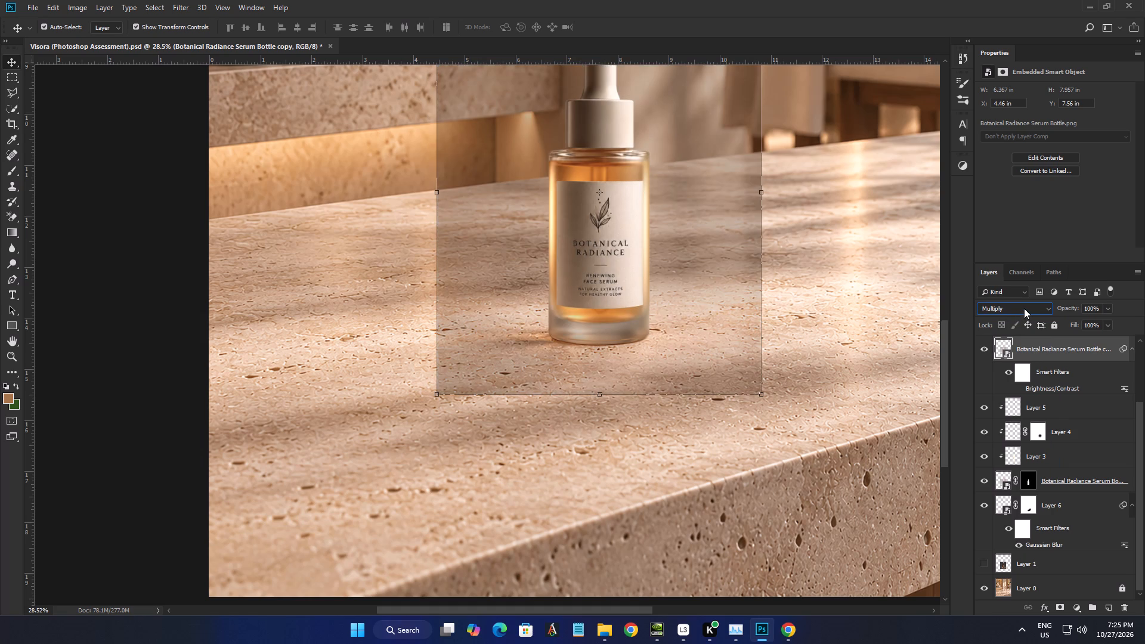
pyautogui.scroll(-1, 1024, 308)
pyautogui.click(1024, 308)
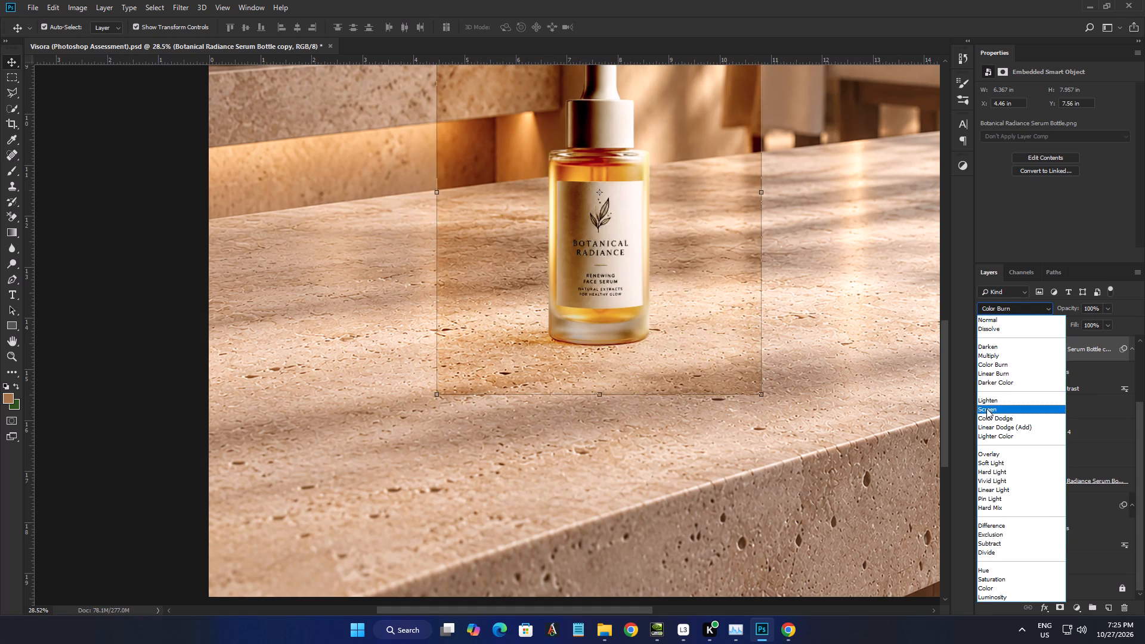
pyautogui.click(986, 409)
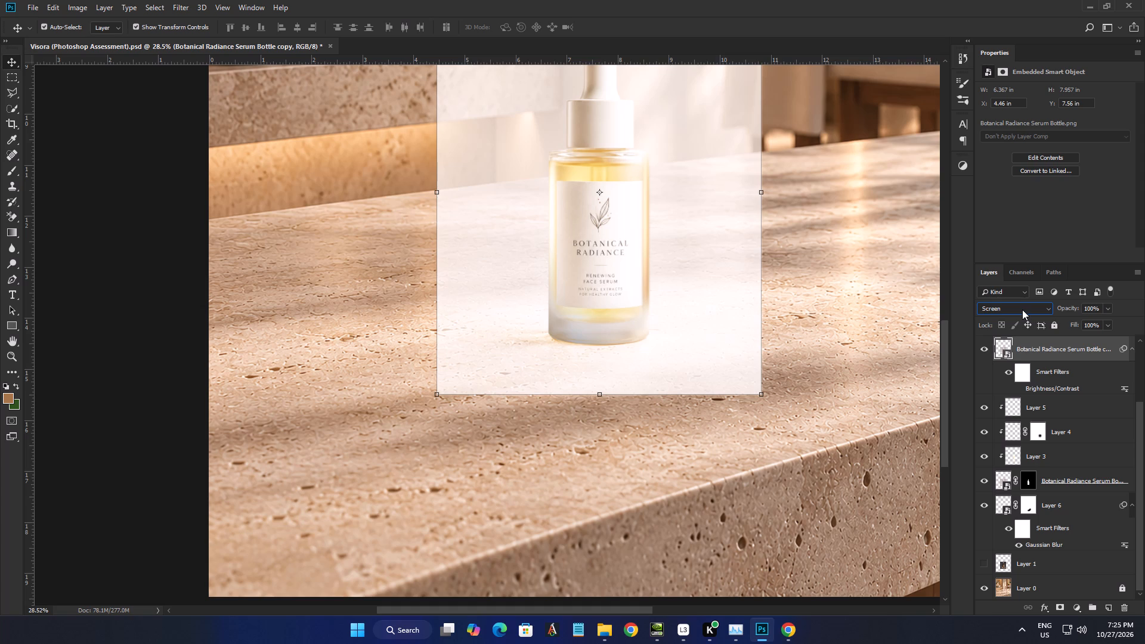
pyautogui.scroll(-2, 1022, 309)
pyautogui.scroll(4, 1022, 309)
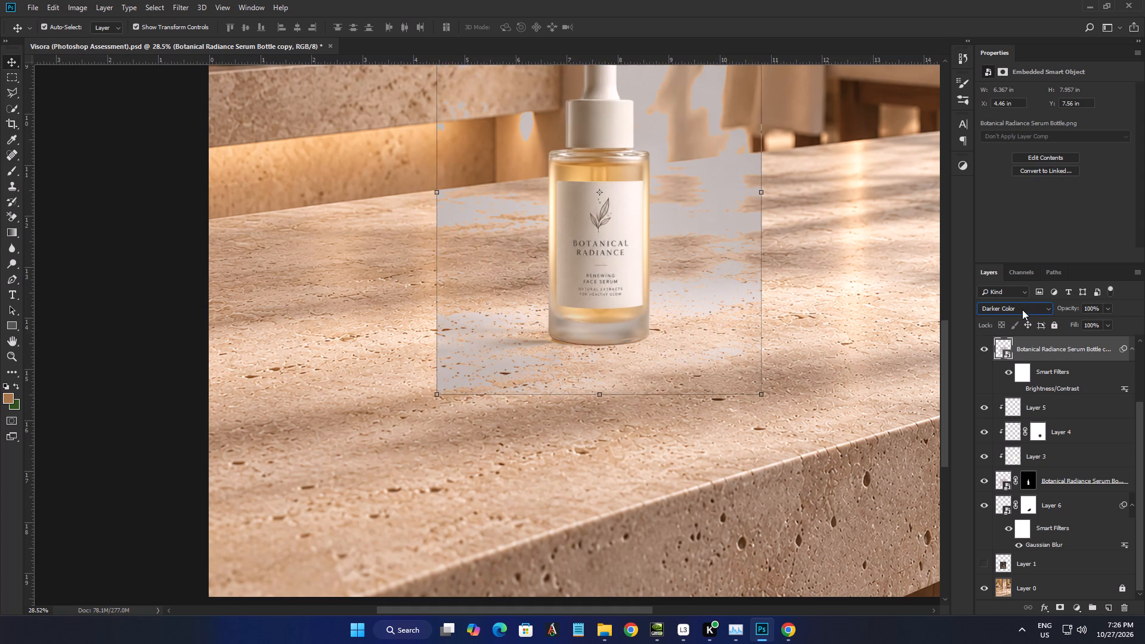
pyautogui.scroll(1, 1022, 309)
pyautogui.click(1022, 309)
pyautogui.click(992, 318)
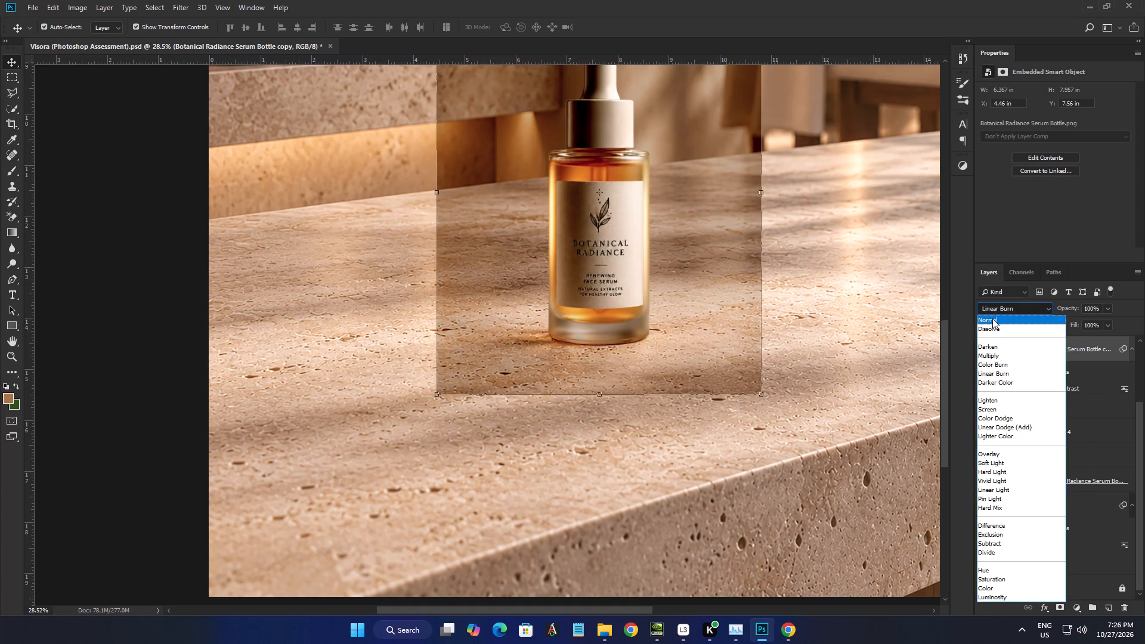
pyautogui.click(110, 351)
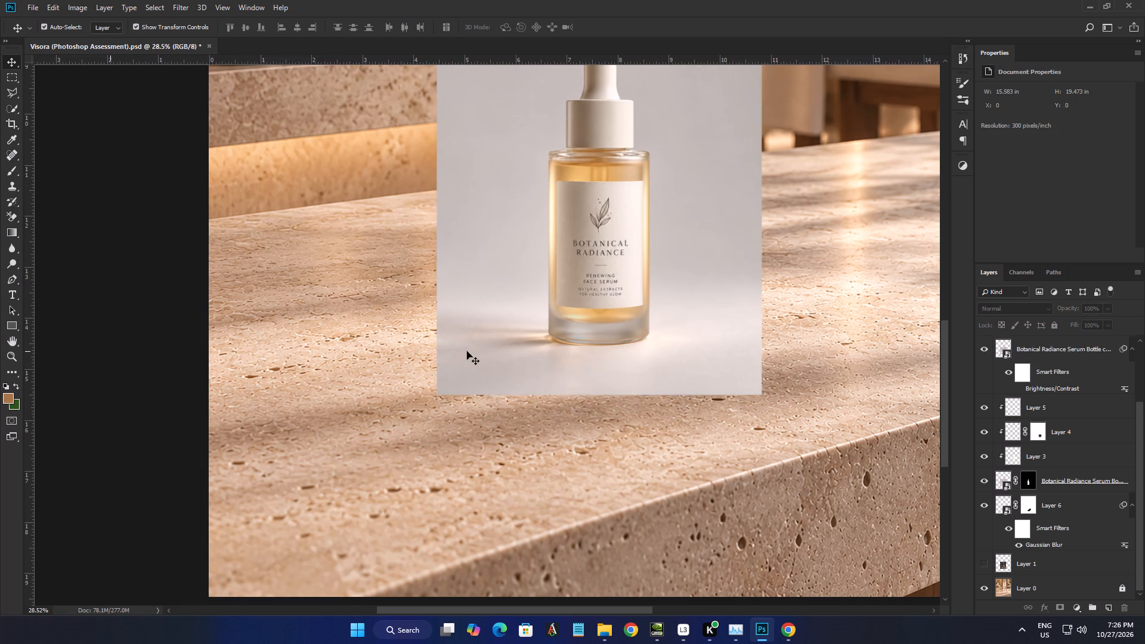
# Outline the bottle copy's base edge and the cast shadow beside it with the Polygonal Lasso, and copy that area to a new layer.
pyautogui.click(623, 391)
pyautogui.click(553, 355)
pyautogui.keyDown('alt'); pyautogui.scroll(6, 512, 348); pyautogui.keyUp('alt')
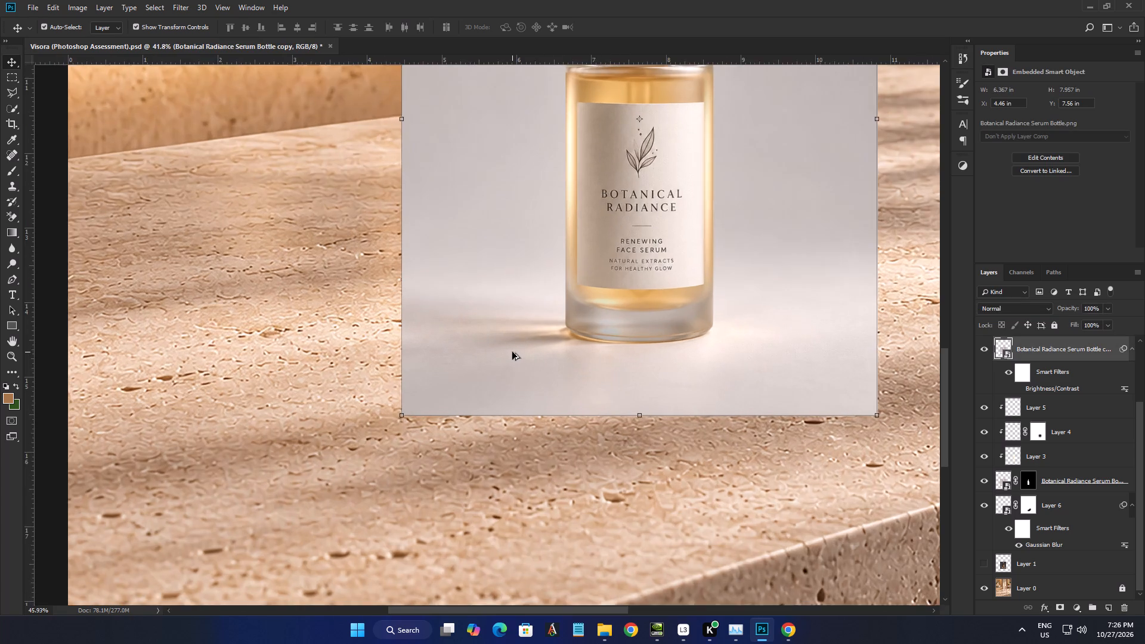
pyautogui.keyDown('alt'); pyautogui.scroll(2, 512, 352); pyautogui.keyUp('alt')
pyautogui.click(10, 94)
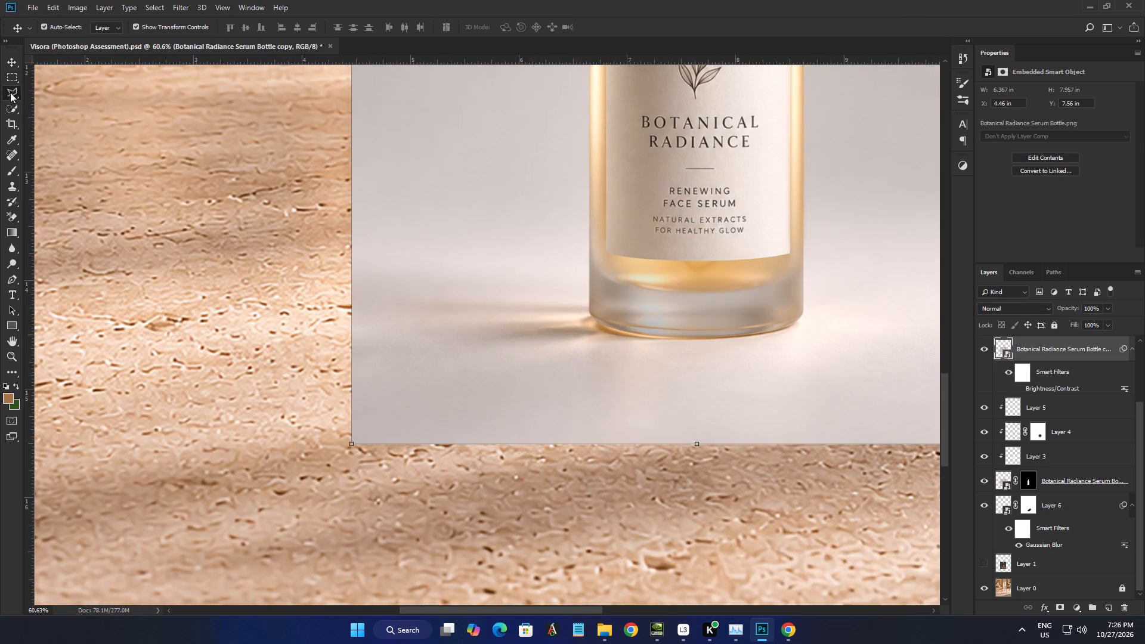
pyautogui.click(342, 234)
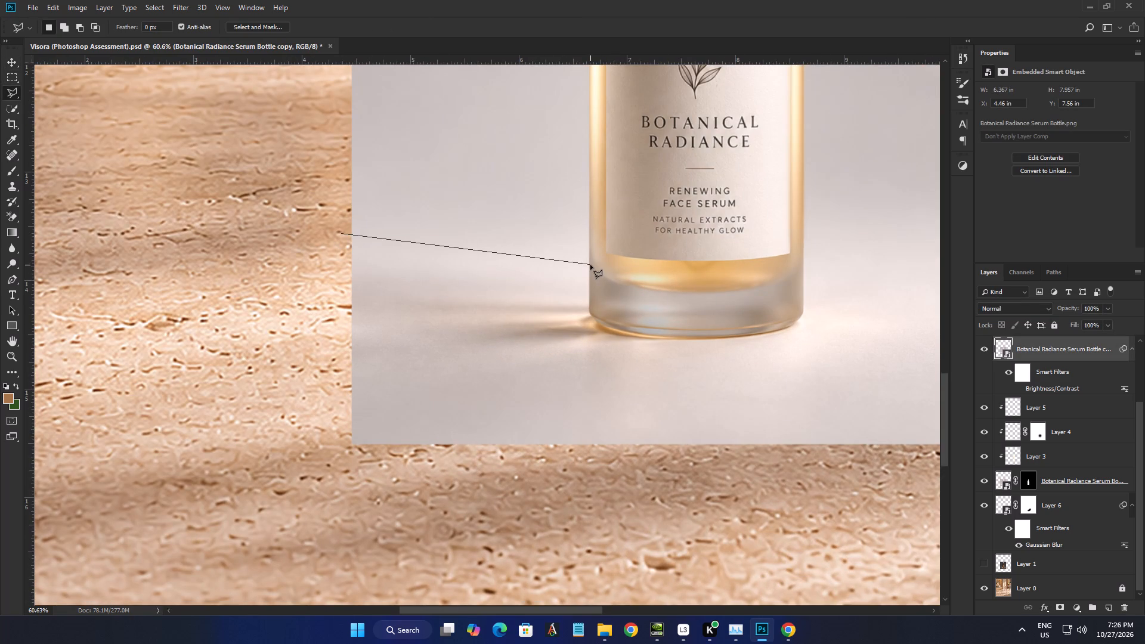
pyautogui.click(590, 265)
pyautogui.click(619, 309)
pyautogui.click(756, 329)
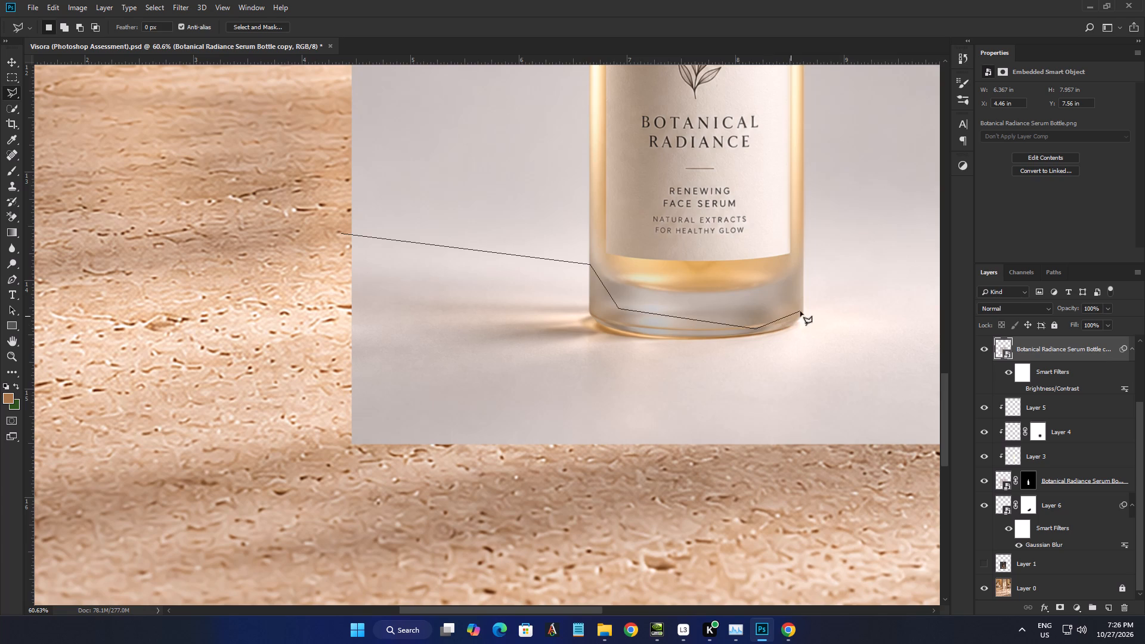
pyautogui.click(800, 313)
pyautogui.click(804, 333)
pyautogui.click(596, 418)
pyautogui.click(412, 476)
pyautogui.click(276, 490)
pyautogui.moveTo(231, 388); pyautogui.dragTo(229, 375)
pyautogui.doubleClick(290, 231)
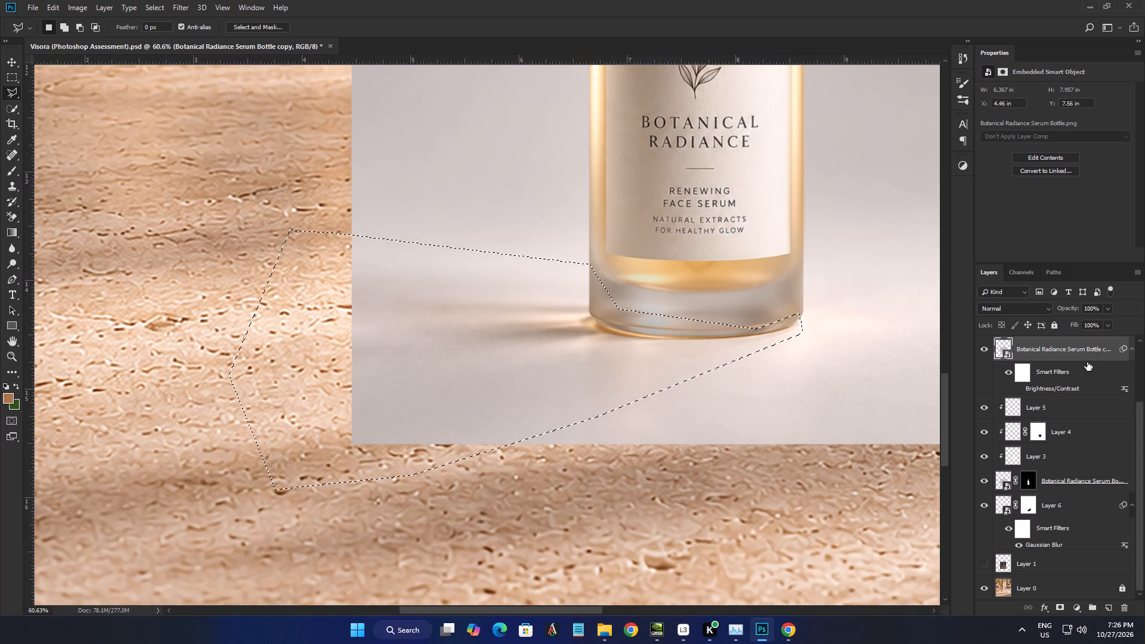
pyautogui.hotkey('ctrl', 'j')
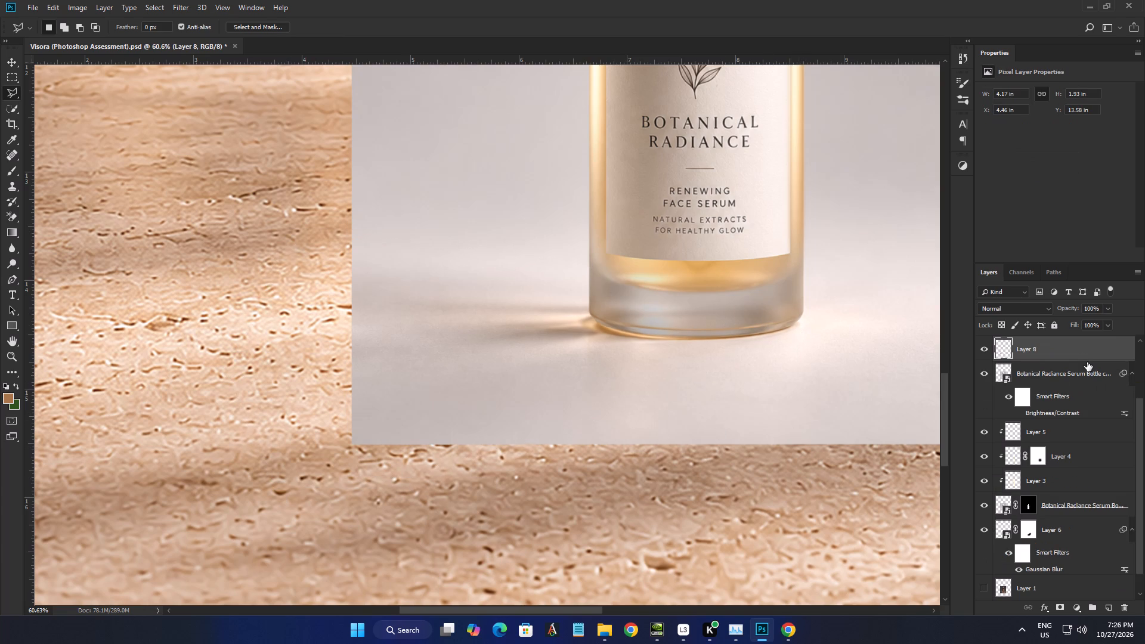
# Hide the Botanical Radiance Serum Bottle copy layer and move it below Layer 1, just above Layer 0.
pyautogui.click(984, 377)
pyautogui.click(1066, 372)
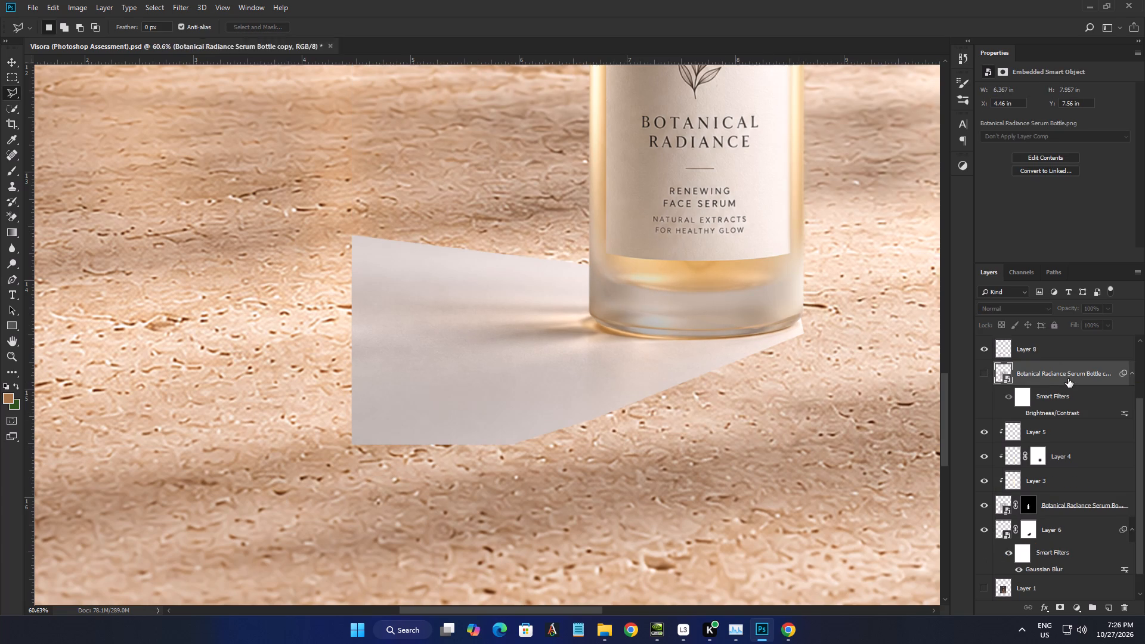
pyautogui.moveTo(1070, 373); pyautogui.dragTo(1044, 539)
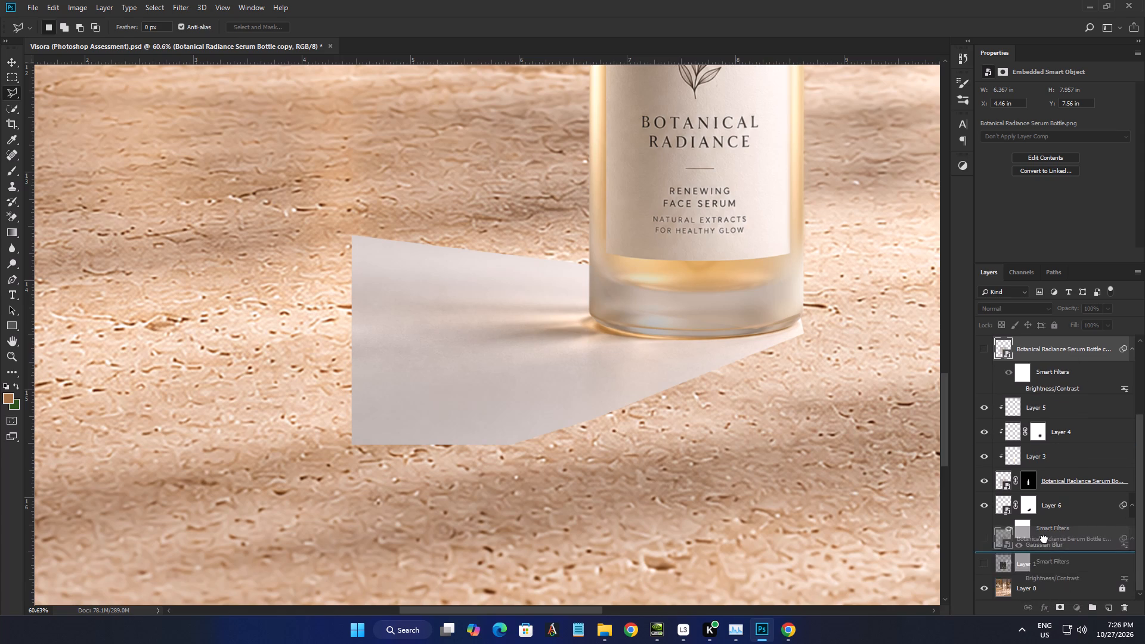
pyautogui.moveTo(1044, 539); pyautogui.dragTo(1039, 574)
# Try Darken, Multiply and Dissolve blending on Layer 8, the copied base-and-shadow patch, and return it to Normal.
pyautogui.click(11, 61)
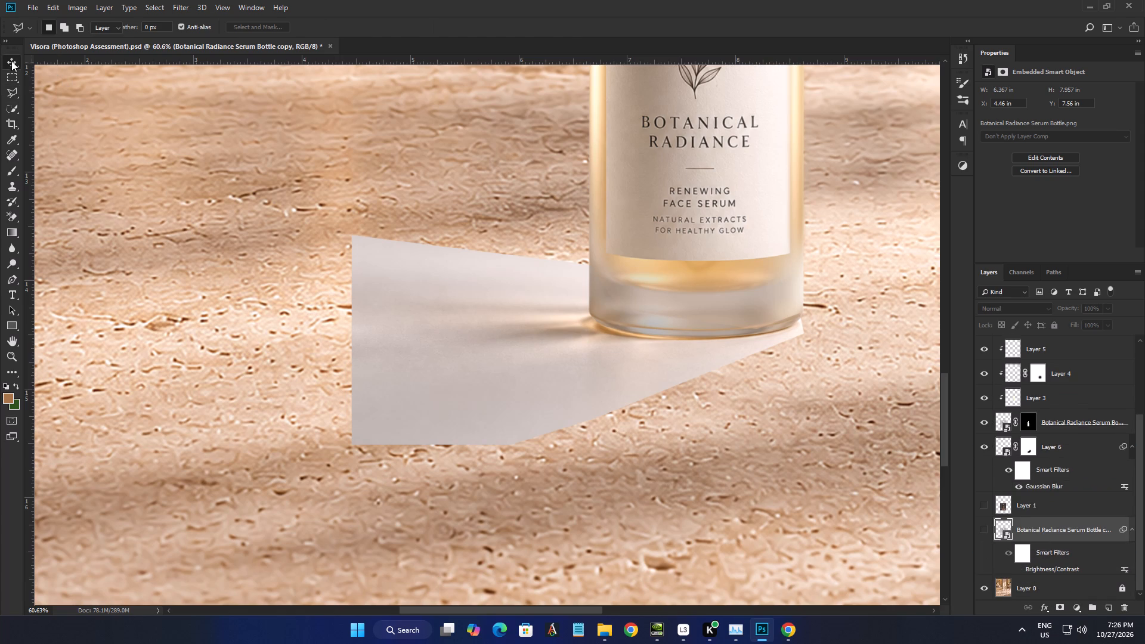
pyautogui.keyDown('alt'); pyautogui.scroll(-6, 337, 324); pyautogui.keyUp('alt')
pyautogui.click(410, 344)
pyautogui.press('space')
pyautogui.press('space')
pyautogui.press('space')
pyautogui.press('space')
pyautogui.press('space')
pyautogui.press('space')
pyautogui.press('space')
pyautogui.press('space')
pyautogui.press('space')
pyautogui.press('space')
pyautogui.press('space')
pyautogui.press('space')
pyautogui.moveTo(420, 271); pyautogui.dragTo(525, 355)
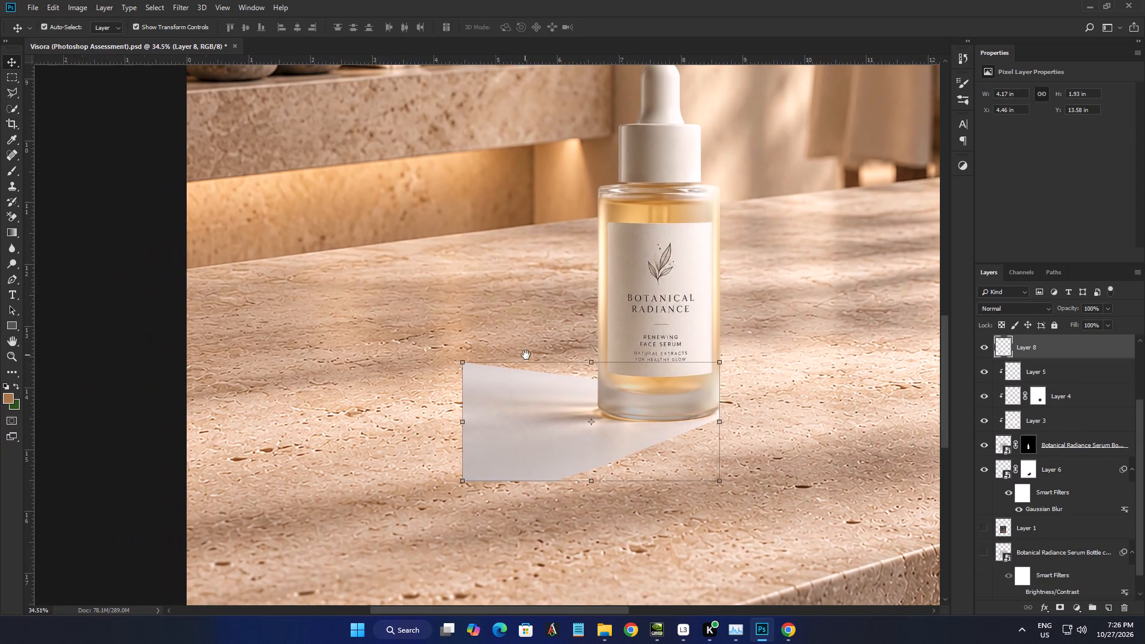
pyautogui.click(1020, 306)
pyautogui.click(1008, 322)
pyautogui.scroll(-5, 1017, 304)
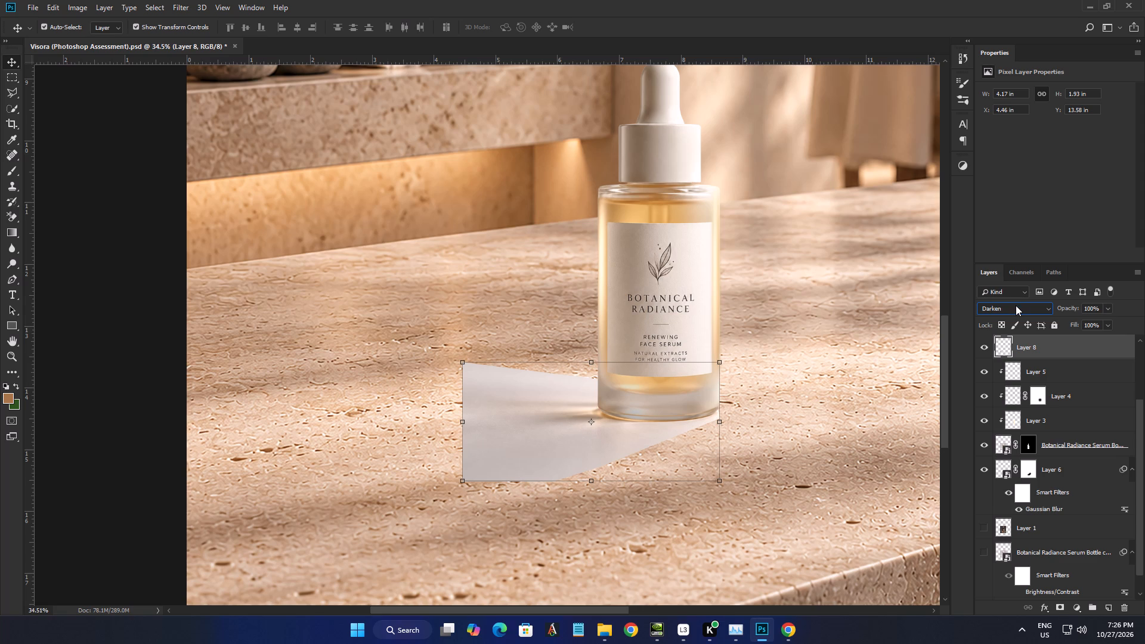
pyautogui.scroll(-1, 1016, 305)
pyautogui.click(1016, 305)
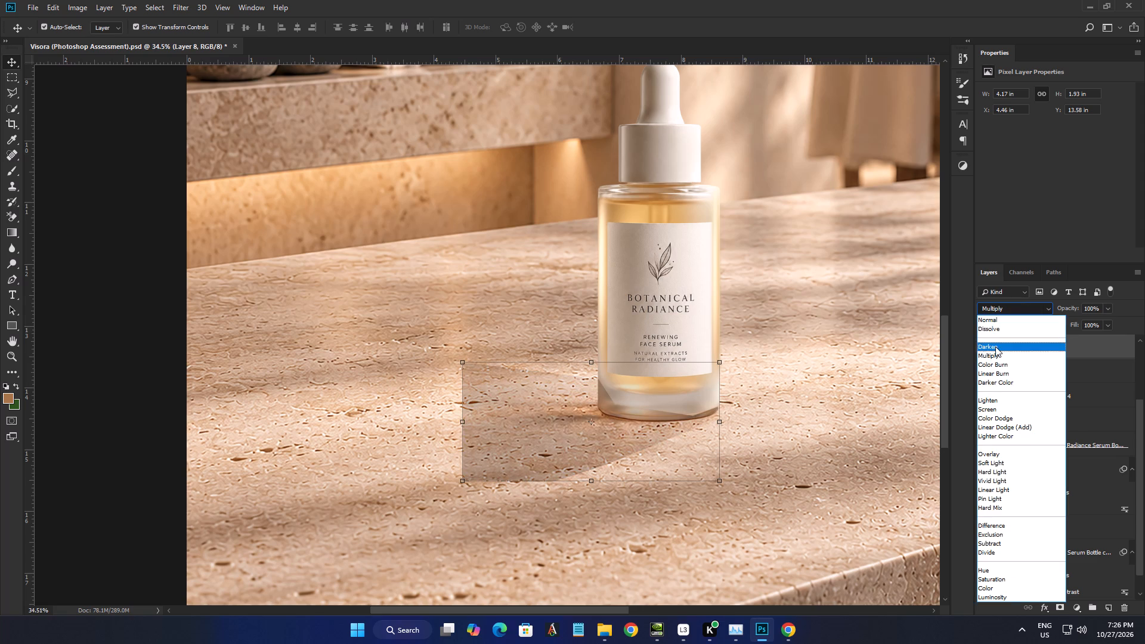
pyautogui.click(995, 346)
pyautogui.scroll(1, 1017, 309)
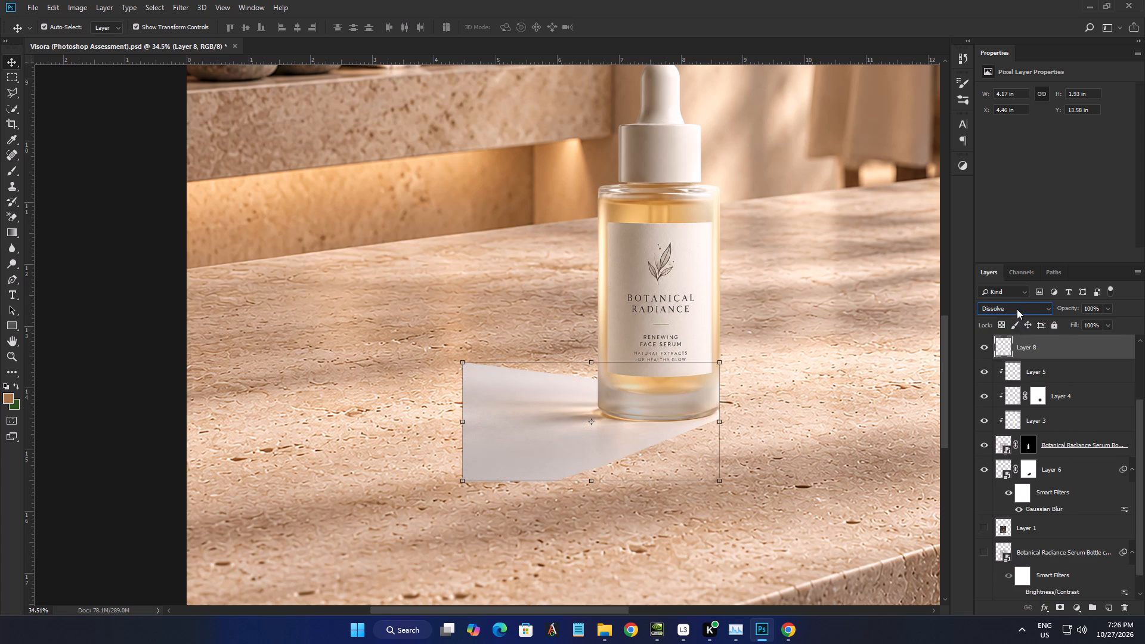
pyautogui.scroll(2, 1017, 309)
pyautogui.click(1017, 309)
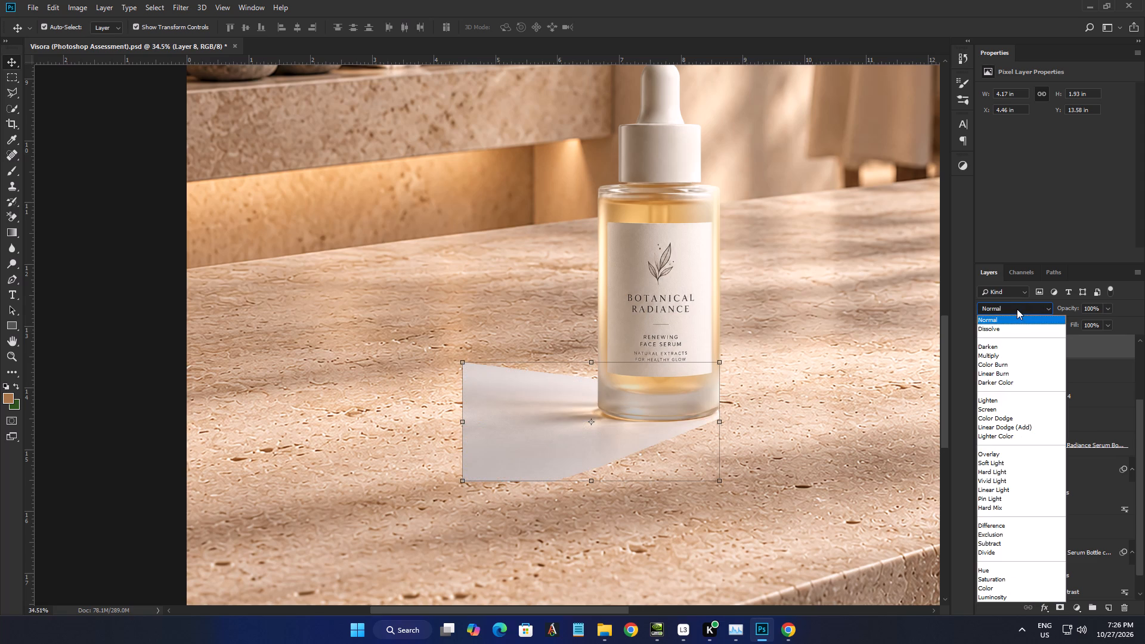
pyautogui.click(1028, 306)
# Add a layer mask to Layer 8 and paint out the grey patch around the bottle's base with a soft 1000 px black brush.
pyautogui.click(1058, 609)
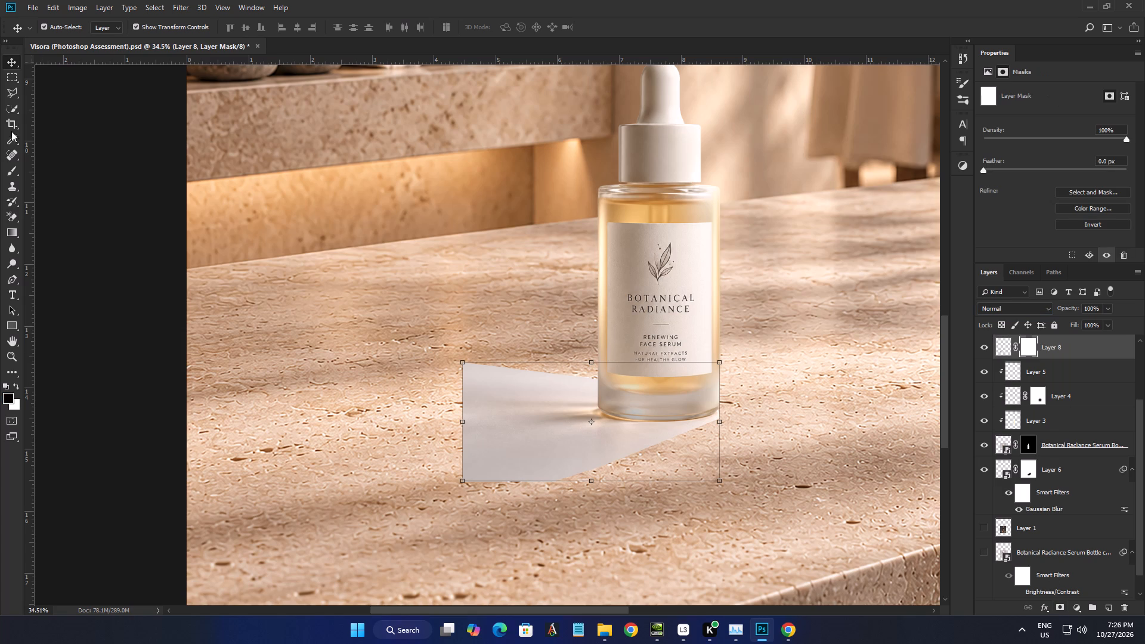
pyautogui.click(16, 169)
pyautogui.moveTo(726, 519); pyautogui.dragTo(700, 524)
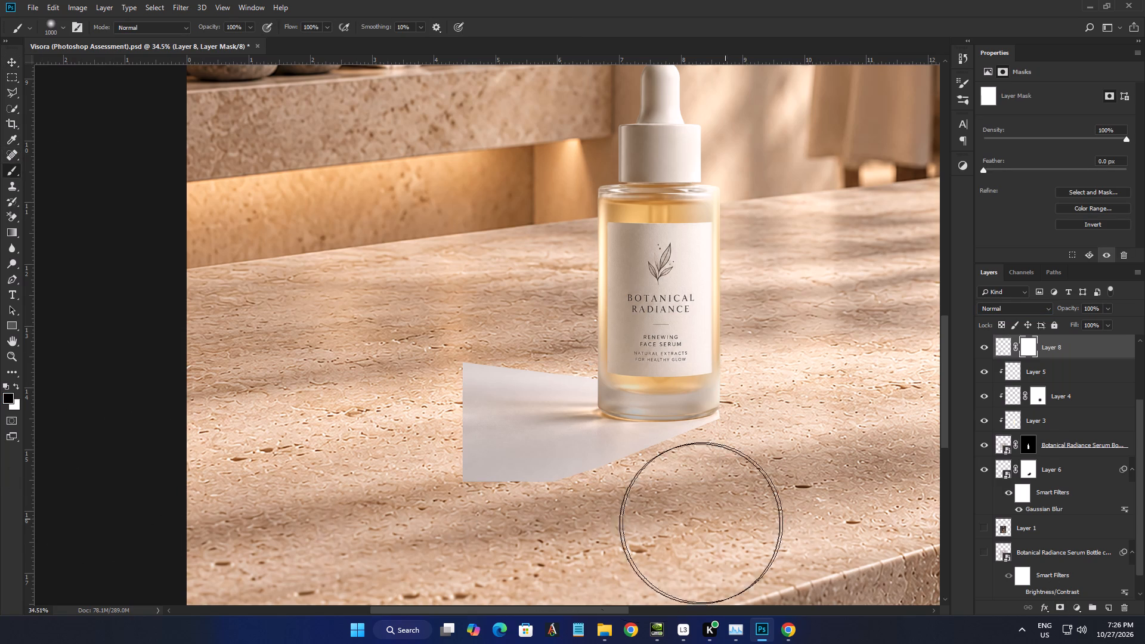
pyautogui.moveTo(700, 524); pyautogui.dragTo(415, 429)
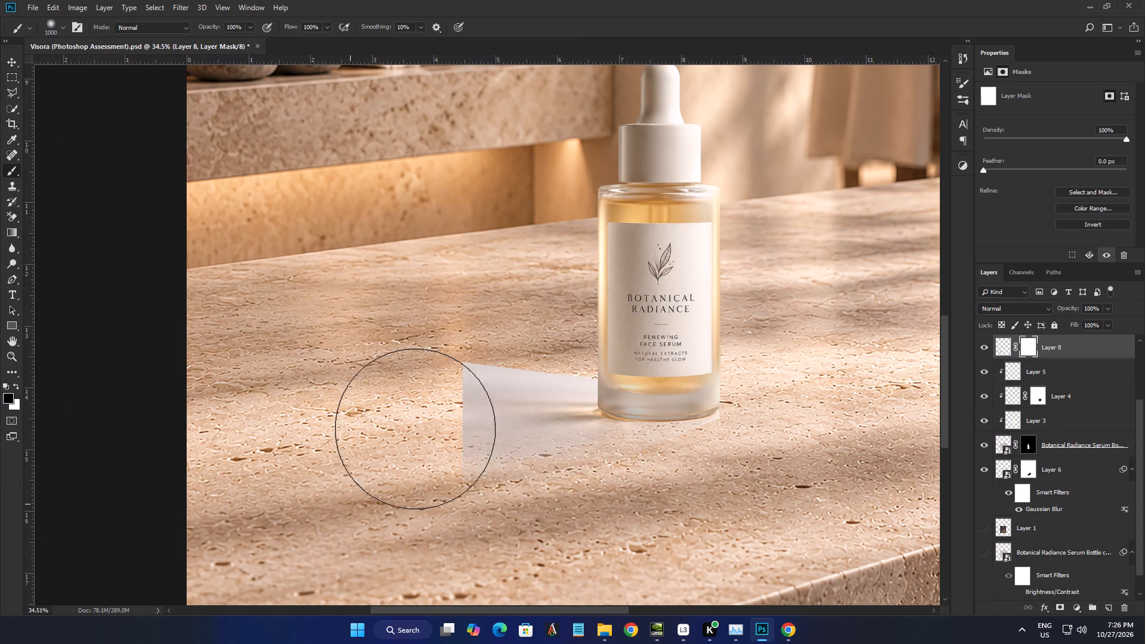
pyautogui.moveTo(415, 429); pyautogui.dragTo(471, 299)
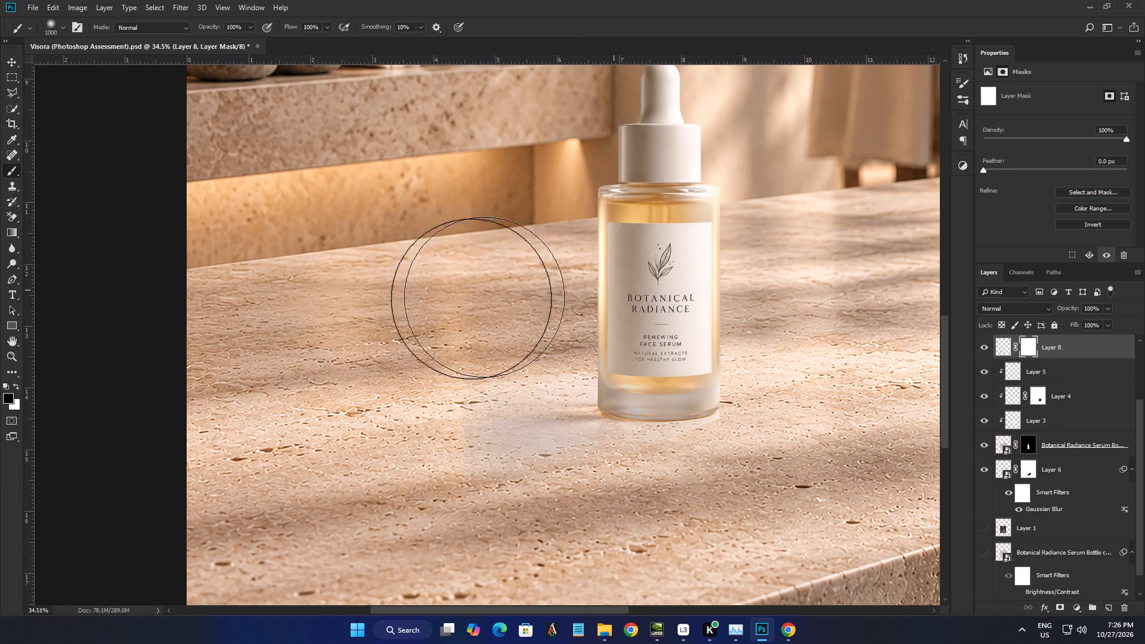
pyautogui.moveTo(471, 299); pyautogui.dragTo(631, 527)
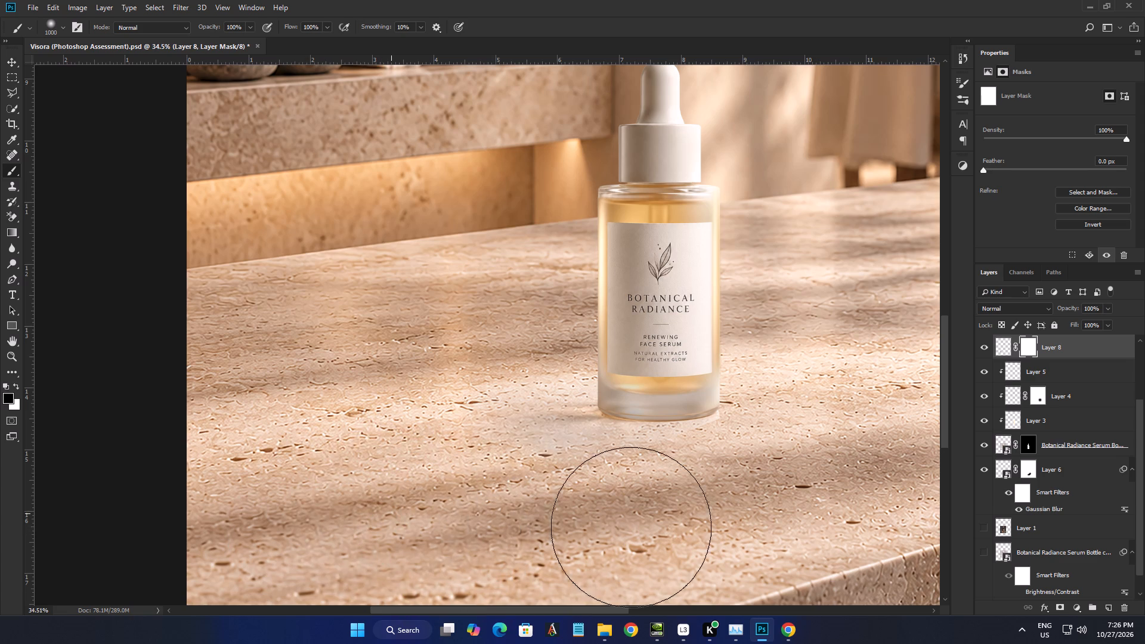
pyautogui.moveTo(631, 527); pyautogui.dragTo(776, 512)
pyautogui.moveTo(788, 472); pyautogui.dragTo(815, 482)
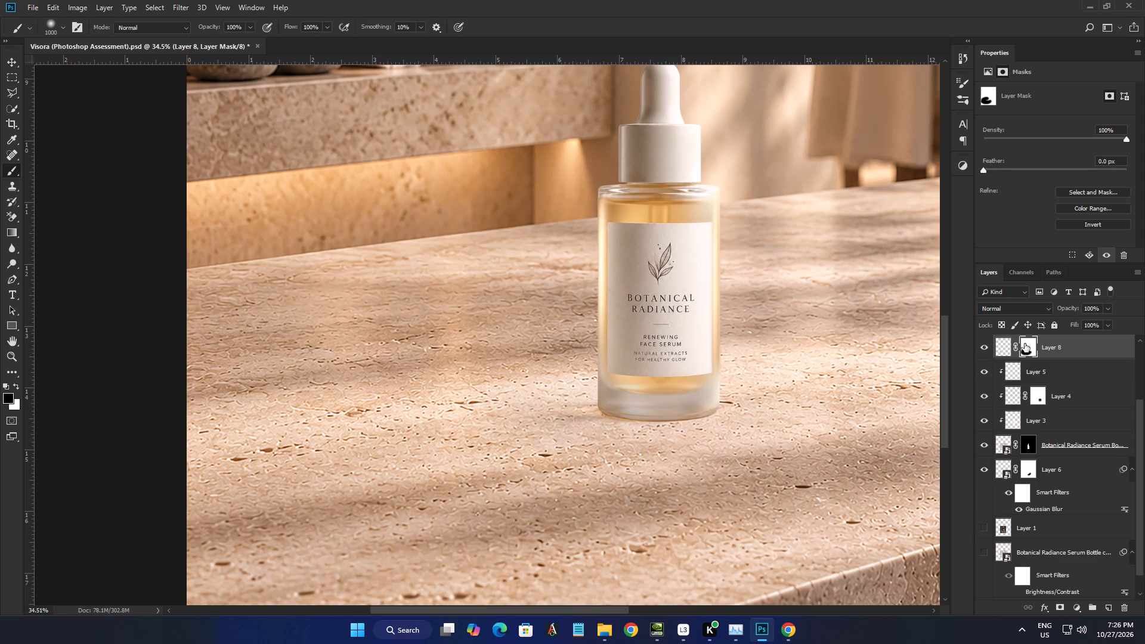
# Compare the bottle's base with the masked Layer 8 hidden and shown, leaving the layer visible.
pyautogui.keyDown('shift'); pyautogui.click(1030, 347); pyautogui.keyUp('shift')
pyautogui.keyDown('shift'); pyautogui.click(1030, 347); pyautogui.keyUp('shift')
pyautogui.click(983, 351)
pyautogui.click(983, 351)
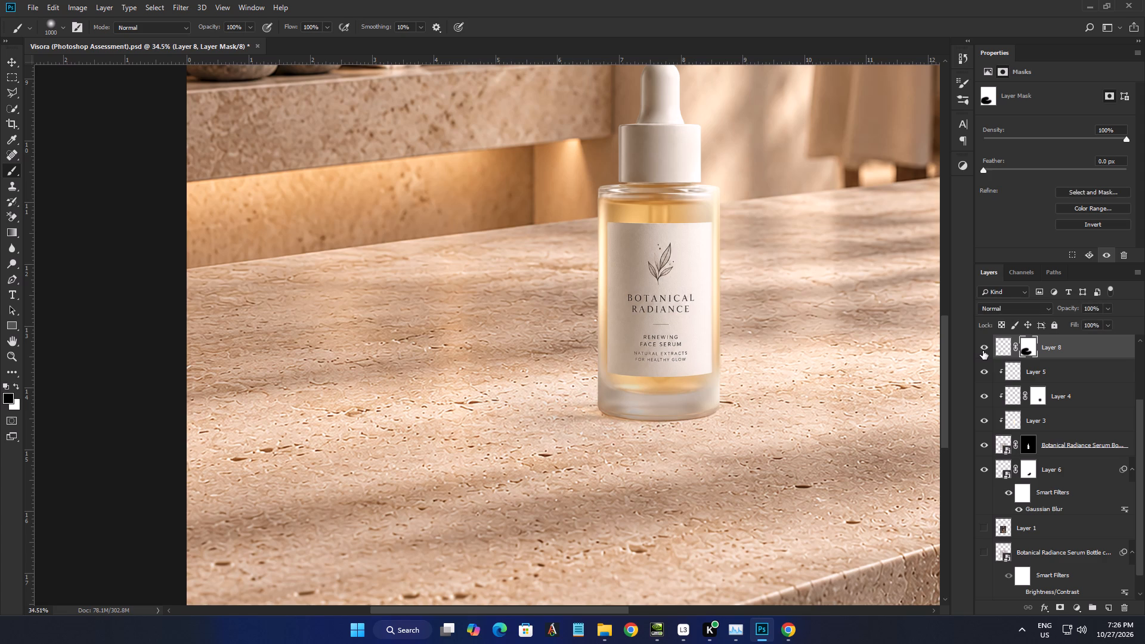
pyautogui.click(983, 351)
pyautogui.click(983, 351)
pyautogui.click(984, 347)
pyautogui.click(984, 347)
pyautogui.click(984, 347)
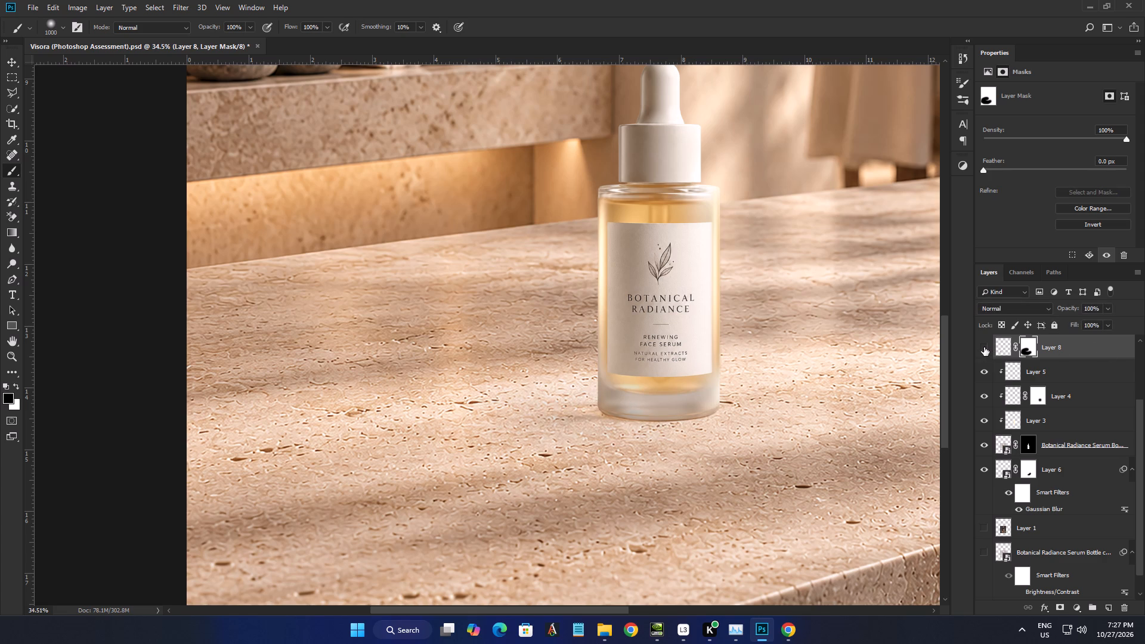
pyautogui.click(984, 347)
# Move Layer 8 beneath the bottle and Layer 6, just above Layer 1.
pyautogui.click(1082, 350)
pyautogui.moveTo(1093, 345); pyautogui.dragTo(1079, 447)
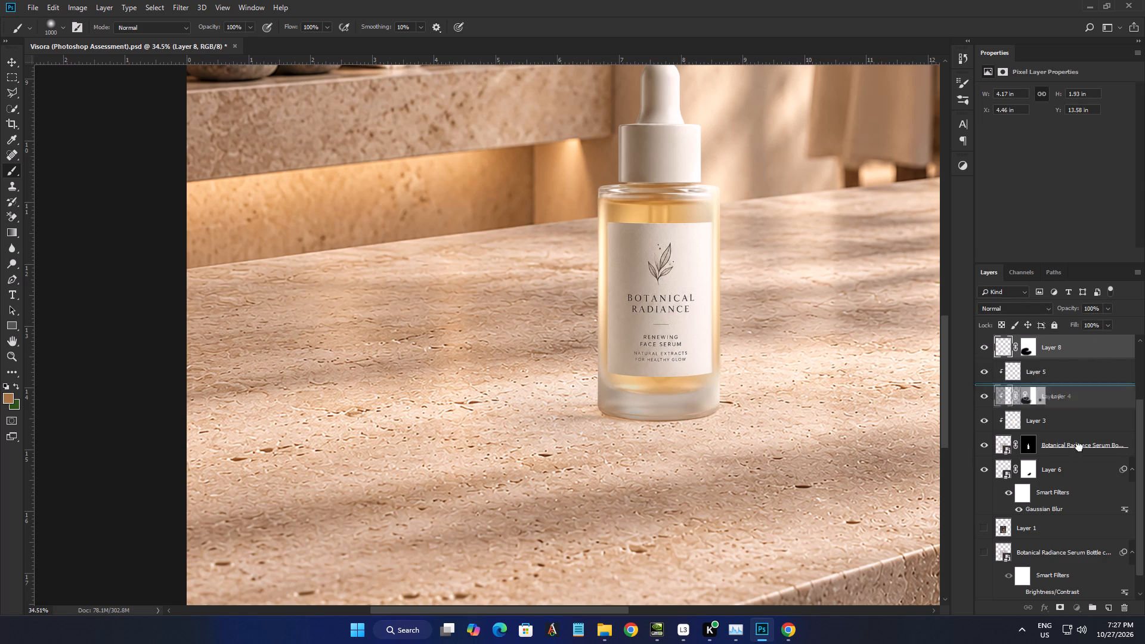
pyautogui.moveTo(1079, 447); pyautogui.dragTo(1054, 490)
# Compare the composite with Layer 8 hidden and shown, and examine how the bottle's base sits on the limestone with no layer selected.
pyautogui.click(985, 481)
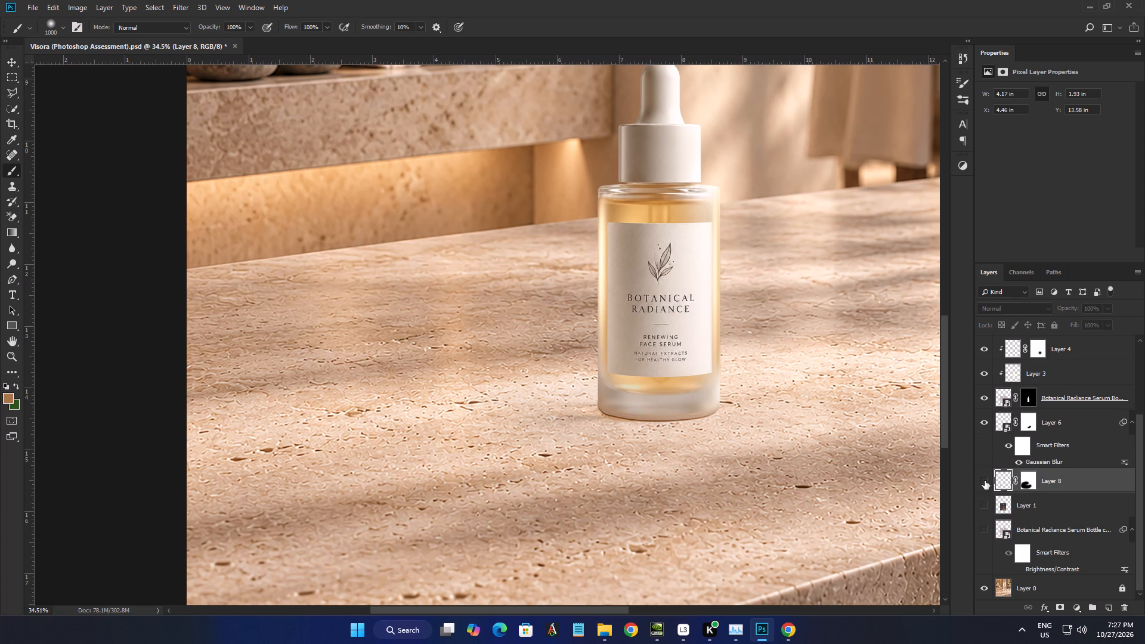
pyautogui.click(985, 481)
pyautogui.keyDown('alt'); pyautogui.scroll(-7, 558, 447); pyautogui.keyUp('alt')
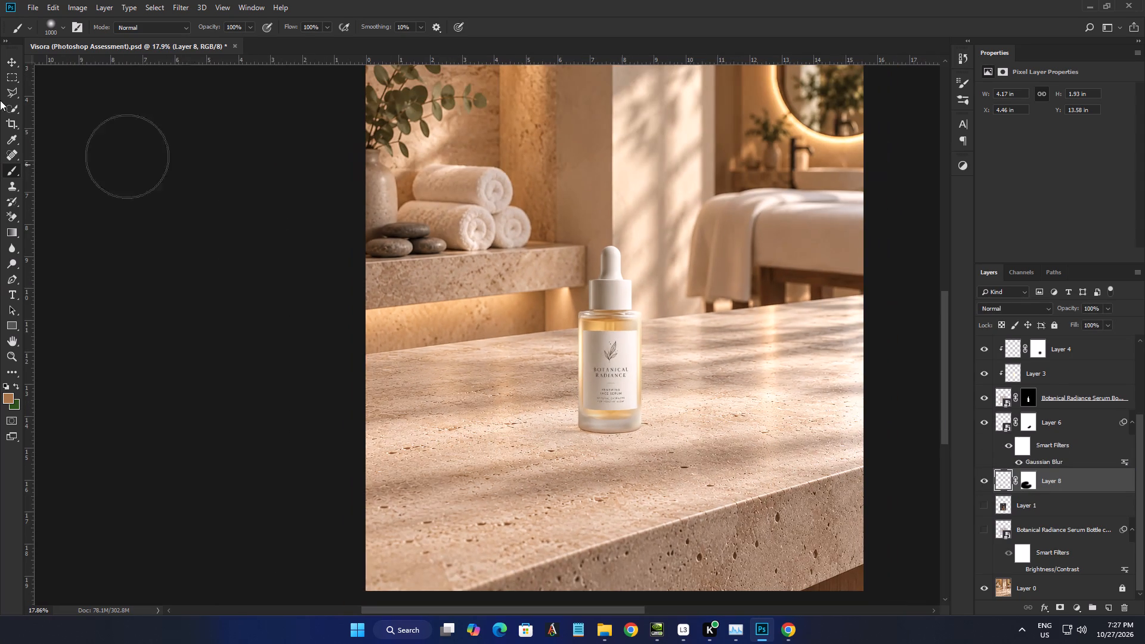
pyautogui.click(11, 59)
pyautogui.click(81, 273)
pyautogui.keyDown('alt'); pyautogui.scroll(4, 497, 429); pyautogui.keyUp('alt')
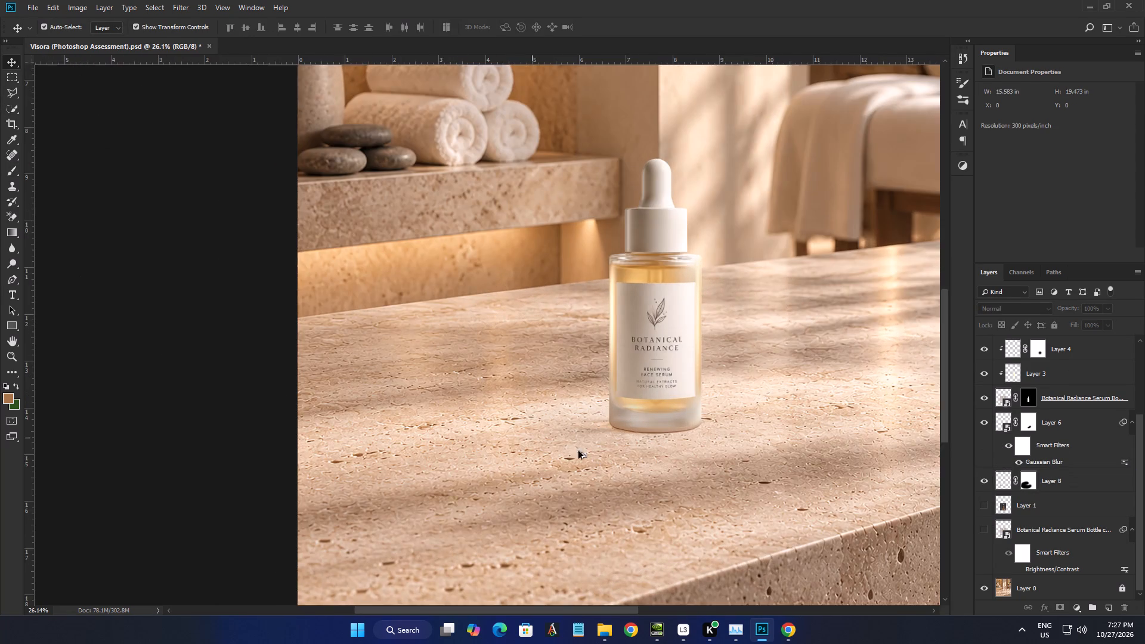
pyautogui.keyDown('alt'); pyautogui.scroll(3, 634, 447); pyautogui.keyUp('alt')
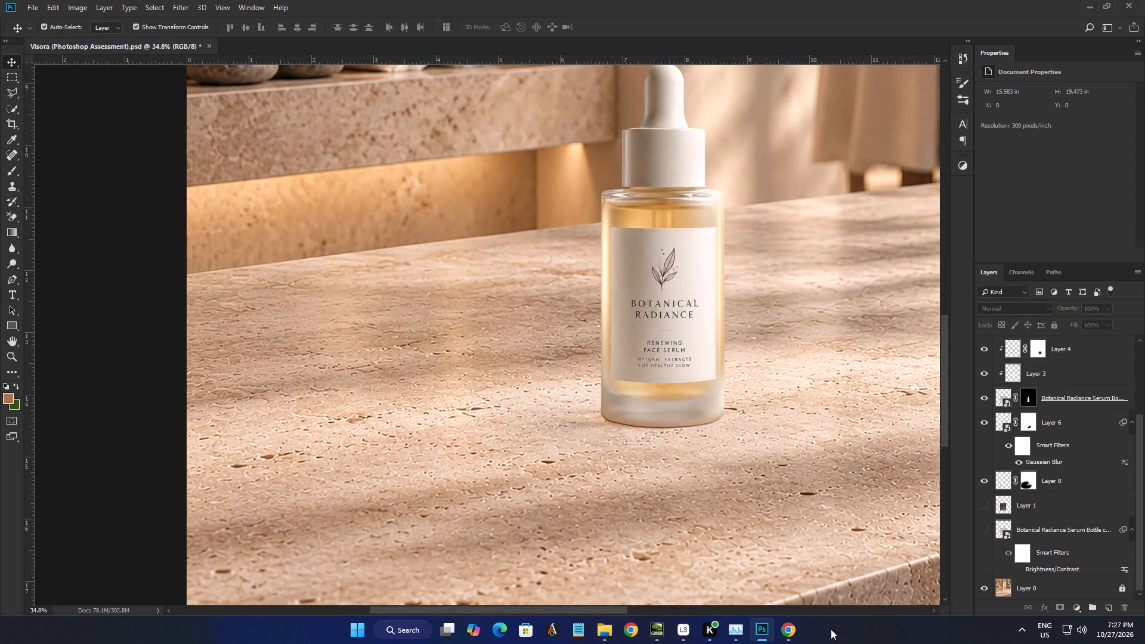
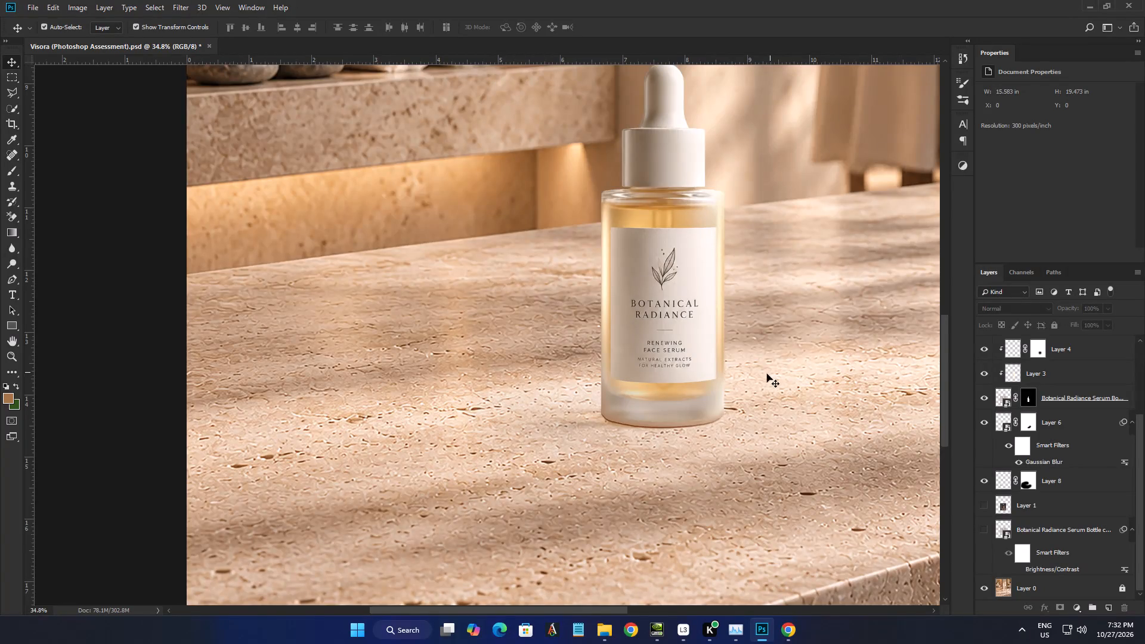
# Duplicate the golden edge-glow strip of Layer 2 and place the copy on the limestone beside the bottle.
pyautogui.keyDown('alt'); pyautogui.scroll(-3, 627, 426); pyautogui.keyUp('alt')
pyautogui.keyDown('alt'); pyautogui.scroll(7, 599, 442); pyautogui.keyUp('alt')
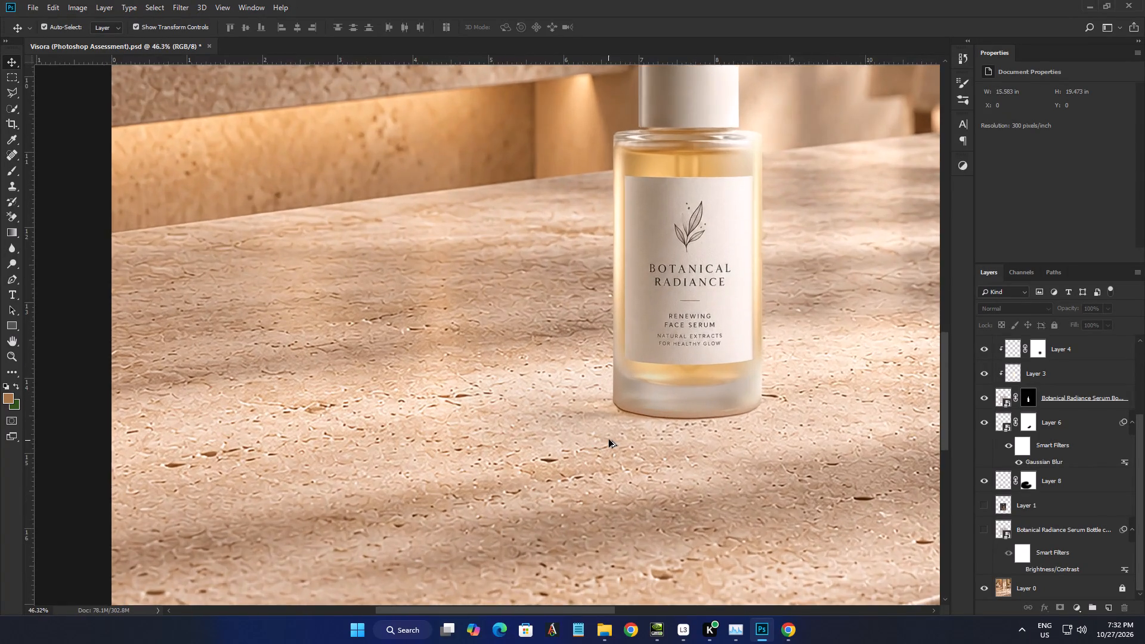
pyautogui.keyDown('alt'); pyautogui.scroll(7, 609, 439); pyautogui.keyUp('alt')
pyautogui.keyDown('alt'); pyautogui.scroll(-7, 643, 392); pyautogui.keyUp('alt')
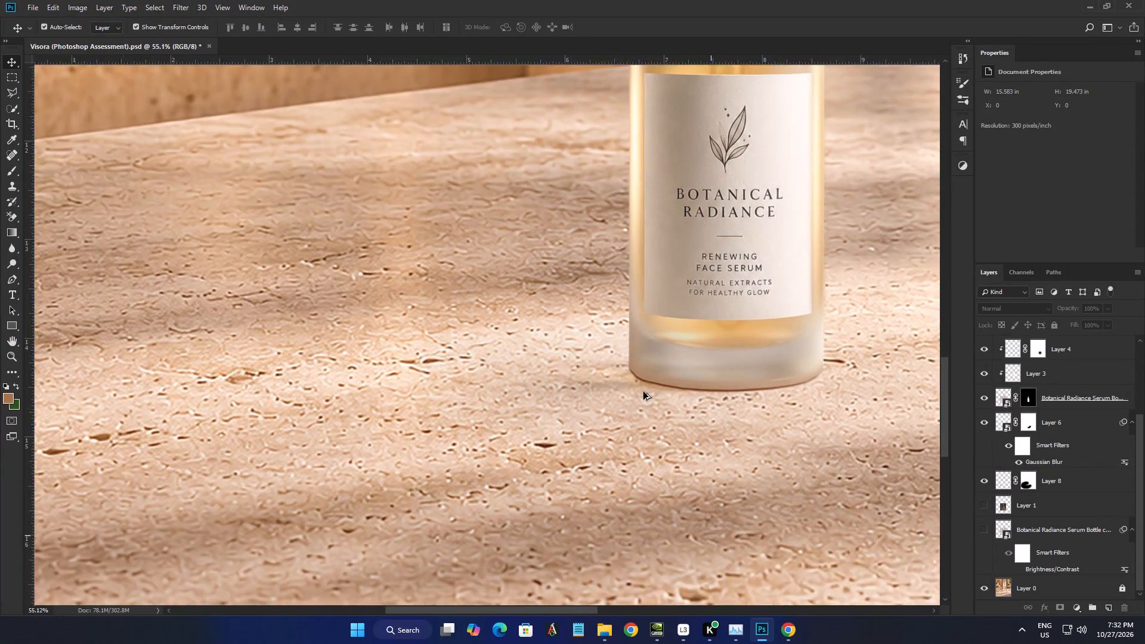
pyautogui.keyDown('alt'); pyautogui.scroll(-1, 643, 392); pyautogui.keyUp('alt')
pyautogui.keyDown('alt'); pyautogui.scroll(3, 612, 371); pyautogui.keyUp('alt')
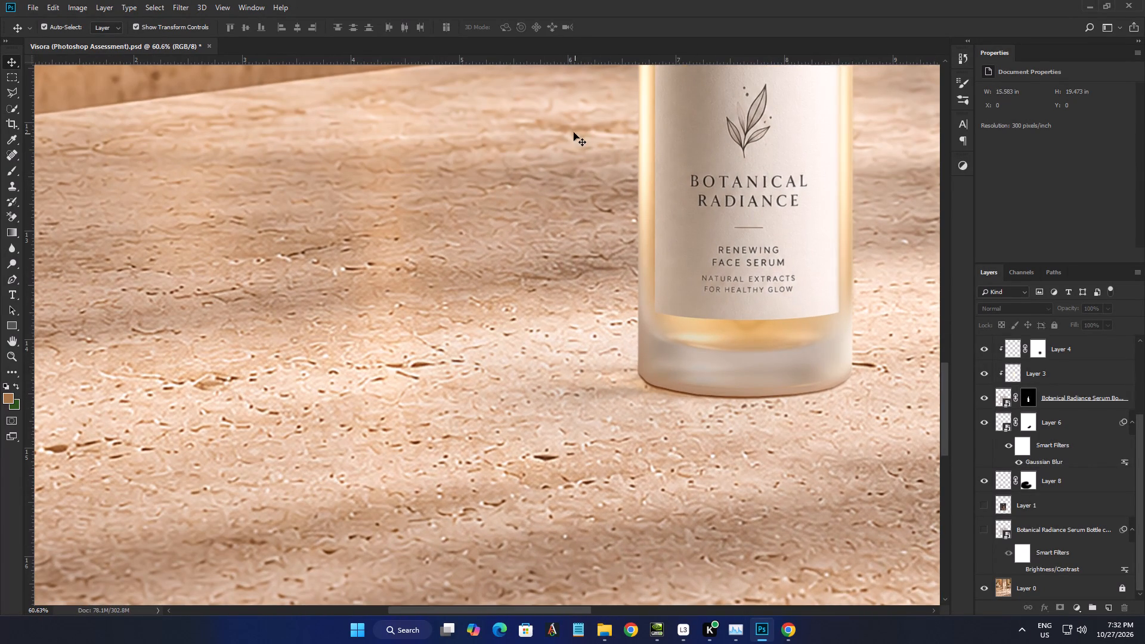
pyautogui.click(849, 169)
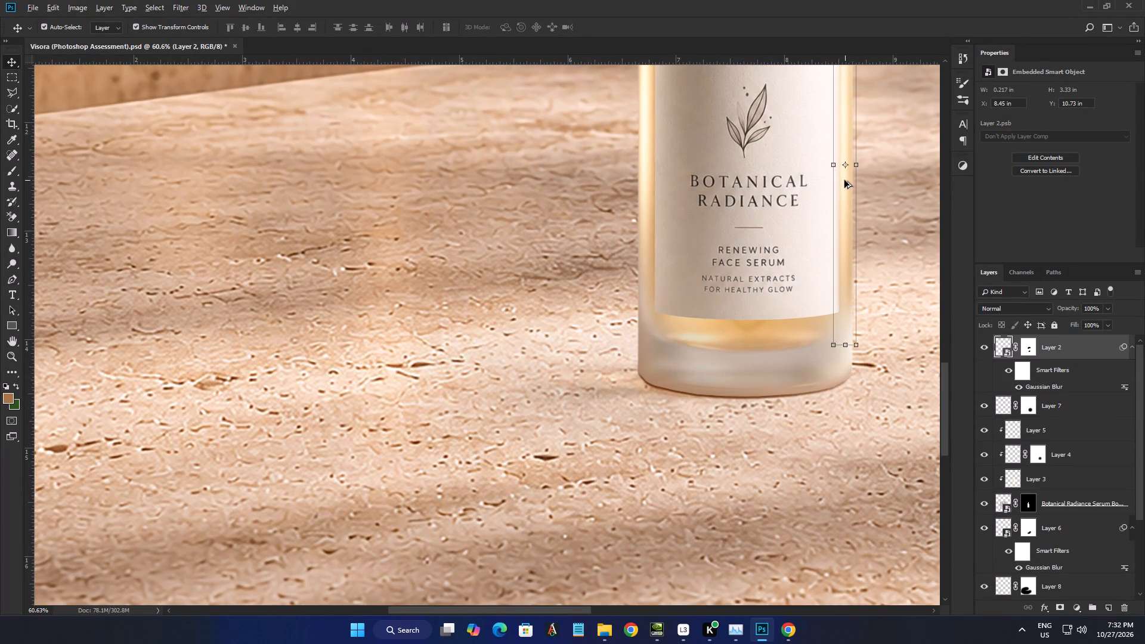
pyautogui.keyDown('alt'); pyautogui.moveTo(844, 180); pyautogui.dragTo(451, 345); pyautogui.keyUp('alt')
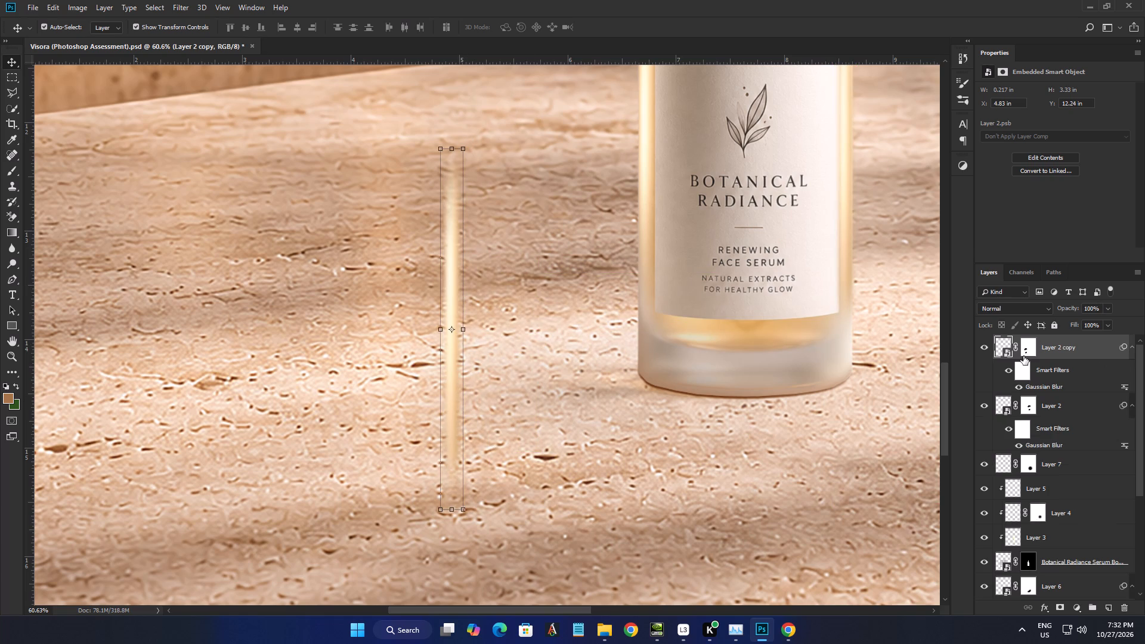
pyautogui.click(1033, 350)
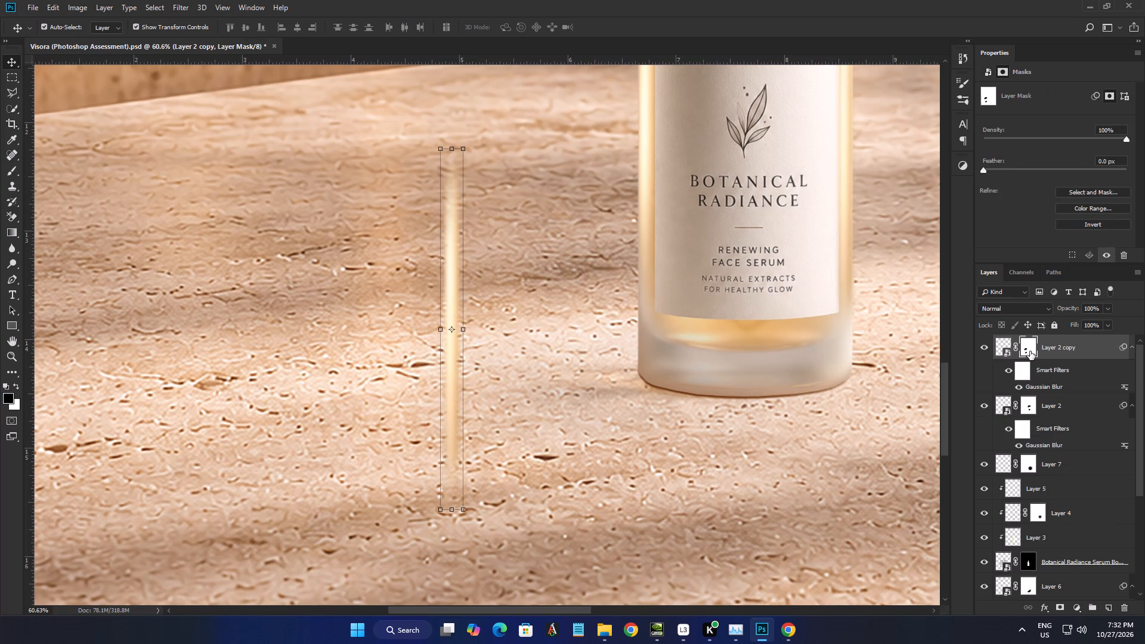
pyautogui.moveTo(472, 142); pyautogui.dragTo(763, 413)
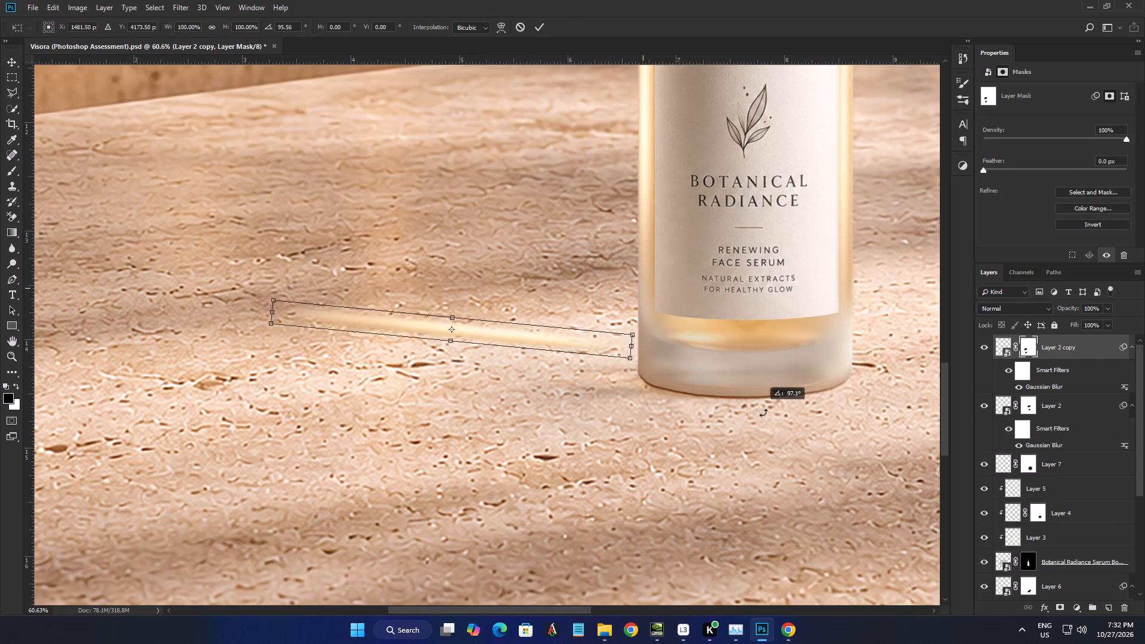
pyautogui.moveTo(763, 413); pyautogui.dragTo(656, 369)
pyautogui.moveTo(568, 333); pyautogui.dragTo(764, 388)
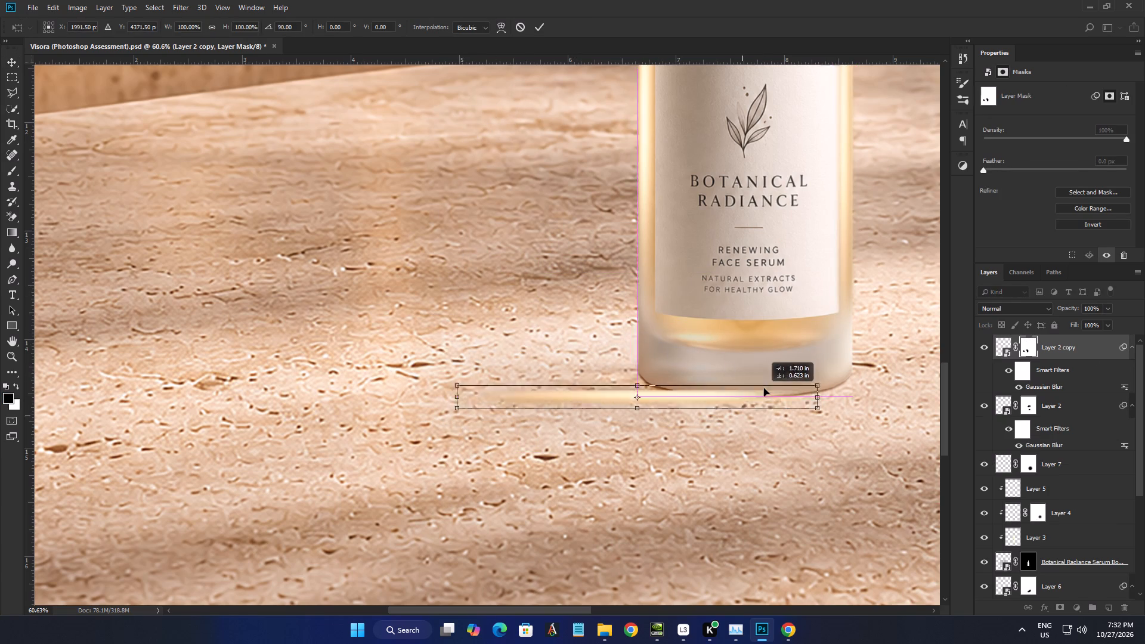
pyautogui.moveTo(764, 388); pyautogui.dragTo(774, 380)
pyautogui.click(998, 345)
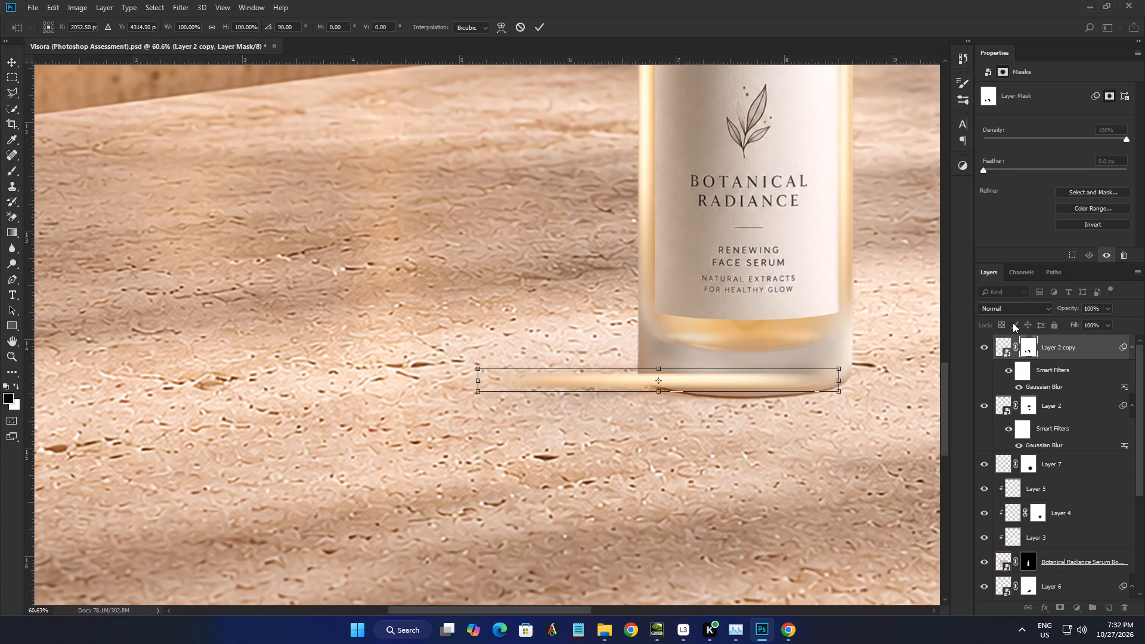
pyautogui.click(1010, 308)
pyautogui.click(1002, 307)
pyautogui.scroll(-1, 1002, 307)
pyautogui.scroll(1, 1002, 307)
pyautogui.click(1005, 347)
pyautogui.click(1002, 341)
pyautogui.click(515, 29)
# Set the blend mode of Layer 2 copy to Overlay.
pyautogui.click(1001, 345)
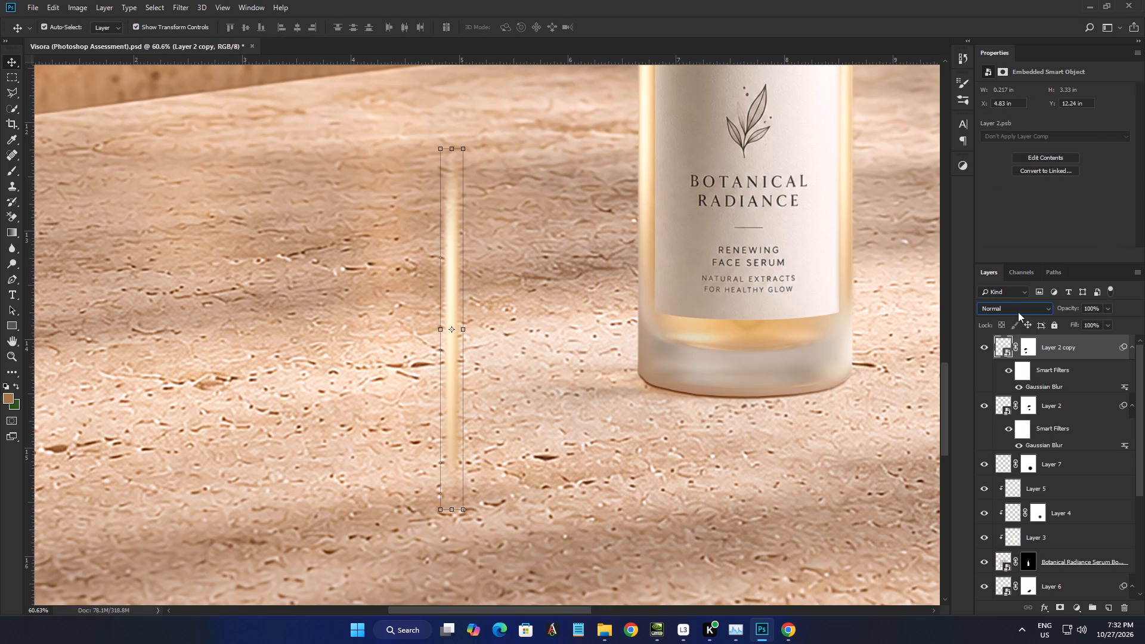
pyautogui.click(1018, 308)
pyautogui.click(1005, 318)
pyautogui.scroll(-6, 1009, 308)
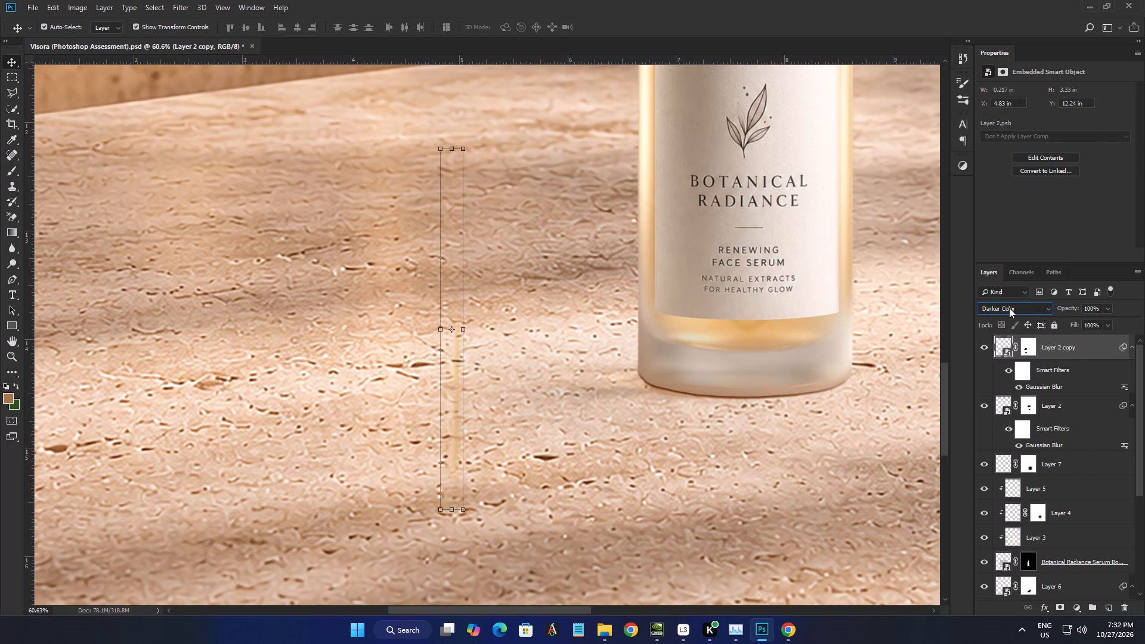
pyautogui.scroll(-3, 1009, 308)
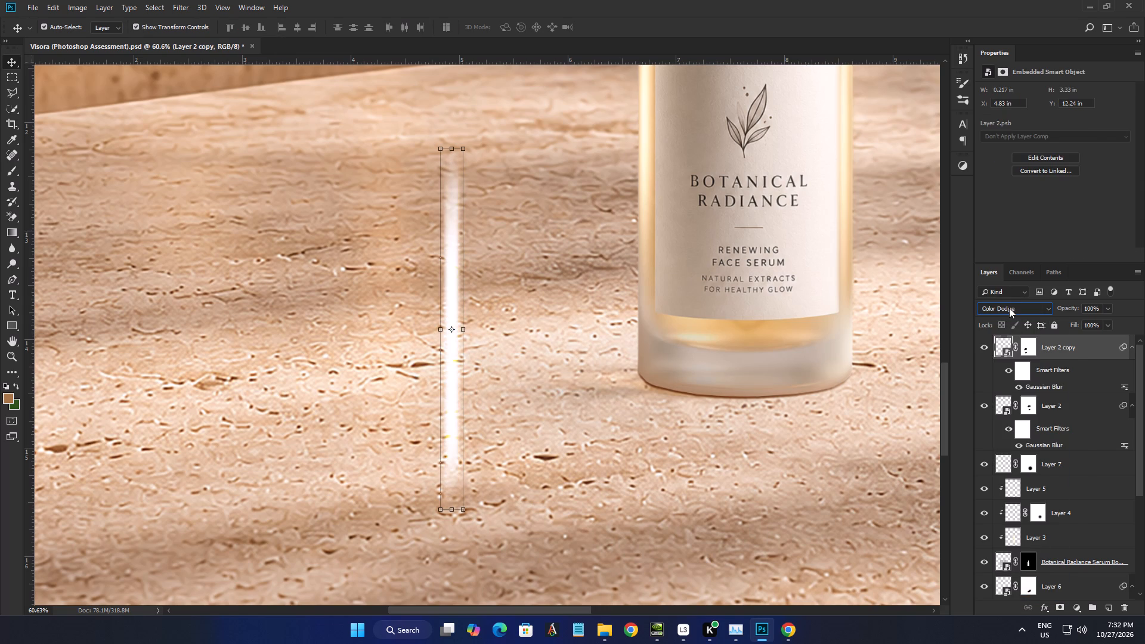
pyautogui.scroll(-3, 1009, 308)
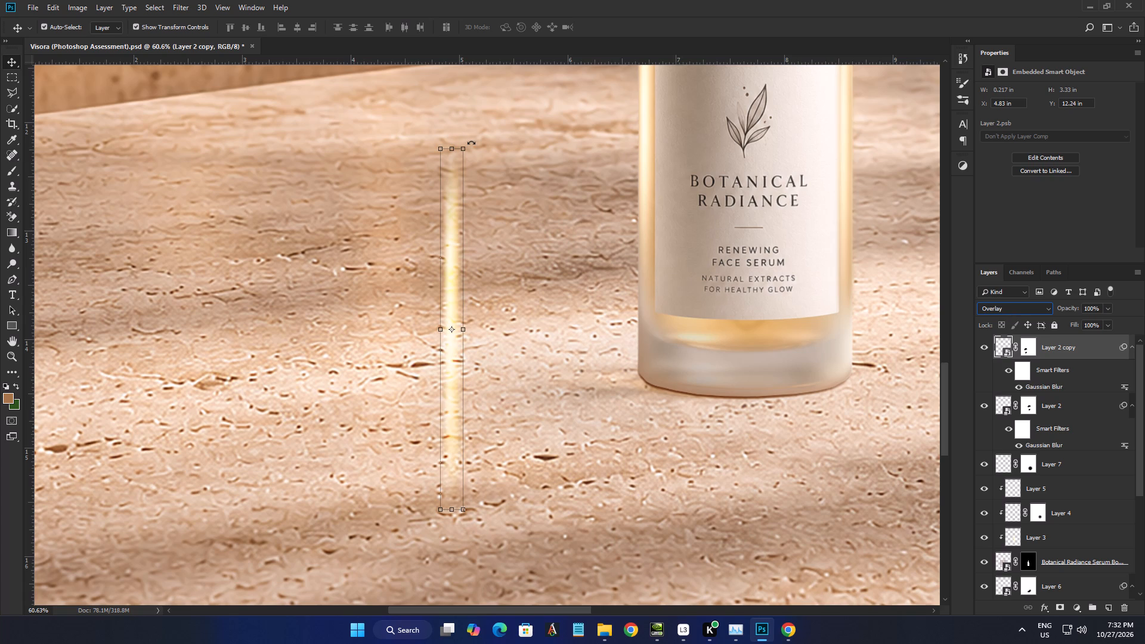
# Rotate the Layer 2 copy glow strip 90° so it lies horizontally across the limestone.
pyautogui.moveTo(471, 142); pyautogui.dragTo(671, 299)
pyautogui.click(621, 239)
pyautogui.moveTo(478, 142); pyautogui.dragTo(569, 205)
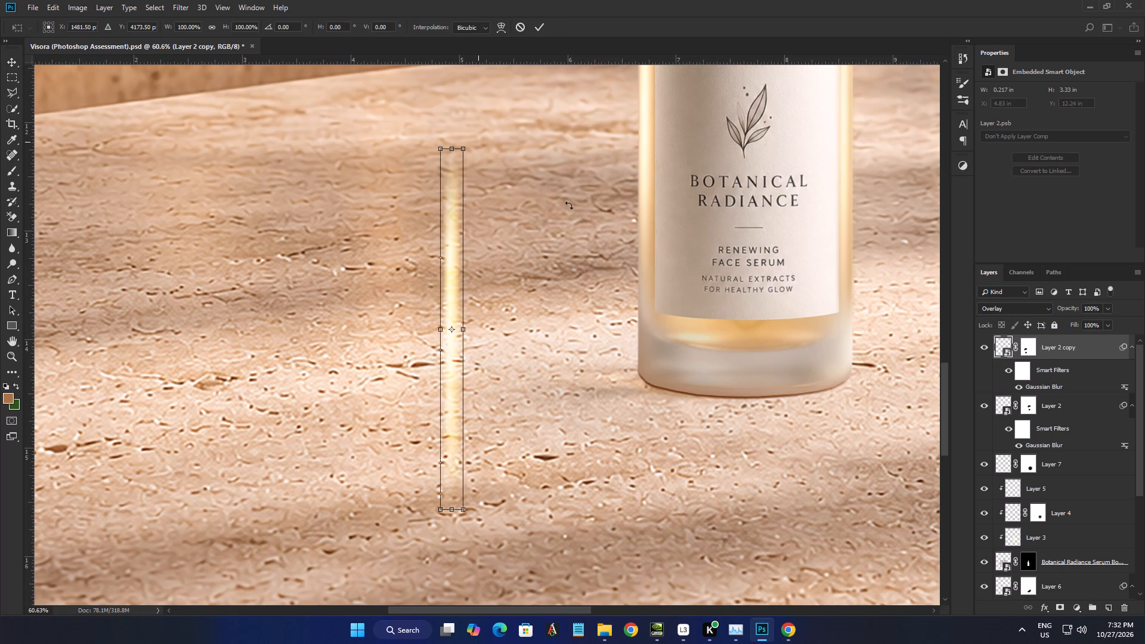
pyautogui.moveTo(569, 205); pyautogui.dragTo(710, 375)
pyautogui.click(541, 24)
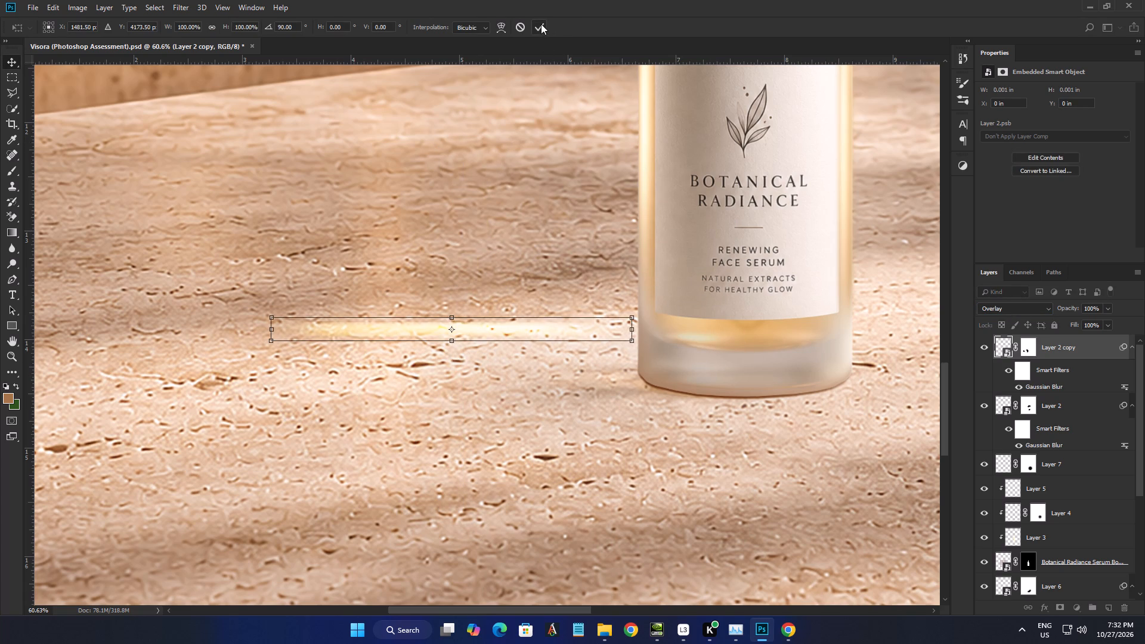
# Move Layer 2 copy directly beneath the bottle layer and position its glow strip against the bottle's base.
pyautogui.moveTo(1073, 345); pyautogui.dragTo(1081, 572)
pyautogui.moveTo(495, 326); pyautogui.dragTo(758, 375)
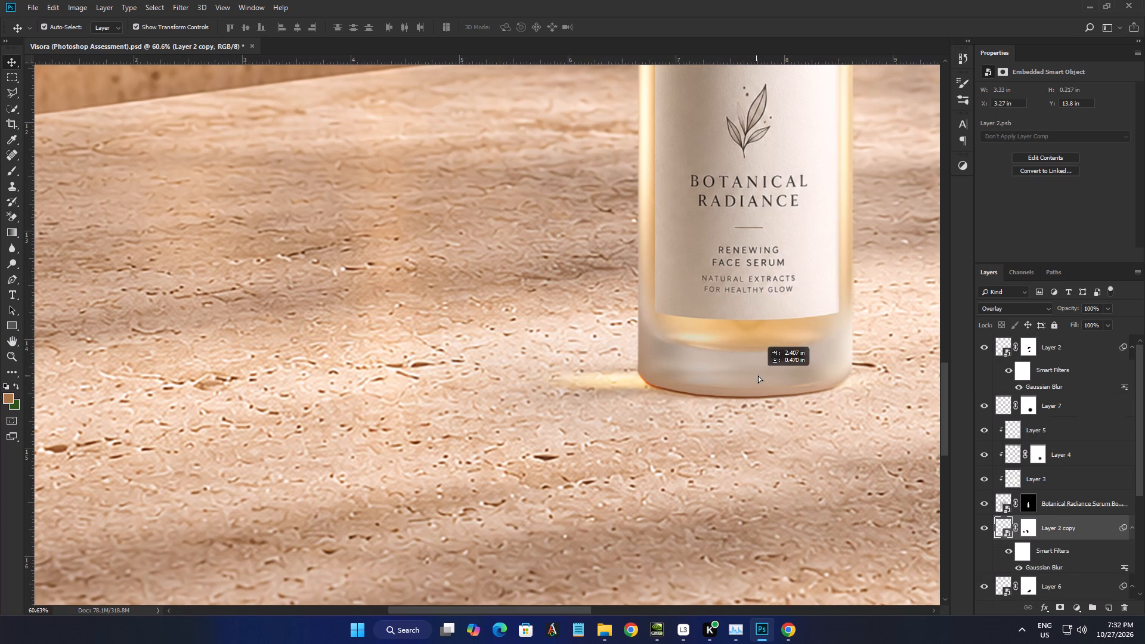
pyautogui.moveTo(758, 375); pyautogui.dragTo(655, 370)
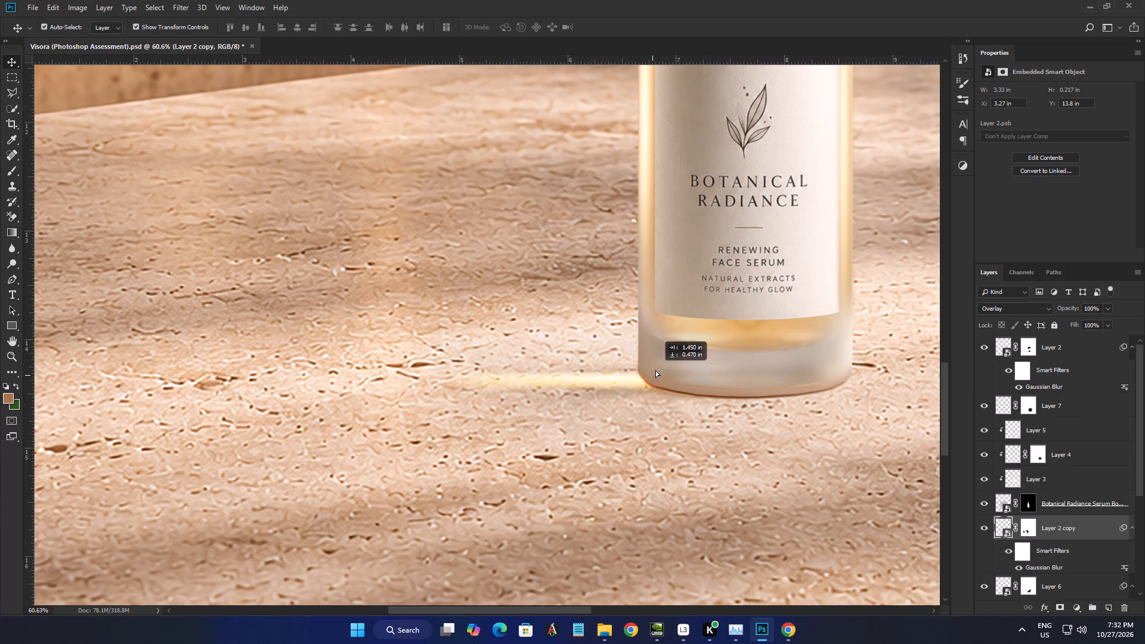
pyautogui.moveTo(655, 370); pyautogui.dragTo(655, 370)
# Stretch the glow strip's height to about 269% and tuck it further behind the bottle's base.
pyautogui.click(611, 382)
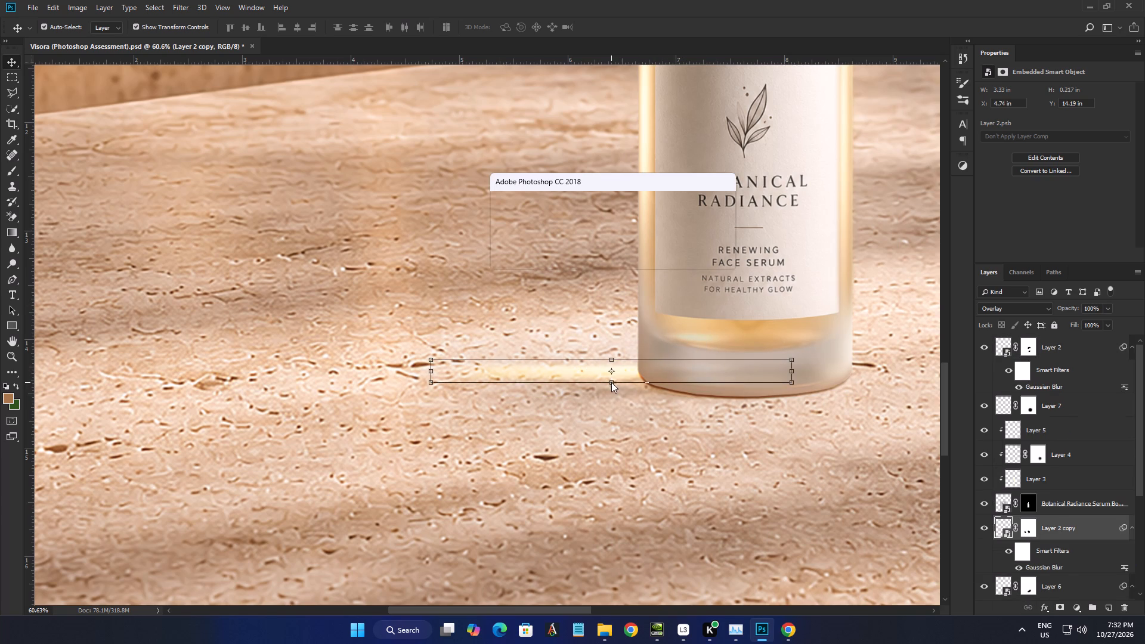
pyautogui.click(632, 240)
pyautogui.moveTo(612, 385); pyautogui.dragTo(612, 400)
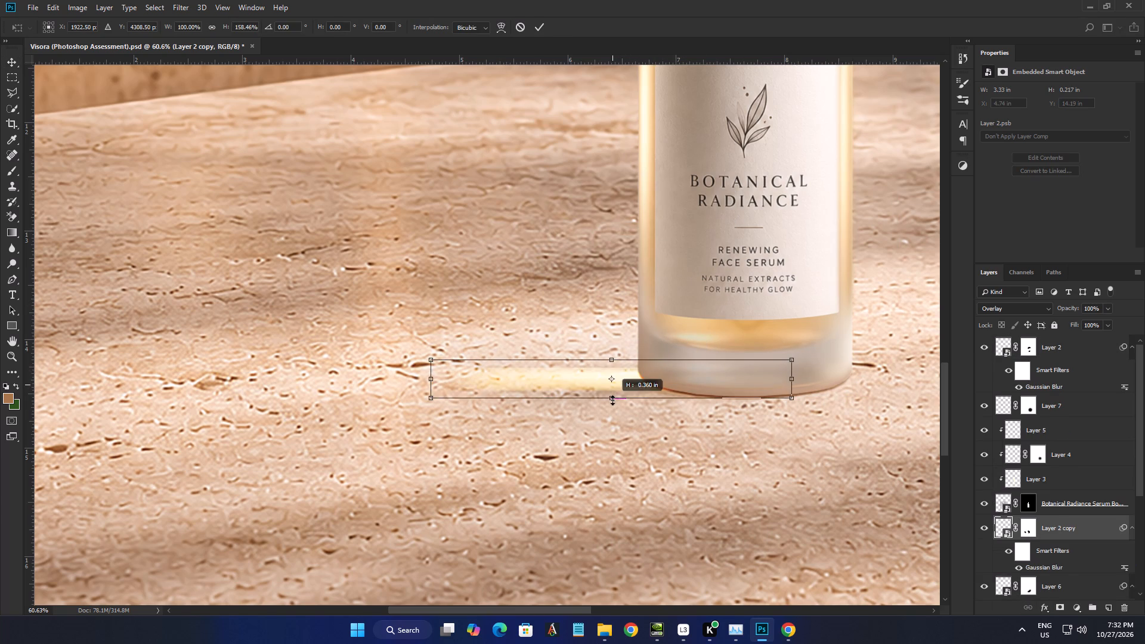
pyautogui.moveTo(612, 400); pyautogui.dragTo(611, 425)
pyautogui.moveTo(654, 398); pyautogui.dragTo(676, 382)
pyautogui.click(544, 26)
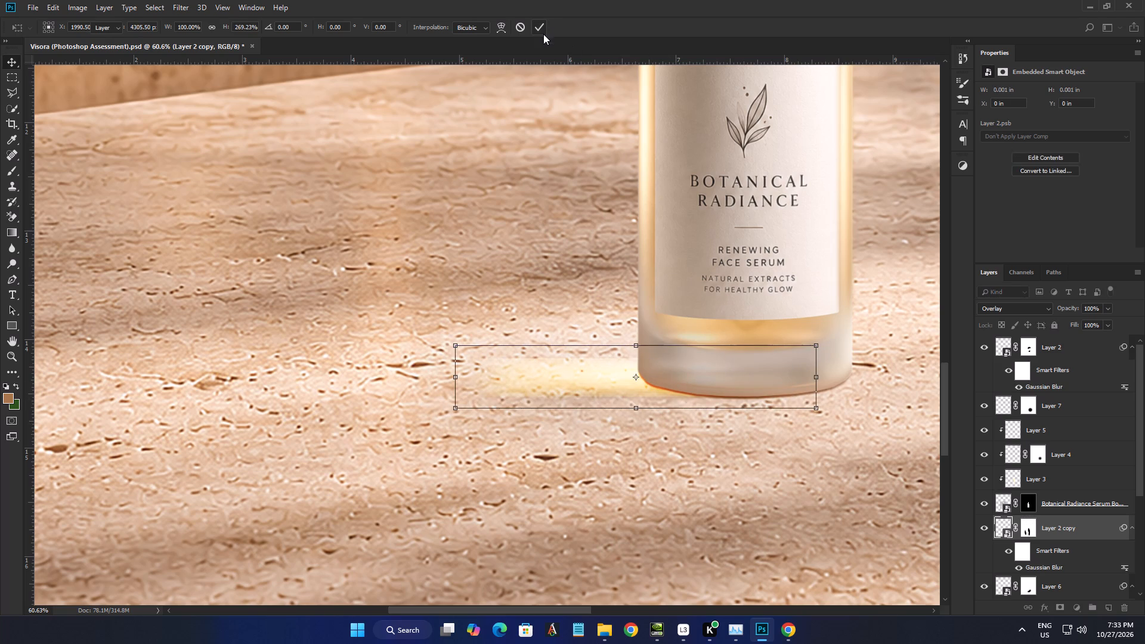
# Target the mask of Layer 2 copy with the Brush tool at 150 px.
pyautogui.click(1028, 527)
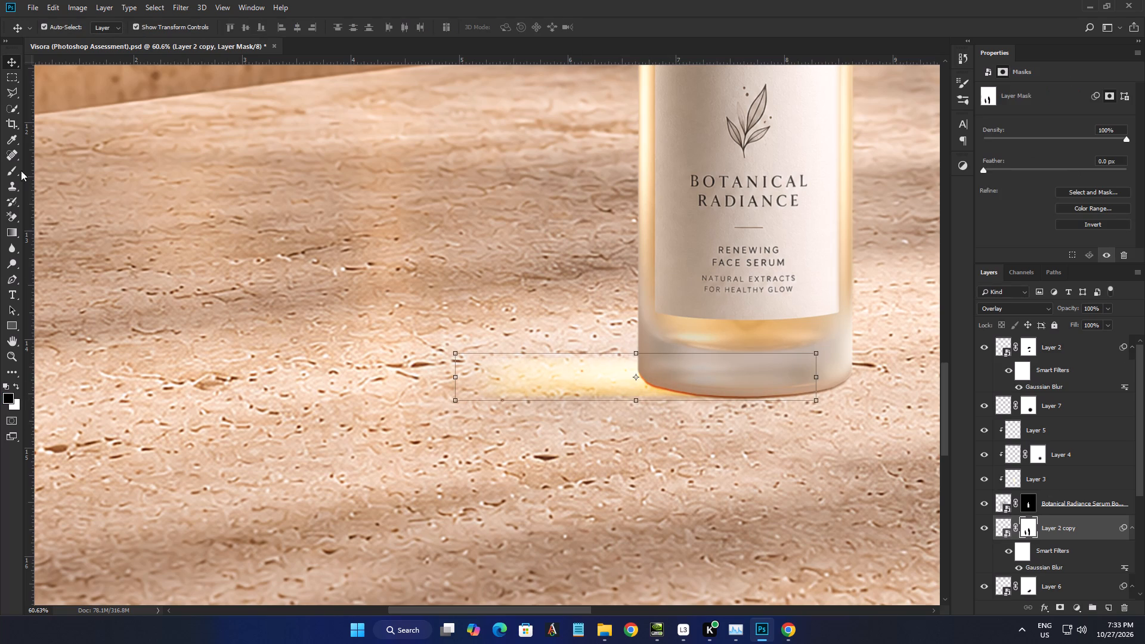
pyautogui.click(11, 167)
pyautogui.press('[')
pyautogui.press('[')
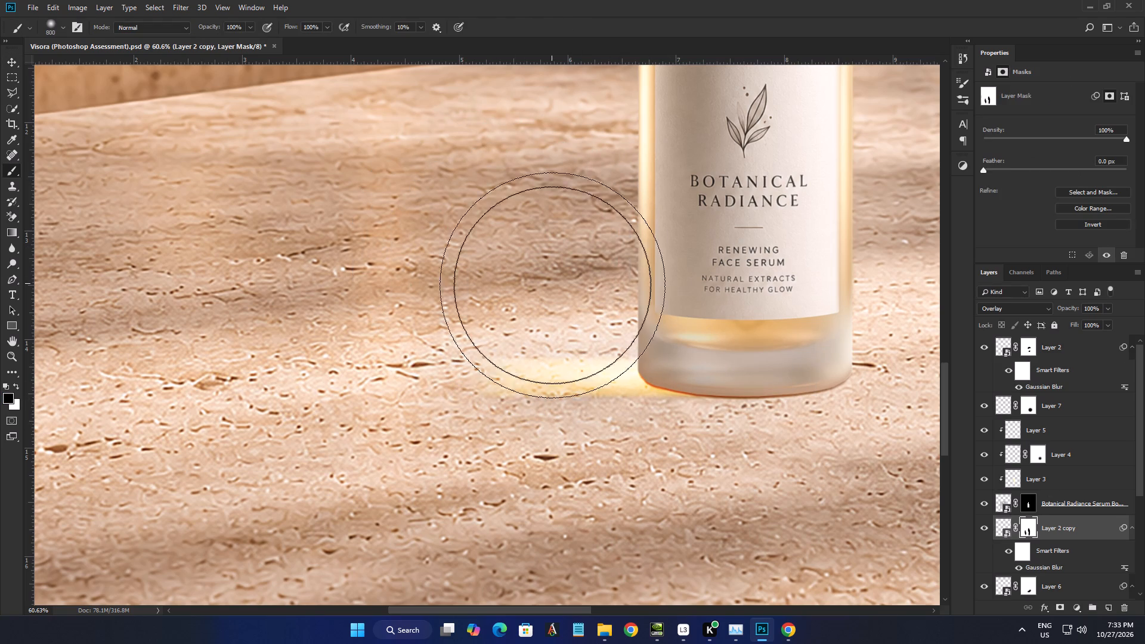
pyautogui.press('[')
pyautogui.press('[')
pyautogui.press('[')
pyautogui.press('[')
pyautogui.press('[')
pyautogui.press('[')
pyautogui.press('[')
pyautogui.press('[')
pyautogui.press('[')
pyautogui.press('[')
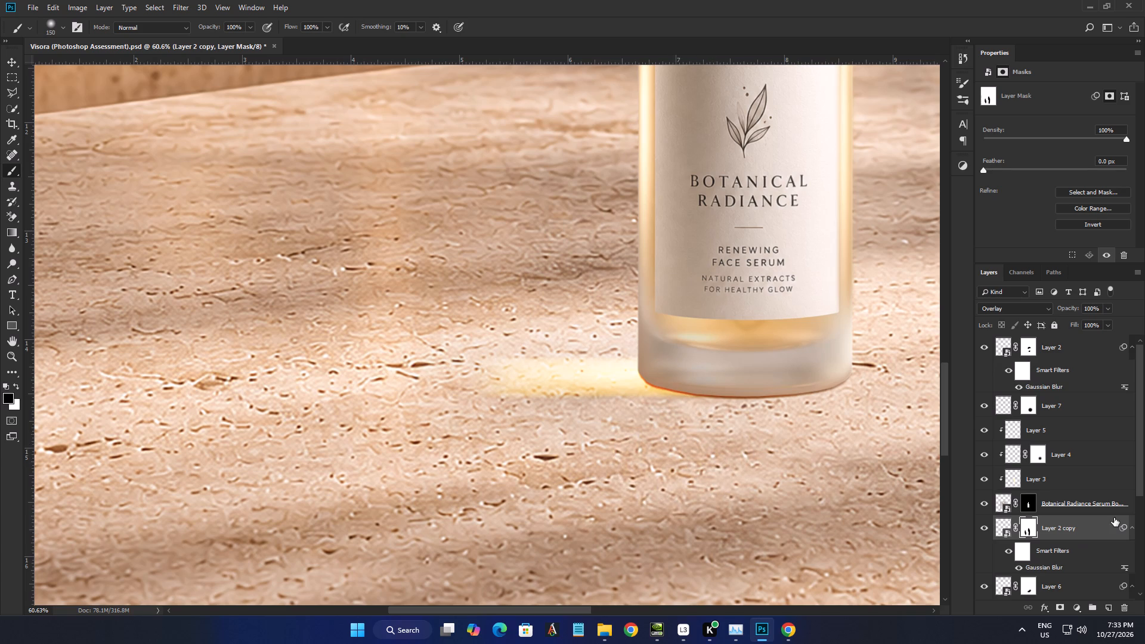
# Move Layer 2 copy beneath Layer 6, just above Layer 8.
pyautogui.scroll(-1, 1109, 517)
pyautogui.moveTo(1077, 466); pyautogui.dragTo(1073, 572)
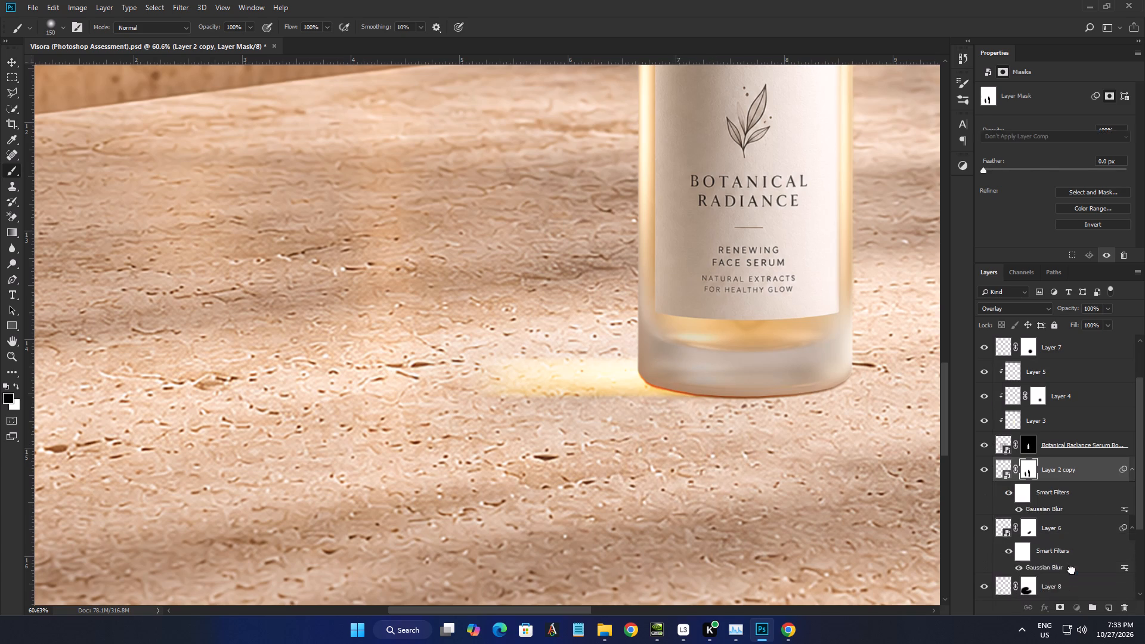
pyautogui.scroll(-3, 1071, 563)
pyautogui.moveTo(1059, 419); pyautogui.dragTo(1060, 496)
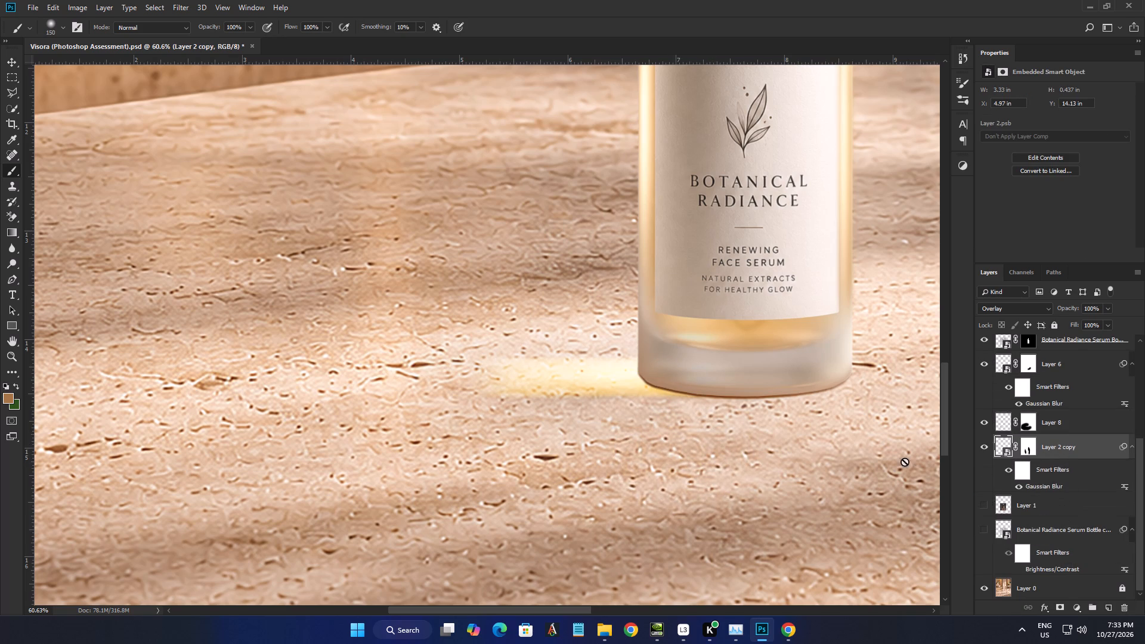
pyautogui.moveTo(1059, 442); pyautogui.dragTo(1057, 413)
# Fade the upper part of the glow strip on Layer 2 copy's mask using a black brush at 400 px.
pyautogui.click(1028, 423)
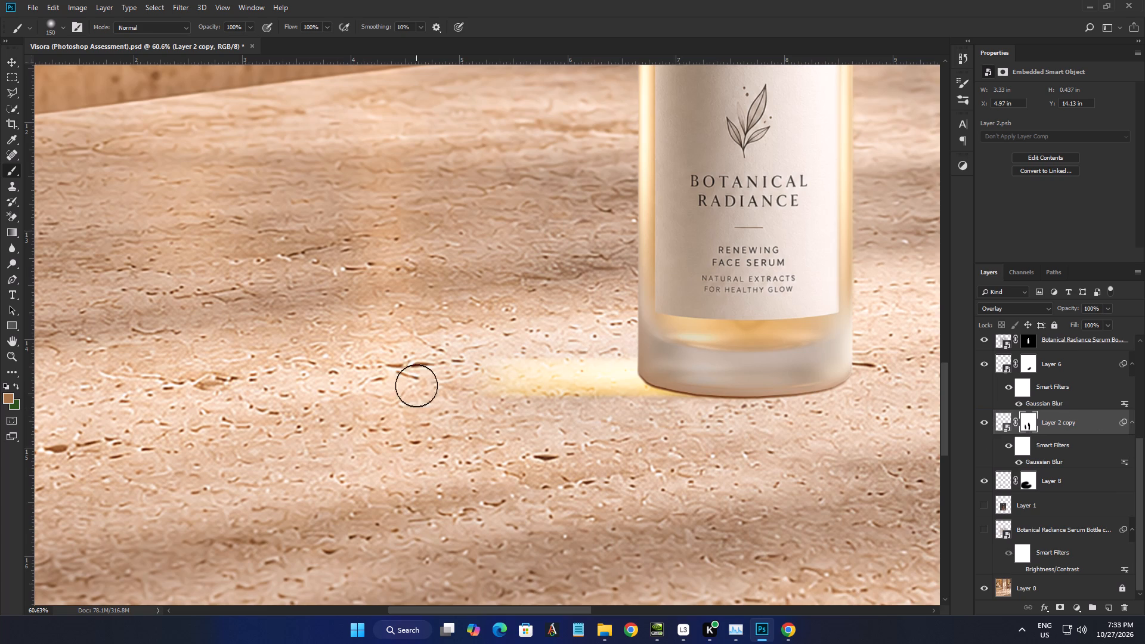
pyautogui.press(']')
pyautogui.press(']')
pyautogui.press(']')
pyautogui.press(']')
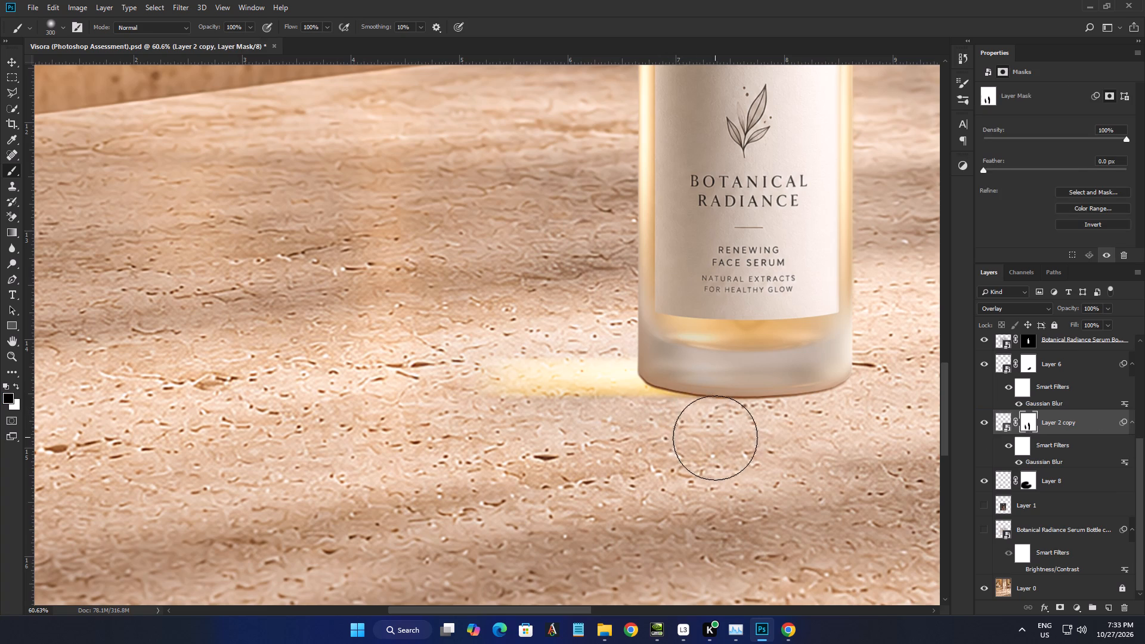
pyautogui.press(']')
pyautogui.moveTo(516, 267); pyautogui.dragTo(475, 303)
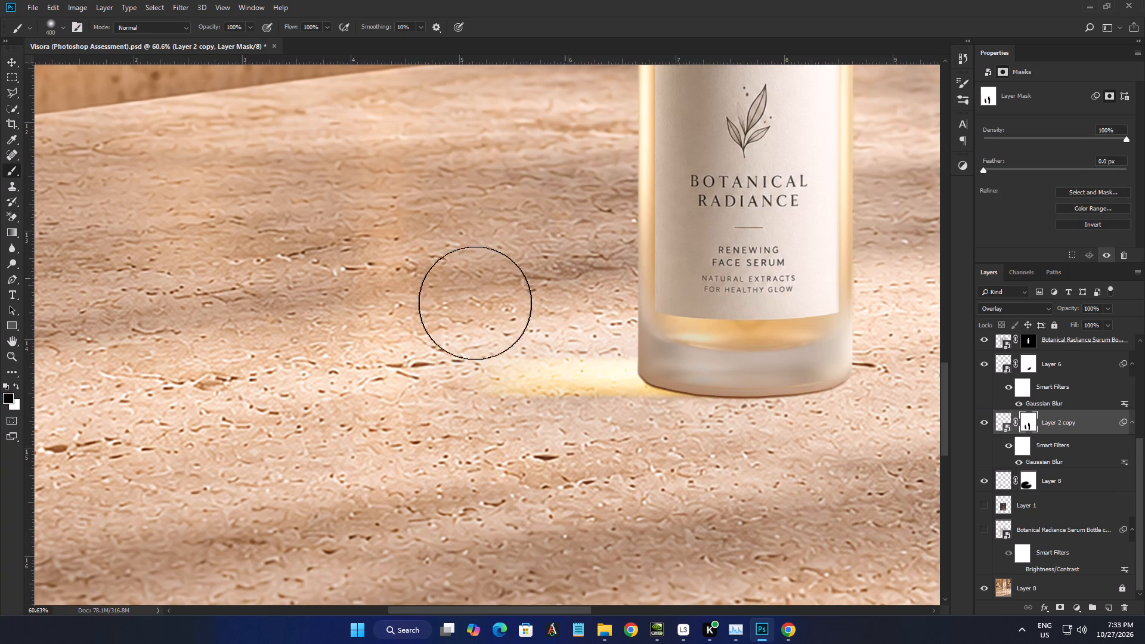
pyautogui.moveTo(475, 303); pyautogui.dragTo(661, 280)
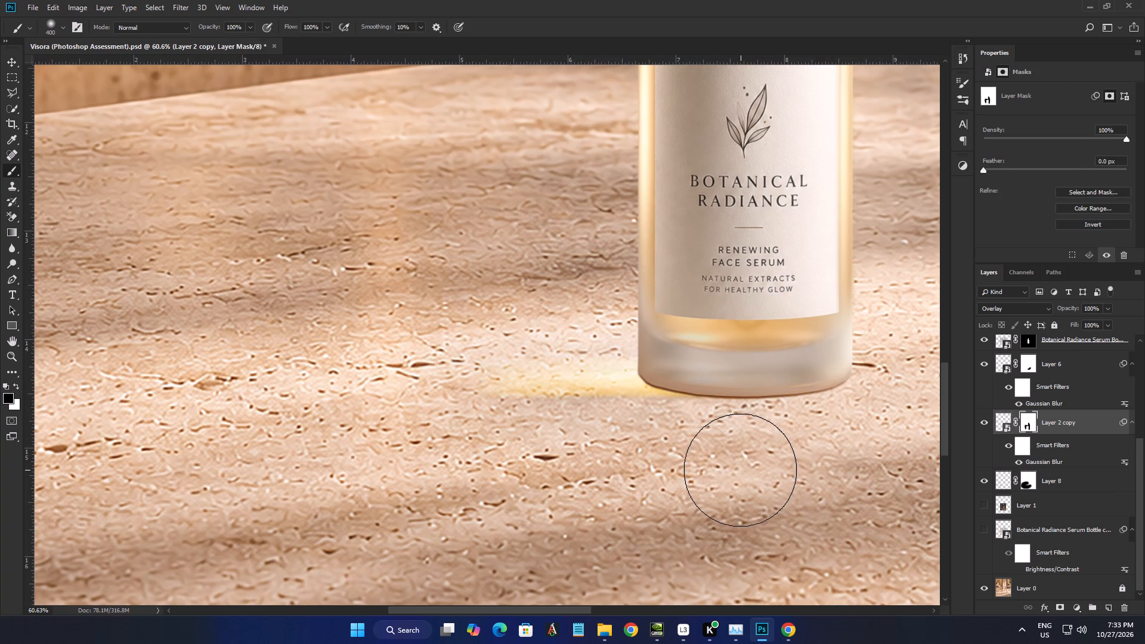
# Soften the glow strip's lower edge and outer end on Layer 2 copy's mask with a smaller black brush, about 200 px.
pyautogui.press('[')
pyautogui.press('[')
pyautogui.press('[')
pyautogui.moveTo(715, 422); pyautogui.dragTo(512, 427)
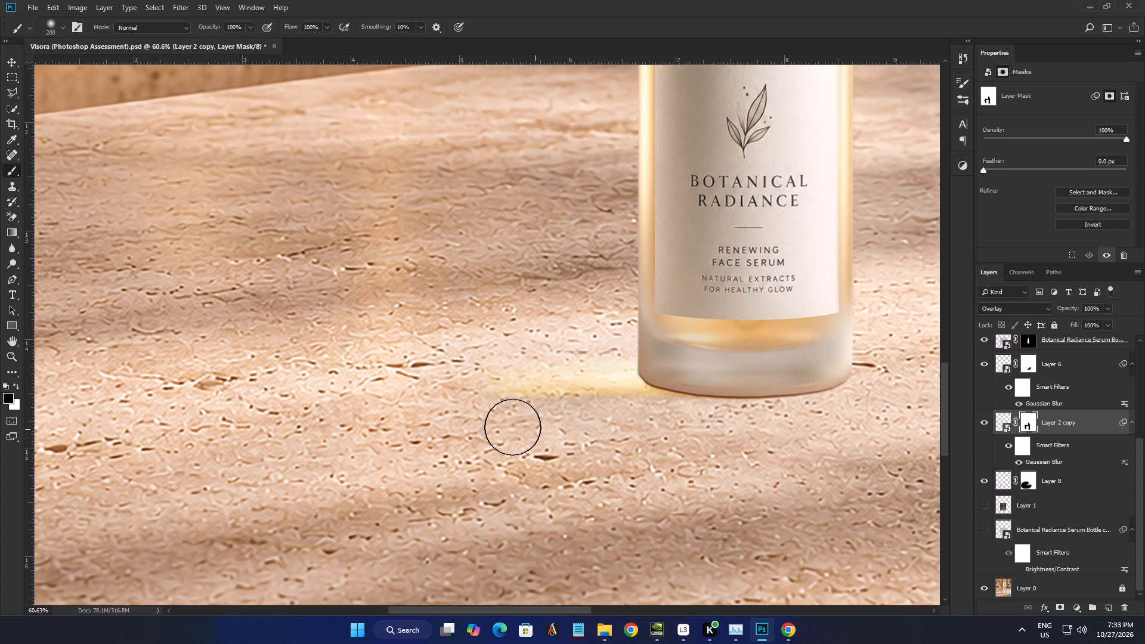
pyautogui.moveTo(512, 427); pyautogui.dragTo(389, 402)
pyautogui.press('[')
pyautogui.moveTo(445, 335); pyautogui.dragTo(525, 324)
pyautogui.moveTo(525, 324); pyautogui.dragTo(782, 329)
pyautogui.moveTo(732, 400); pyautogui.dragTo(626, 425)
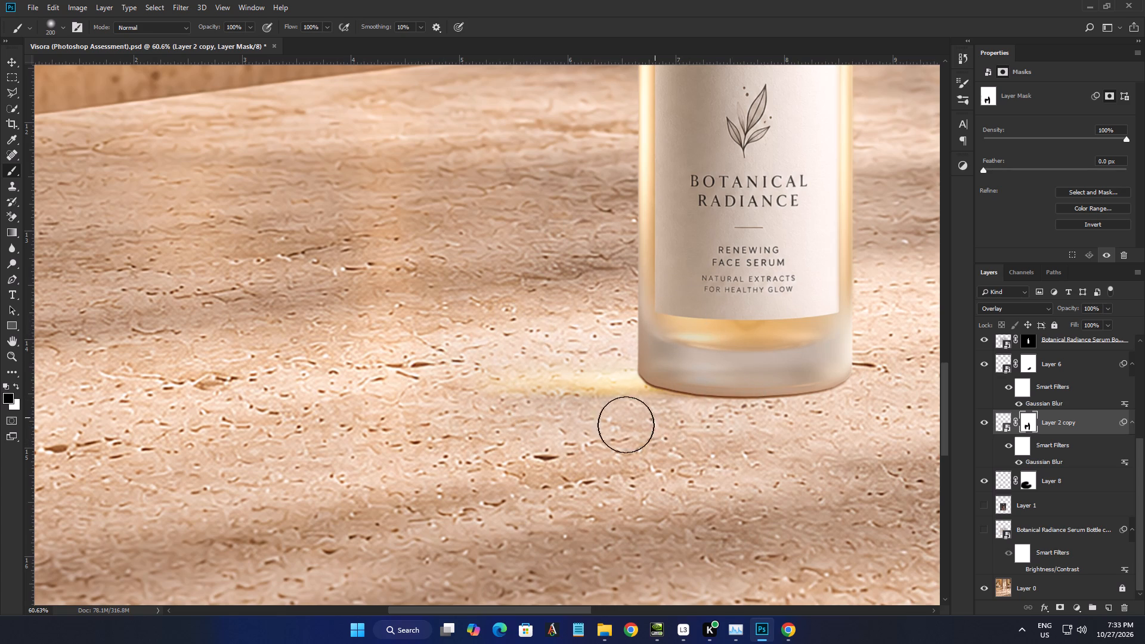
pyautogui.moveTo(626, 425); pyautogui.dragTo(464, 455)
pyautogui.keyDown('alt'); pyautogui.scroll(-8, 614, 427); pyautogui.keyUp('alt')
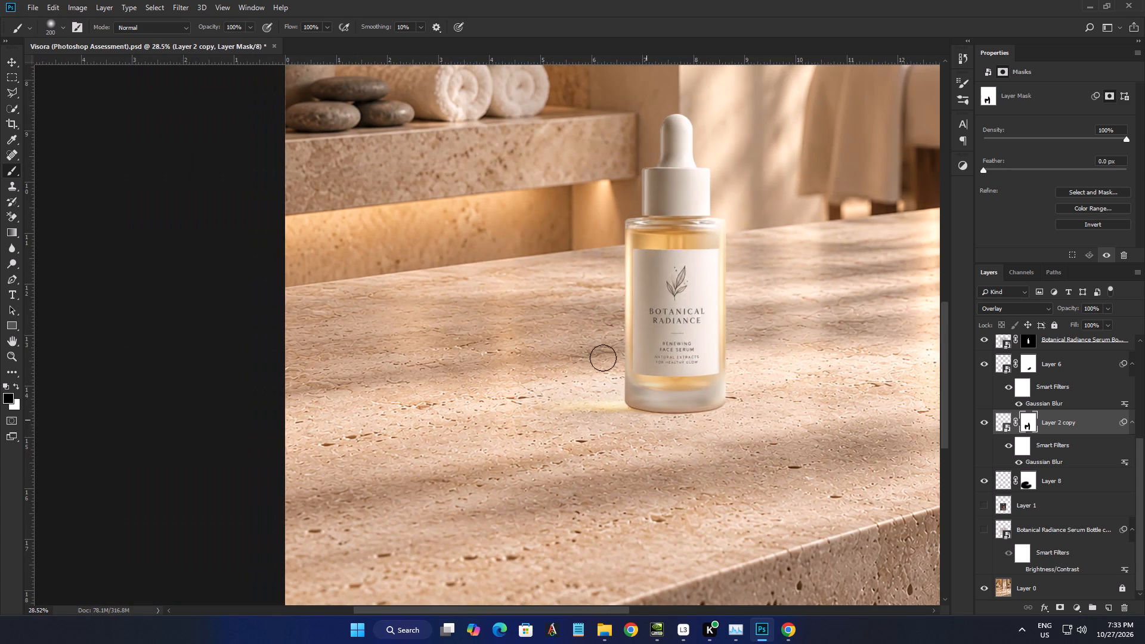
# Rotate Layer 2 copy's glow strip about -1.76° at the bottle's base.
pyautogui.click(11, 60)
pyautogui.keyDown('alt'); pyautogui.scroll(8, 561, 389); pyautogui.keyUp('alt')
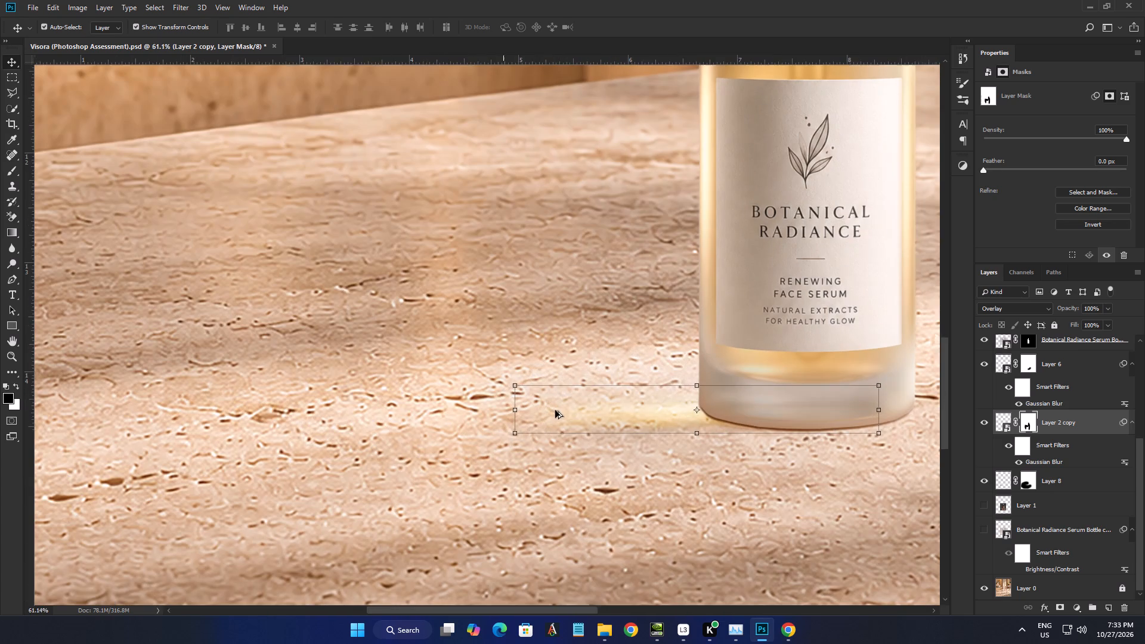
pyautogui.moveTo(502, 439); pyautogui.dragTo(483, 448)
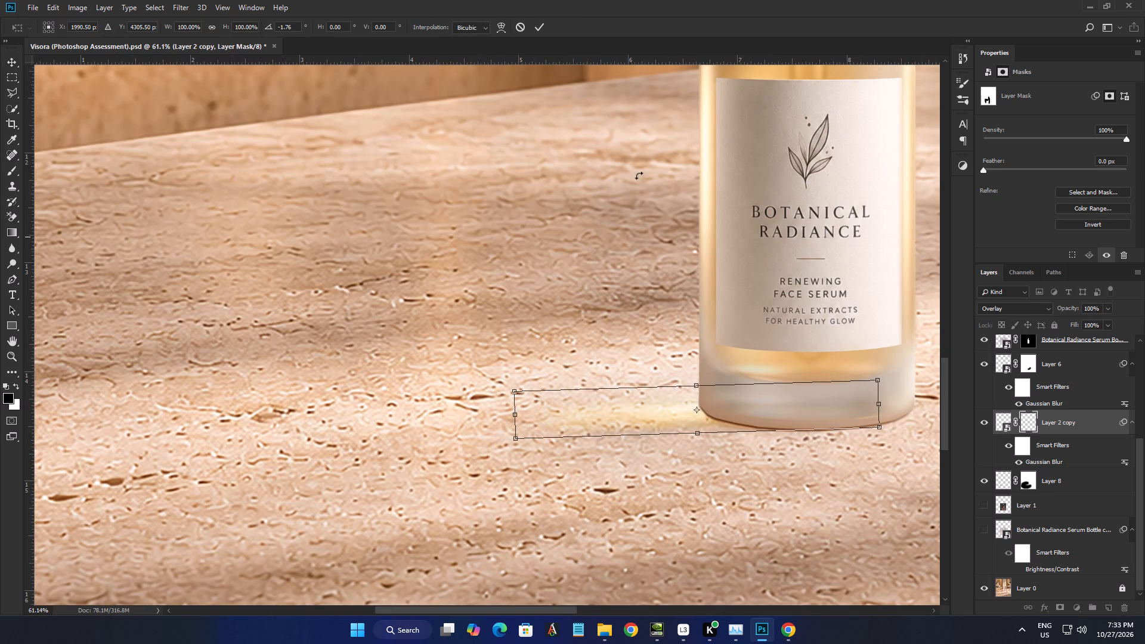
pyautogui.click(543, 22)
pyautogui.keyDown('alt'); pyautogui.scroll(-8, 547, 274); pyautogui.keyUp('alt')
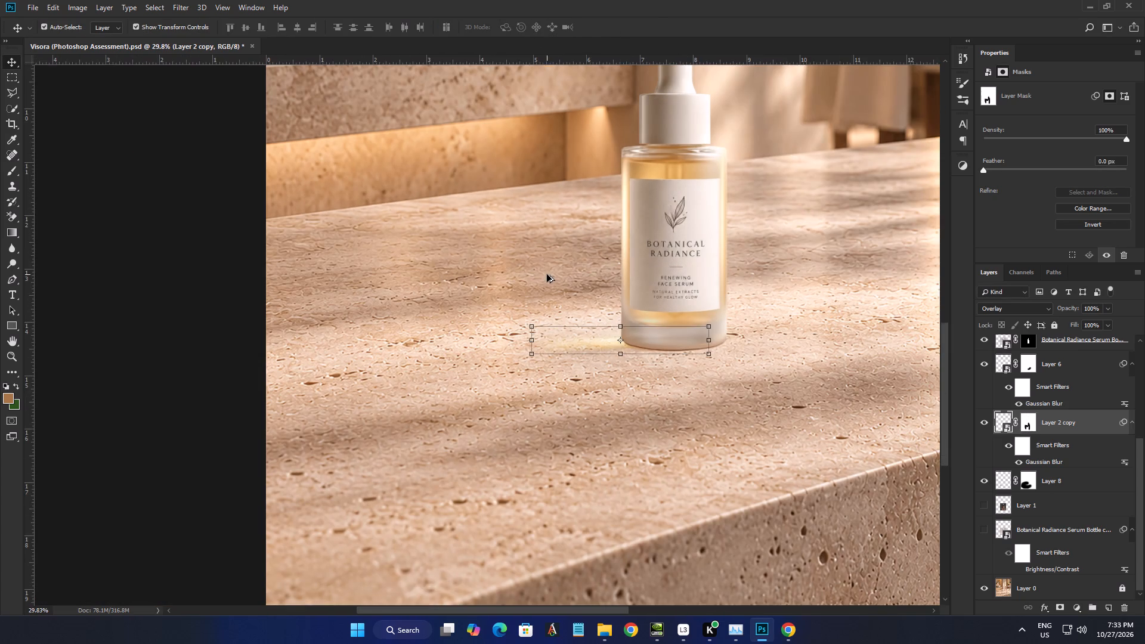
pyautogui.click(234, 250)
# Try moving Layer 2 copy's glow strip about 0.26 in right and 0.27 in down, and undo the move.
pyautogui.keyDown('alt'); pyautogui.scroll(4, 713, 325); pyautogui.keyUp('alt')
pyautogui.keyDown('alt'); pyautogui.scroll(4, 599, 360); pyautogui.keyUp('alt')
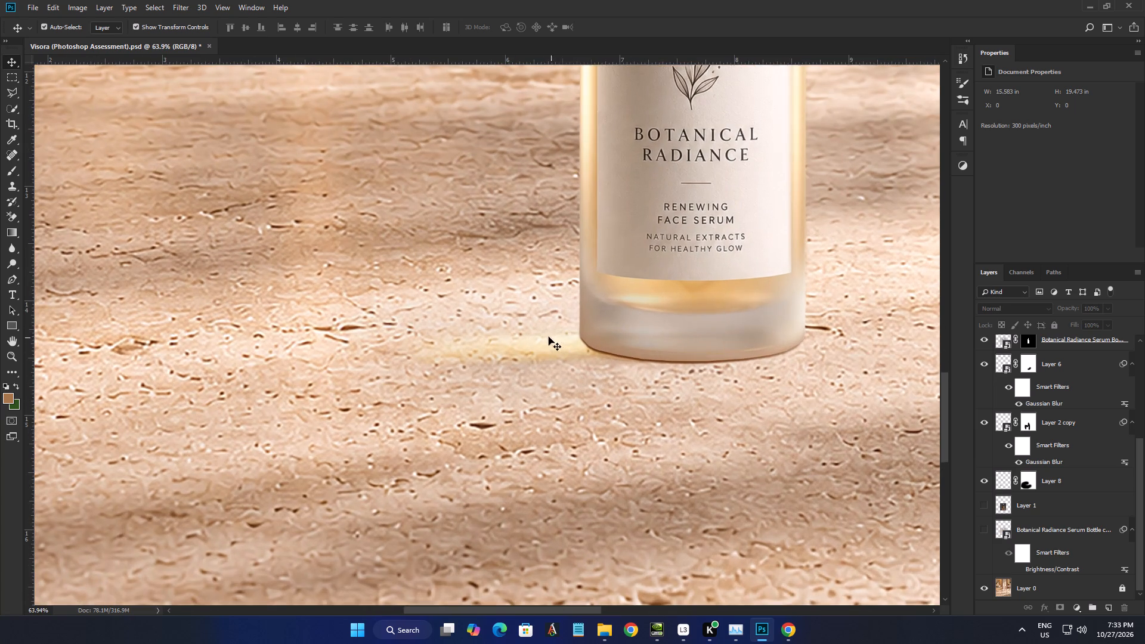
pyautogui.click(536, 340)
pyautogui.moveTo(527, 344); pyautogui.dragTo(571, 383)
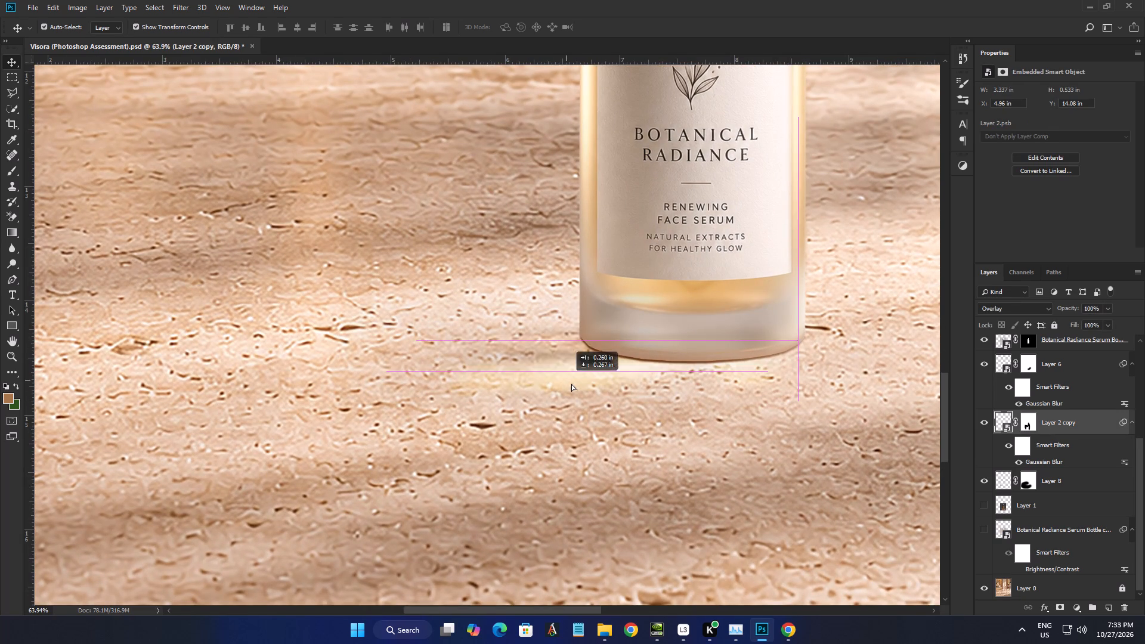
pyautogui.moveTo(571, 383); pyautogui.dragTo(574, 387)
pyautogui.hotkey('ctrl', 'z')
# Duplicate Layer 2 copy directly beneath itself, above Layer 8.
pyautogui.keyDown('alt'); pyautogui.moveTo(999, 418); pyautogui.dragTo(1008, 458); pyautogui.keyUp('alt')
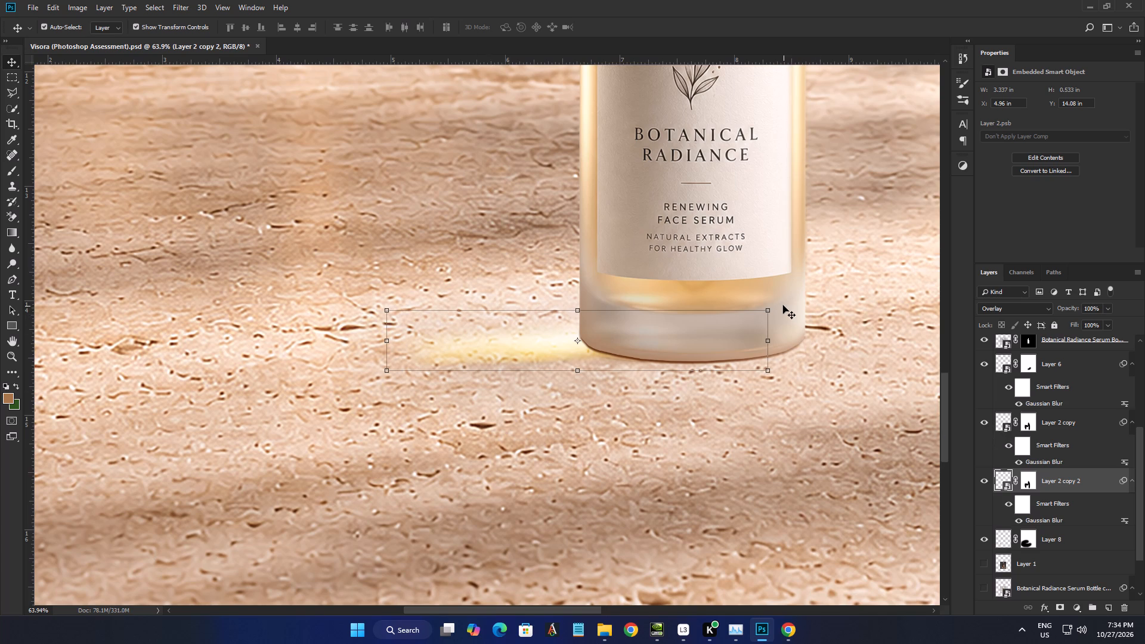
# Rotate the duplicated glow strip about -12.9° and shift it right so it crosses behind the bottle's base.
pyautogui.moveTo(779, 303); pyautogui.dragTo(785, 273)
pyautogui.click(618, 231)
pyautogui.click(621, 240)
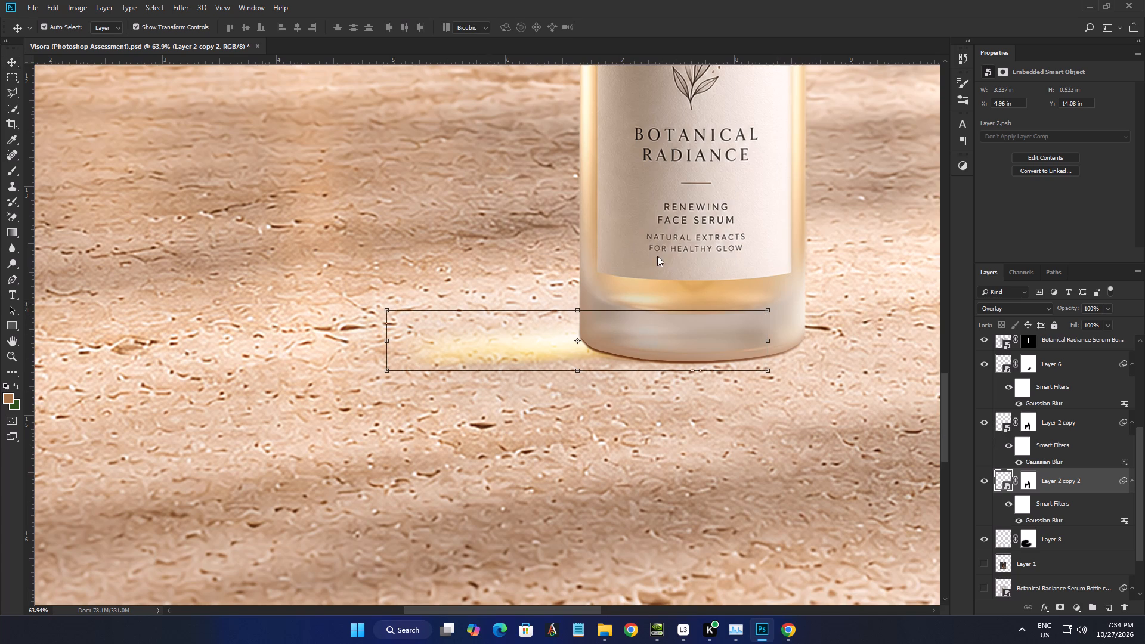
pyautogui.moveTo(800, 296); pyautogui.dragTo(794, 243)
pyautogui.moveTo(555, 354); pyautogui.dragTo(639, 361)
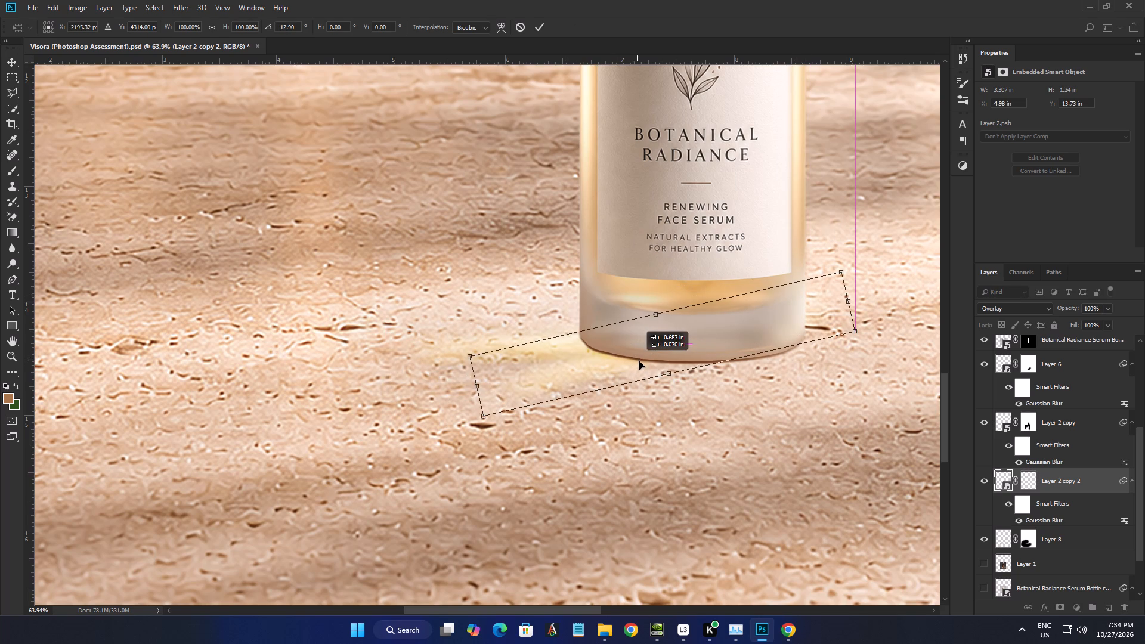
pyautogui.moveTo(639, 361); pyautogui.dragTo(663, 351)
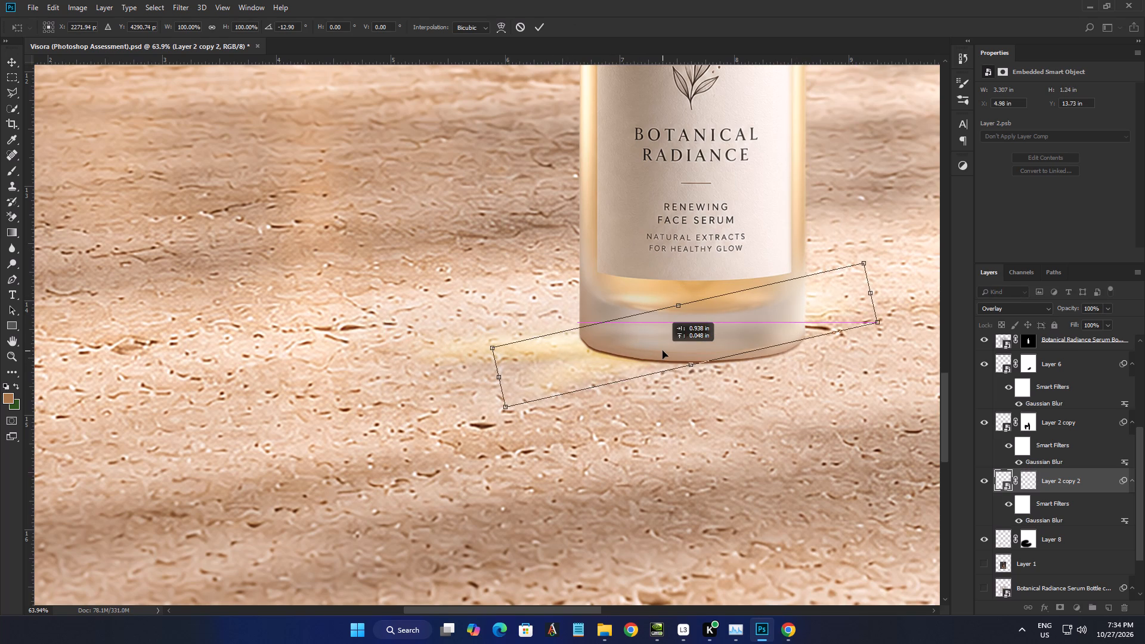
pyautogui.moveTo(663, 351); pyautogui.dragTo(683, 357)
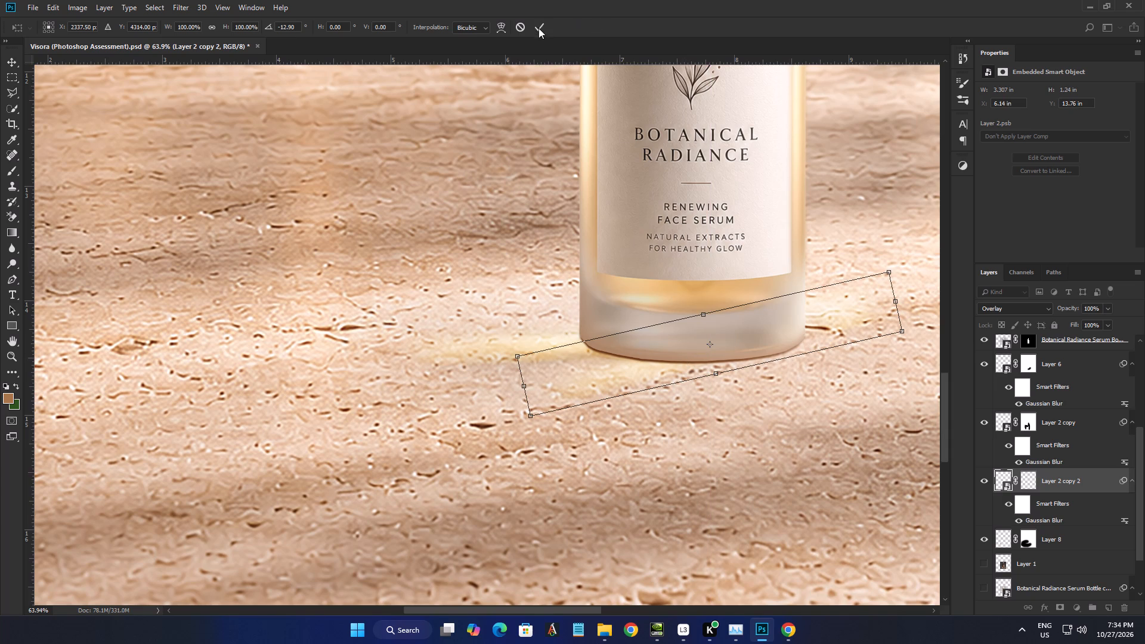
pyautogui.click(537, 29)
pyautogui.keyDown('alt'); pyautogui.scroll(-9, 663, 306); pyautogui.keyUp('alt')
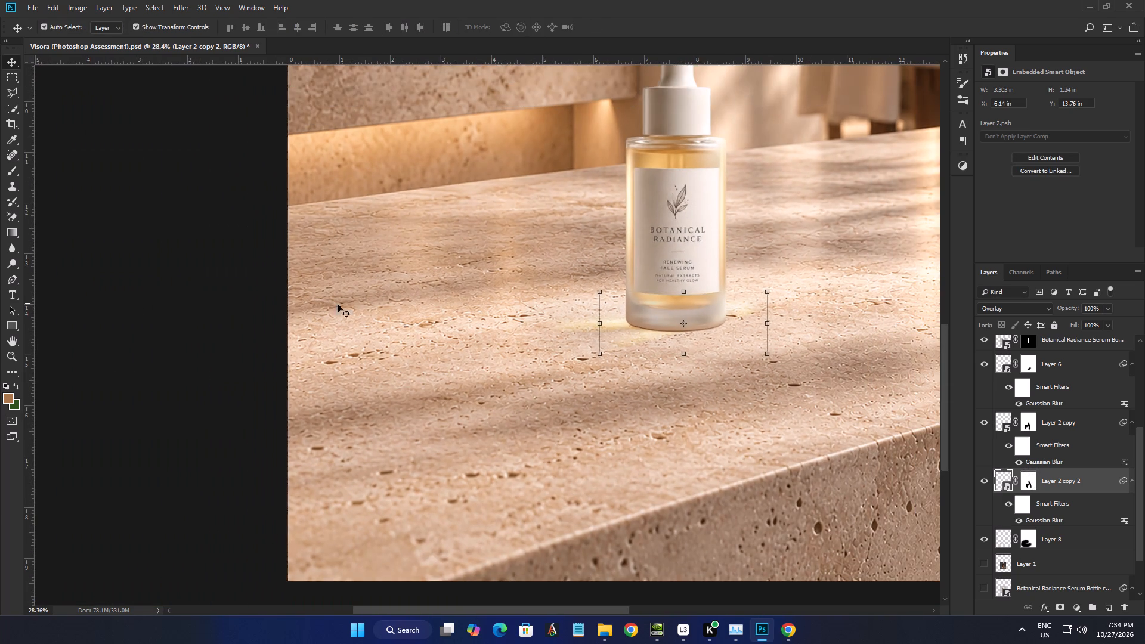
pyautogui.click(247, 321)
# Compare the bottle's base with Layer 2 copy and Layer 2 copy 2 hidden and shown.
pyautogui.press('space')
pyautogui.press('space')
pyautogui.press('space')
pyautogui.press('space')
pyautogui.press('space')
pyautogui.press('space')
pyautogui.press('space')
pyautogui.press('space')
pyautogui.press('space')
pyautogui.press('space')
pyautogui.press('space')
pyautogui.press('space')
pyautogui.moveTo(718, 259); pyautogui.dragTo(689, 352)
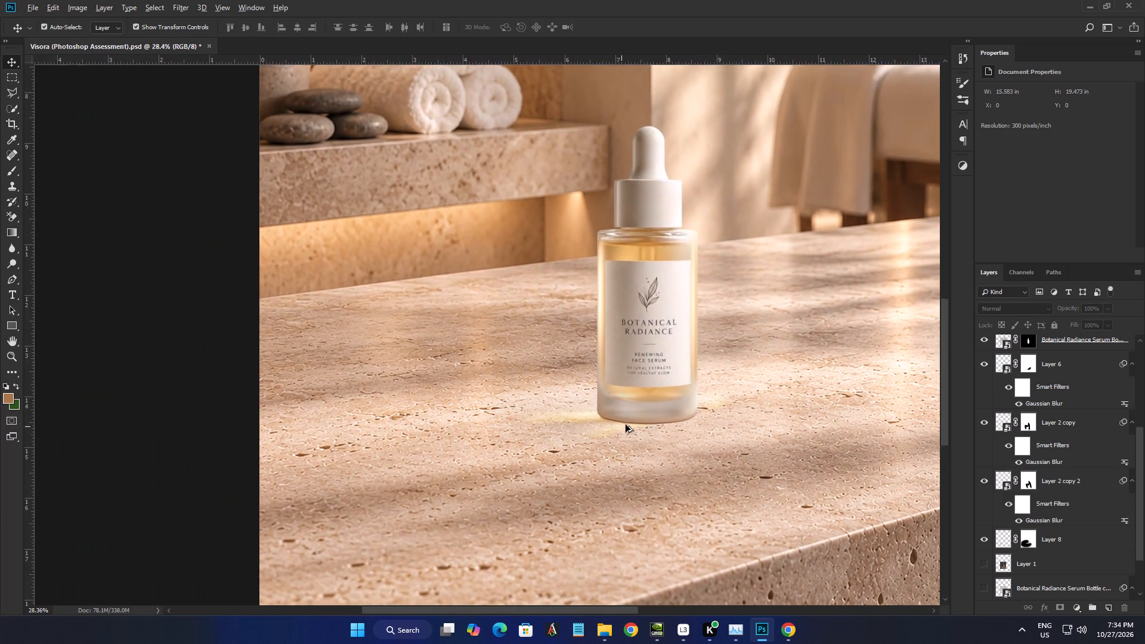
pyautogui.keyDown('alt'); pyautogui.scroll(4, 629, 423); pyautogui.keyUp('alt')
pyautogui.keyDown('alt'); pyautogui.scroll(-1, 630, 426); pyautogui.keyUp('alt')
pyautogui.keyDown('alt'); pyautogui.scroll(2, 630, 426); pyautogui.keyUp('alt')
pyautogui.keyDown('alt'); pyautogui.scroll(-8, 604, 430); pyautogui.keyUp('alt')
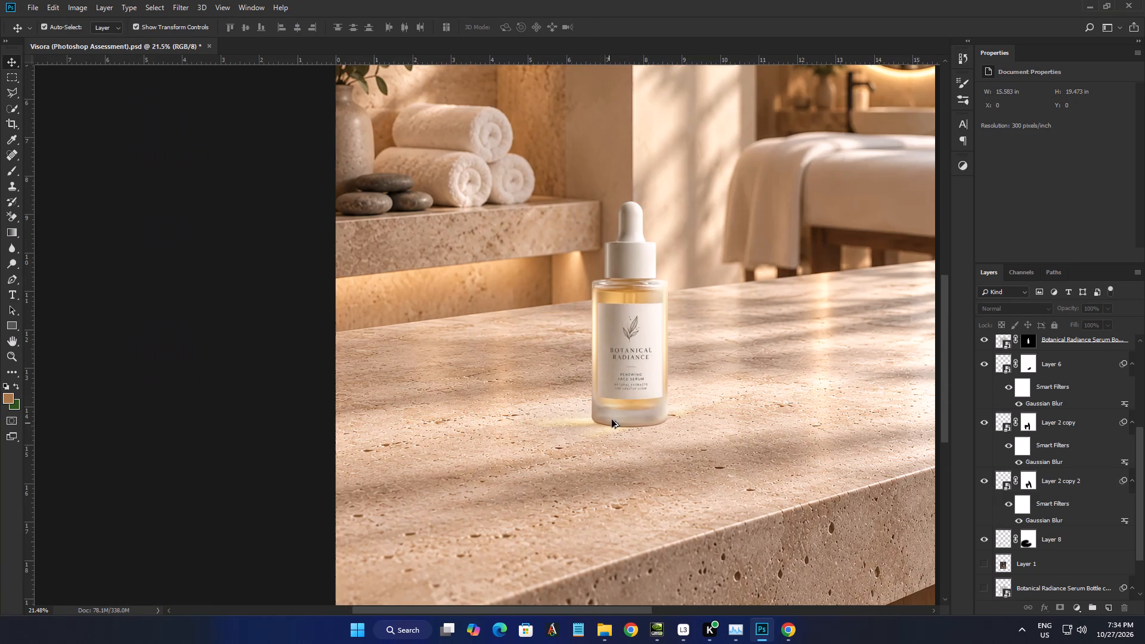
pyautogui.click(988, 473)
pyautogui.click(983, 426)
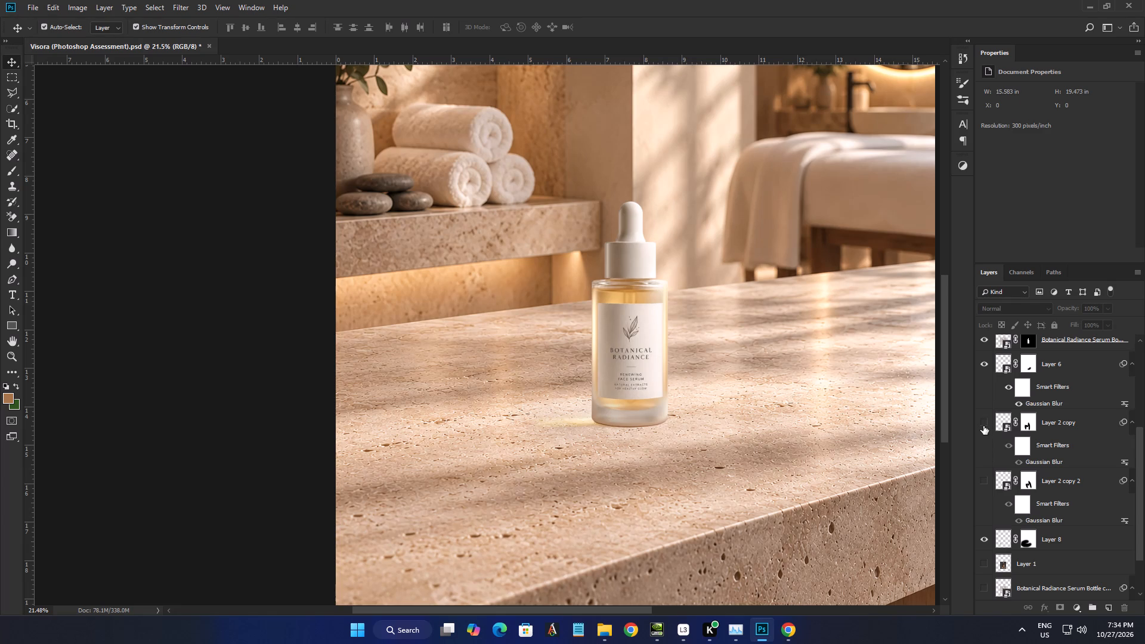
pyautogui.click(983, 426)
pyautogui.click(986, 482)
pyautogui.keyDown('alt'); pyautogui.scroll(4, 484, 427); pyautogui.keyUp('alt')
pyautogui.keyDown('alt'); pyautogui.scroll(3, 803, 420); pyautogui.keyUp('alt')
pyautogui.keyDown('alt'); pyautogui.scroll(-8, 806, 419); pyautogui.keyUp('alt')
pyautogui.keyDown('alt'); pyautogui.scroll(1, 806, 419); pyautogui.keyUp('alt')
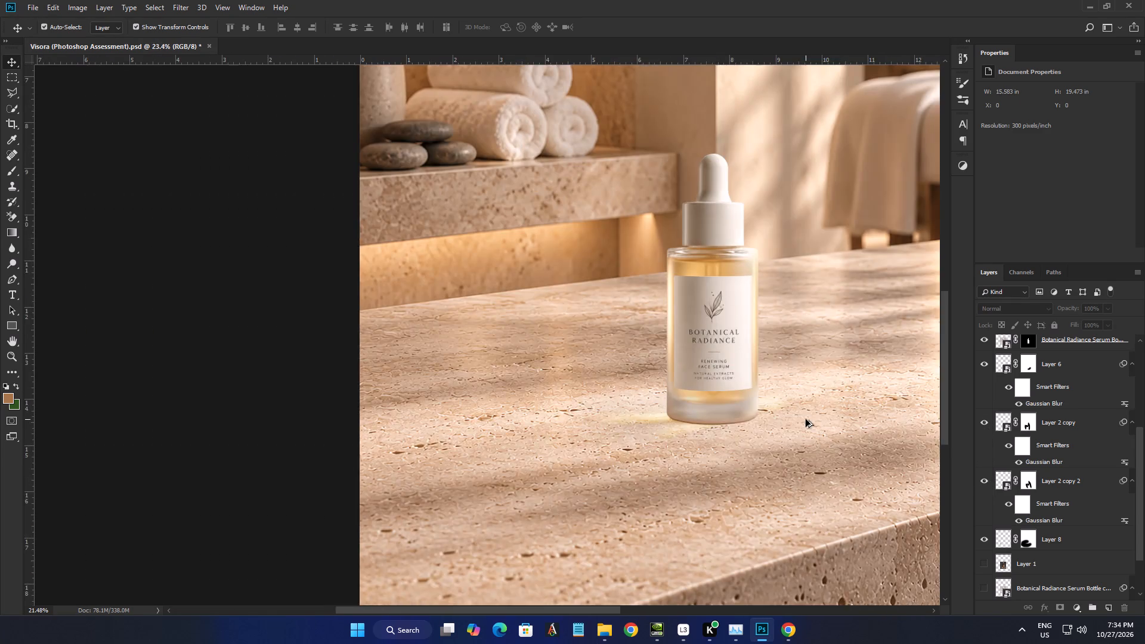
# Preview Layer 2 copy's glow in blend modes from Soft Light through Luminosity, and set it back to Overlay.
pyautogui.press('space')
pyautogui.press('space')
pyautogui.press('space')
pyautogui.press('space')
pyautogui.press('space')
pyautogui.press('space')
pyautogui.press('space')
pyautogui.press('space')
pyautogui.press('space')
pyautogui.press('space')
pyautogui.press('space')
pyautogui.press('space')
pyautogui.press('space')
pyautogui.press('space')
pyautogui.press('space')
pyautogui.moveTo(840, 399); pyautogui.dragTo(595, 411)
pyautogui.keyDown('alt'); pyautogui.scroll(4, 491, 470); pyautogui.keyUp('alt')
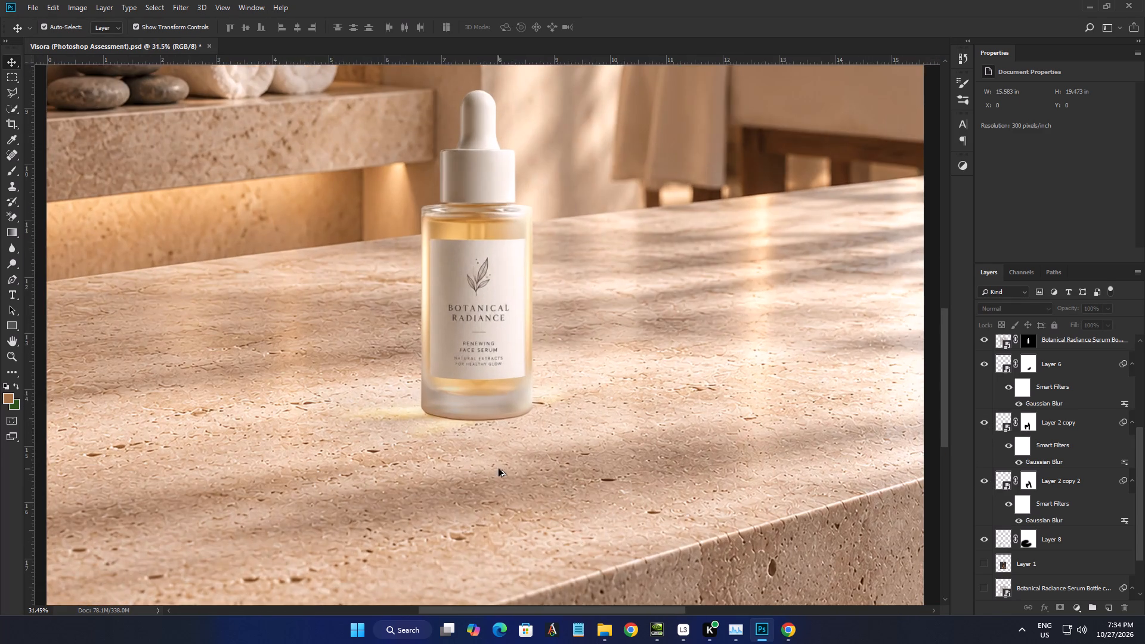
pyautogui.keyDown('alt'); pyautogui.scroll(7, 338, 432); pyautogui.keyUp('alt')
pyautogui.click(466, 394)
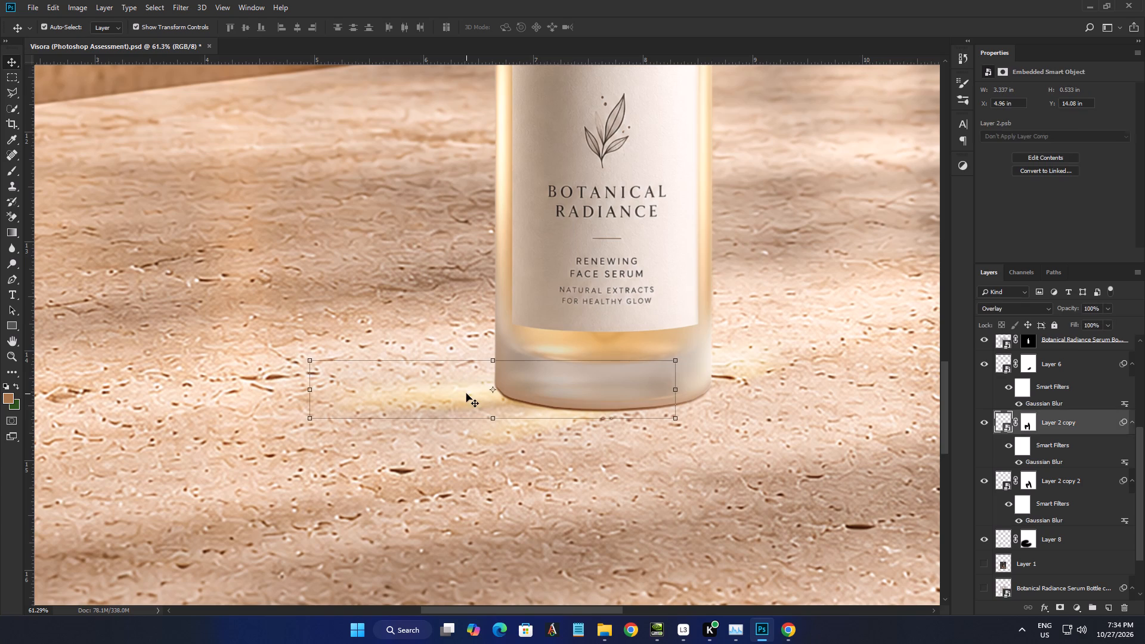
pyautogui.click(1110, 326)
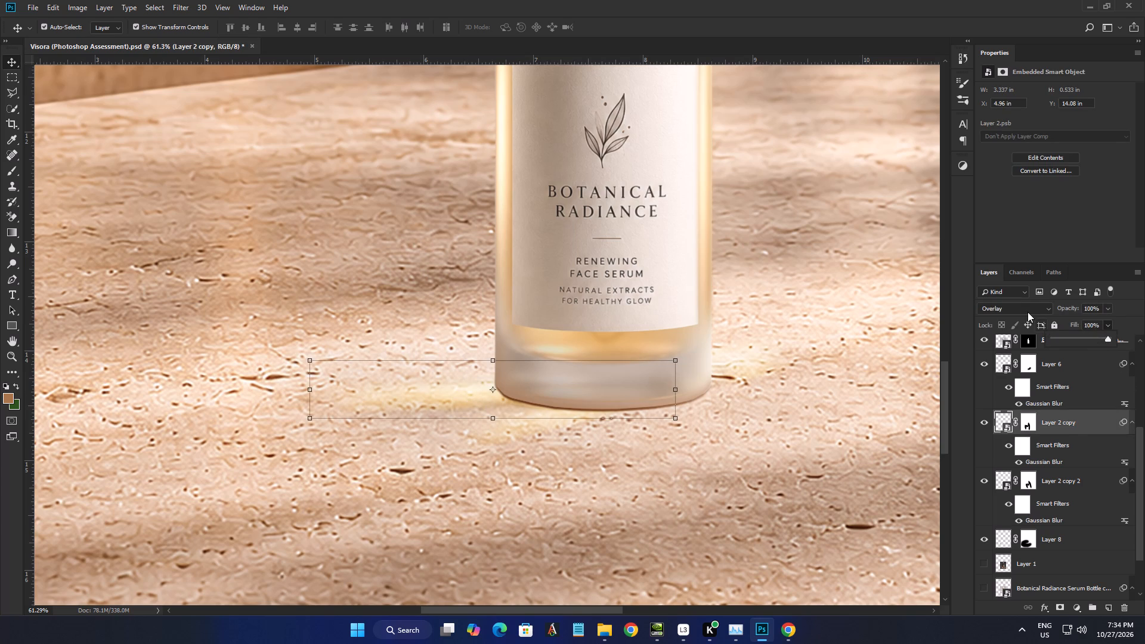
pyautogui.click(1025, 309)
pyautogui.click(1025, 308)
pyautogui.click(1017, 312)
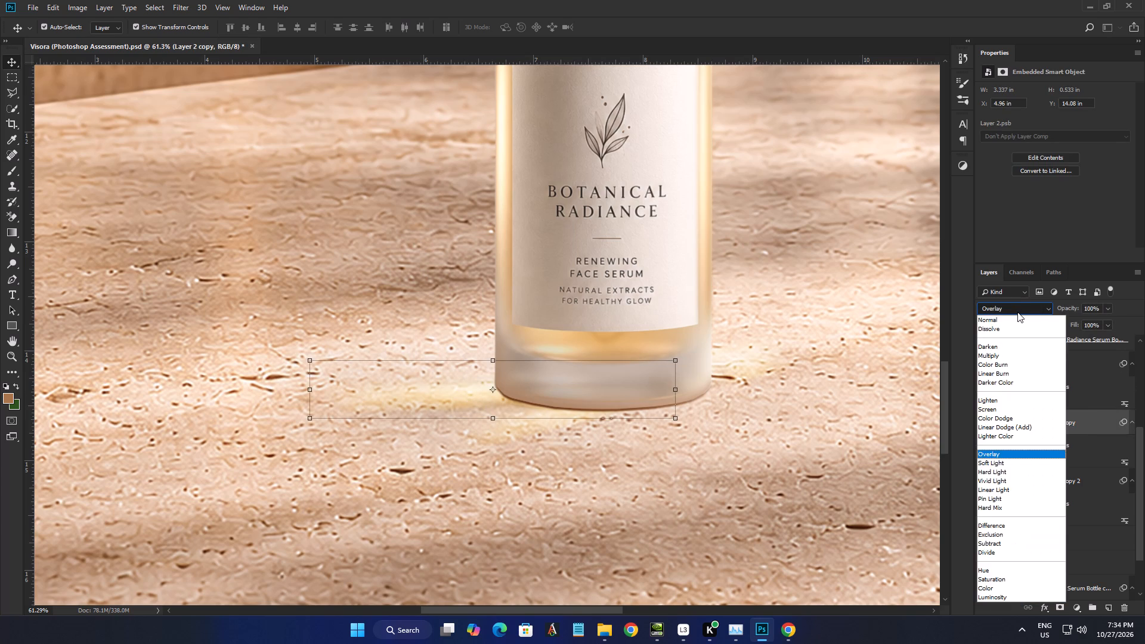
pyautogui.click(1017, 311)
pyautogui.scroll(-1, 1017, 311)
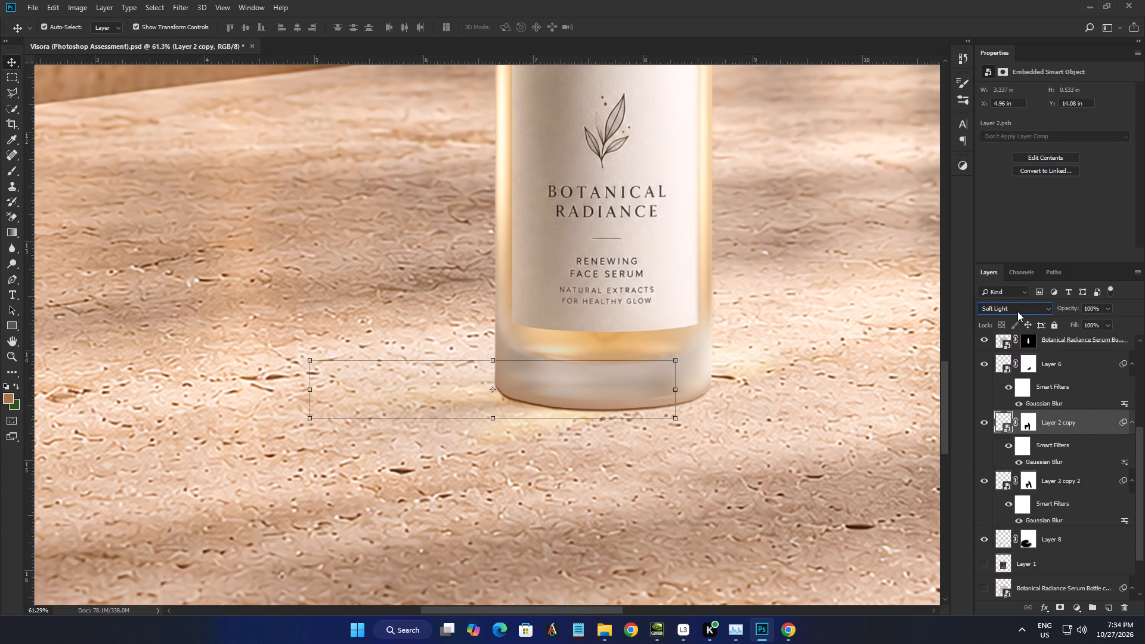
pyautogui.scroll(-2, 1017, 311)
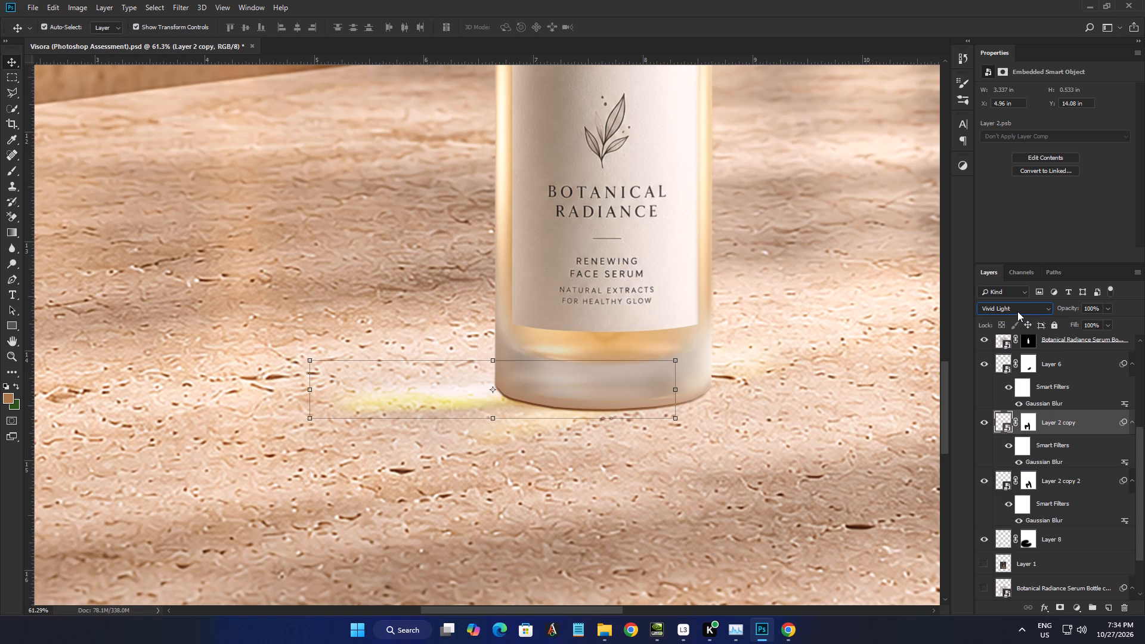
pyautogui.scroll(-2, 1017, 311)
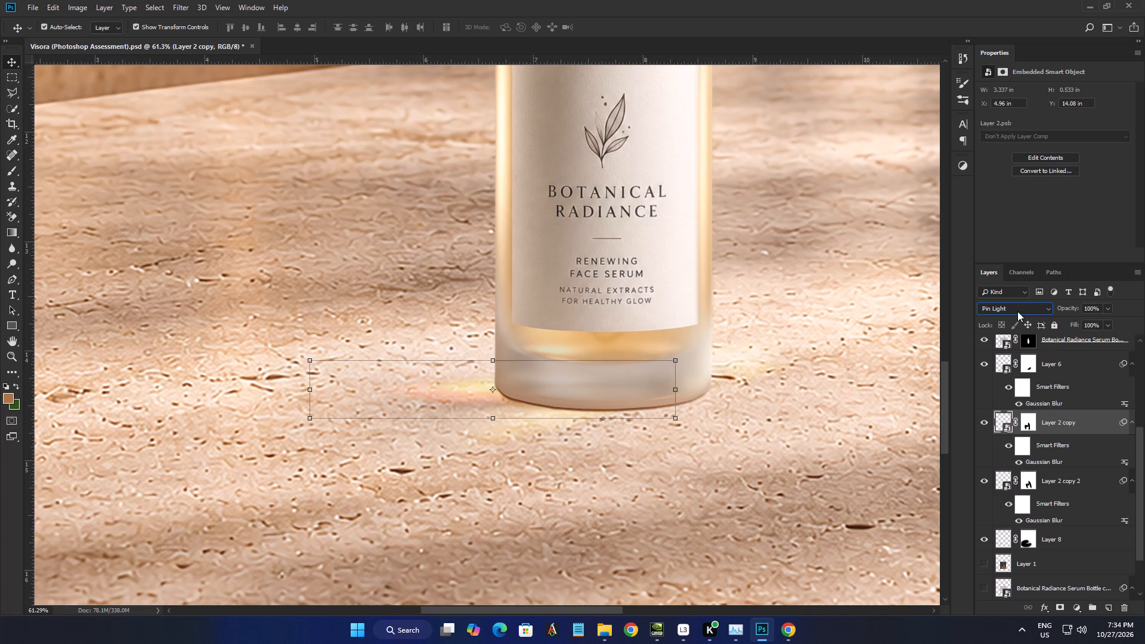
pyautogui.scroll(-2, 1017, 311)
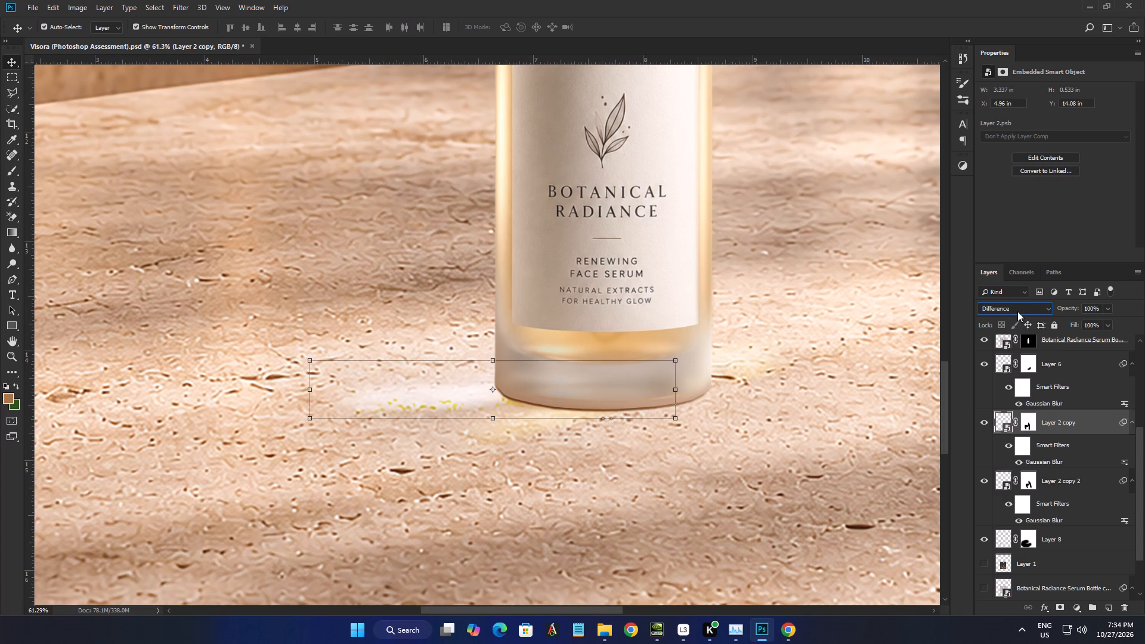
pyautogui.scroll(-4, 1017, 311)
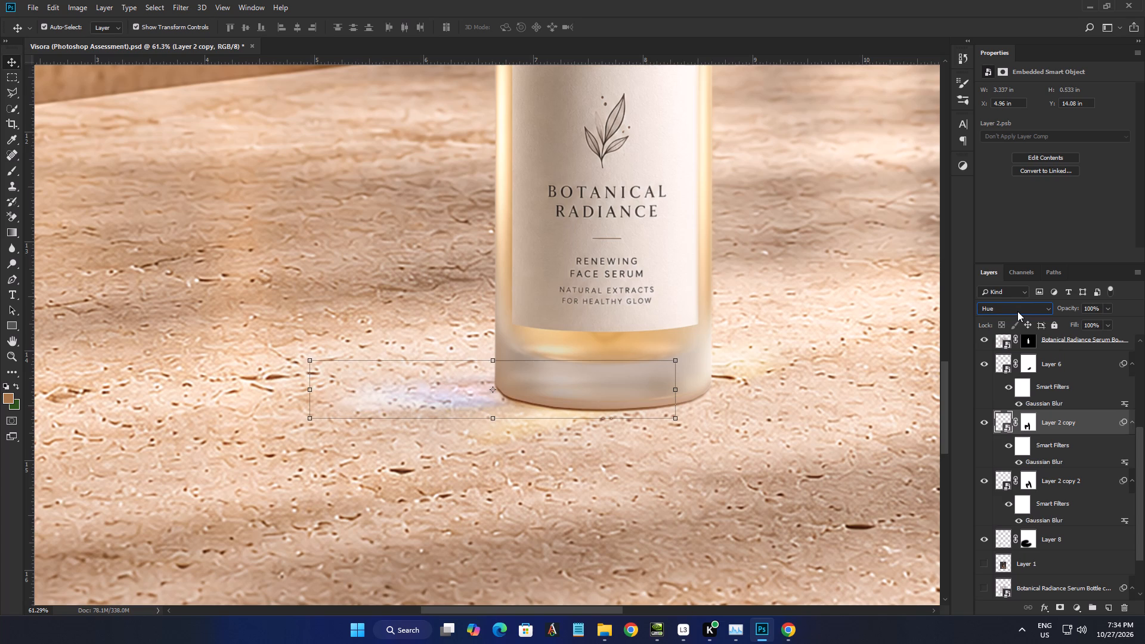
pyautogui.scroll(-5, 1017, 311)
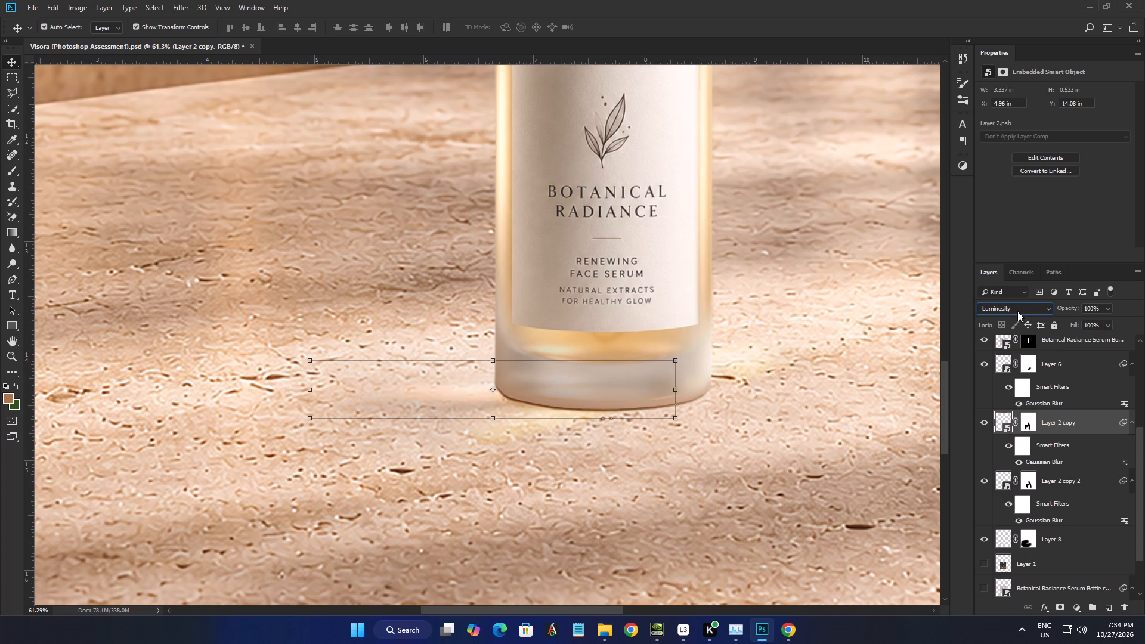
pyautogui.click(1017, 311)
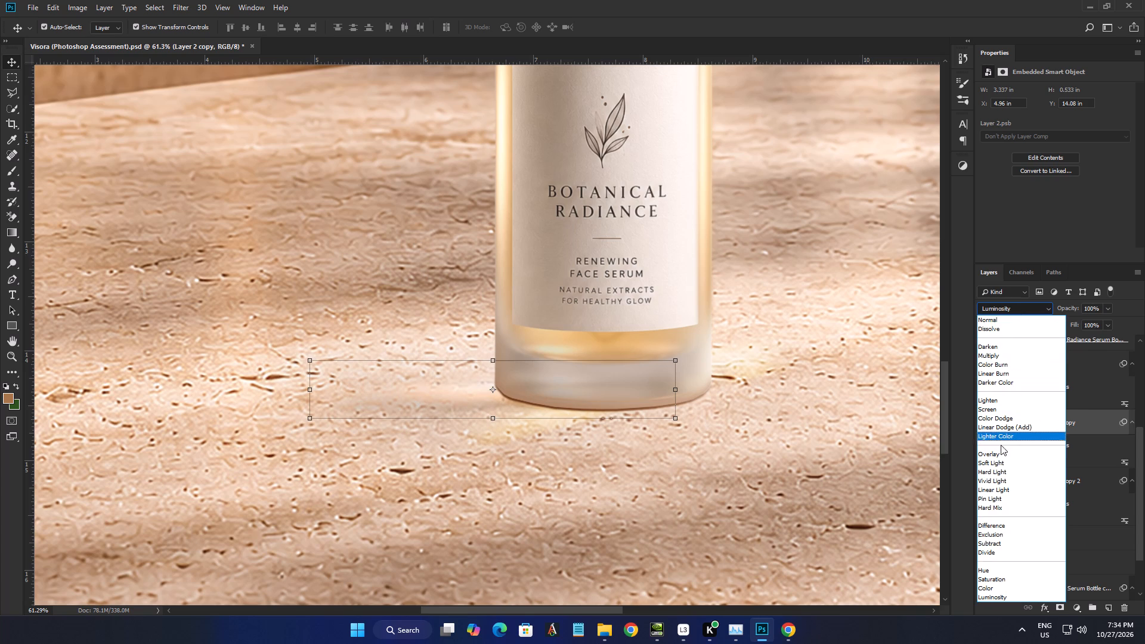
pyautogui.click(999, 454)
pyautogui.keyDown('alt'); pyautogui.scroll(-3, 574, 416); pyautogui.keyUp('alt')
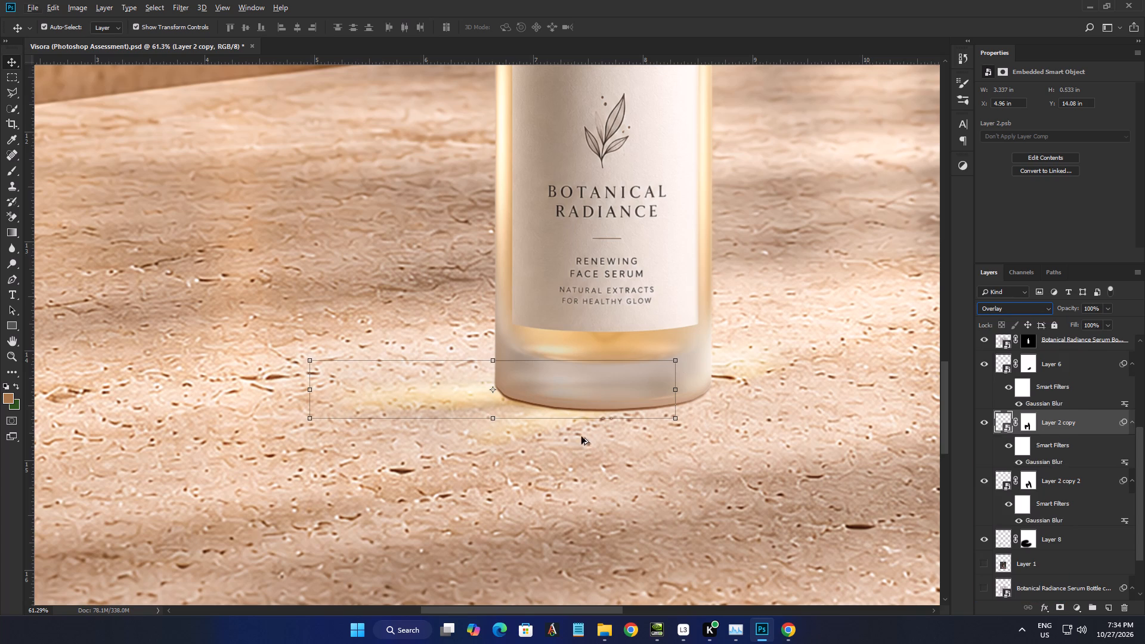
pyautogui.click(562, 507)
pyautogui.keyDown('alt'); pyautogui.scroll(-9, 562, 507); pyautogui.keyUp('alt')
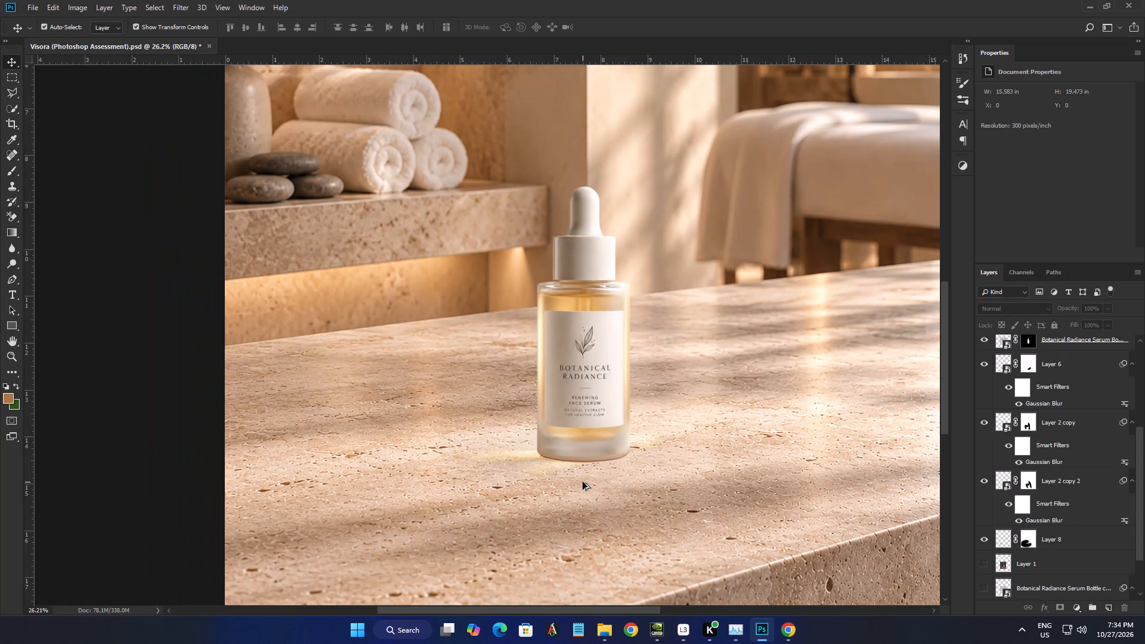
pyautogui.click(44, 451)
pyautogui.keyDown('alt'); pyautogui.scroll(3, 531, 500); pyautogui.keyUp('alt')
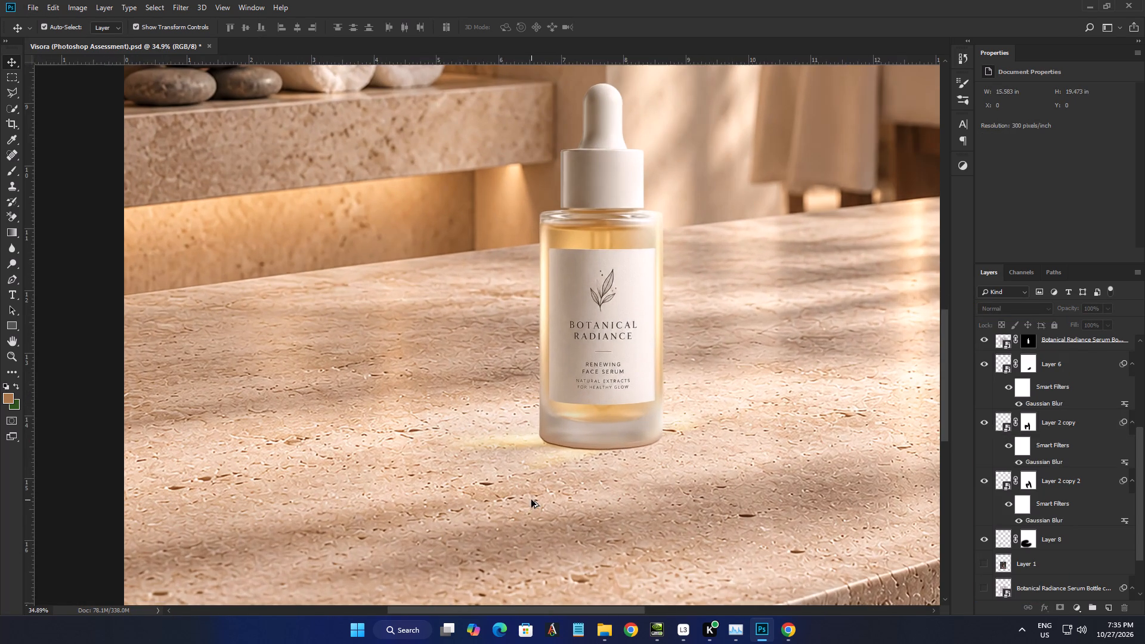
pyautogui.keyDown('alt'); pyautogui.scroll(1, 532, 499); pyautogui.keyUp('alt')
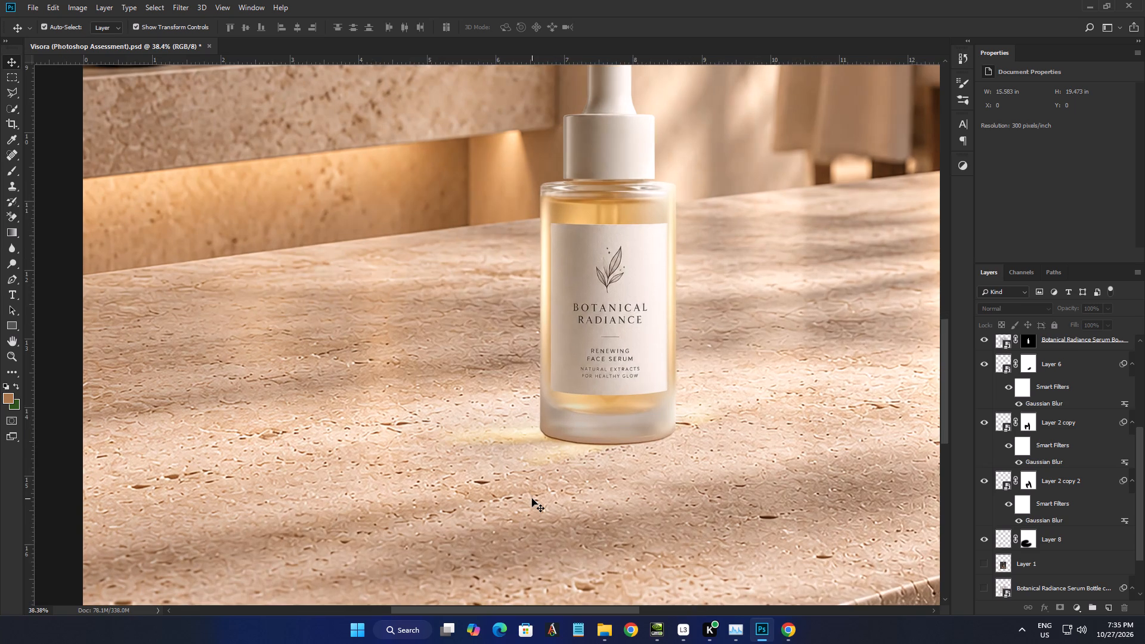
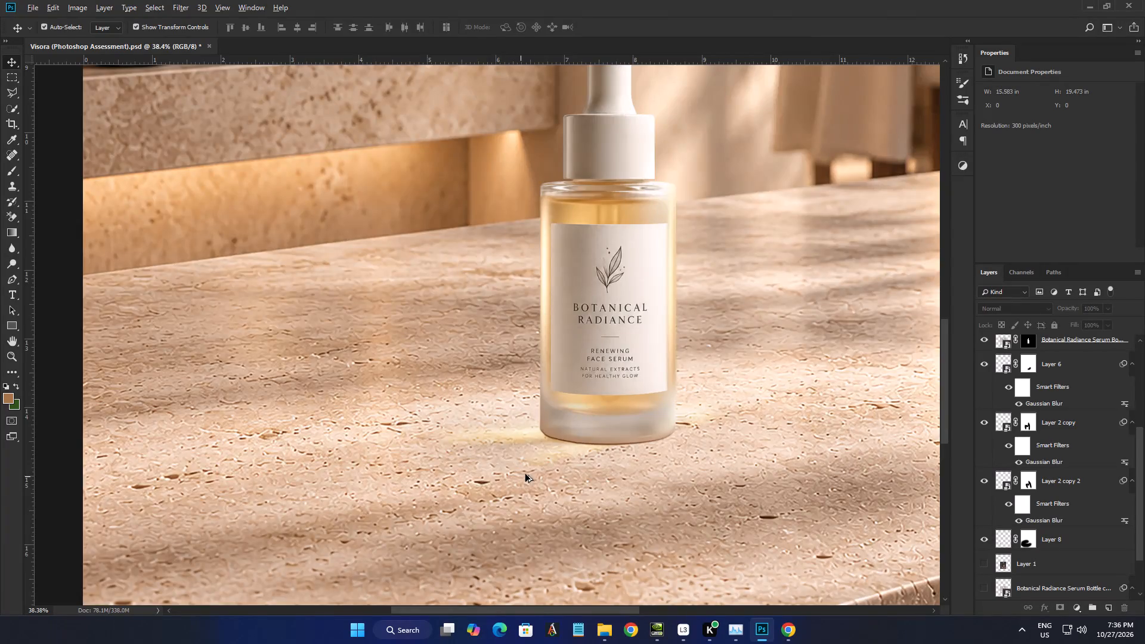
# Show the hidden Botanical Radiance Serum Bottle copy layer, the original grey-background photo just above Layer 0.
pyautogui.keyDown('alt'); pyautogui.scroll(-1, 531, 471); pyautogui.keyUp('alt')
pyautogui.keyDown('alt'); pyautogui.scroll(1, 531, 471); pyautogui.keyUp('alt')
pyautogui.keyDown('alt'); pyautogui.scroll(-7, 531, 471); pyautogui.keyUp('alt')
pyautogui.keyDown('alt'); pyautogui.scroll(4, 531, 471); pyautogui.keyUp('alt')
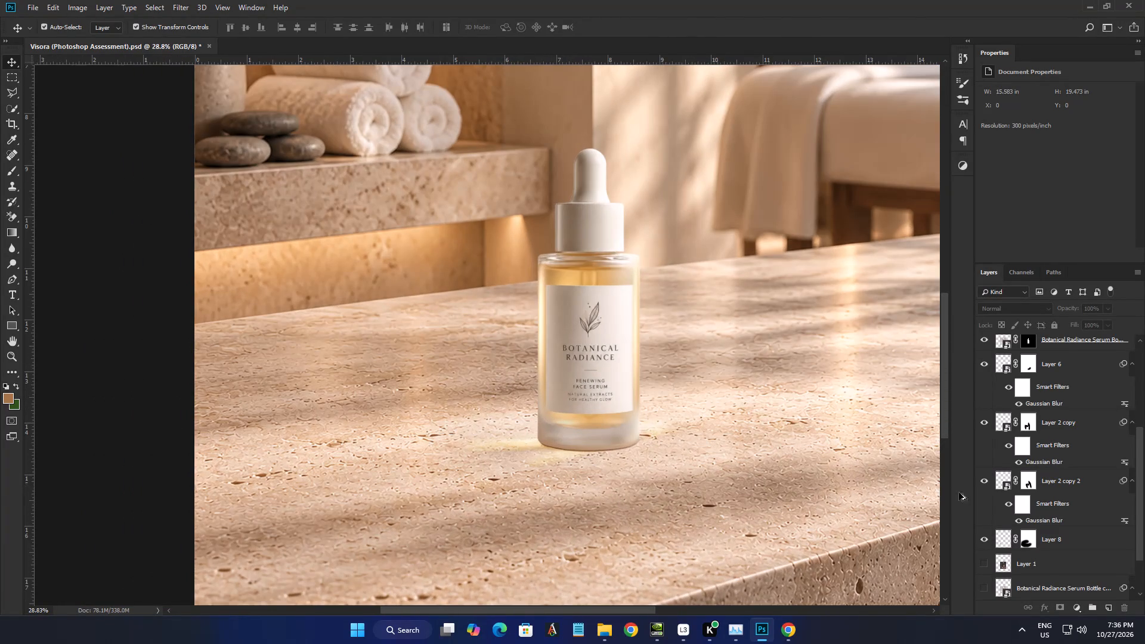
pyautogui.scroll(-5, 1022, 512)
pyautogui.scroll(1, 1022, 512)
pyautogui.scroll(-3, 1022, 512)
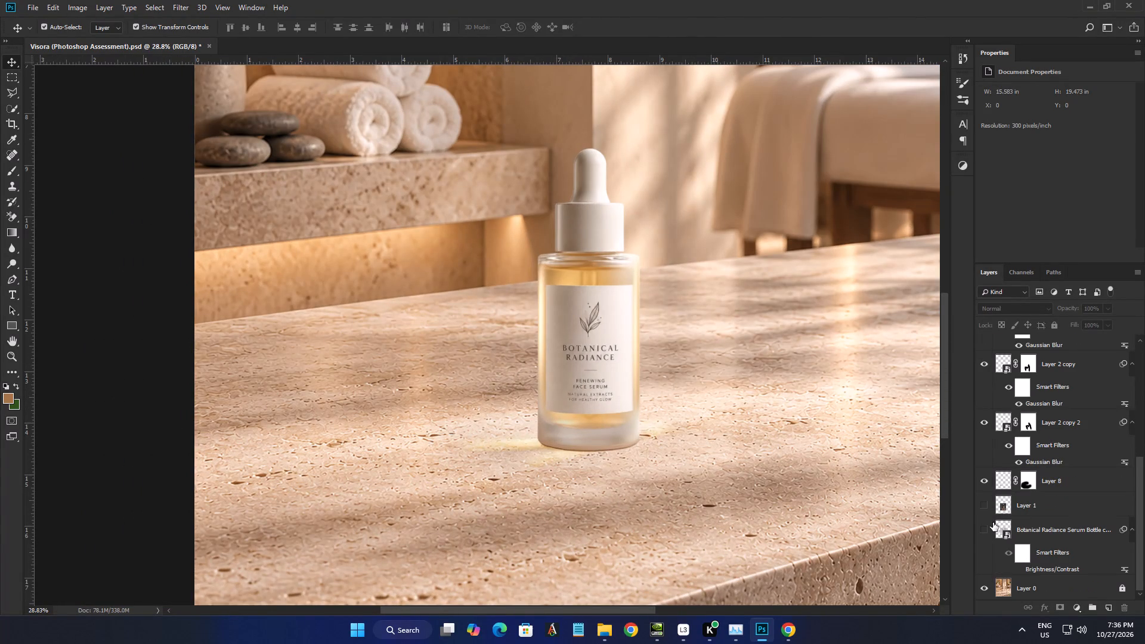
pyautogui.click(985, 532)
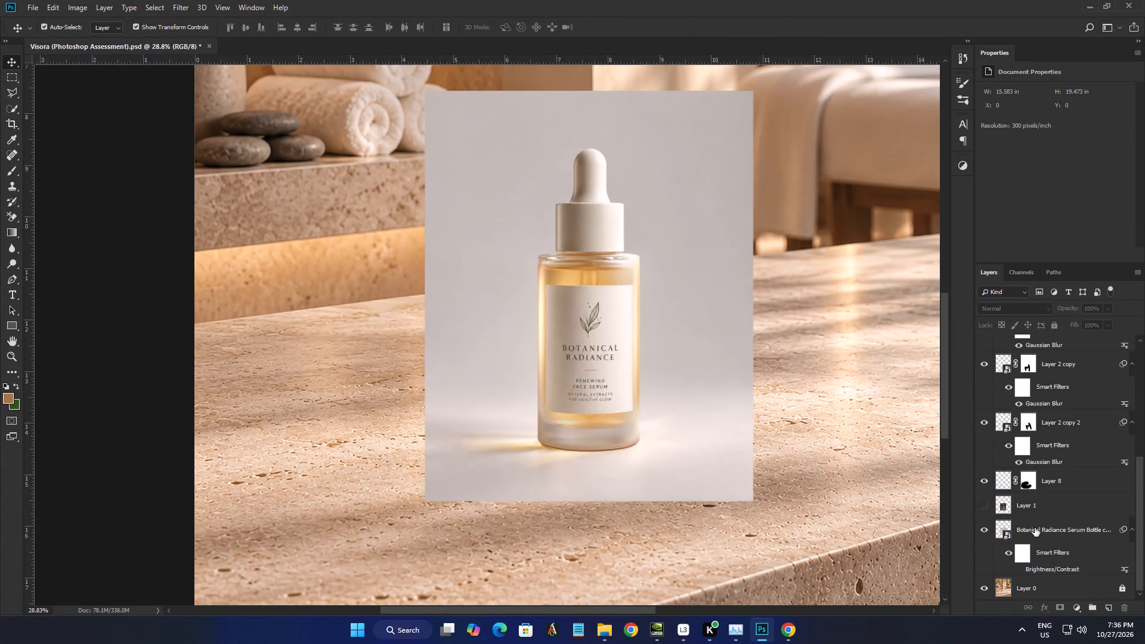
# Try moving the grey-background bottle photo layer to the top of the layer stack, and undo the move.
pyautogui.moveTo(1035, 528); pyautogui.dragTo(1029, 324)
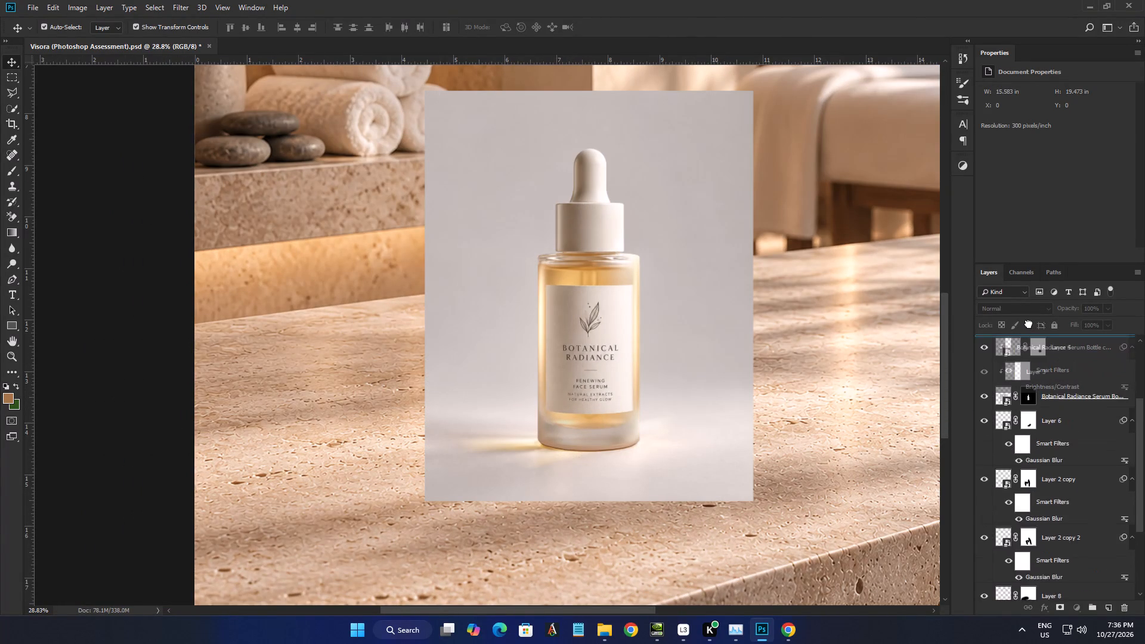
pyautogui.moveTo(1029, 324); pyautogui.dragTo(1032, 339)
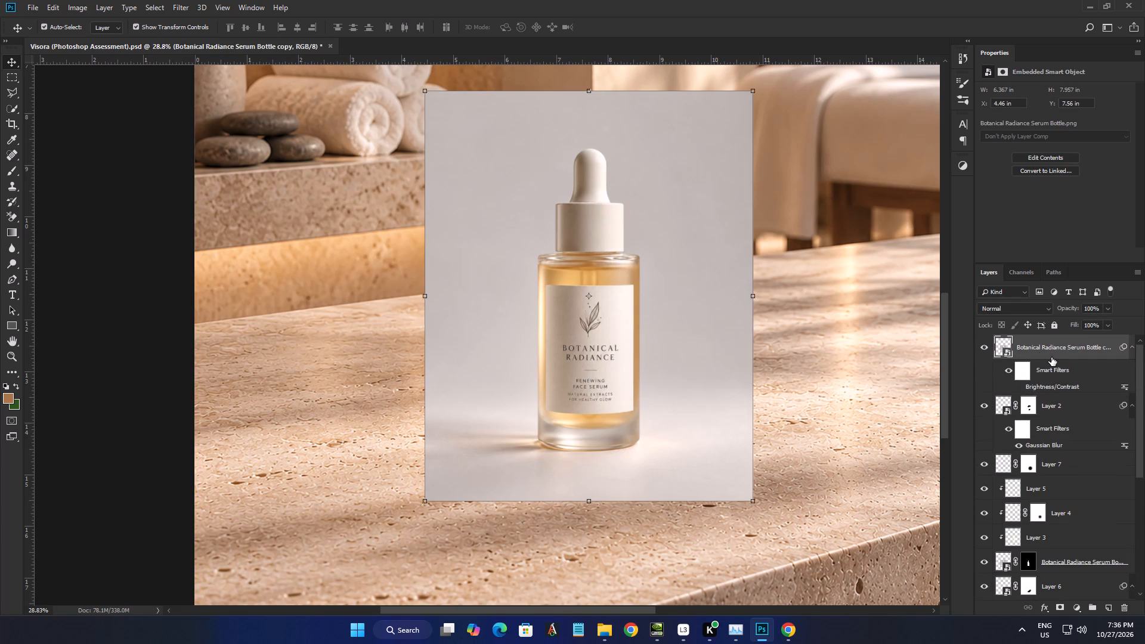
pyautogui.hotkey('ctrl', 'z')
# Compare the composite with the grey-background bottle photo layer above Layer 0 hidden and shown, leaving it shown.
pyautogui.scroll(-10, 1032, 483)
pyautogui.scroll(1, 1035, 508)
pyautogui.scroll(-7, 1035, 508)
pyautogui.scroll(1, 1035, 509)
pyautogui.scroll(-5, 1035, 509)
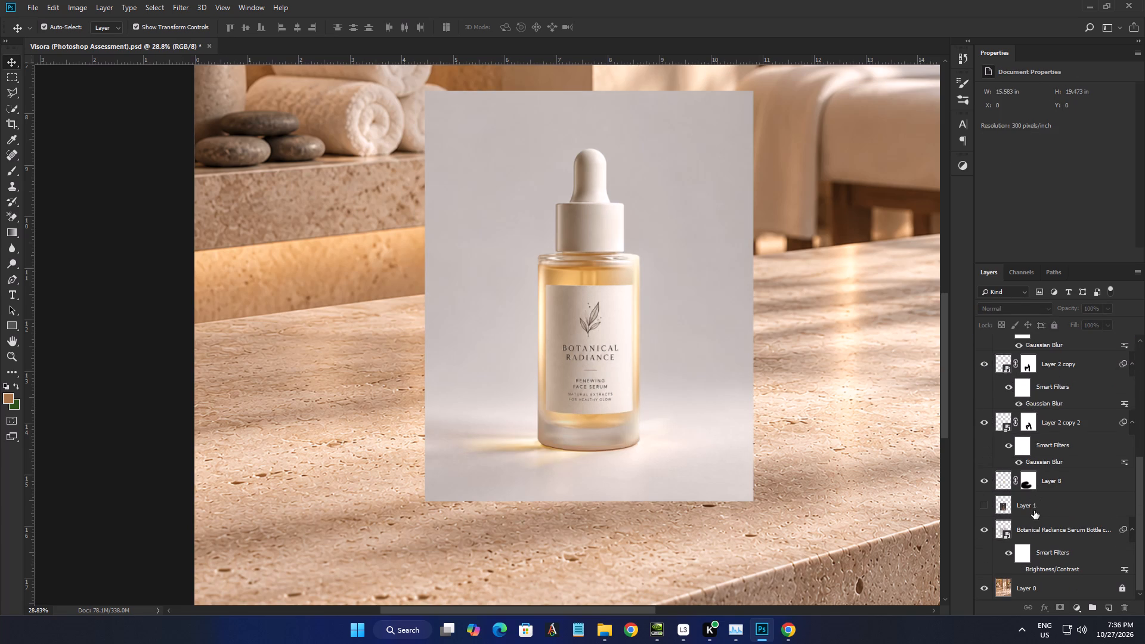
pyautogui.scroll(-2, 1034, 510)
pyautogui.click(1041, 524)
pyautogui.click(983, 525)
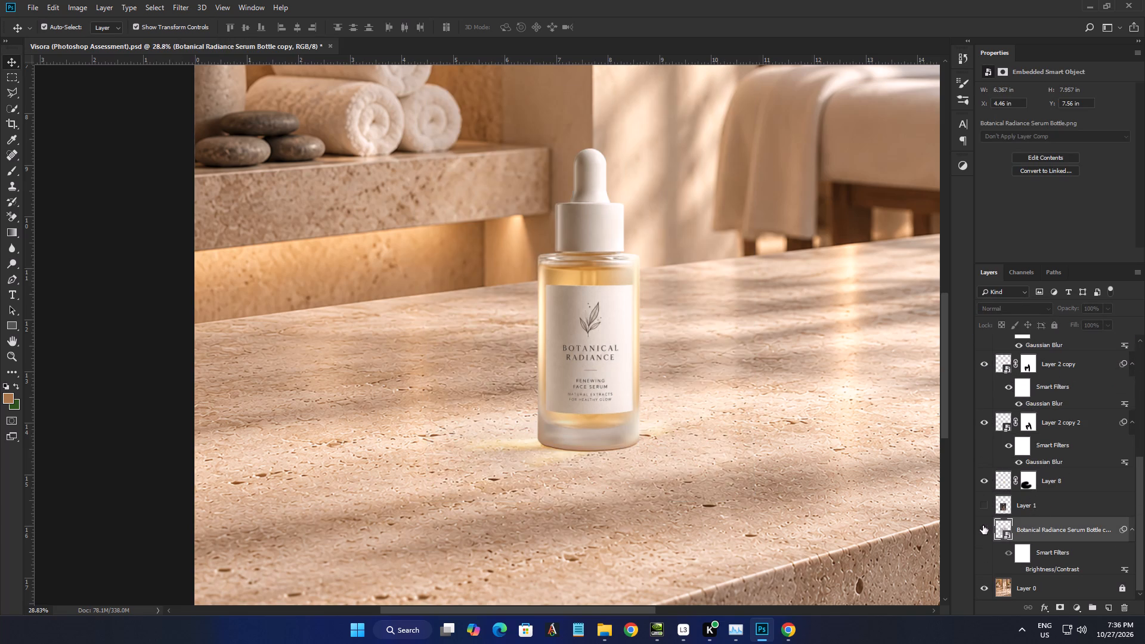
pyautogui.click(983, 525)
pyautogui.click(983, 525)
pyautogui.click(983, 525)
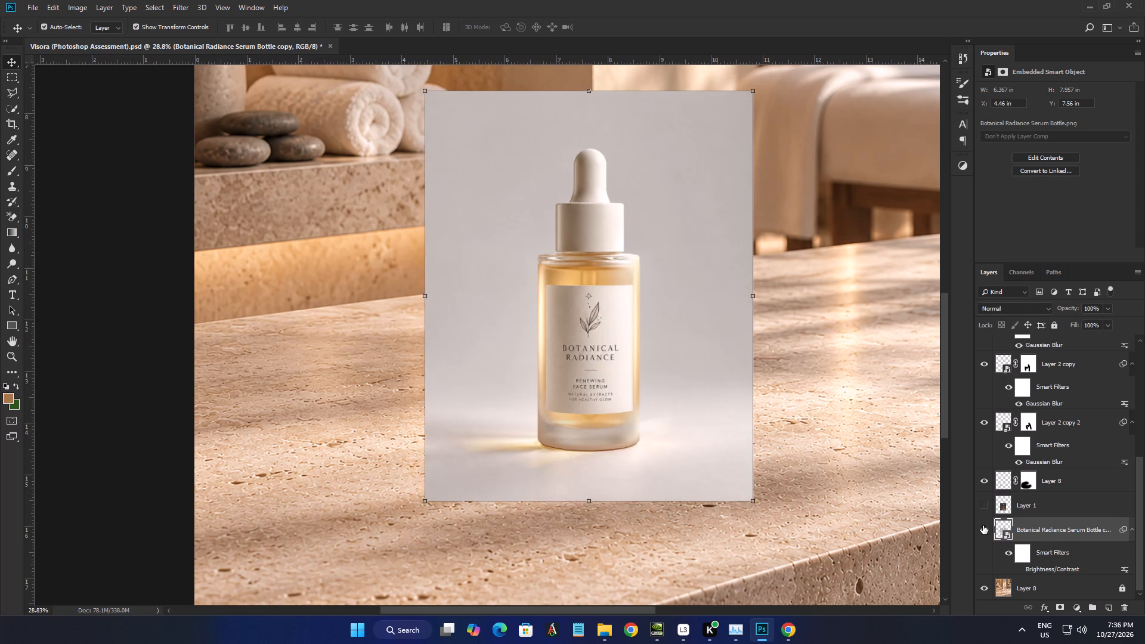
# Duplicate the grey-background bottle photo layer to the top of the layer stack, above Layer 2.
pyautogui.scroll(9, 1075, 473)
pyautogui.scroll(-1, 1076, 460)
pyautogui.scroll(1, 1076, 458)
pyautogui.scroll(-1, 1076, 458)
pyautogui.scroll(10, 1076, 458)
pyautogui.scroll(-10, 1076, 451)
pyautogui.keyDown('alt'); pyautogui.moveTo(1068, 527); pyautogui.dragTo(1070, 324); pyautogui.keyUp('alt')
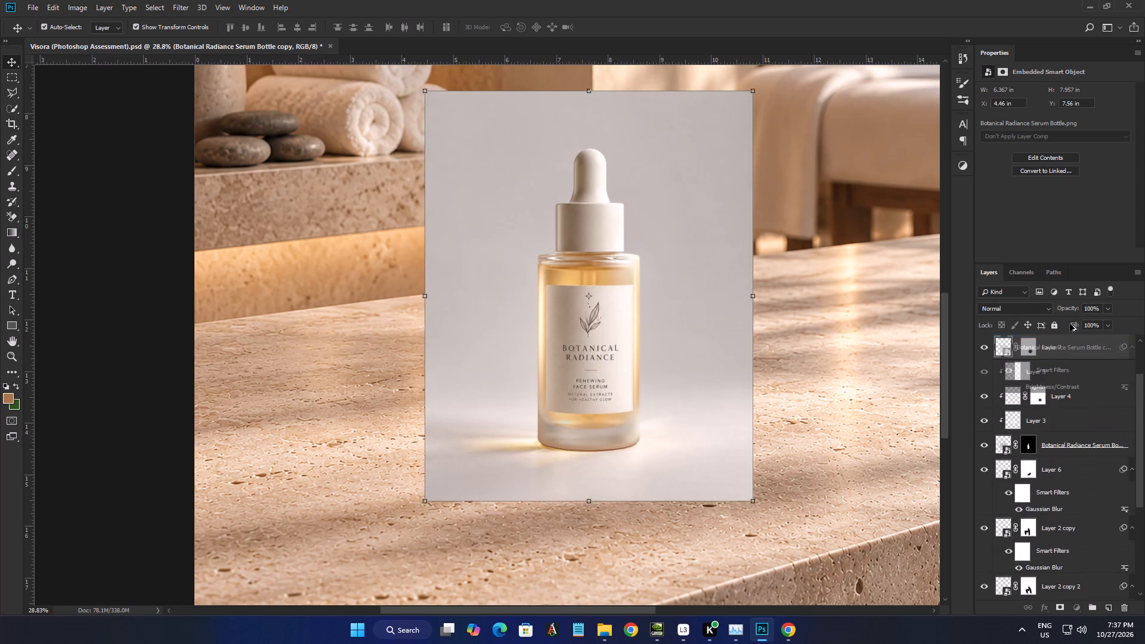
pyautogui.keyDown('alt'); pyautogui.moveTo(1070, 324); pyautogui.dragTo(1062, 343); pyautogui.keyUp('alt')
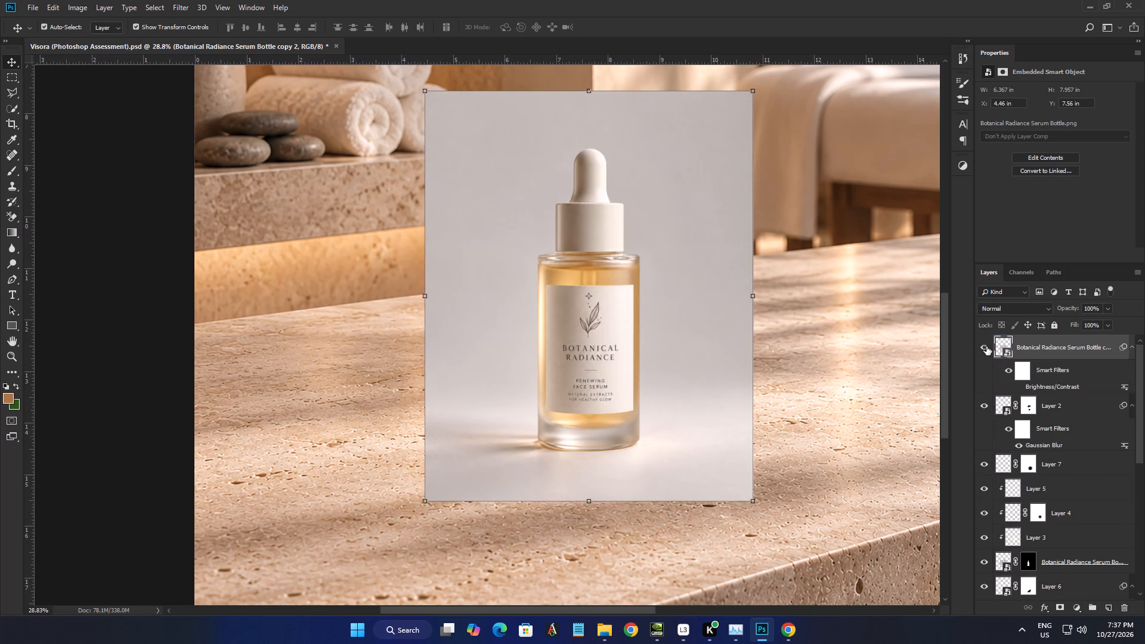
# Compare the bottle's base and glow with the top photo duplicate shown and hidden, leaving the duplicate hidden.
pyautogui.click(986, 346)
pyautogui.click(986, 346)
pyautogui.keyDown('alt'); pyautogui.scroll(4, 530, 490); pyautogui.keyUp('alt')
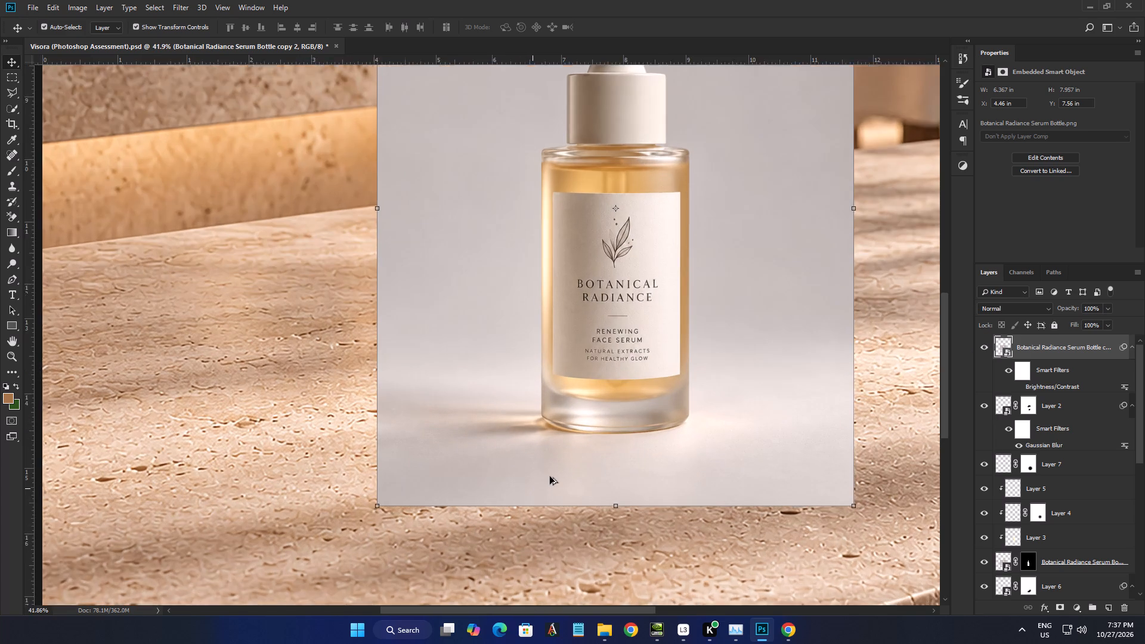
pyautogui.keyDown('alt'); pyautogui.scroll(2, 552, 473); pyautogui.keyUp('alt')
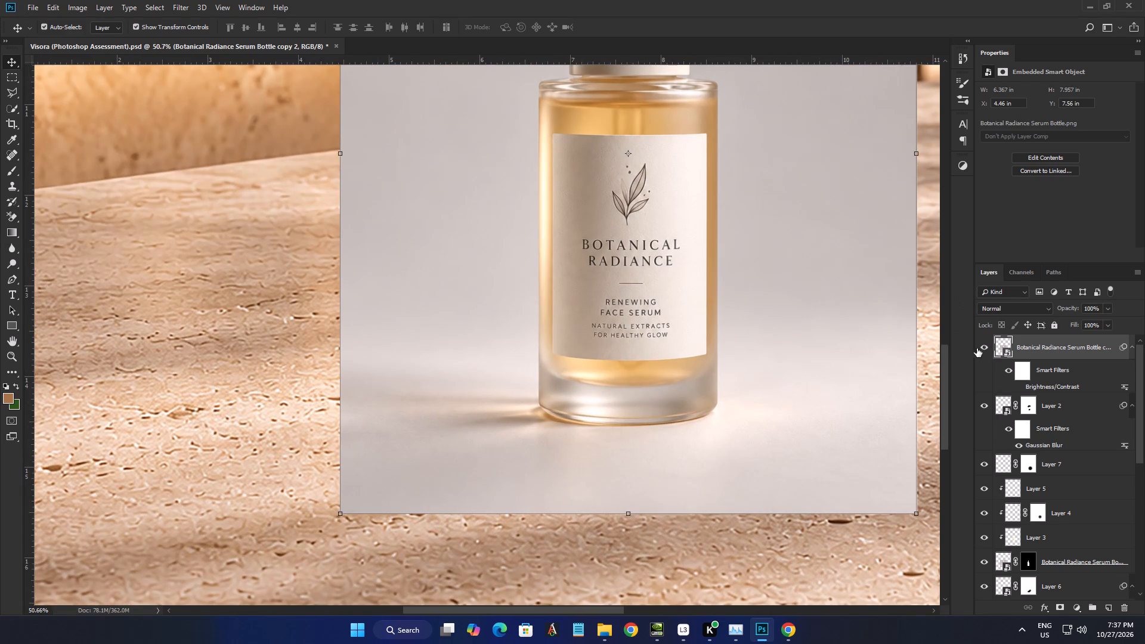
pyautogui.click(983, 347)
pyautogui.keyDown('alt'); pyautogui.scroll(4, 577, 436); pyautogui.keyUp('alt')
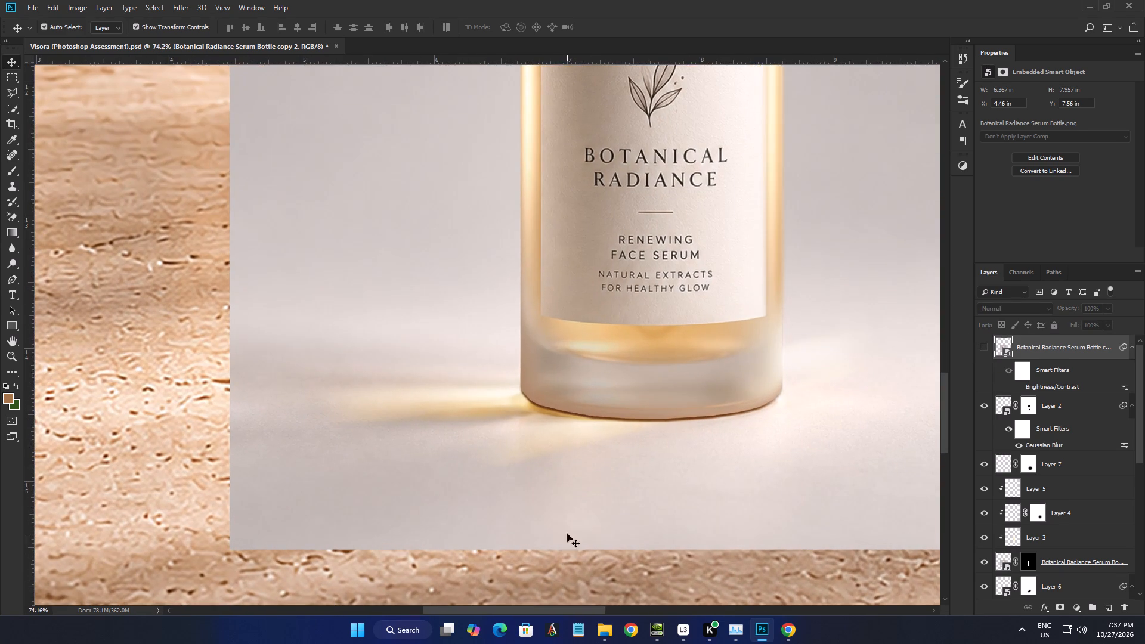
pyautogui.click(644, 490)
pyautogui.keyDown('alt'); pyautogui.scroll(-9, 657, 489); pyautogui.keyUp('alt')
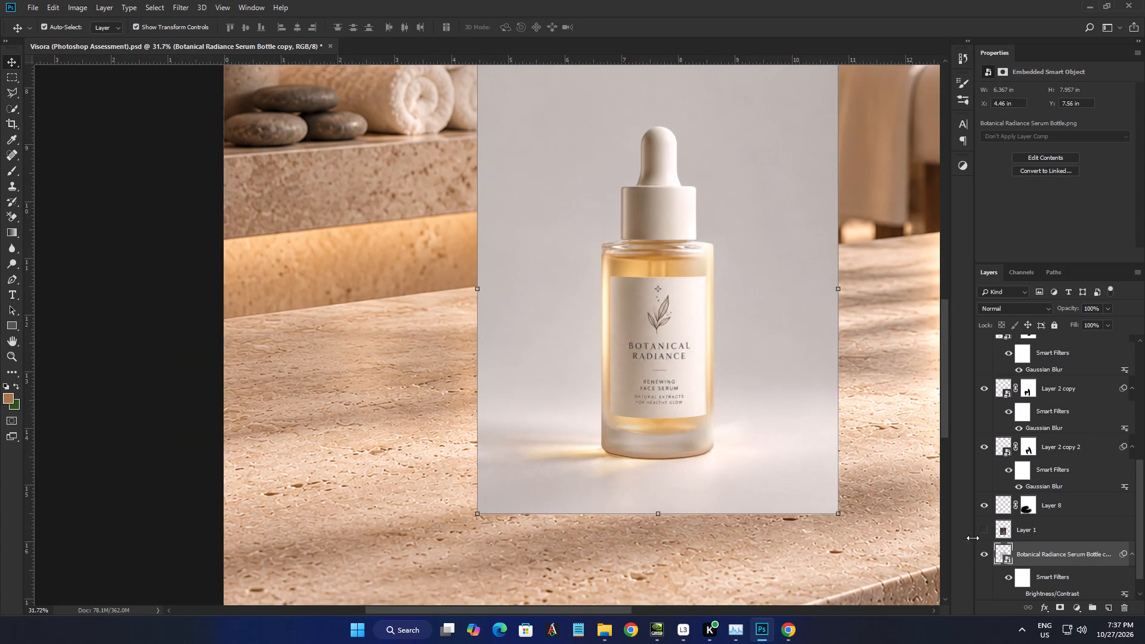
pyautogui.keyDown('alt'); pyautogui.scroll(5, 599, 515); pyautogui.keyUp('alt')
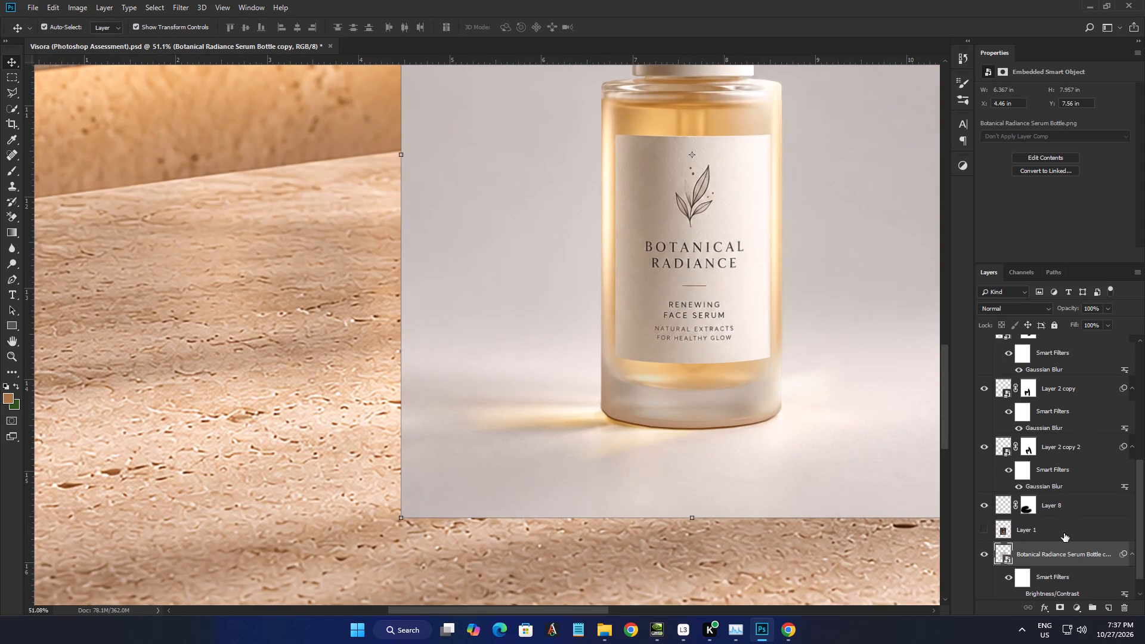
pyautogui.scroll(1, 895, 431)
# Examine what Layers 7, 5, 4 and 3 each contribute to the bottle by hiding and showing them individually.
pyautogui.click(664, 426)
pyautogui.keyDown('alt'); pyautogui.scroll(3, 655, 417); pyautogui.keyUp('alt')
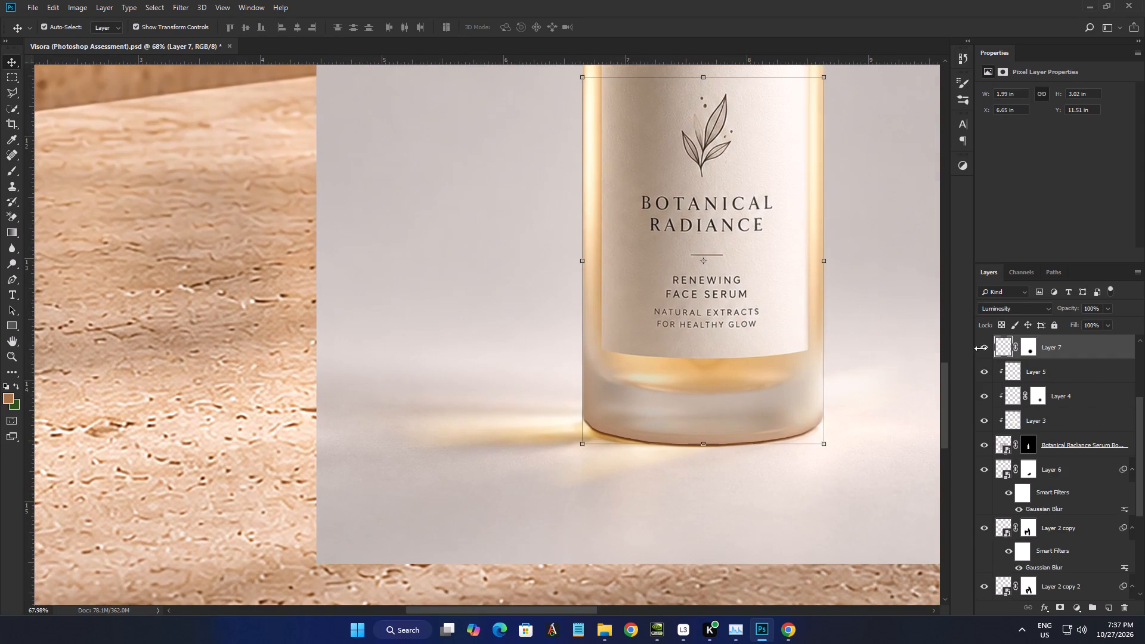
pyautogui.click(1002, 349)
pyautogui.click(977, 347)
pyautogui.click(982, 348)
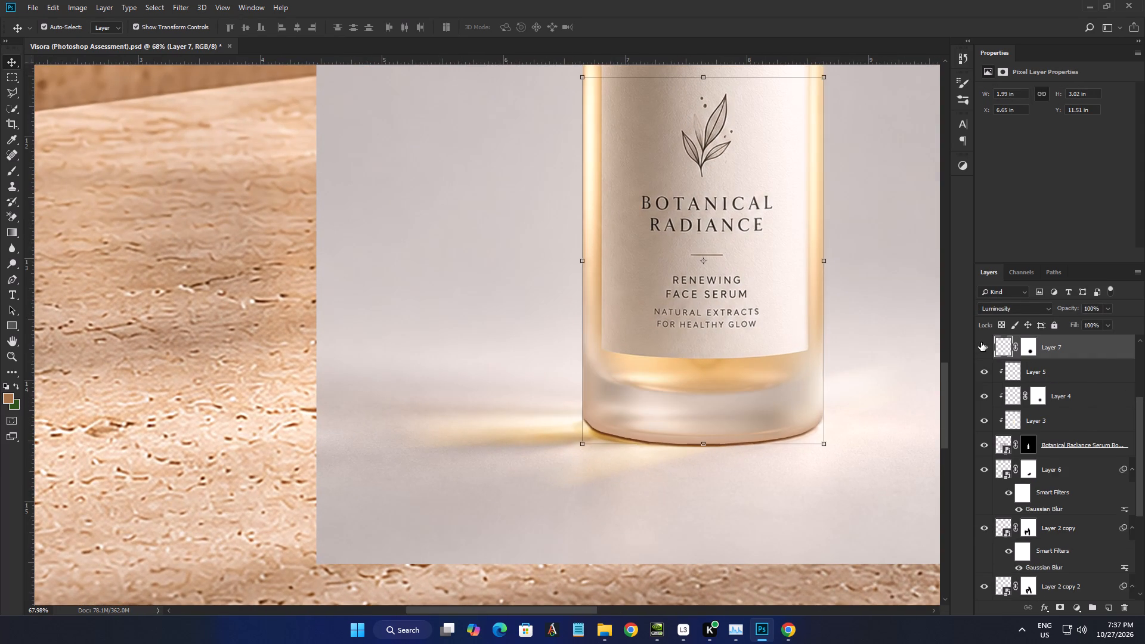
pyautogui.scroll(3, 1101, 356)
pyautogui.scroll(4, 1056, 426)
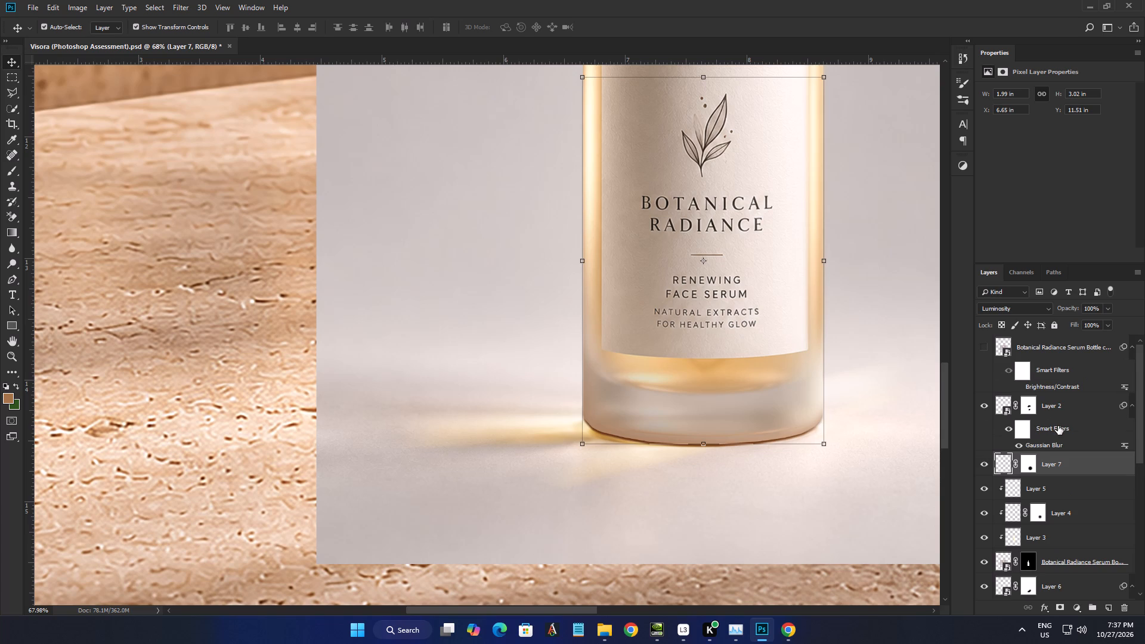
pyautogui.scroll(-3, 1058, 426)
pyautogui.scroll(2, 1059, 424)
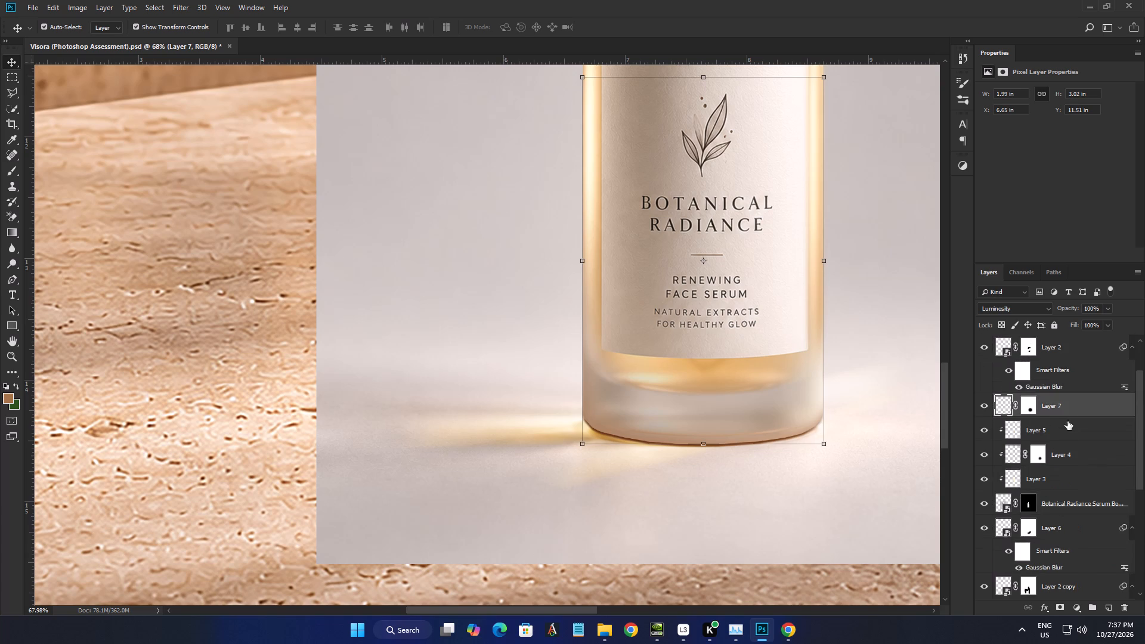
pyautogui.click(987, 405)
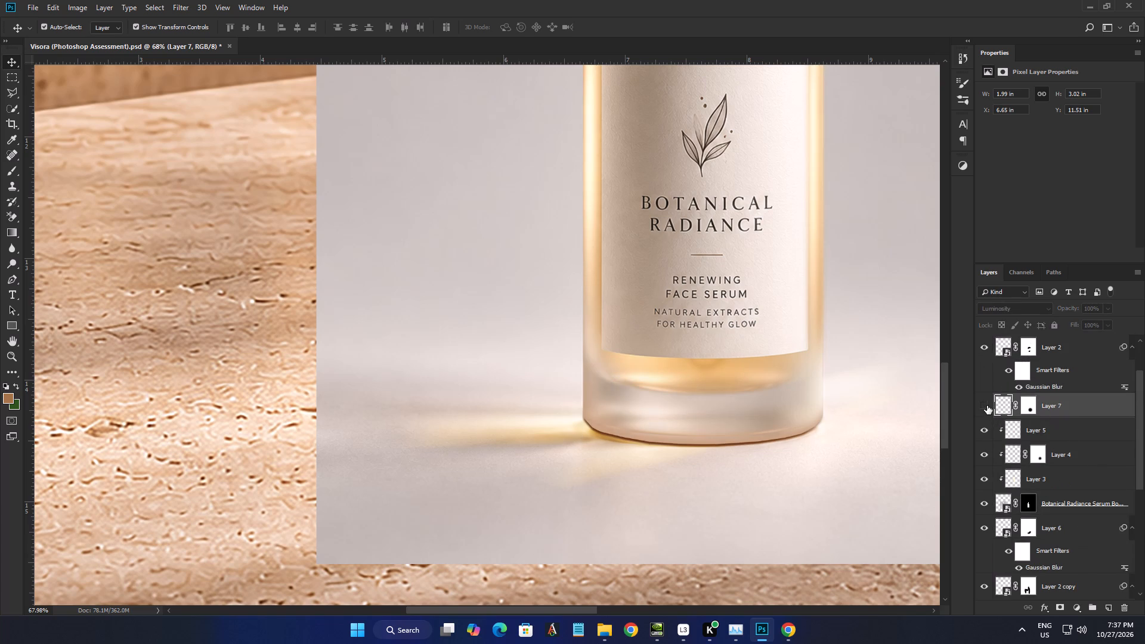
pyautogui.click(987, 405)
pyautogui.click(980, 430)
pyautogui.click(980, 430)
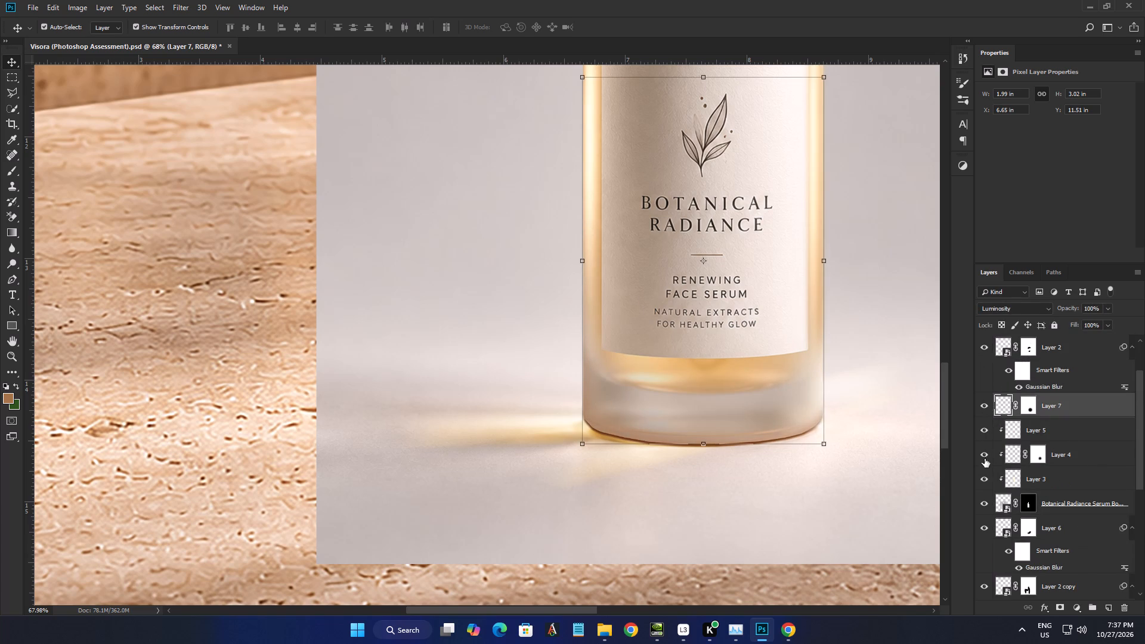
pyautogui.click(985, 459)
pyautogui.click(985, 459)
pyautogui.click(982, 481)
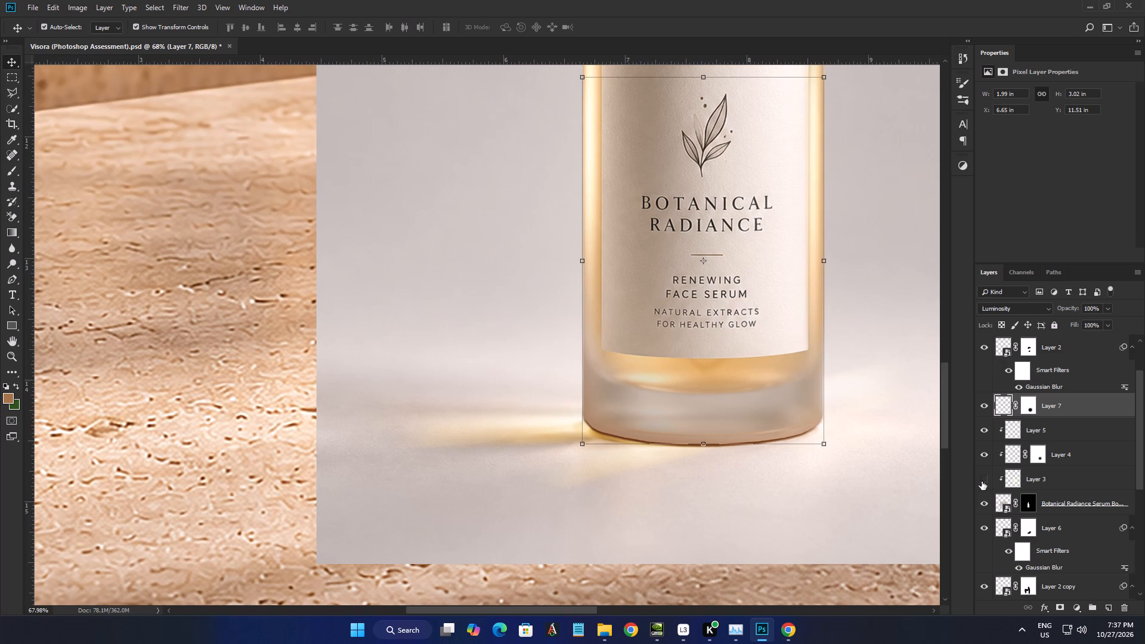
pyautogui.click(982, 481)
# Clip Layer 7 to the masked serum bottle layer, together with Layers 5, 4 and 3.
pyautogui.click(1076, 405)
pyautogui.rightClick(1076, 405)
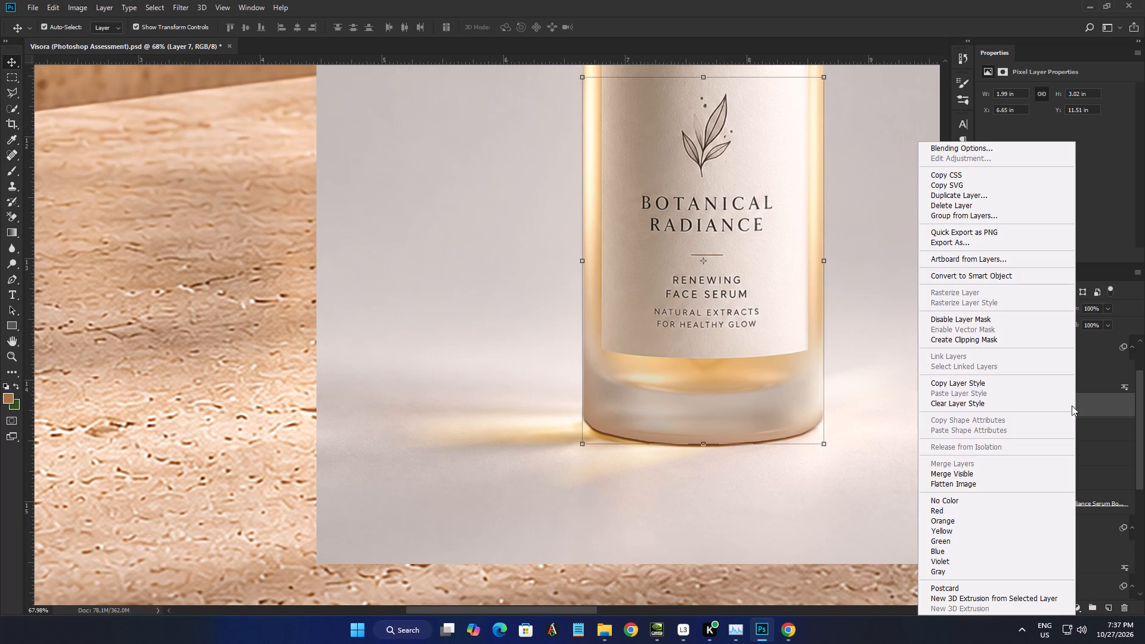
pyautogui.click(964, 336)
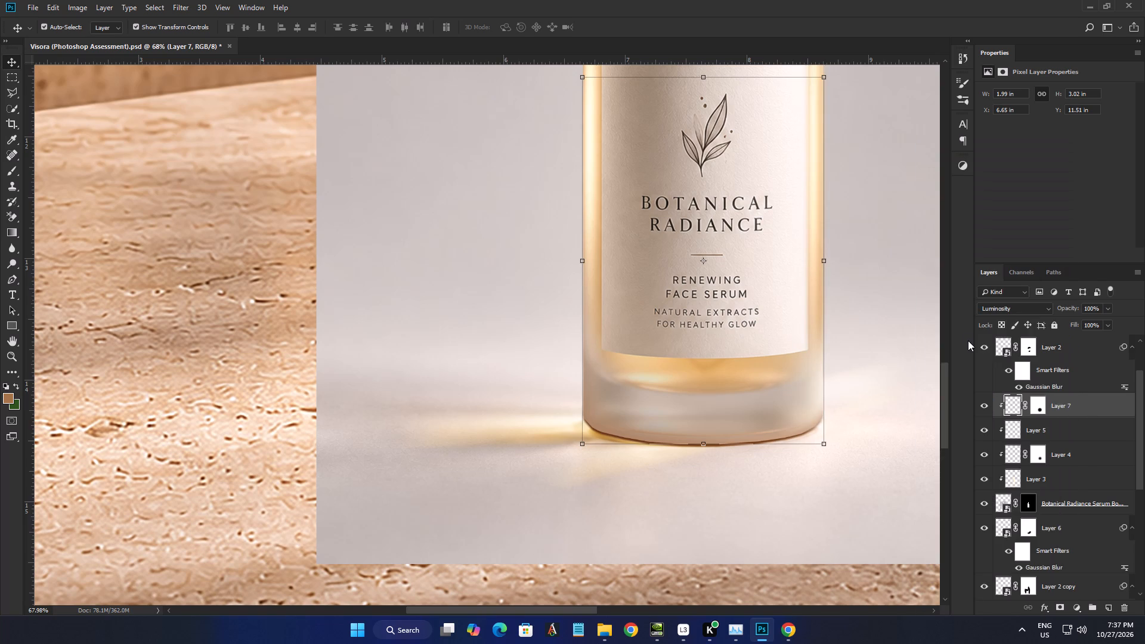
# Group Layers 7, 5, 4 and 3 and check the bottle with the group hidden and shown.
pyautogui.keyDown('shift'); pyautogui.click(1076, 479); pyautogui.keyUp('shift')
pyautogui.hotkey('ctrl', 'g')
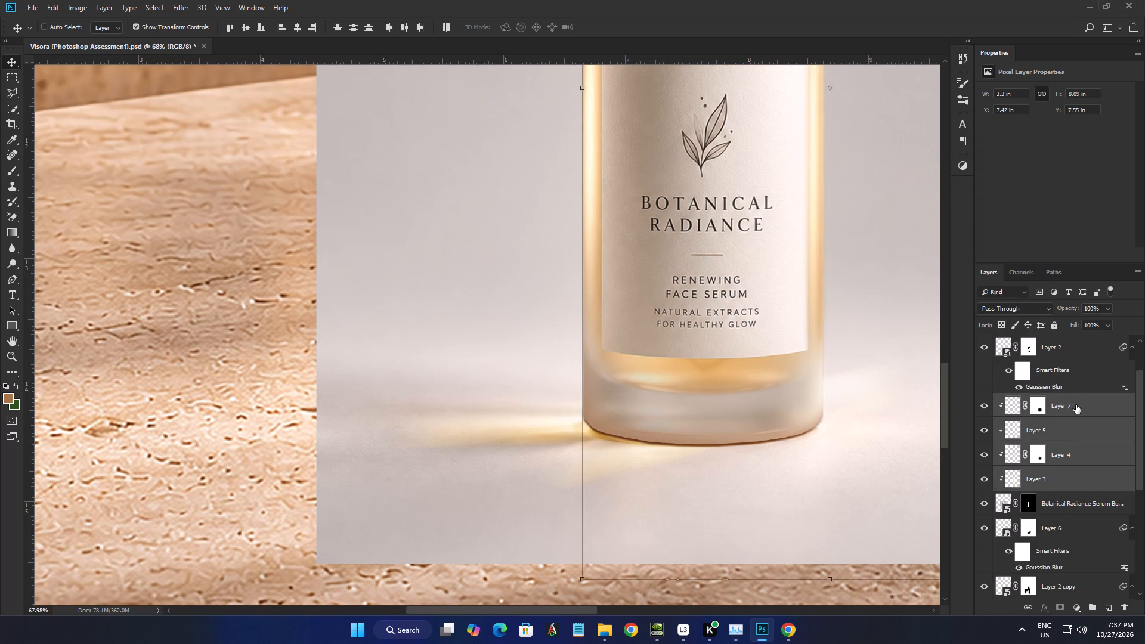
pyautogui.click(984, 404)
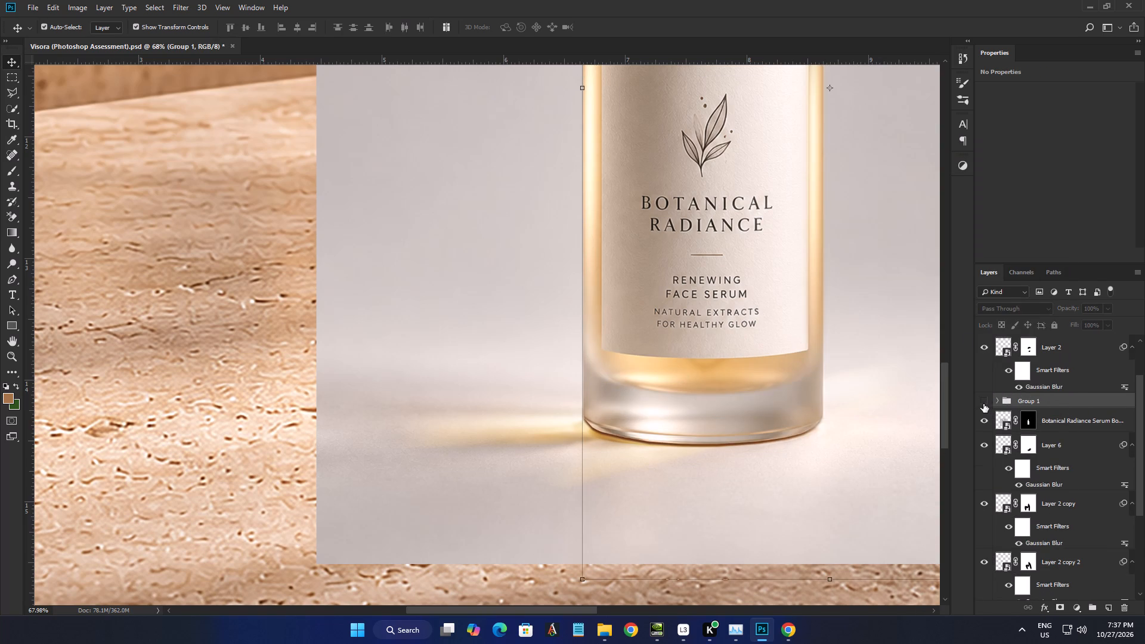
pyautogui.click(983, 404)
# Duplicate Group 1 directly above itself and hide the duplicate as a backup.
pyautogui.rightClick(1052, 397)
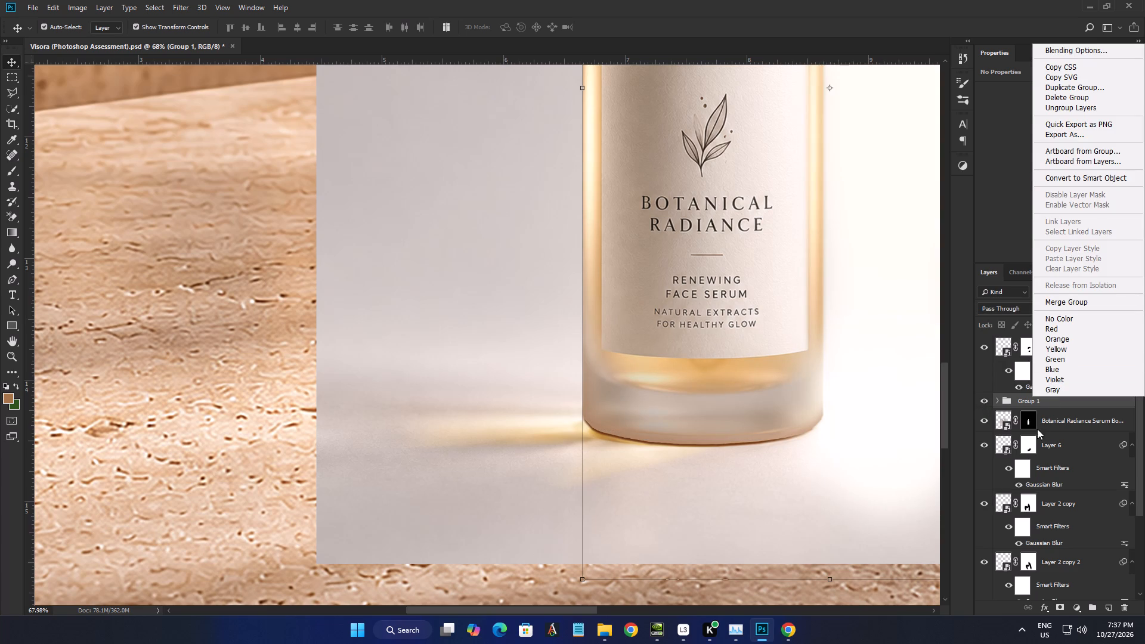
pyautogui.click(1065, 397)
pyautogui.keyDown('alt'); pyautogui.moveTo(1066, 401); pyautogui.dragTo(1069, 389); pyautogui.keyUp('alt')
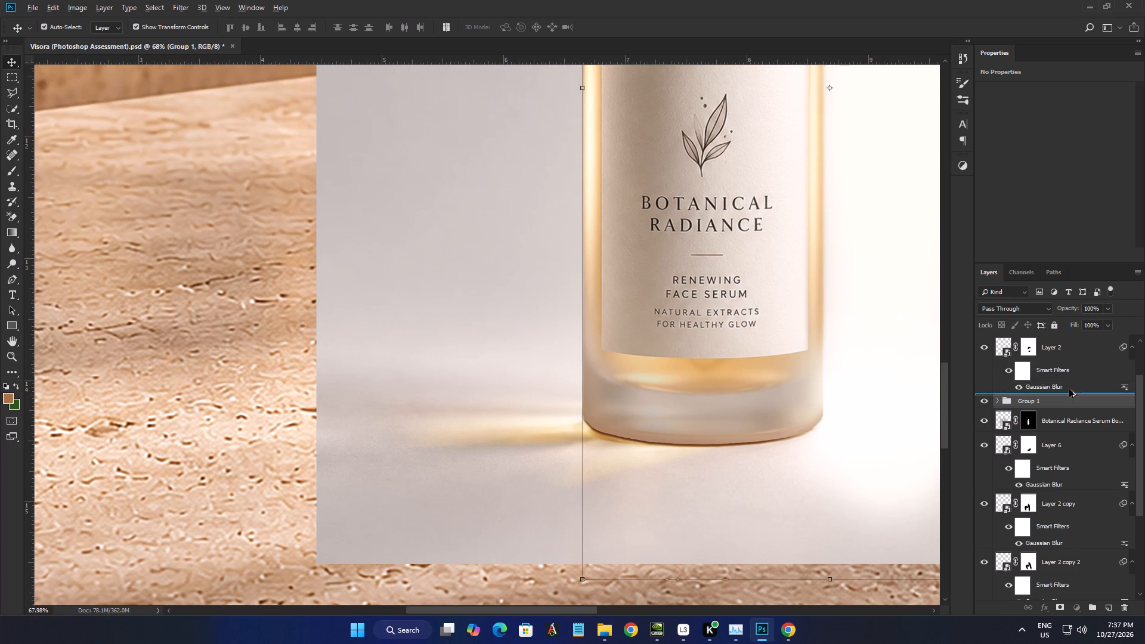
pyautogui.click(986, 403)
# Convert Group 1 to a smart object and clip it to the masked serum bottle layer below.
pyautogui.click(1045, 414)
pyautogui.rightClick(1046, 414)
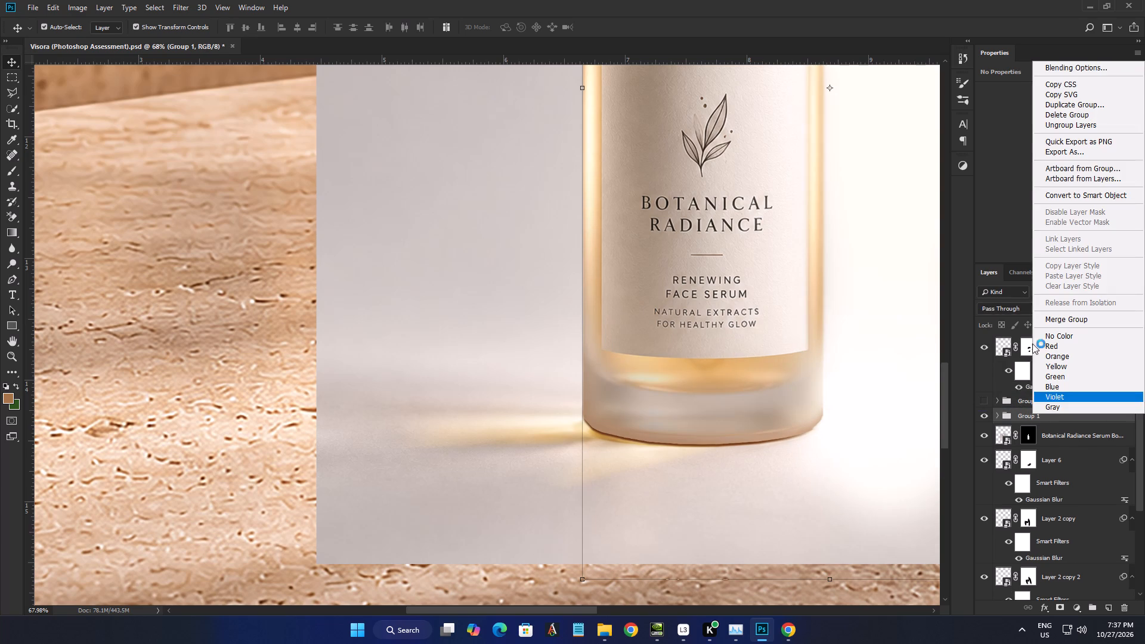
pyautogui.click(1087, 196)
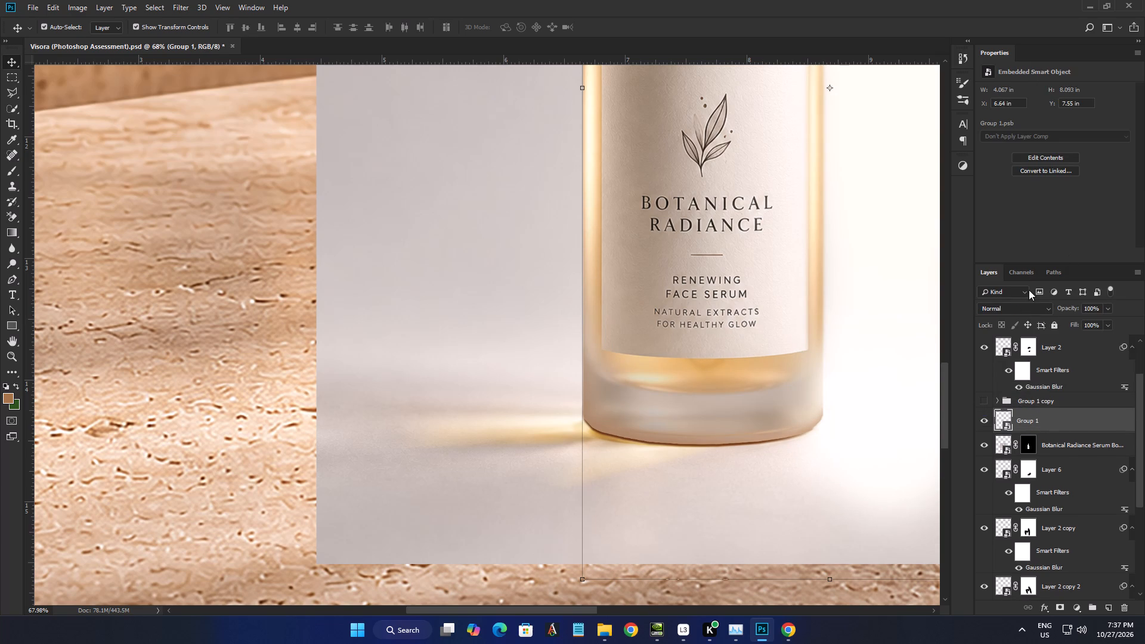
pyautogui.rightClick(1051, 417)
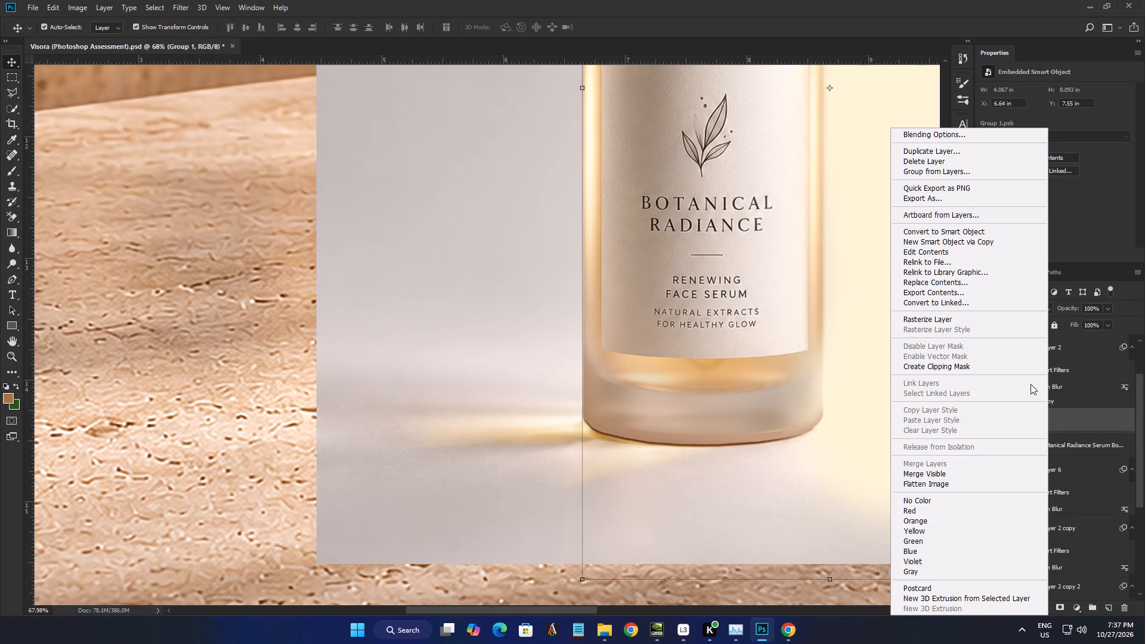
pyautogui.click(958, 367)
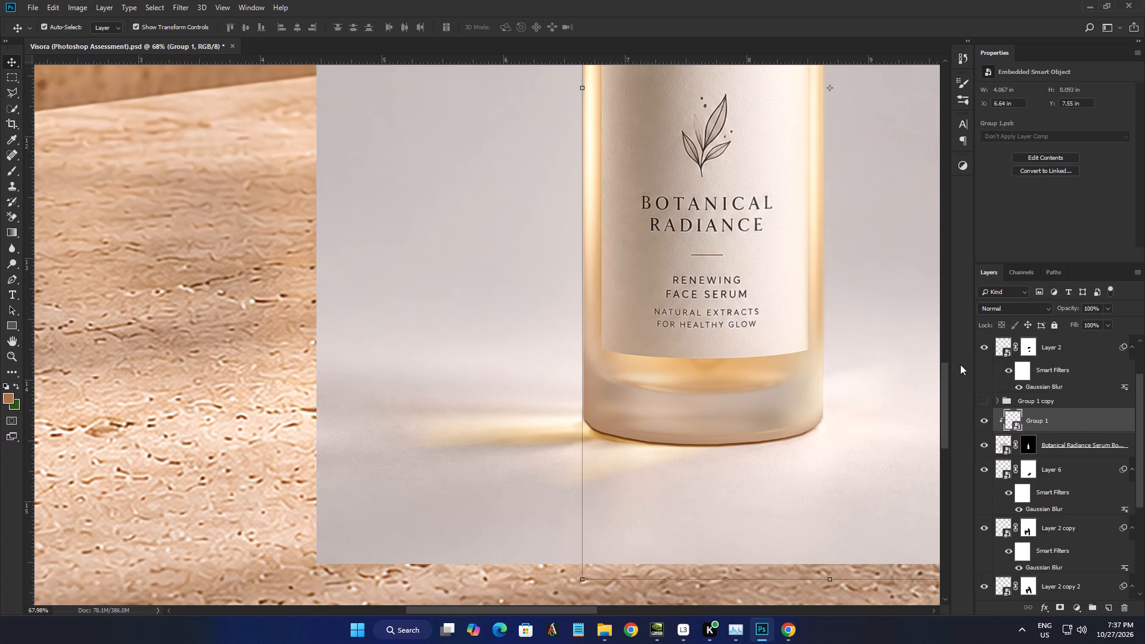
# Add a white layer mask to the clipped Group 1 smart object.
pyautogui.click(1060, 608)
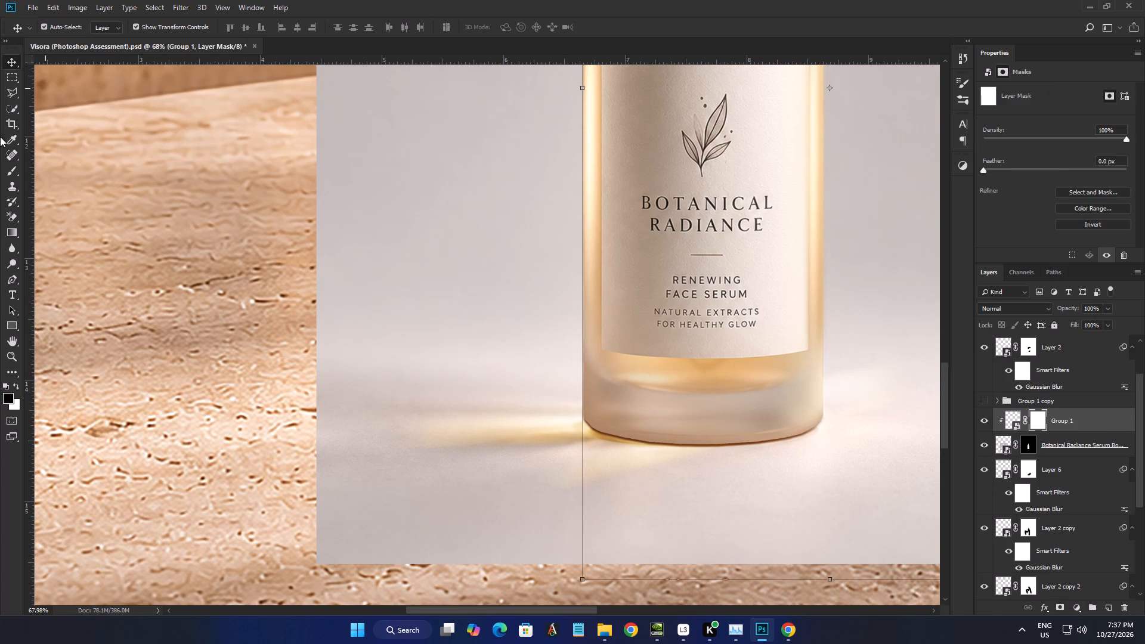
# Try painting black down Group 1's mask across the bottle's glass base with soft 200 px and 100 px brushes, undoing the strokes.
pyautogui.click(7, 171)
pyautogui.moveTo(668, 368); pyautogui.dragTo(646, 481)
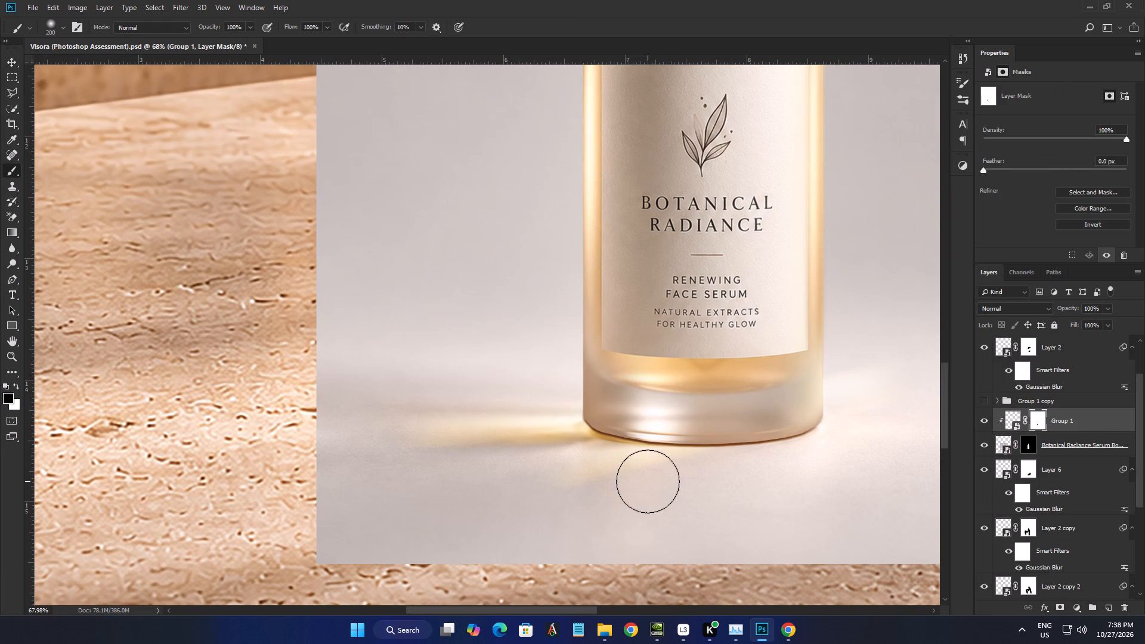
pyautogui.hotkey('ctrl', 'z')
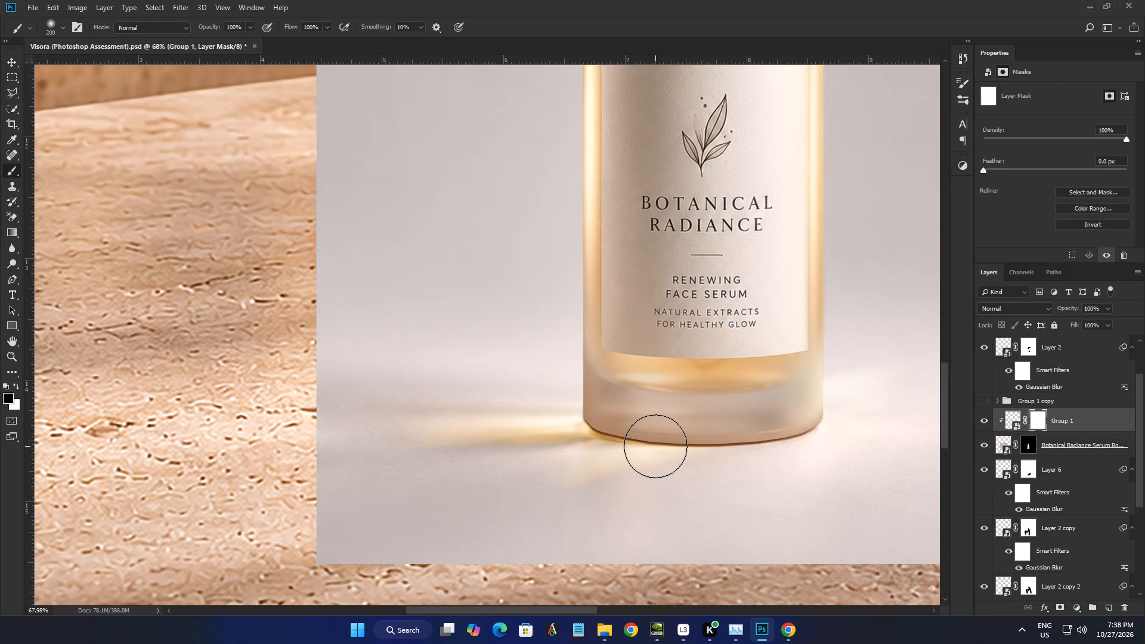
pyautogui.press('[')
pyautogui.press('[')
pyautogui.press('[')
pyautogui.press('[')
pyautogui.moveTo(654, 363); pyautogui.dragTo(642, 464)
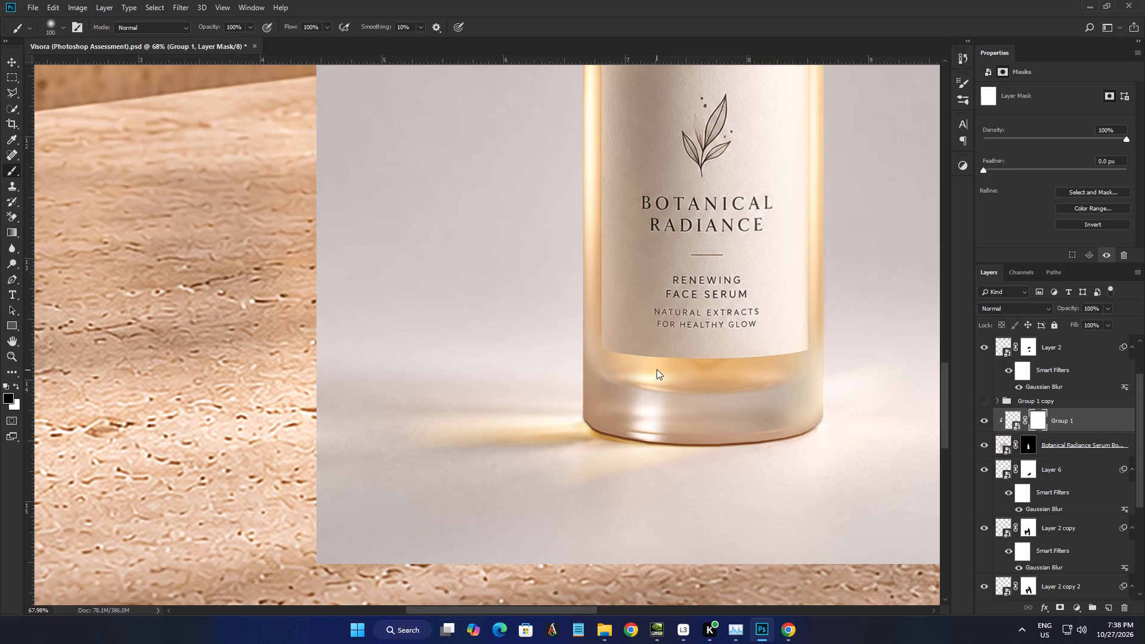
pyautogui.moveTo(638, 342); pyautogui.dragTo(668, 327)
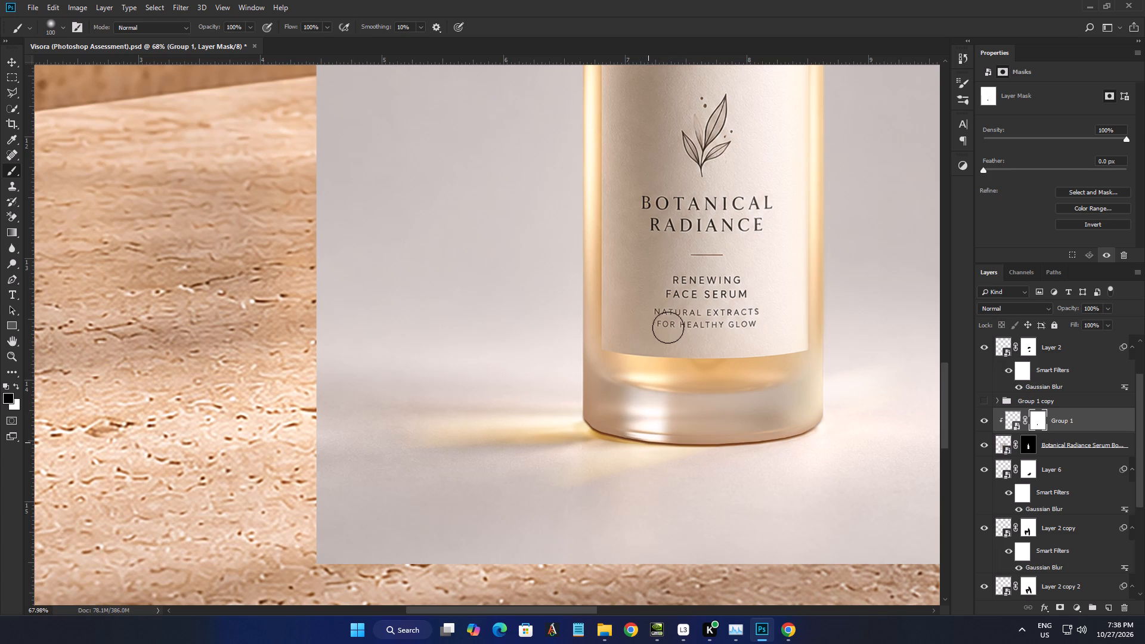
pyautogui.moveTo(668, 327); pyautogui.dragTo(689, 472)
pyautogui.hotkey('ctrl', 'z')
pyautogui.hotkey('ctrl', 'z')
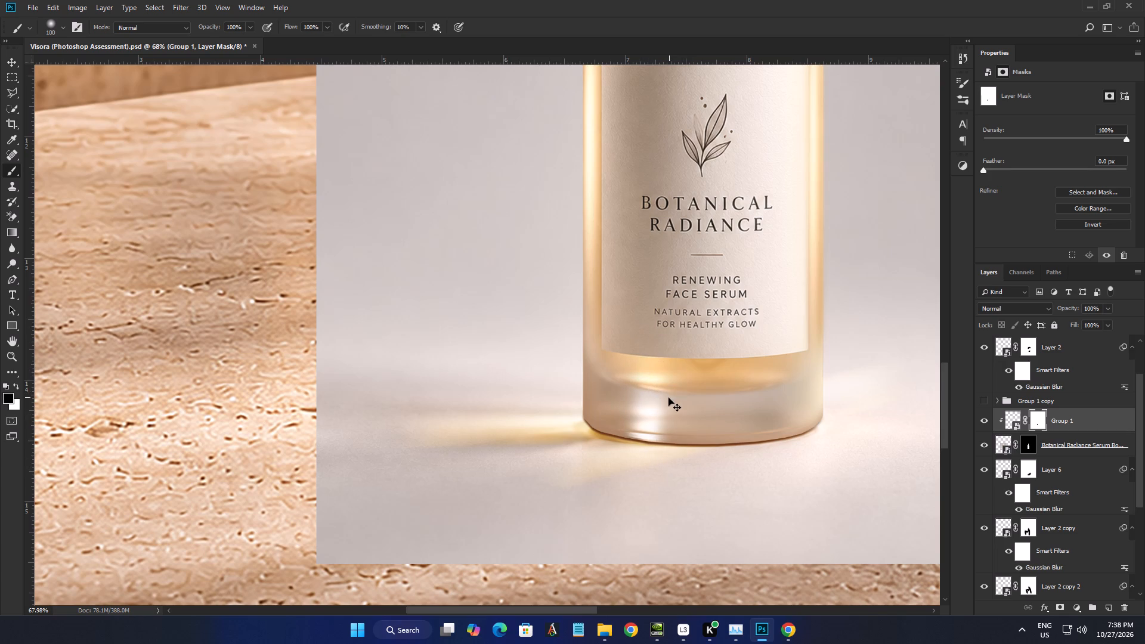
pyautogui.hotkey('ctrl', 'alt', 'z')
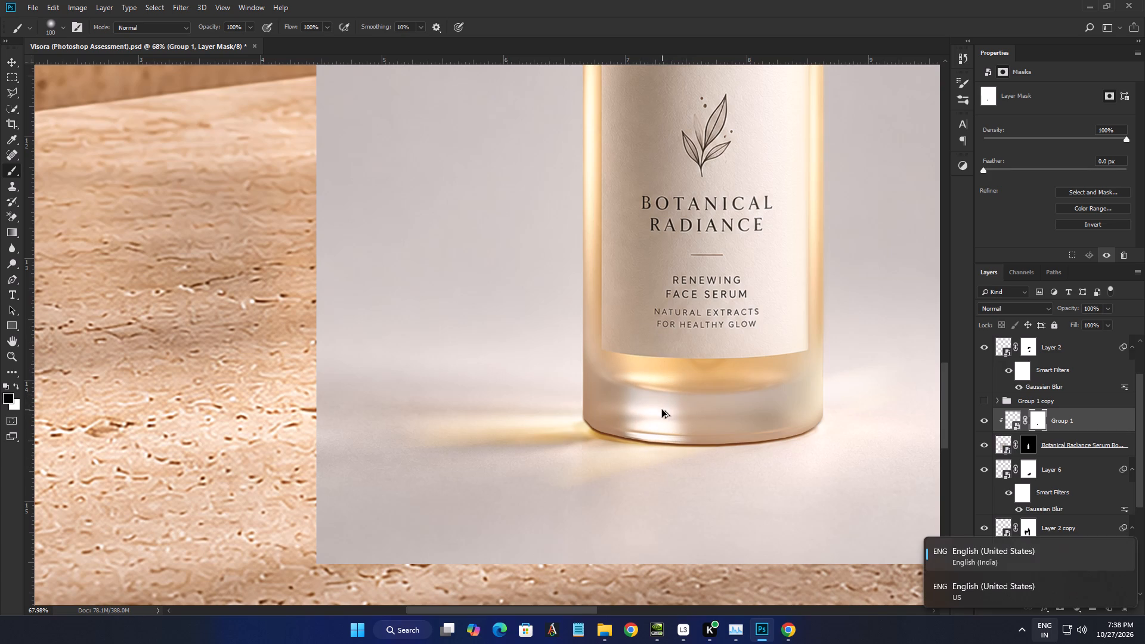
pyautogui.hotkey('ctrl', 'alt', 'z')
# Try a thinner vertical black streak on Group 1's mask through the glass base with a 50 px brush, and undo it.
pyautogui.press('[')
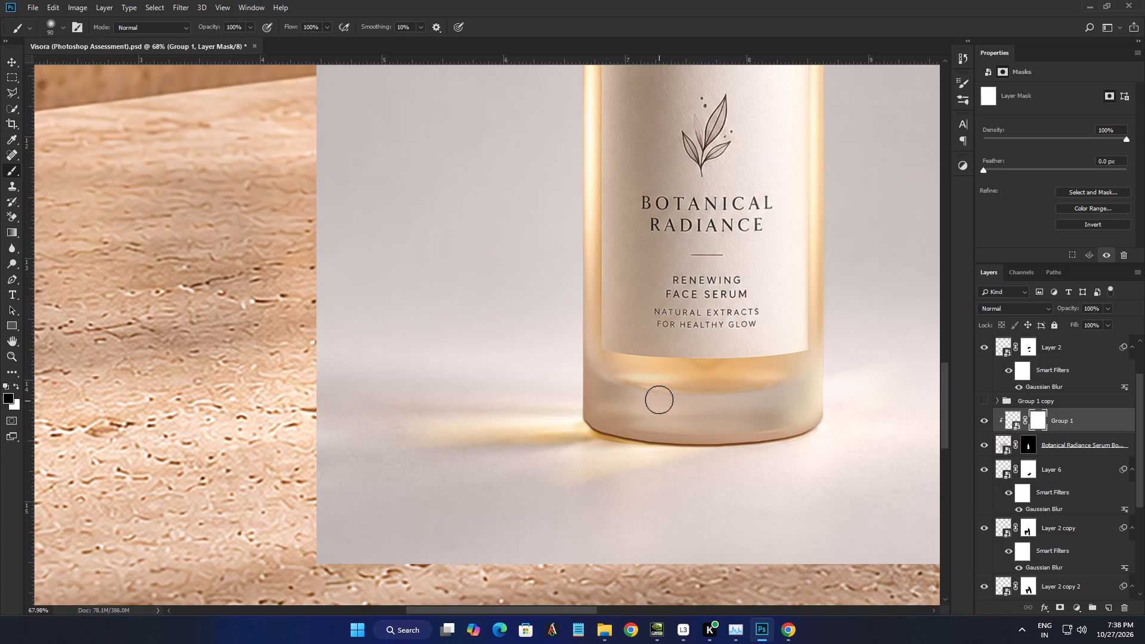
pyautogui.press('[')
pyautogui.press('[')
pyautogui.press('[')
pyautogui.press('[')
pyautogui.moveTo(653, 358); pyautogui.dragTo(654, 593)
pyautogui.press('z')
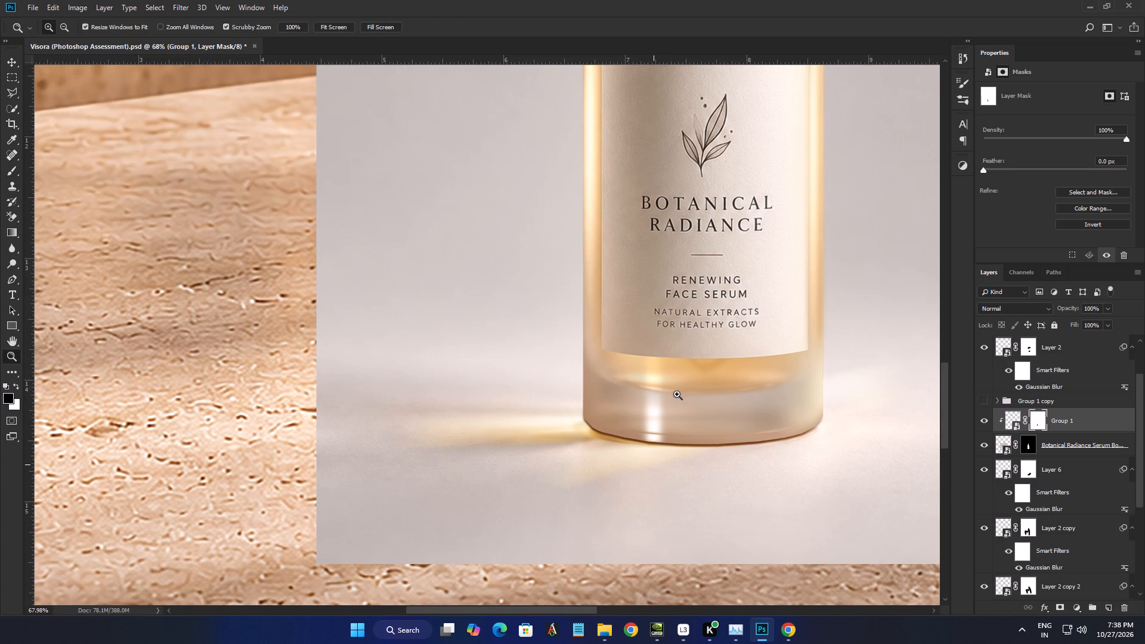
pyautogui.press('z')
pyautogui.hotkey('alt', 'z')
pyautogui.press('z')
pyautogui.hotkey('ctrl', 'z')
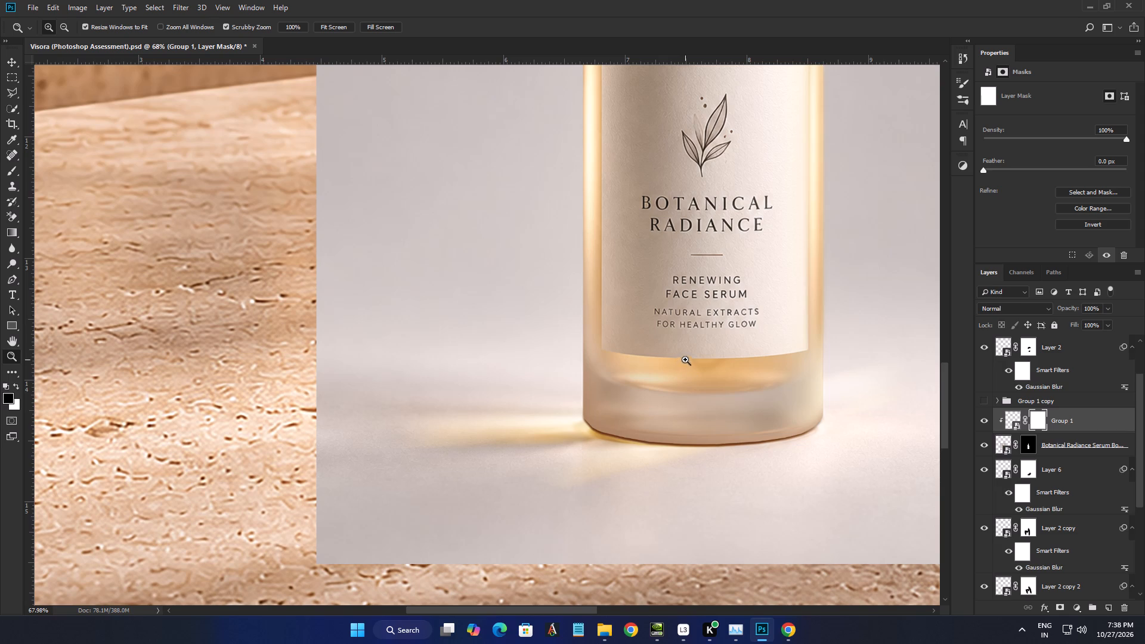
# Paint a soft black vertical streak on Group 1's mask through the glass base with a 143 px brush.
pyautogui.click(10, 171)
pyautogui.rightClick(695, 342)
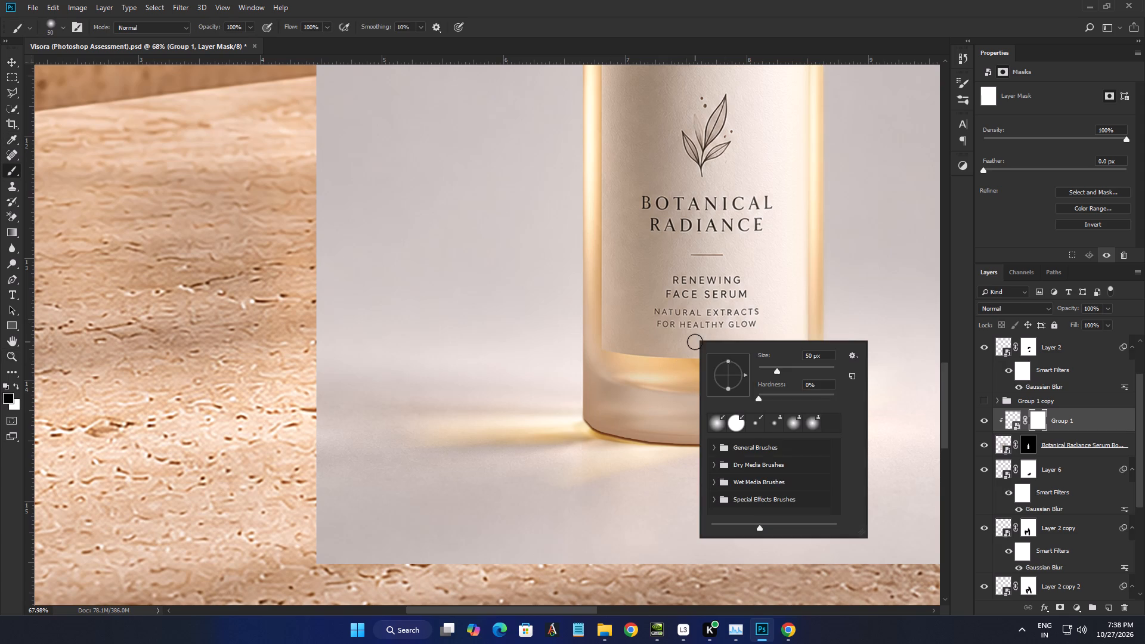
pyautogui.moveTo(778, 370); pyautogui.dragTo(770, 370)
pyautogui.moveTo(770, 370); pyautogui.dragTo(766, 370)
pyautogui.click(803, 368)
pyautogui.moveTo(654, 343); pyautogui.dragTo(628, 543)
# Hide the unmasked serum bottle copy just above Layer 0 so its grey backdrop no longer covers the limestone.
pyautogui.keyDown('alt'); pyautogui.scroll(-9, 651, 511); pyautogui.keyUp('alt')
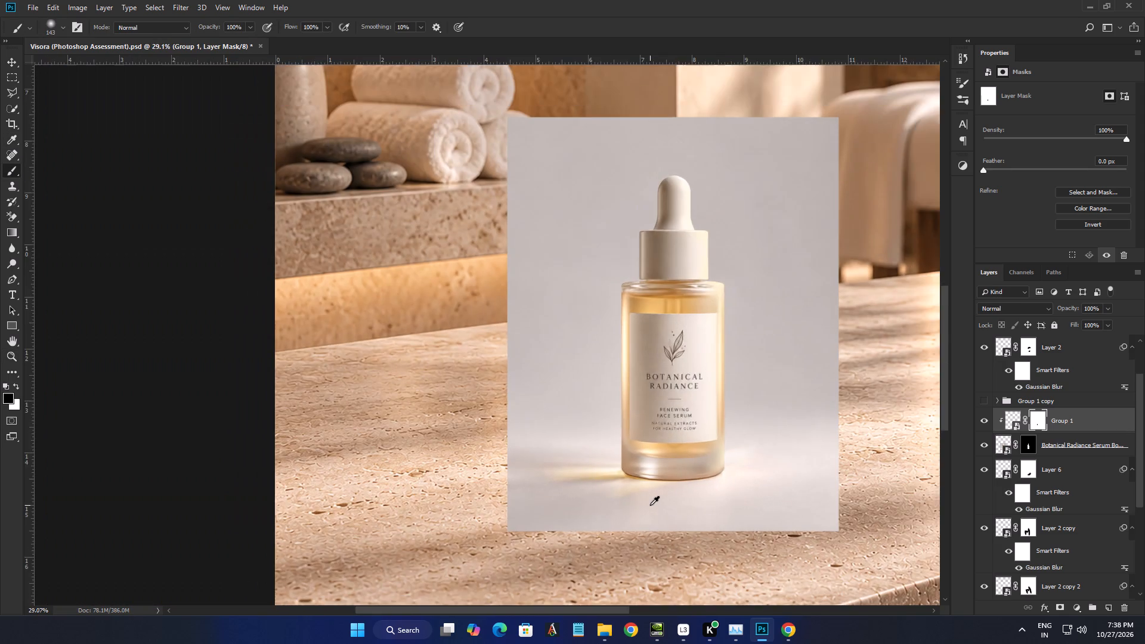
pyautogui.keyDown('alt'); pyautogui.scroll(-1, 650, 505); pyautogui.keyUp('alt')
pyautogui.scroll(-8, 1030, 511)
pyautogui.scroll(1, 1028, 522)
pyautogui.scroll(-2, 1028, 522)
pyautogui.scroll(1, 1028, 525)
pyautogui.scroll(-8, 1028, 526)
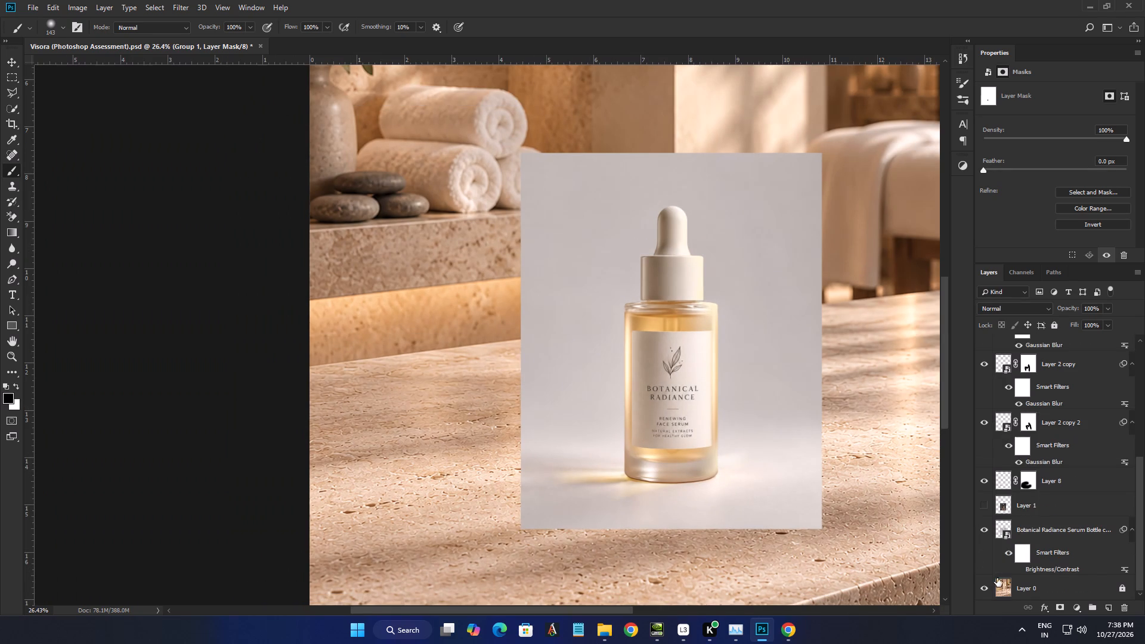
pyautogui.click(984, 537)
# Show and hide the topmost serum bottle copy to compare the composite with the original photo.
pyautogui.scroll(11, 1022, 435)
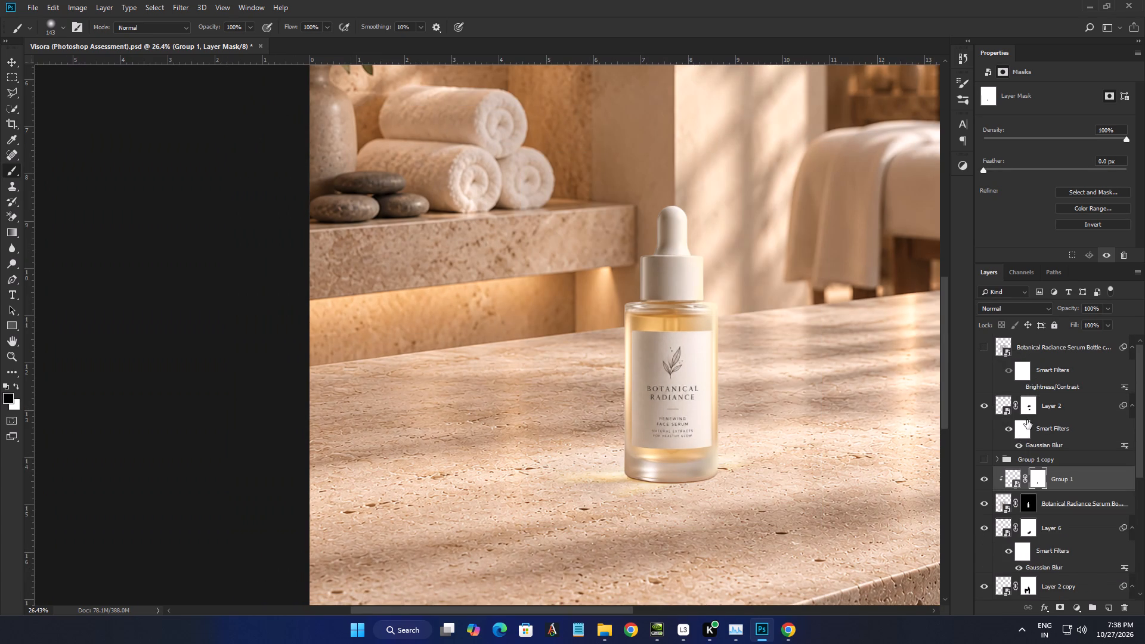
pyautogui.scroll(6, 1027, 420)
pyautogui.click(988, 349)
pyautogui.click(988, 350)
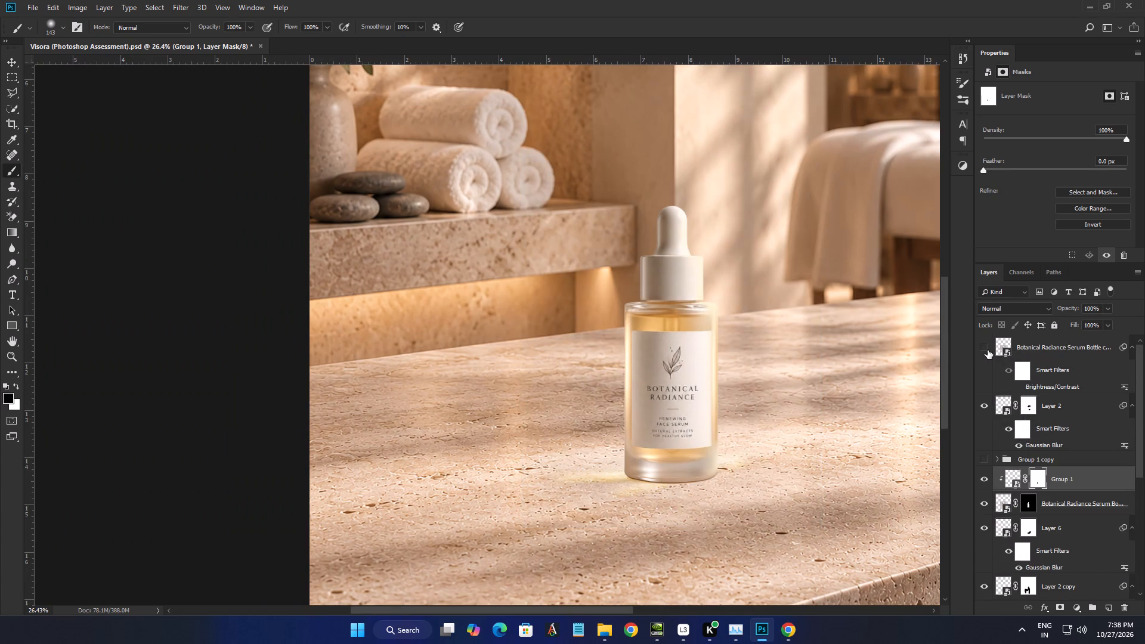
pyautogui.click(988, 350)
pyautogui.click(988, 350)
# Dab black on Group 1's mask with a soft 125 px brush to reveal the original highlight across the left half of the glass base.
pyautogui.keyDown('alt'); pyautogui.scroll(1, 666, 525); pyautogui.keyUp('alt')
pyautogui.keyDown('alt'); pyautogui.scroll(-1, 664, 526); pyautogui.keyUp('alt')
pyautogui.keyDown('alt'); pyautogui.scroll(4, 664, 526); pyautogui.keyUp('alt')
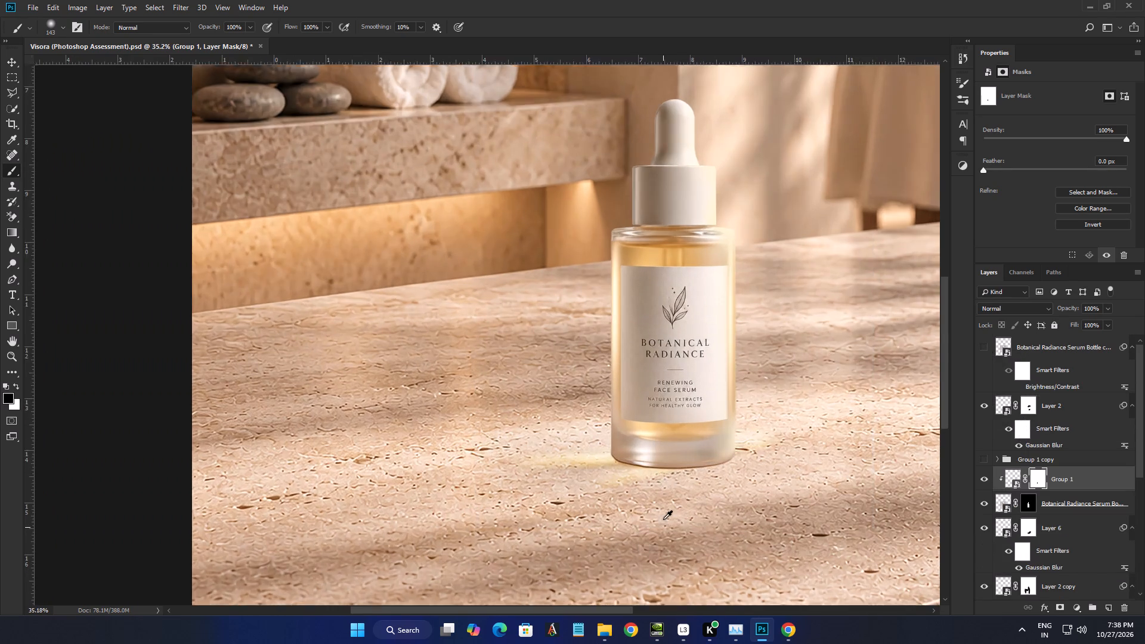
pyautogui.keyDown('alt'); pyautogui.scroll(4, 663, 519); pyautogui.keyUp('alt')
pyautogui.keyDown('alt'); pyautogui.scroll(2, 642, 469); pyautogui.keyUp('alt')
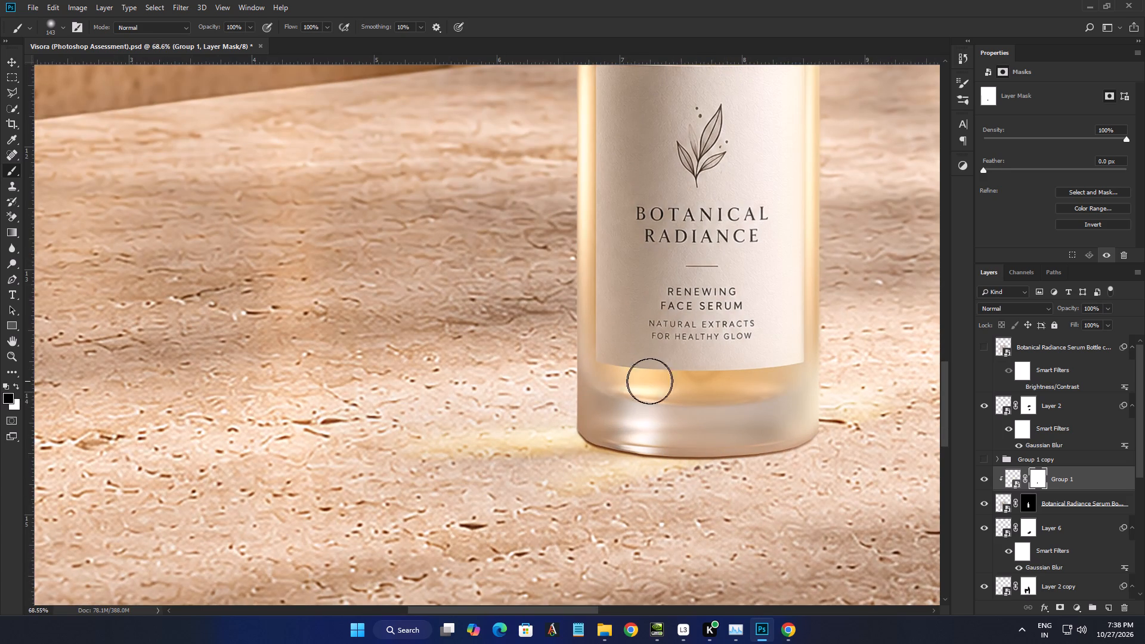
pyautogui.press(']')
pyautogui.press(']')
pyautogui.press(']')
pyautogui.press('[')
pyautogui.press('[')
pyautogui.press('[')
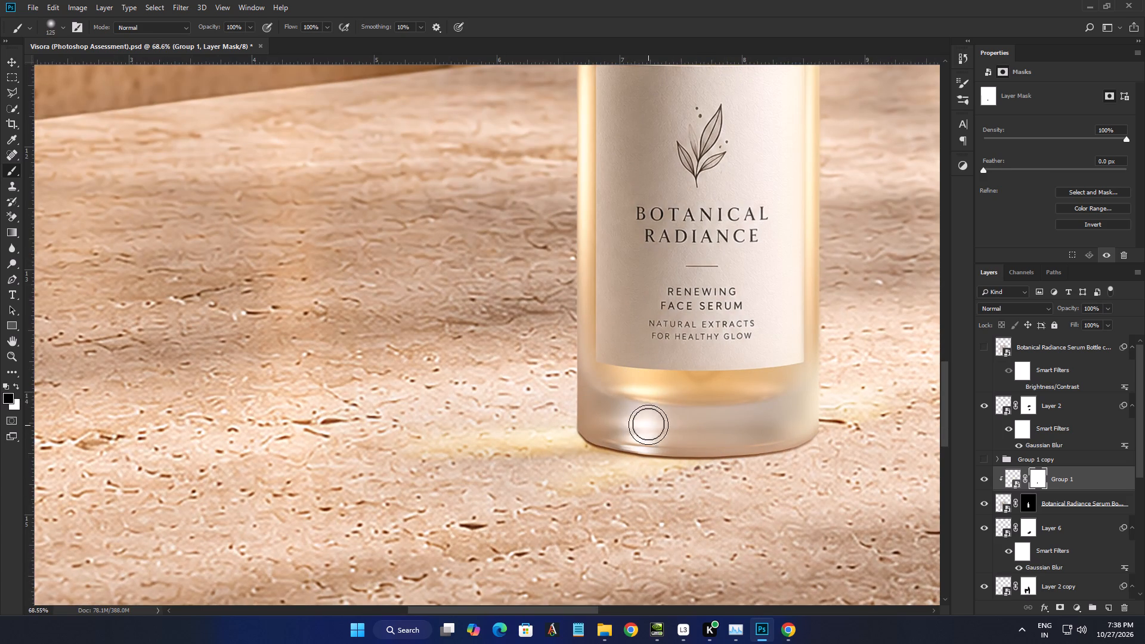
pyautogui.press('[')
pyautogui.press(']')
pyautogui.tripleClick(643, 429)
pyautogui.tripleClick(643, 429)
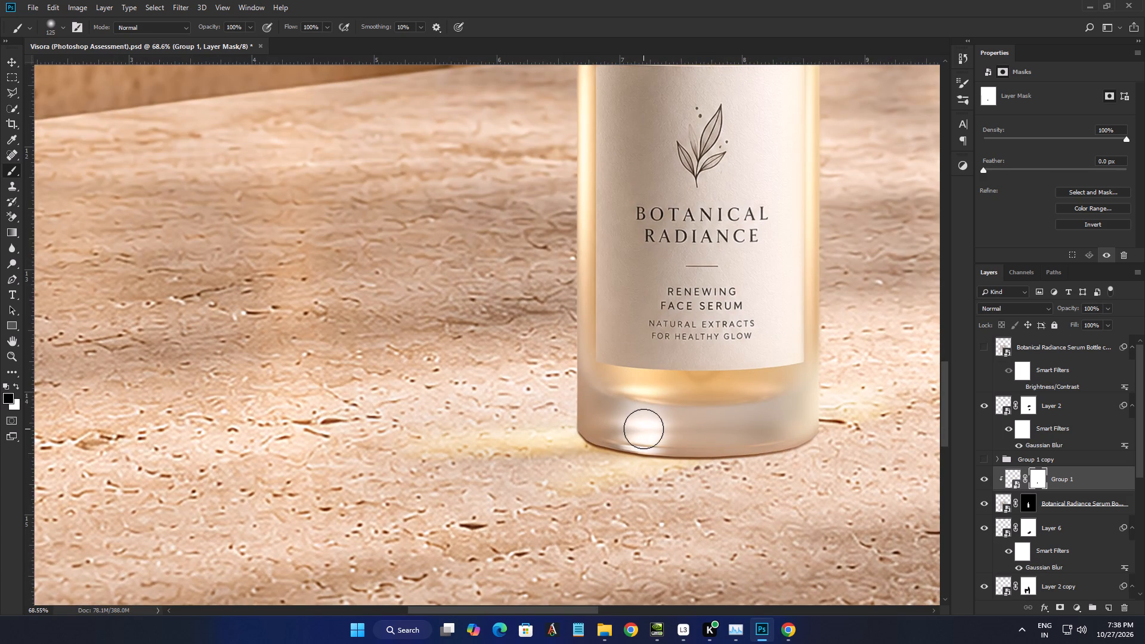
pyautogui.click(640, 422)
pyautogui.click(629, 423)
pyautogui.click(623, 423)
pyautogui.click(638, 423)
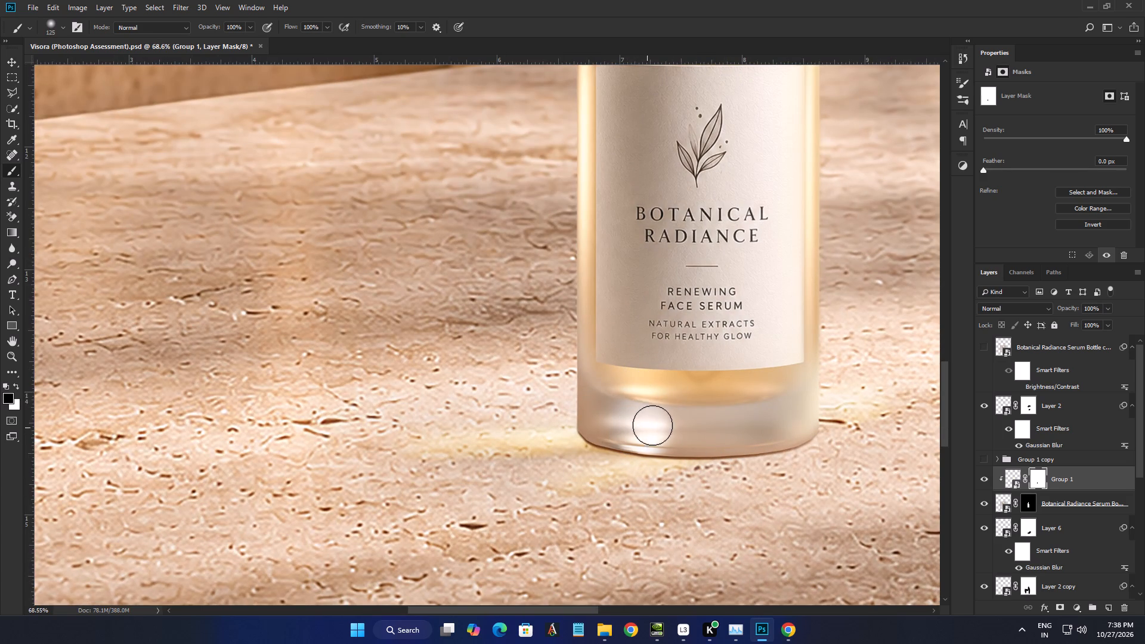
pyautogui.click(654, 424)
pyautogui.click(660, 423)
pyautogui.click(665, 429)
pyautogui.click(664, 438)
# Deselect all layers and compare the retouched glass base with the original by showing and hiding the topmost serum bottle copy.
pyautogui.keyDown('alt'); pyautogui.scroll(-6, 720, 467); pyautogui.keyUp('alt')
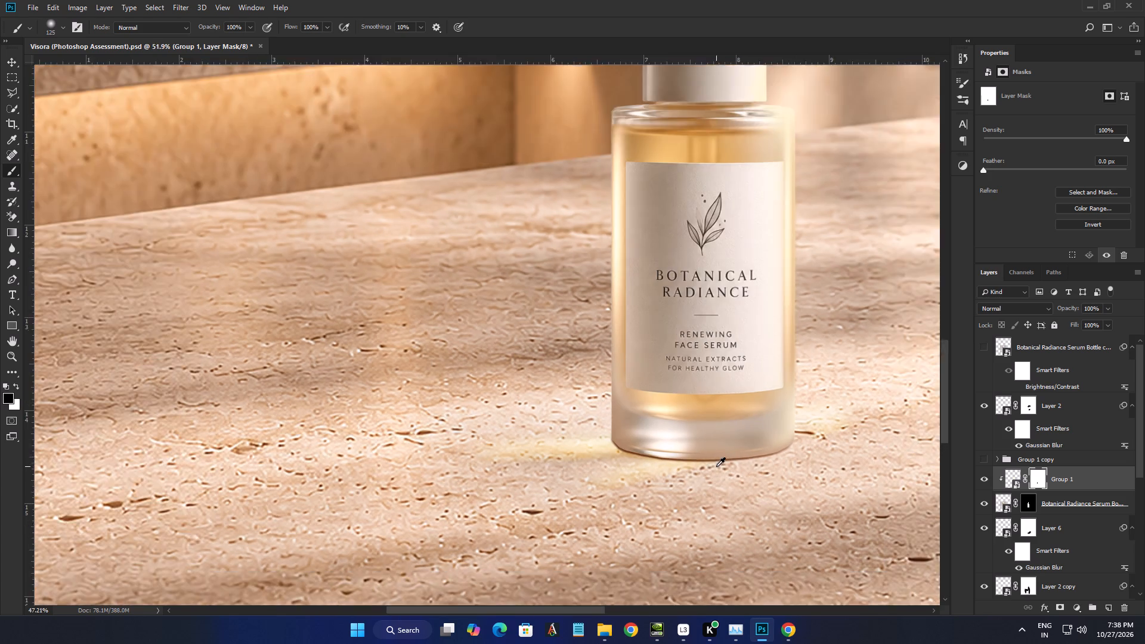
pyautogui.keyDown('alt'); pyautogui.scroll(-5, 716, 466); pyautogui.keyUp('alt')
pyautogui.click(14, 58)
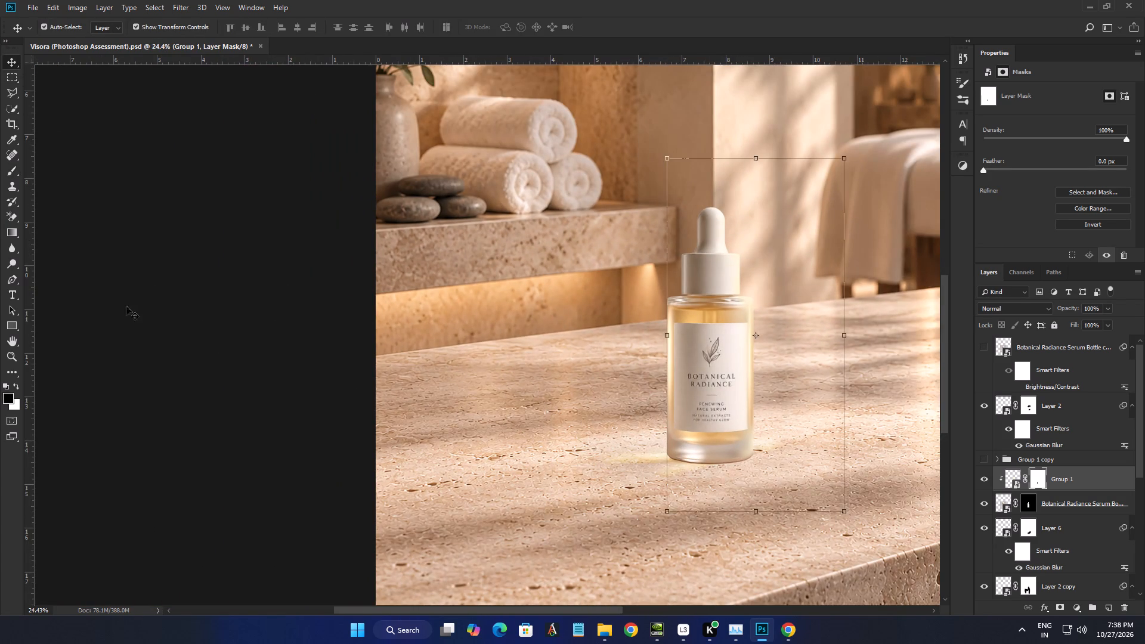
pyautogui.click(126, 306)
pyautogui.keyDown('alt'); pyautogui.scroll(4, 759, 384); pyautogui.keyUp('alt')
pyautogui.keyDown('alt'); pyautogui.scroll(2, 723, 456); pyautogui.keyUp('alt')
pyautogui.click(987, 351)
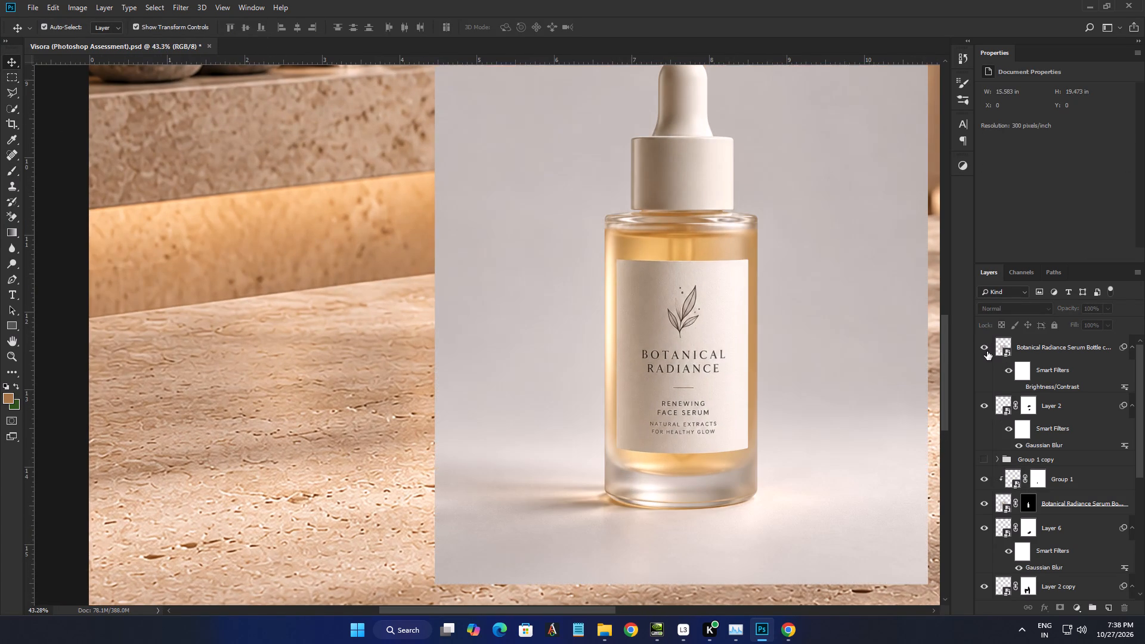
pyautogui.click(987, 351)
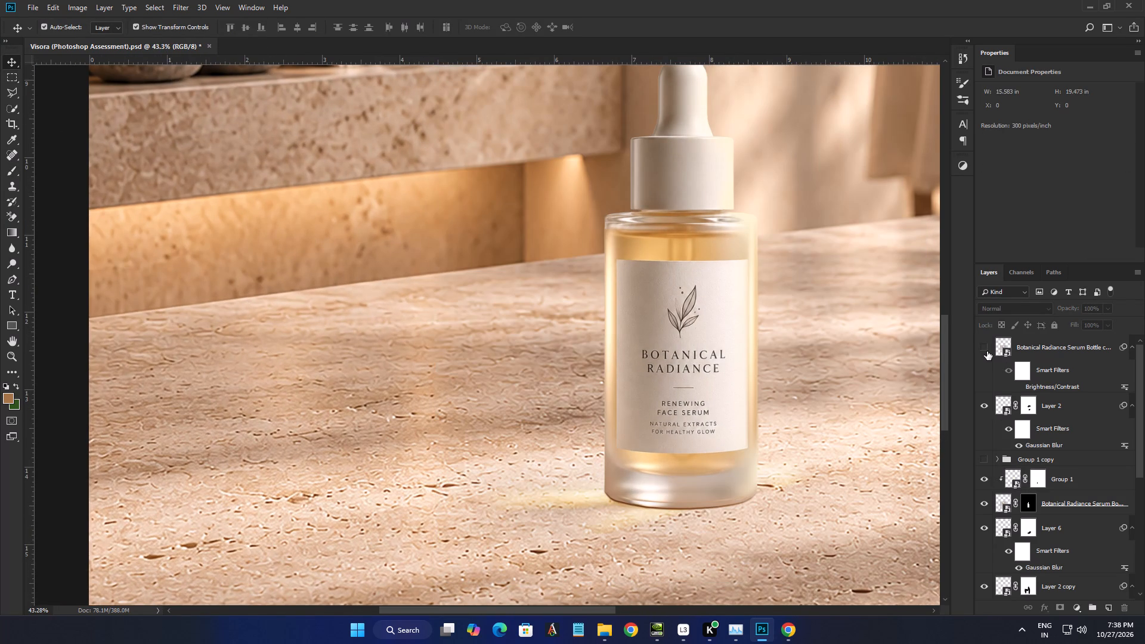
pyautogui.click(987, 351)
pyautogui.click(987, 351)
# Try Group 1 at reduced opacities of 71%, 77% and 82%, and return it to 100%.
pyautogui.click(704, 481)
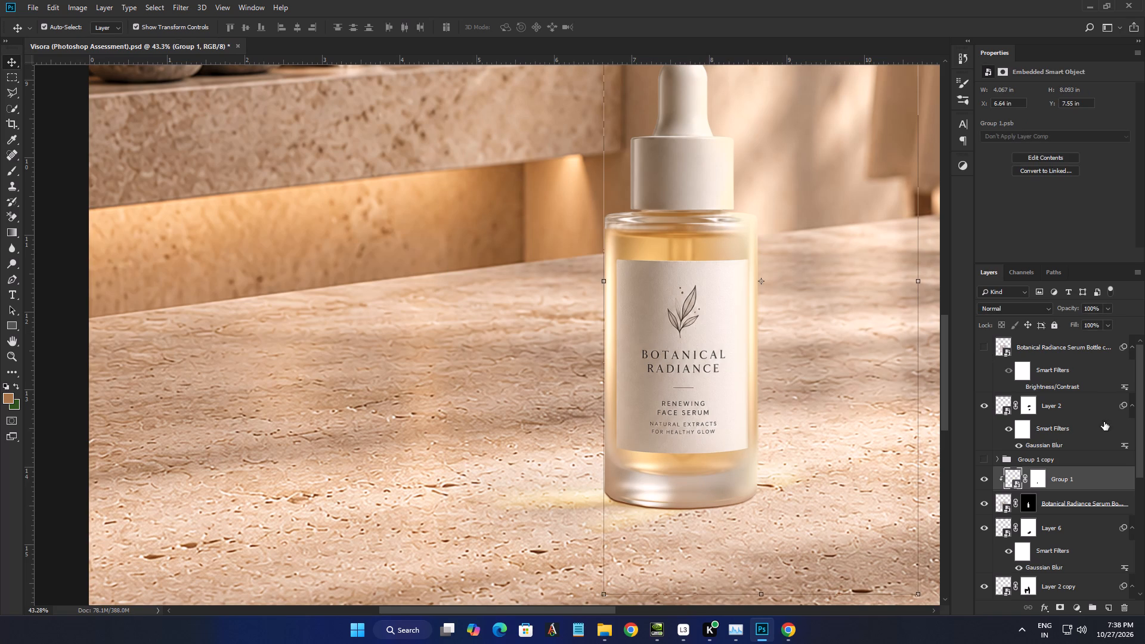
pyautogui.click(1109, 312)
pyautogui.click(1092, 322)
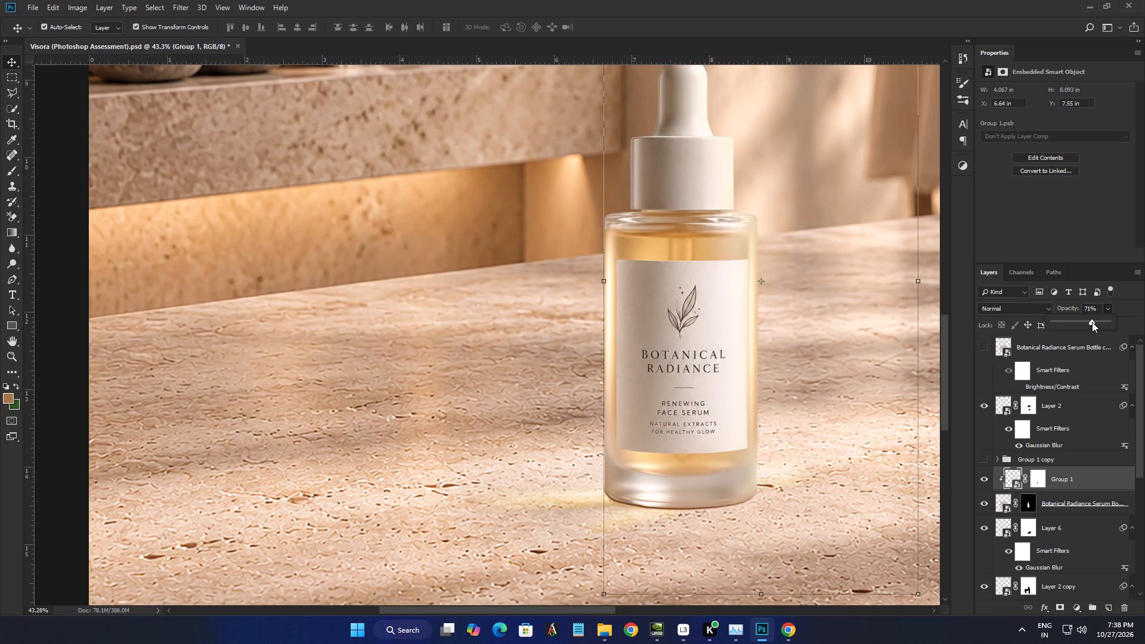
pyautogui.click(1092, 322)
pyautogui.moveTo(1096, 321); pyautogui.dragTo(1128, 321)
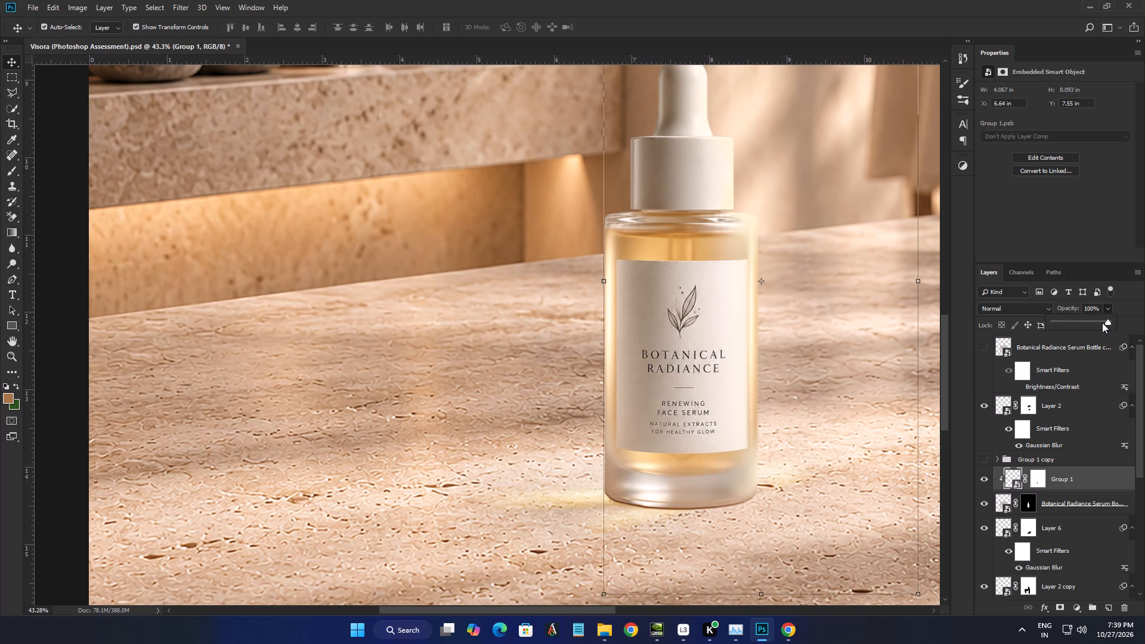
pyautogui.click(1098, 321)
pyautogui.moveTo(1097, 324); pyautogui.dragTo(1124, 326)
# Move the layer mask from Group 1 onto the hidden Group 1 copy.
pyautogui.moveTo(1035, 477); pyautogui.dragTo(1041, 461)
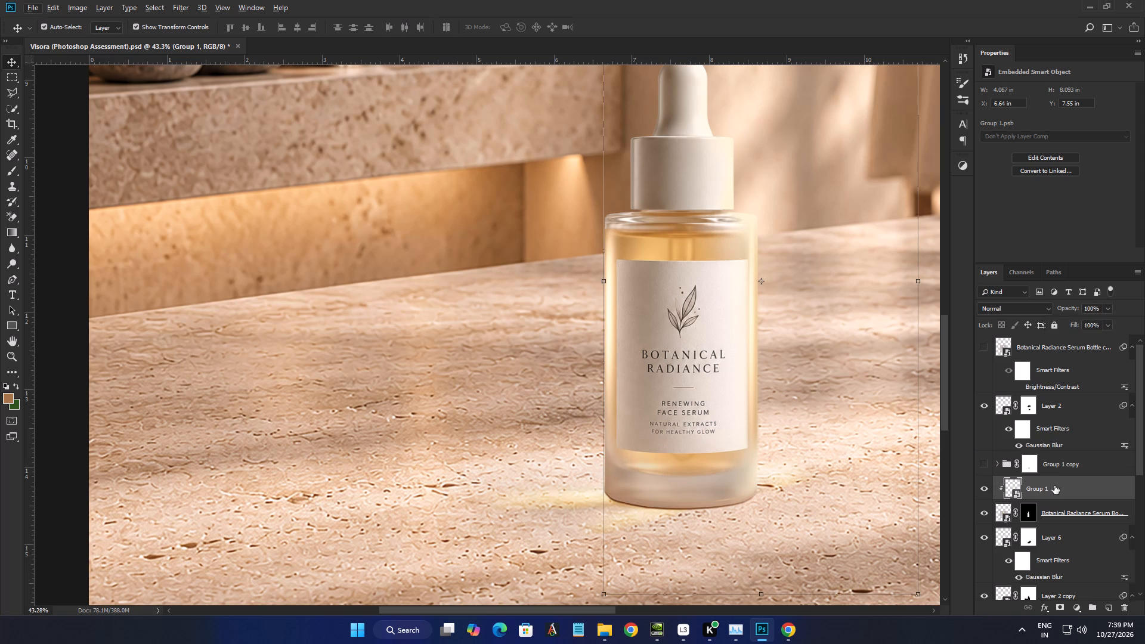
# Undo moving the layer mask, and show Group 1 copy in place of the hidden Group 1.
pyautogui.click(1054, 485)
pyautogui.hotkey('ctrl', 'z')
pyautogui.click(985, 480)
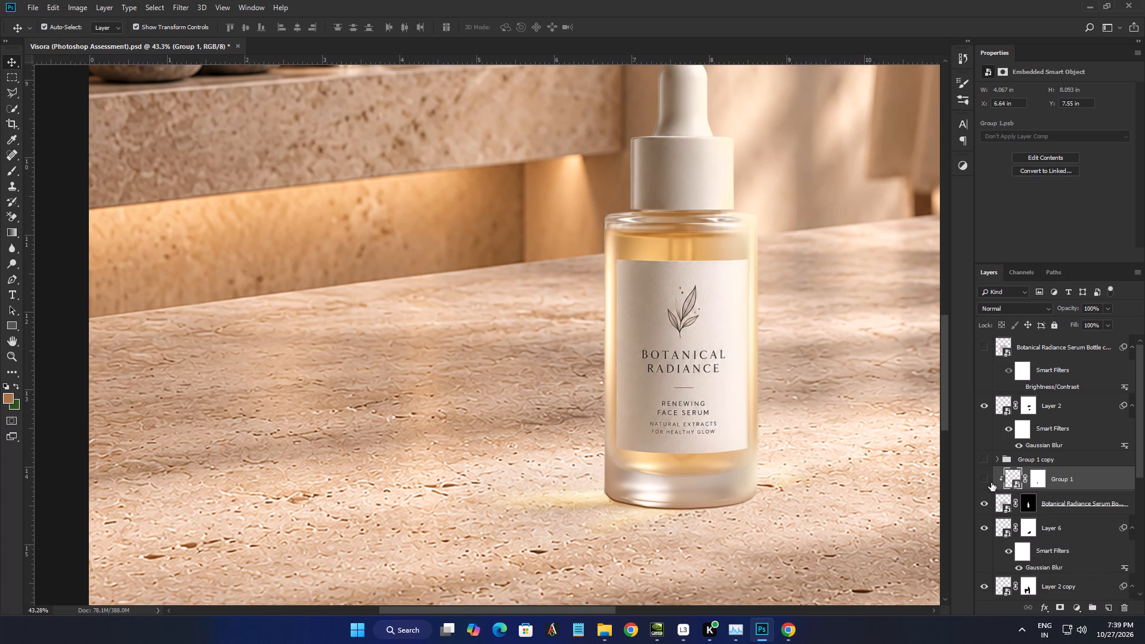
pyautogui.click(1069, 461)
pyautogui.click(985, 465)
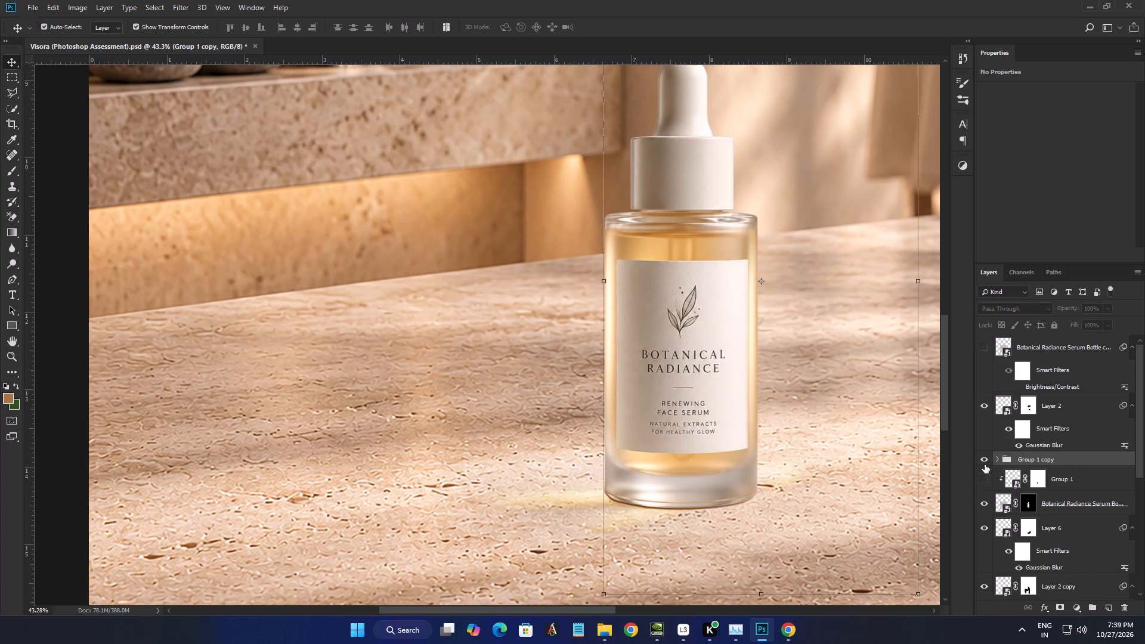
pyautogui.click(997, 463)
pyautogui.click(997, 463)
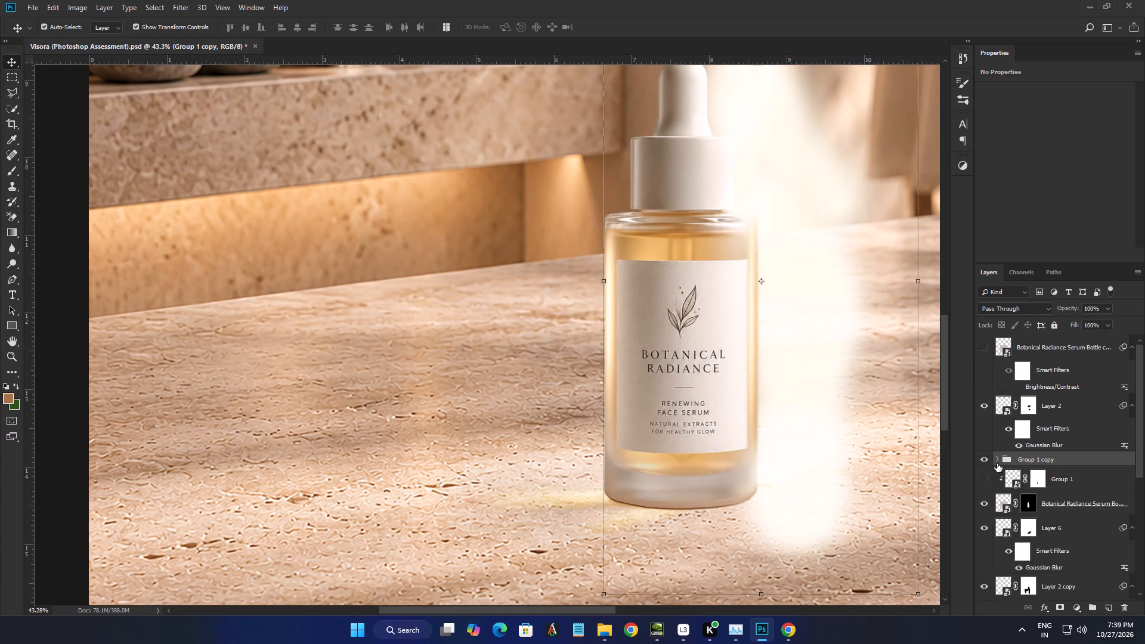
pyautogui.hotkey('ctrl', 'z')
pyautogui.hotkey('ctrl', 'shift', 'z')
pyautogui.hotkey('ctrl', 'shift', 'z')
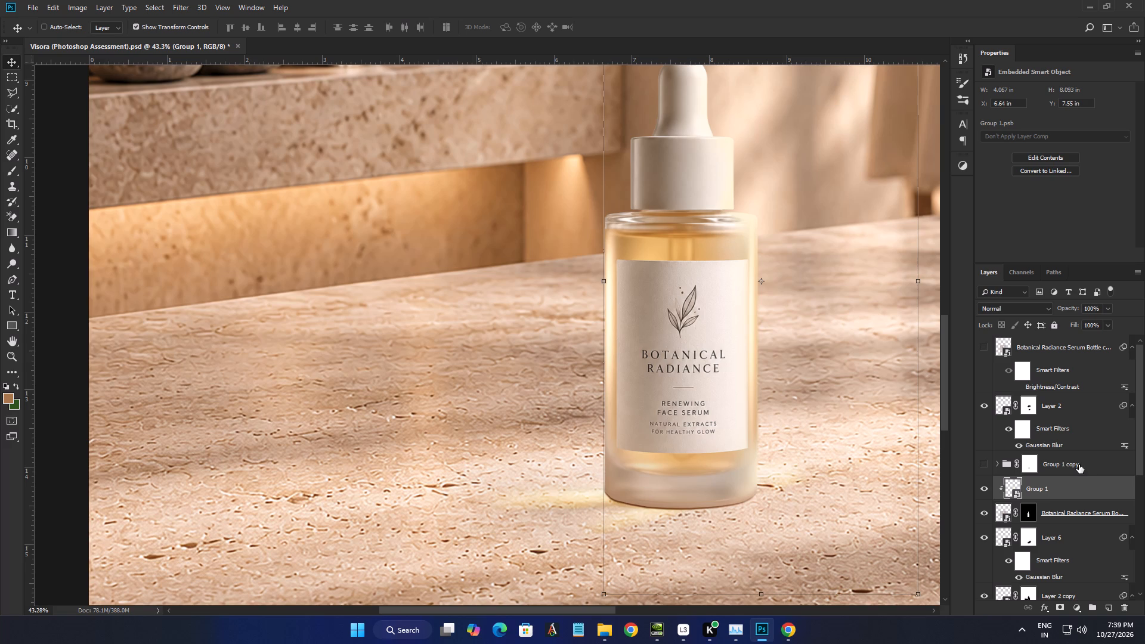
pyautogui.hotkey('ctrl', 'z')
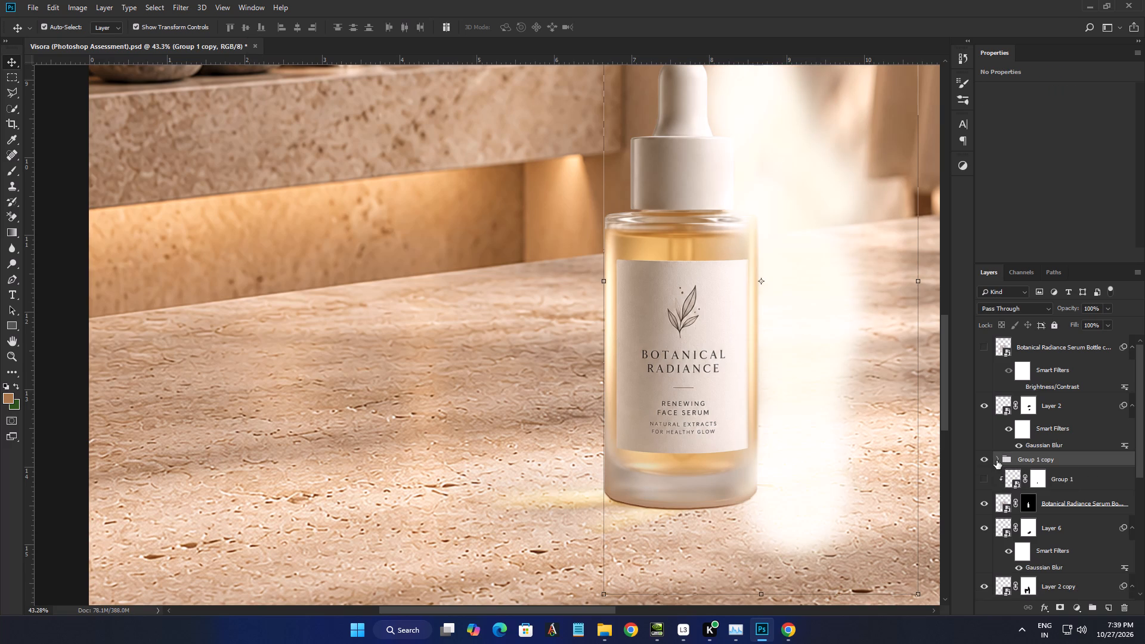
# Examine what Layers 7, 5, 4 and 3 inside Group 1 copy contribute by hiding and showing each one.
pyautogui.click(997, 460)
pyautogui.click(986, 481)
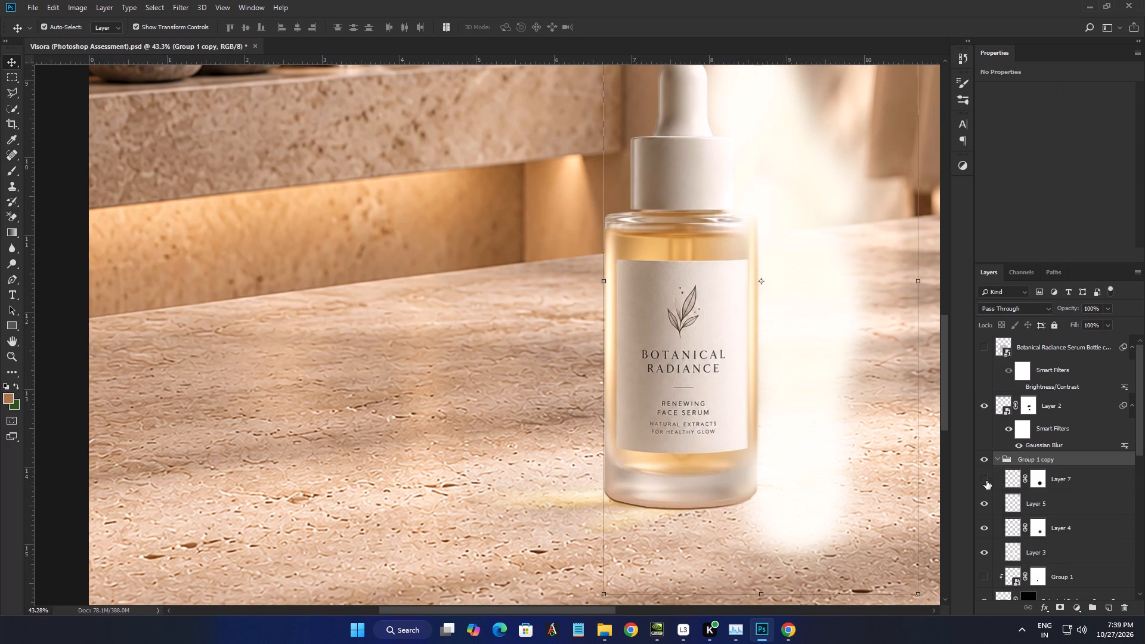
pyautogui.click(986, 481)
pyautogui.doubleClick(986, 481)
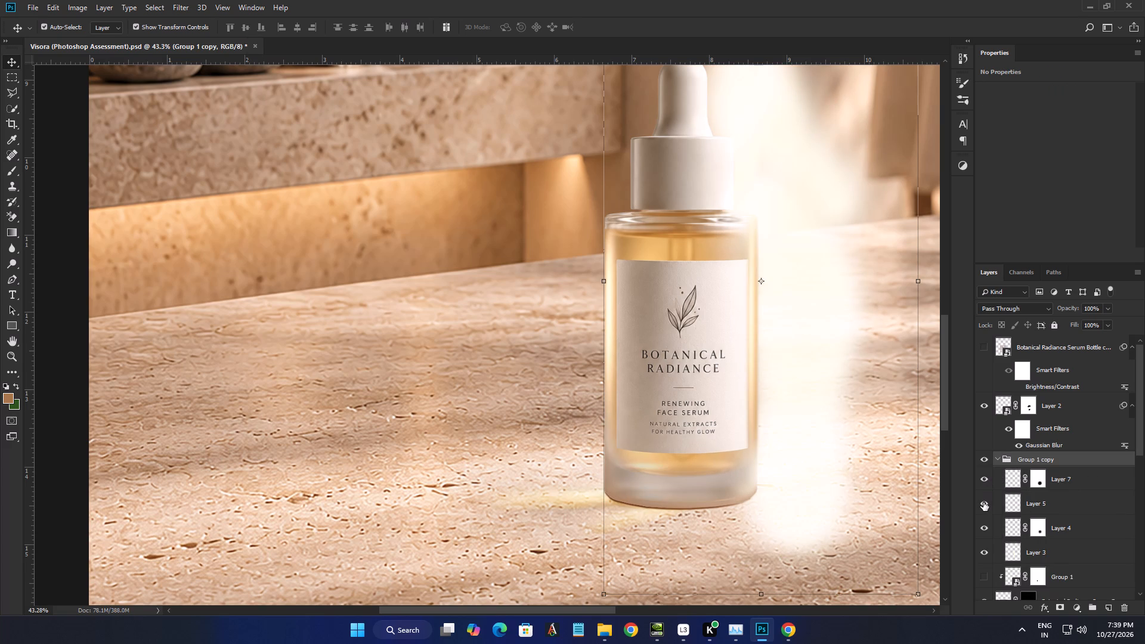
pyautogui.click(983, 502)
pyautogui.click(984, 502)
pyautogui.click(988, 526)
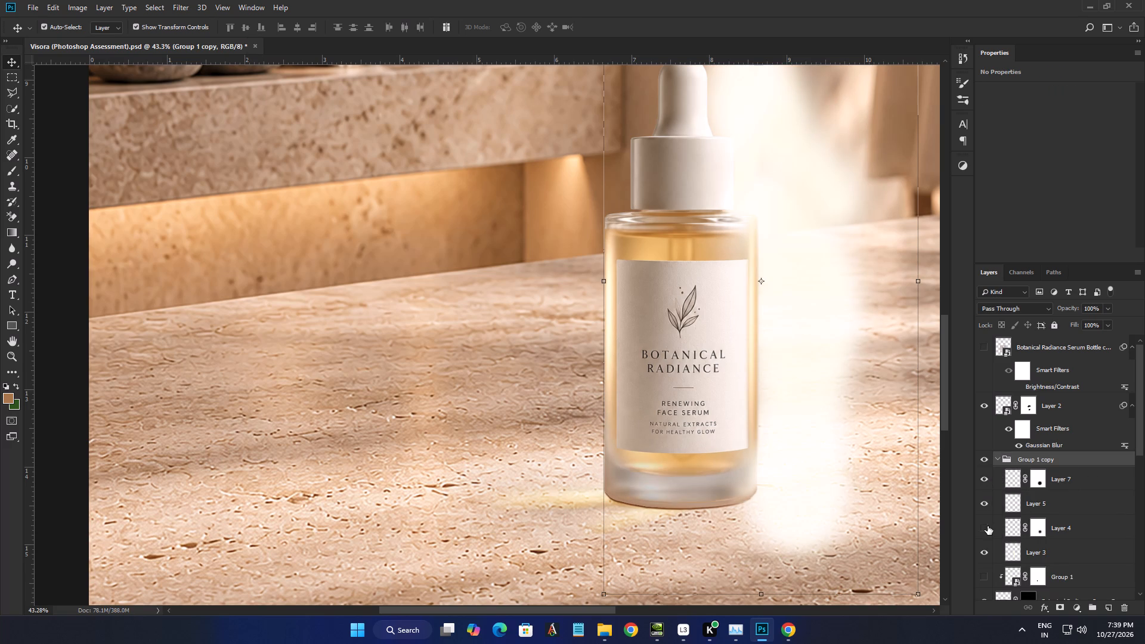
pyautogui.click(988, 526)
pyautogui.scroll(-1, 1005, 540)
pyautogui.click(988, 497)
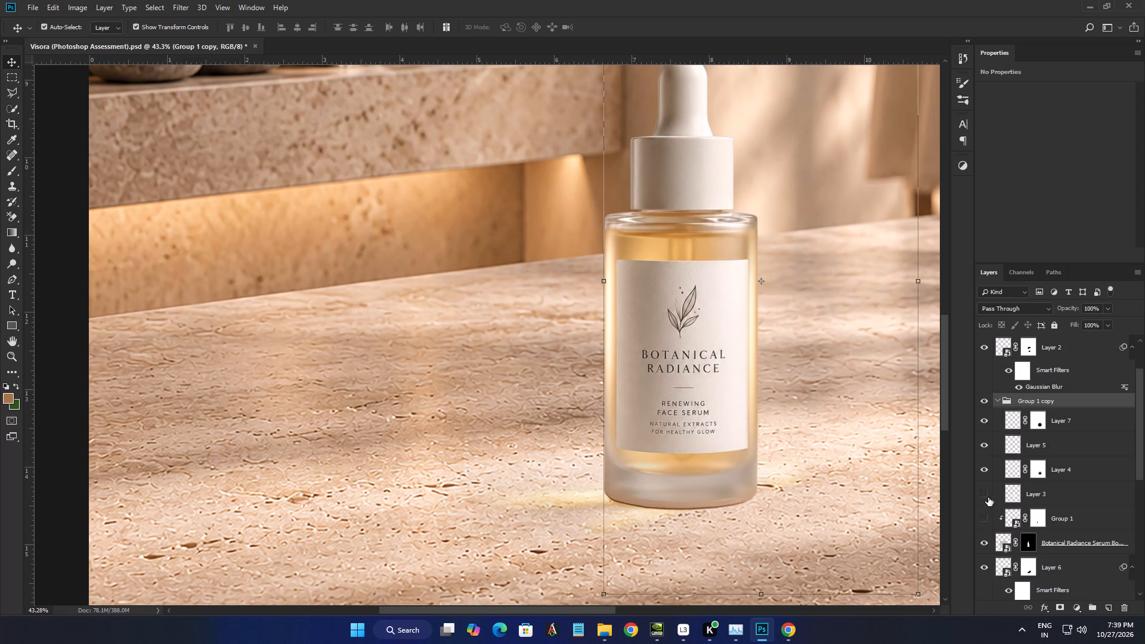
pyautogui.click(988, 497)
# Revert the document history to the Create Clipping Mask state just before the highlight layers were grouped.
pyautogui.scroll(4, 982, 421)
pyautogui.click(958, 62)
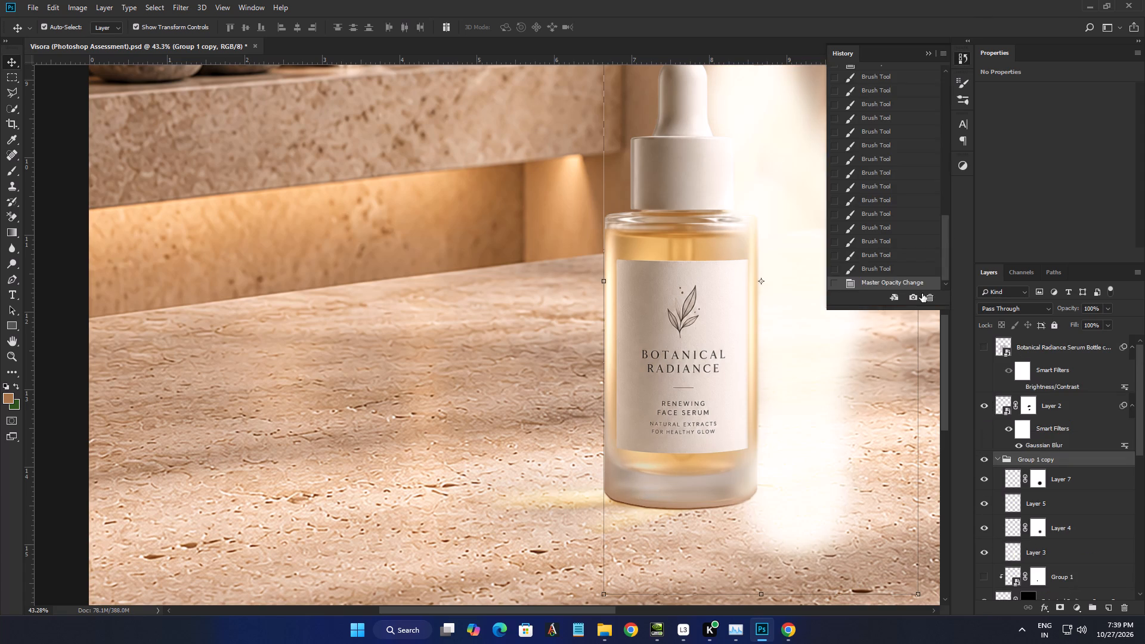
pyautogui.scroll(8, 867, 231)
pyautogui.click(900, 156)
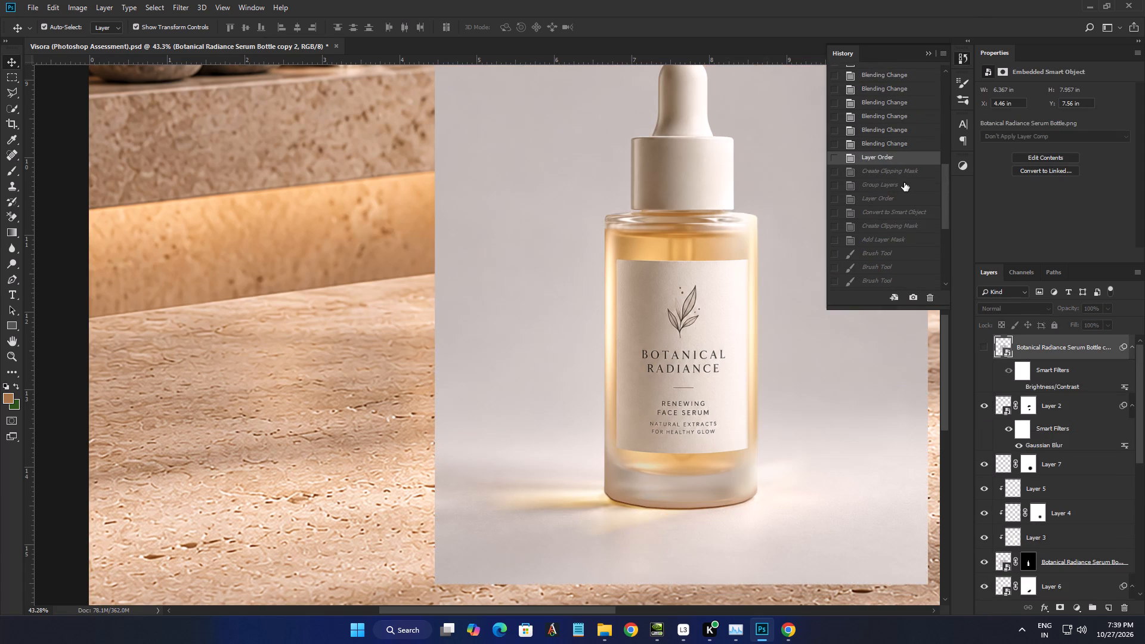
pyautogui.click(906, 172)
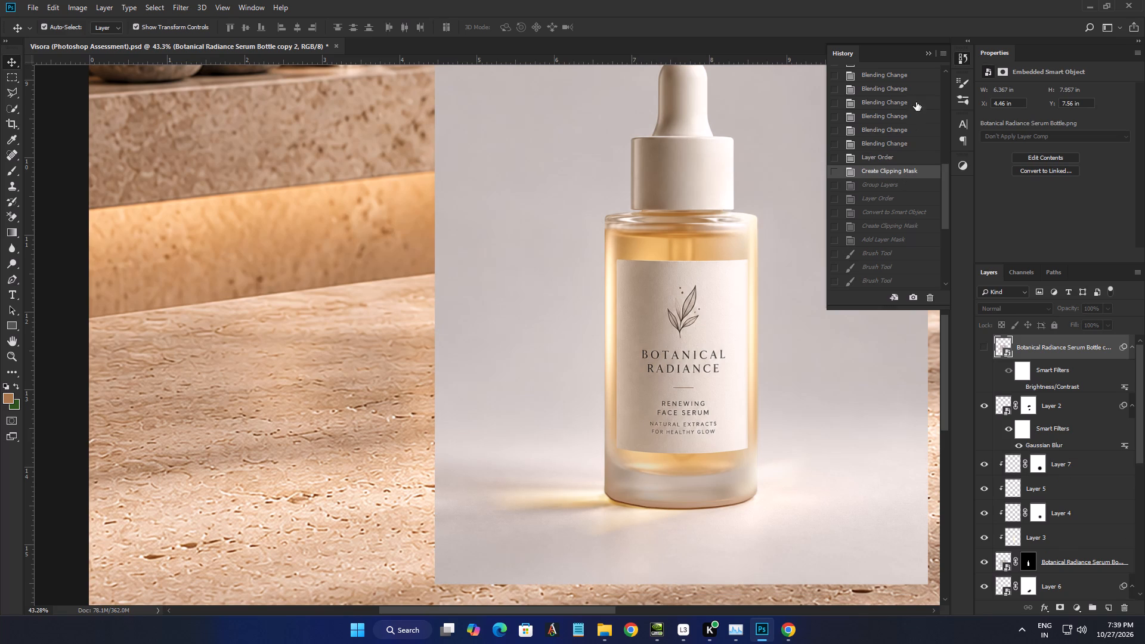
pyautogui.click(929, 51)
# Check what Layer 2 and Layer 7 contribute to the bottle by hiding and showing each one.
pyautogui.click(1060, 404)
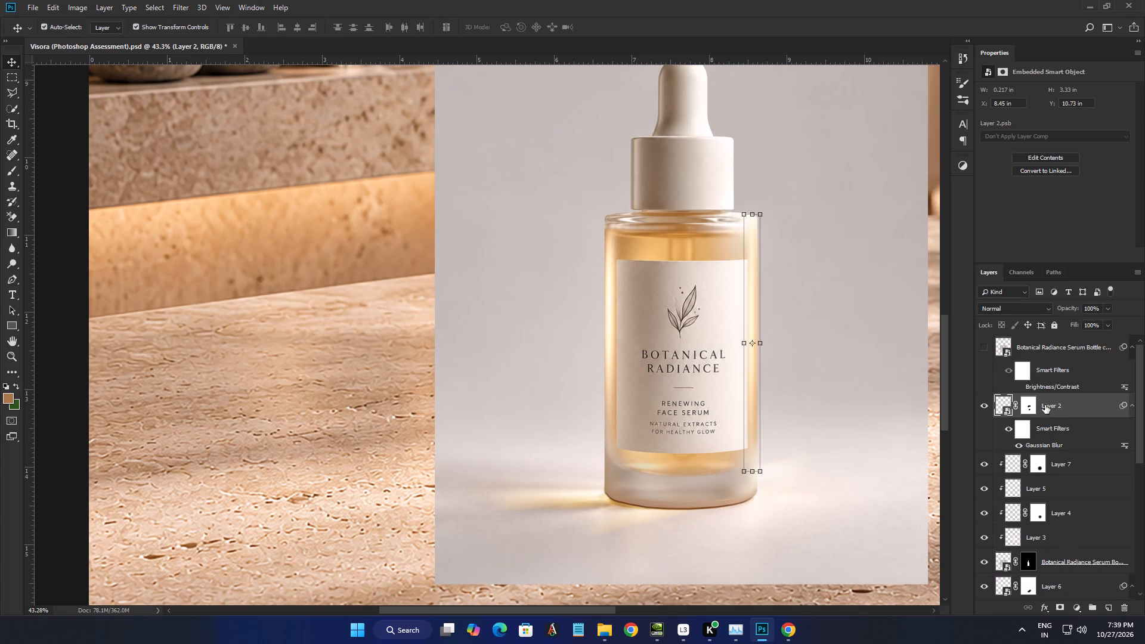
pyautogui.click(989, 401)
pyautogui.click(989, 401)
pyautogui.click(657, 496)
pyautogui.click(984, 463)
pyautogui.click(983, 463)
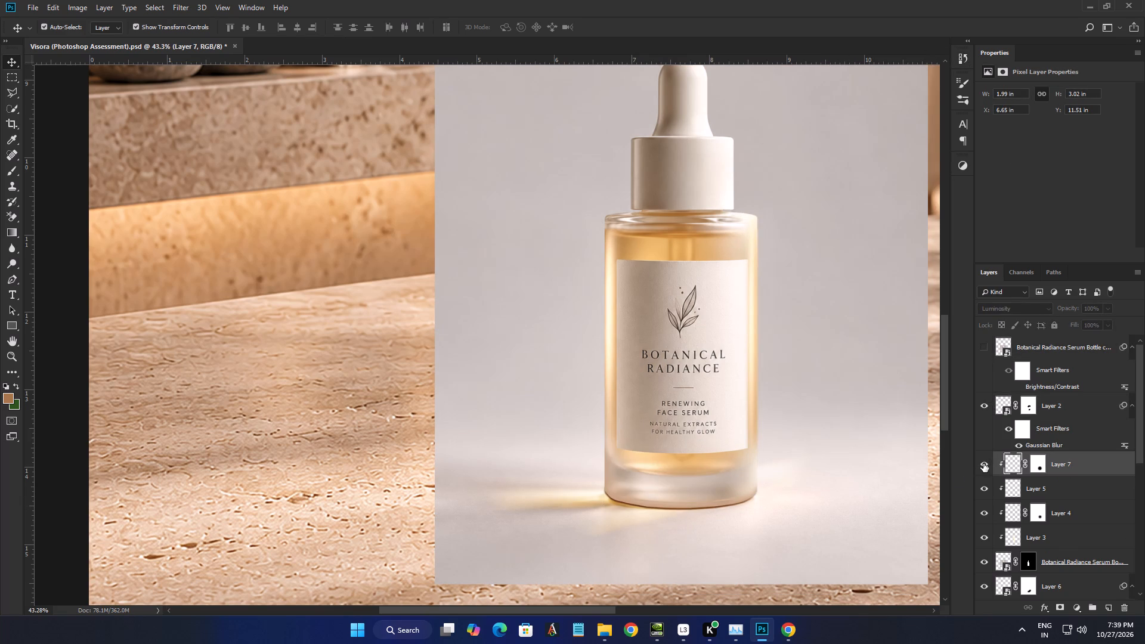
pyautogui.scroll(1, 1044, 405)
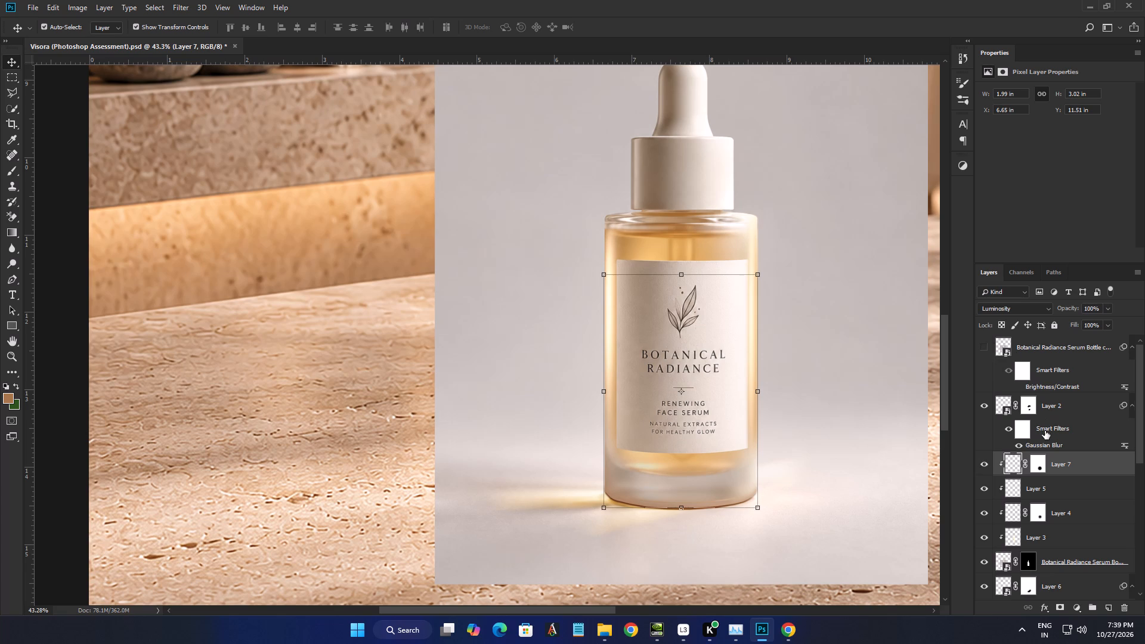
pyautogui.scroll(-2, 1045, 431)
pyautogui.scroll(1, 1057, 437)
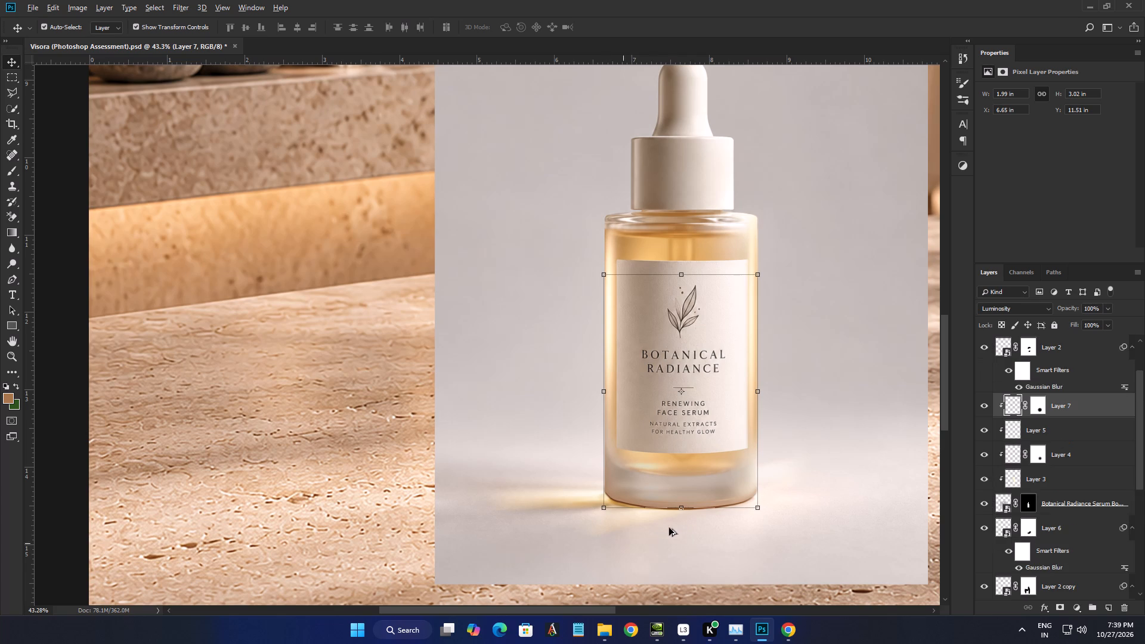
pyautogui.keyDown('alt'); pyautogui.scroll(1, 676, 522); pyautogui.keyUp('alt')
pyautogui.scroll(3, 1009, 421)
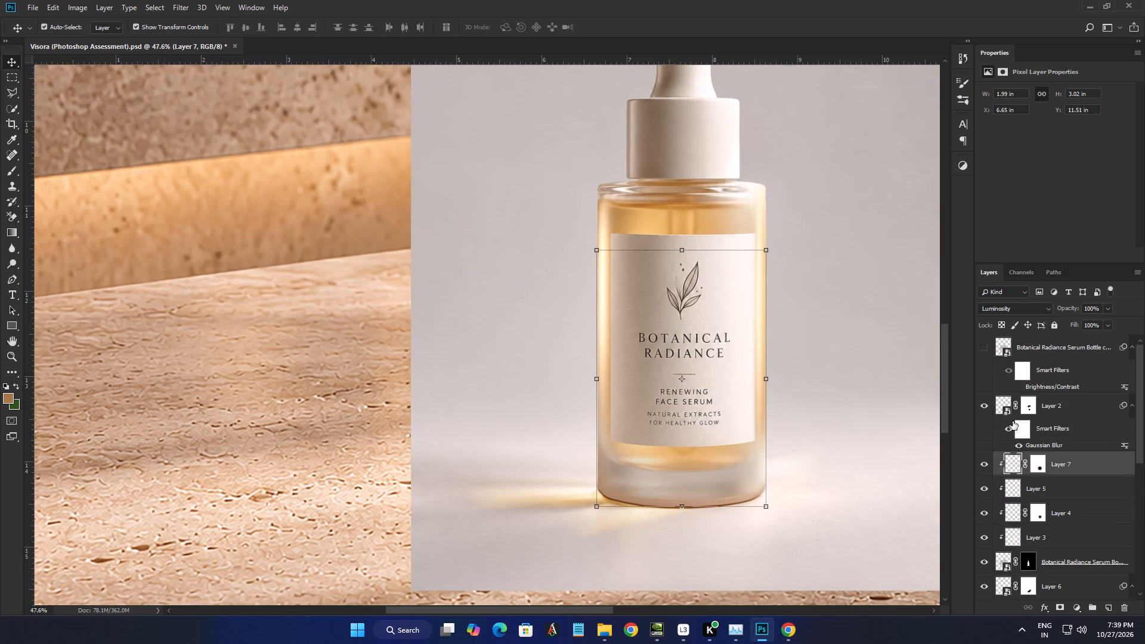
# Compare the glass base with the topmost serum bottle copy by toggling that copy, and leave it shown.
pyautogui.click(981, 346)
pyautogui.click(981, 346)
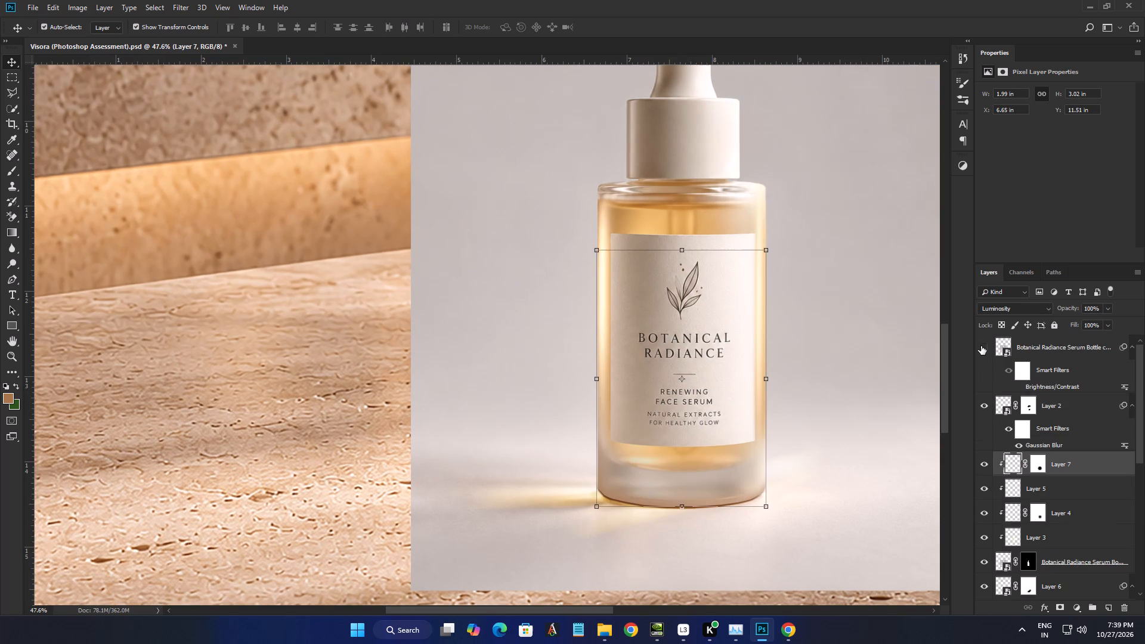
pyautogui.click(981, 346)
pyautogui.click(981, 346)
pyautogui.click(981, 346)
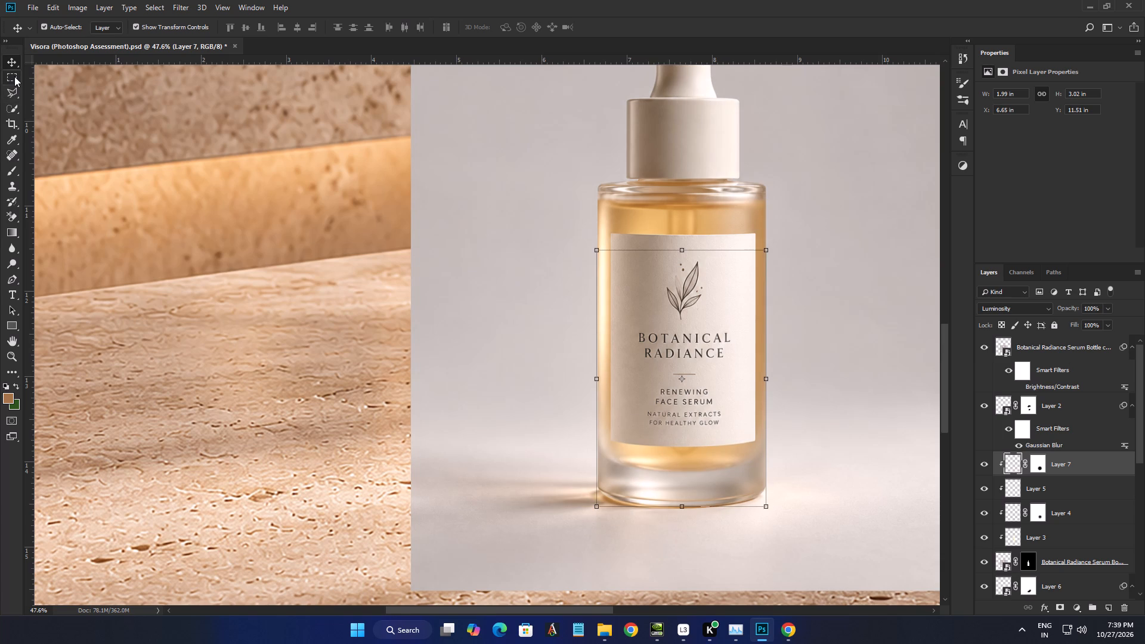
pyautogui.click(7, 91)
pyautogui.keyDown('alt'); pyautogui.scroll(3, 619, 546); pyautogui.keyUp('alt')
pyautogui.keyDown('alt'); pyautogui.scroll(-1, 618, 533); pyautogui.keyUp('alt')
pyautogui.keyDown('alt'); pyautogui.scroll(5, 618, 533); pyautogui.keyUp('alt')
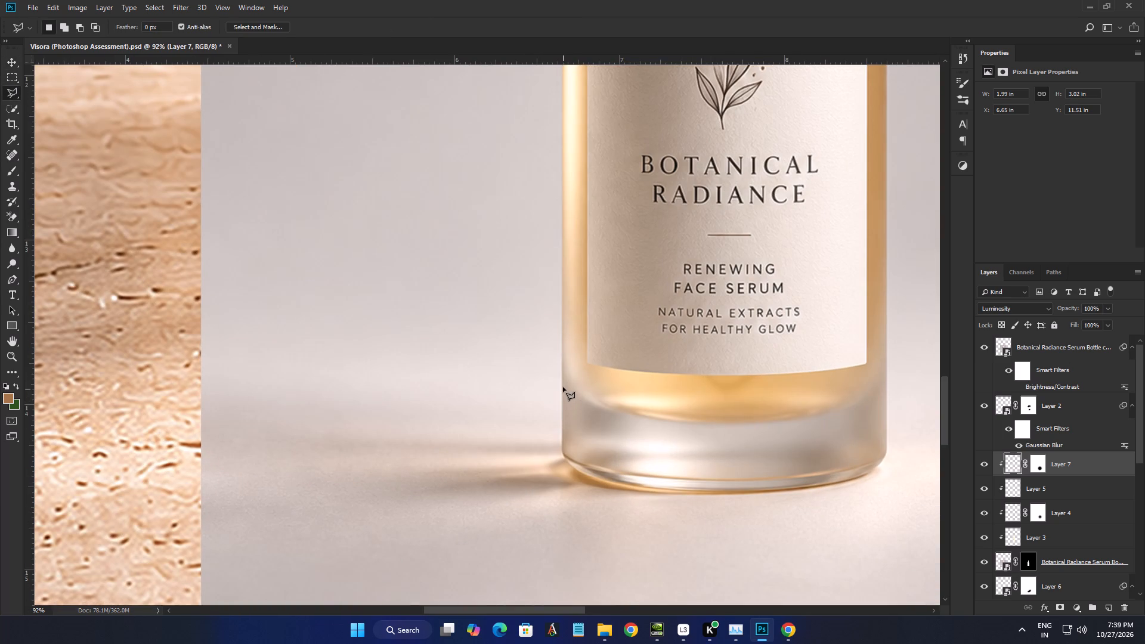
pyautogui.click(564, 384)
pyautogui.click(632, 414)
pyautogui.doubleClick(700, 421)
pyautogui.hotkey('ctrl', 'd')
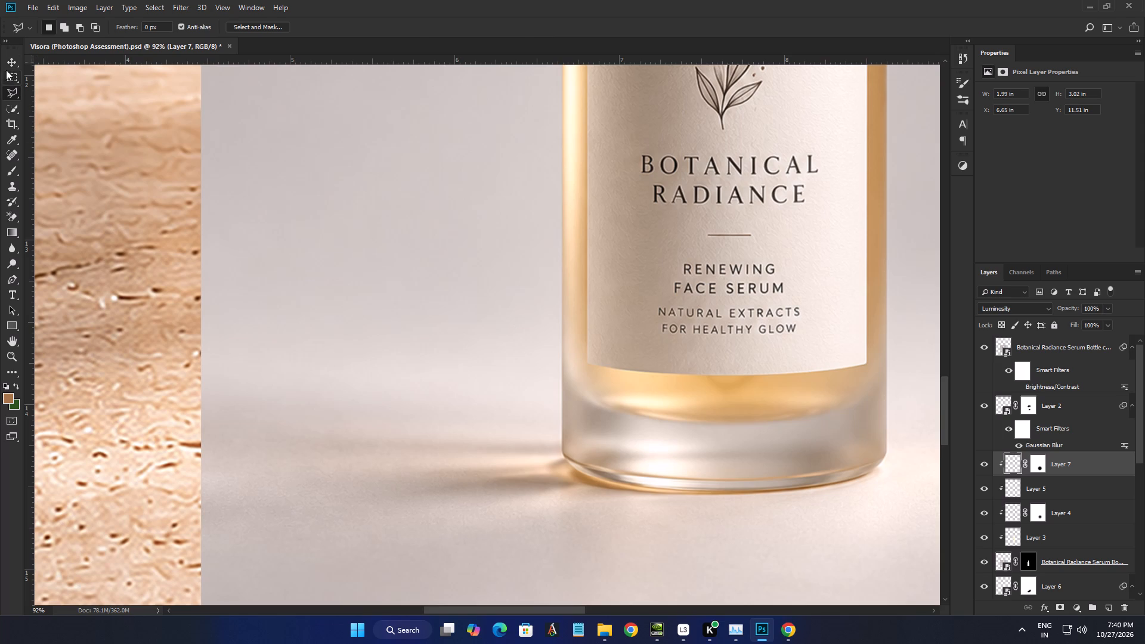
# Load the masked bottle layer's mask as a selection and make the topmost serum bottle copy the active layer.
pyautogui.click(10, 61)
pyautogui.scroll(-1, 1093, 584)
pyautogui.keyDown('ctrl'); pyautogui.click(1024, 504); pyautogui.keyUp('ctrl')
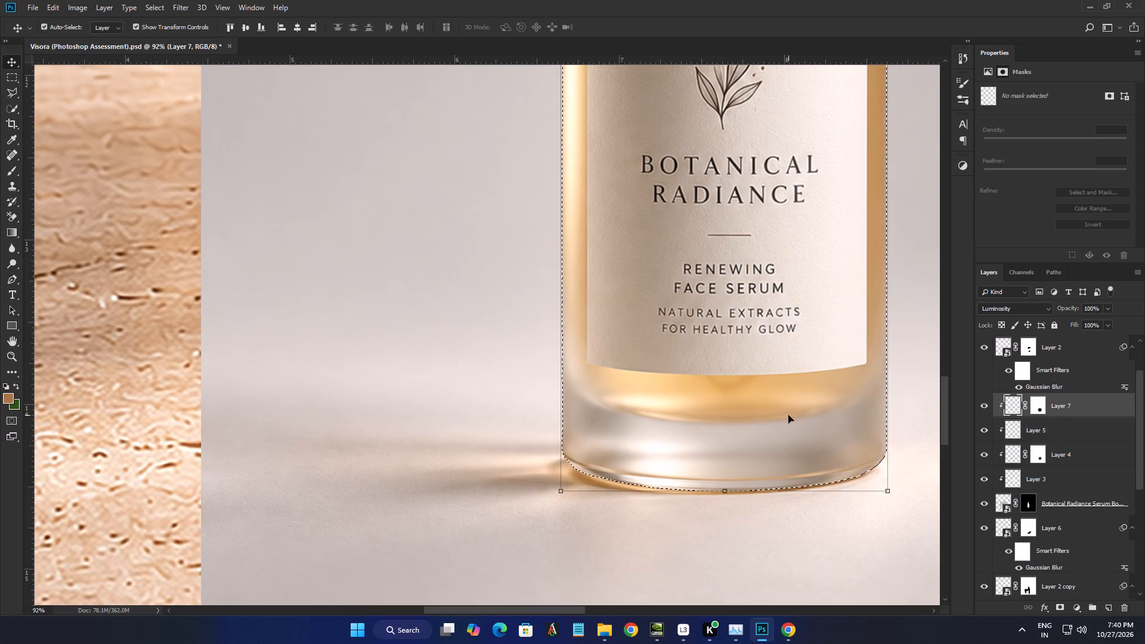
pyautogui.scroll(6, 1058, 423)
pyautogui.click(1042, 339)
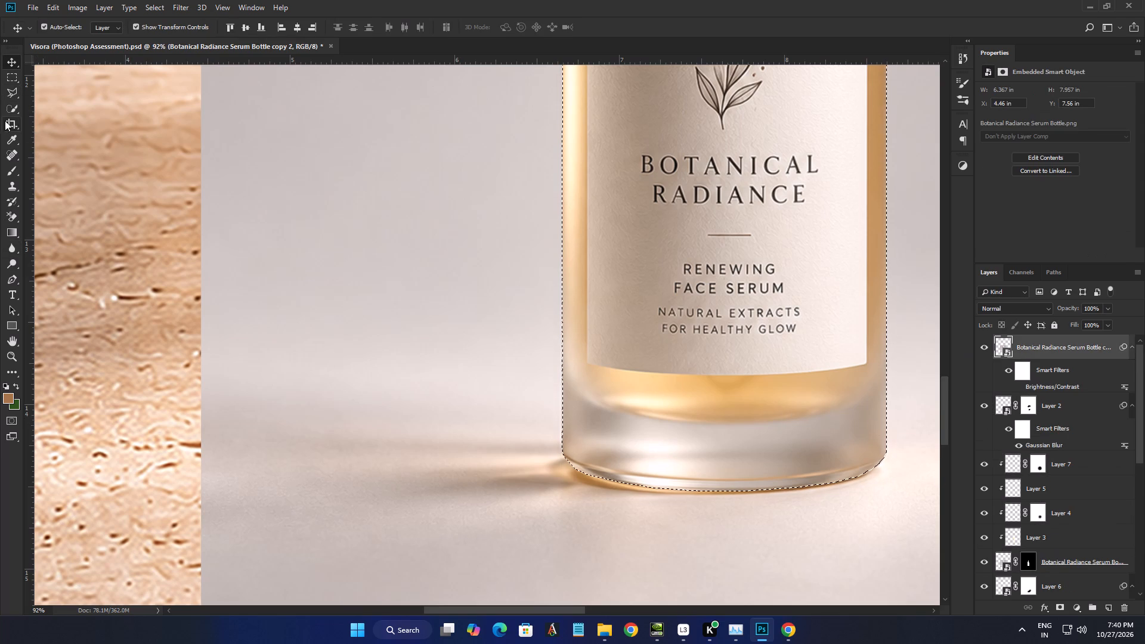
# Subtract the bottle above the glass base from the selection with the Polygonal Lasso, following the curved bottom edge of the serum.
pyautogui.click(7, 92)
pyautogui.keyDown('alt'); pyautogui.click(540, 363); pyautogui.keyUp('alt')
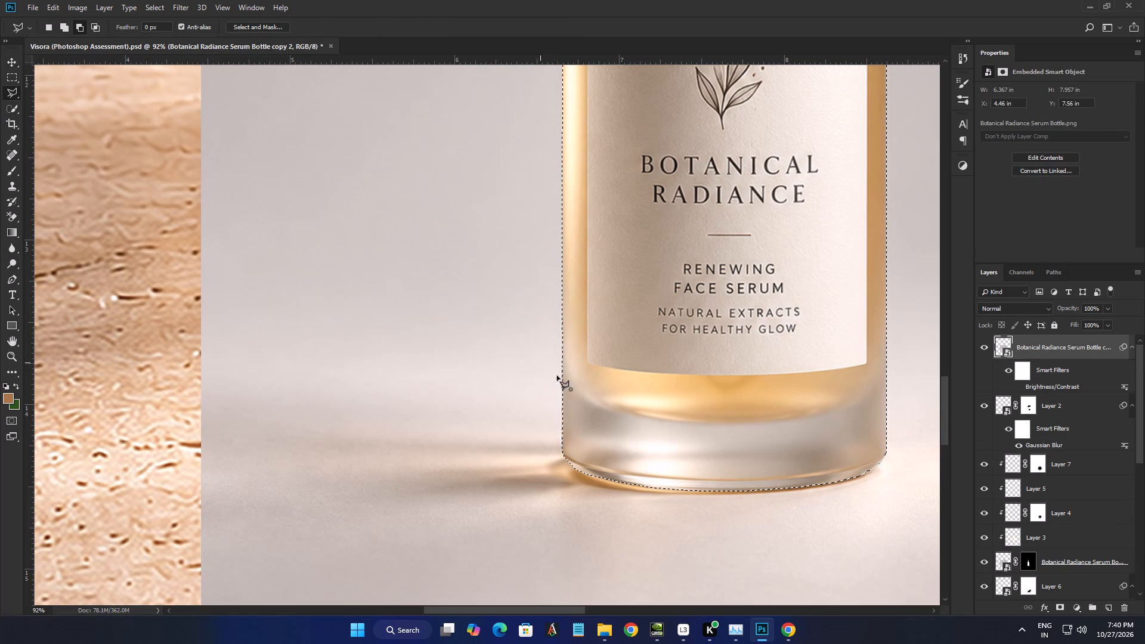
pyautogui.keyDown('alt'); pyautogui.click(599, 402); pyautogui.keyUp('alt')
pyautogui.keyDown('alt'); pyautogui.click(697, 425); pyautogui.keyUp('alt')
pyautogui.keyDown('alt'); pyautogui.click(774, 422); pyautogui.keyUp('alt')
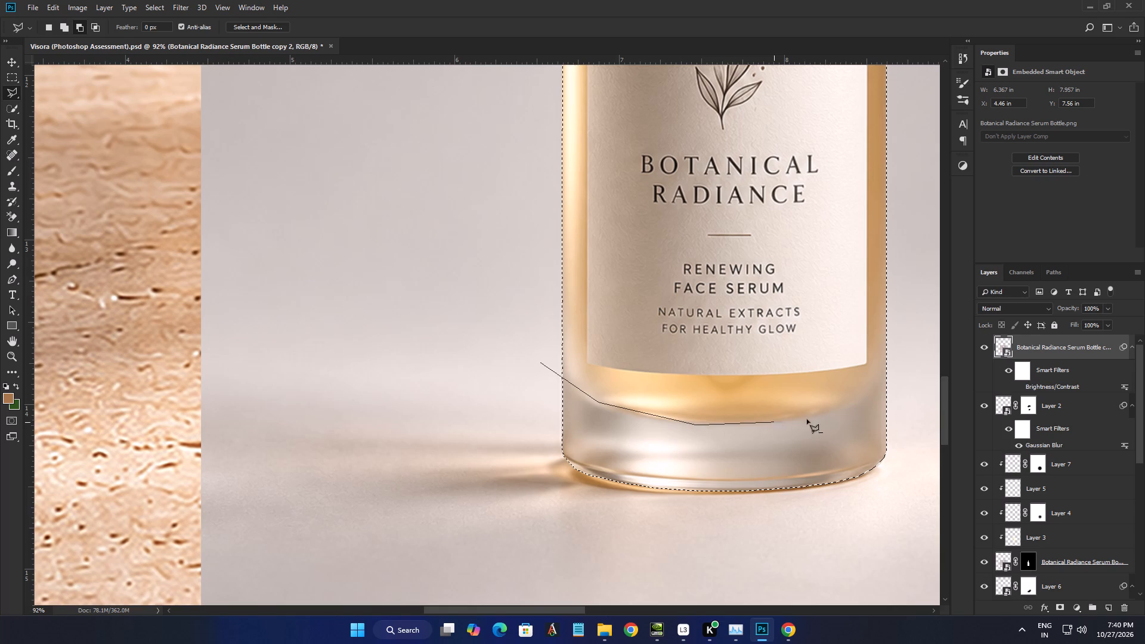
pyautogui.keyDown('alt'); pyautogui.click(831, 412); pyautogui.keyUp('alt')
pyautogui.keyDown('alt'); pyautogui.click(882, 402); pyautogui.keyUp('alt')
pyautogui.keyDown('alt'); pyautogui.click(897, 398); pyautogui.keyUp('alt')
pyautogui.keyDown('alt'); pyautogui.scroll(-4, 904, 394); pyautogui.keyUp('alt')
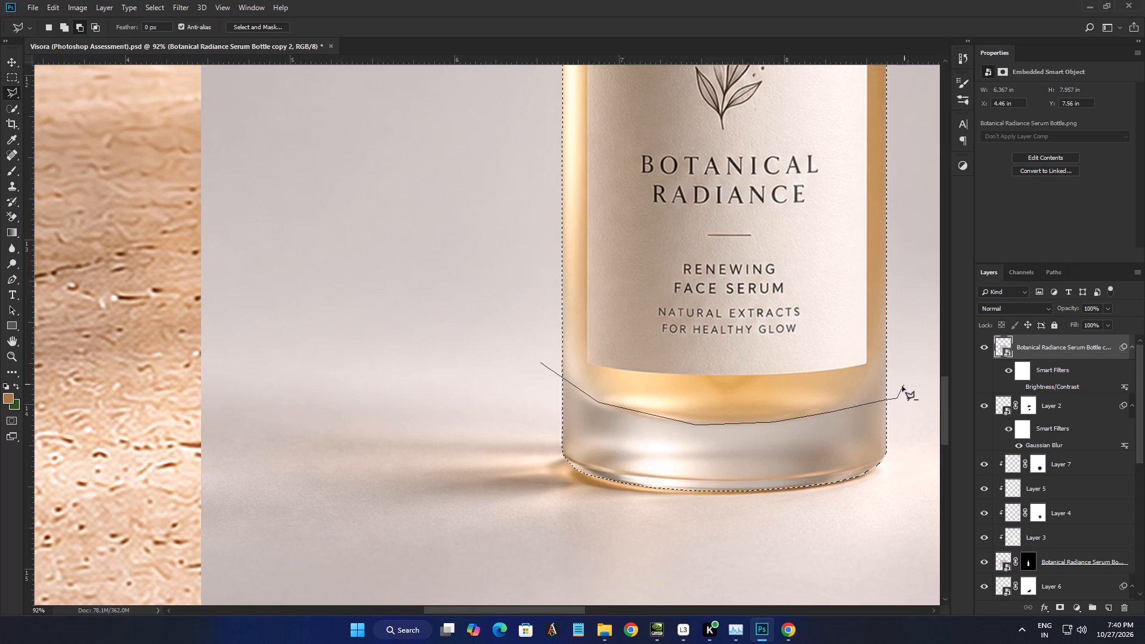
pyautogui.keyDown('alt'); pyautogui.scroll(-4, 896, 388); pyautogui.keyUp('alt')
pyautogui.click(930, 373)
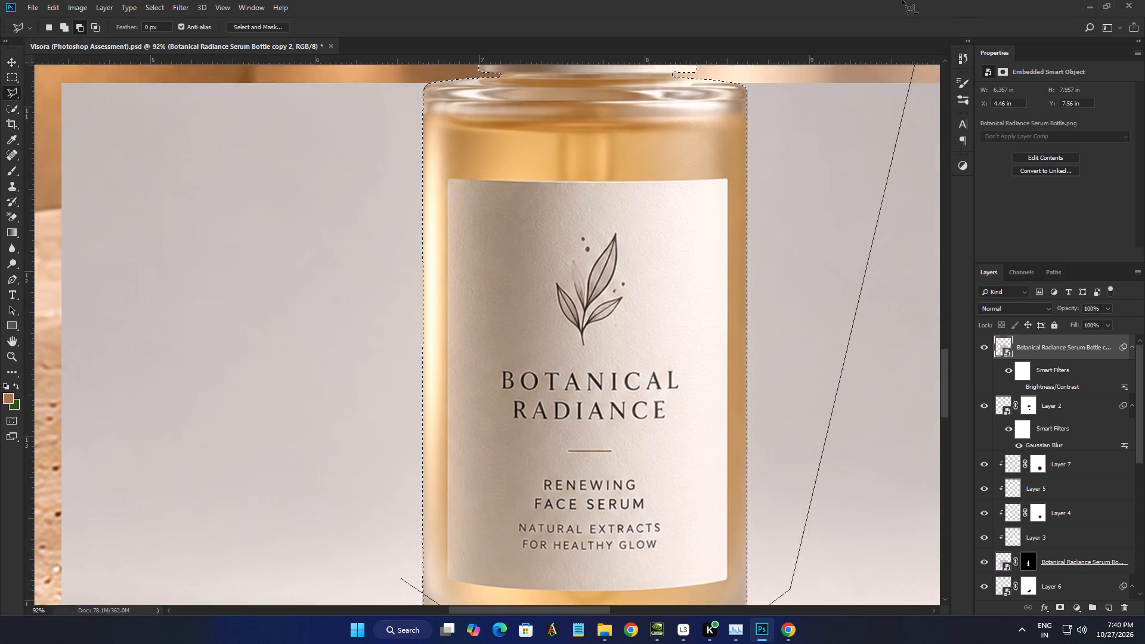
pyautogui.click(909, 164)
pyautogui.click(843, 151)
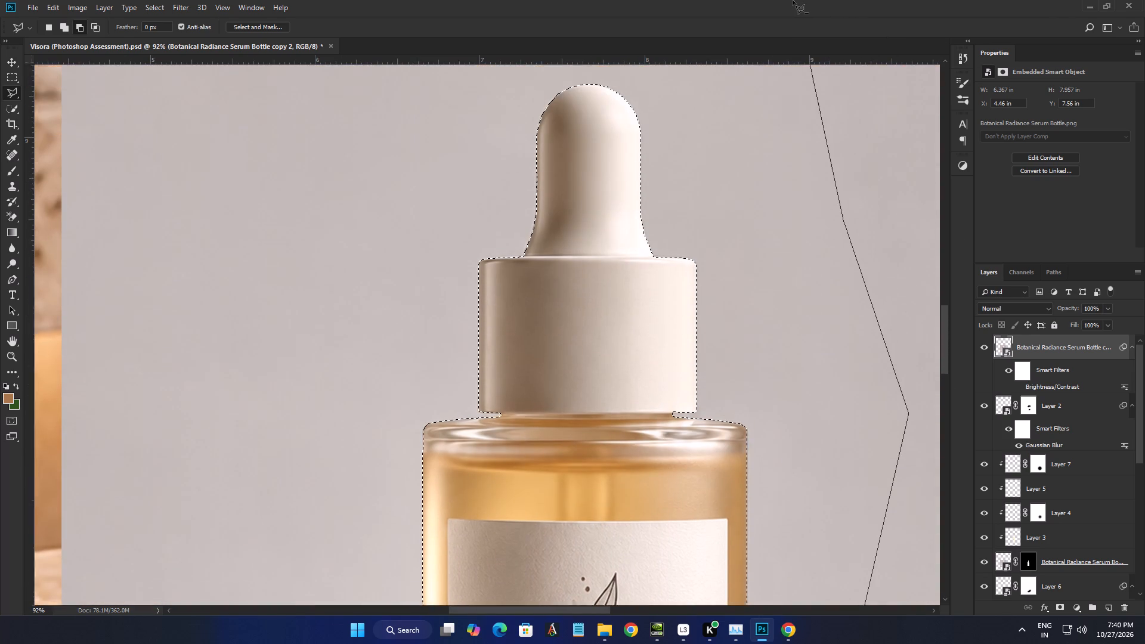
pyautogui.moveTo(806, 122); pyautogui.dragTo(806, 114)
pyautogui.click(608, 110)
pyautogui.click(474, 110)
pyautogui.click(421, 166)
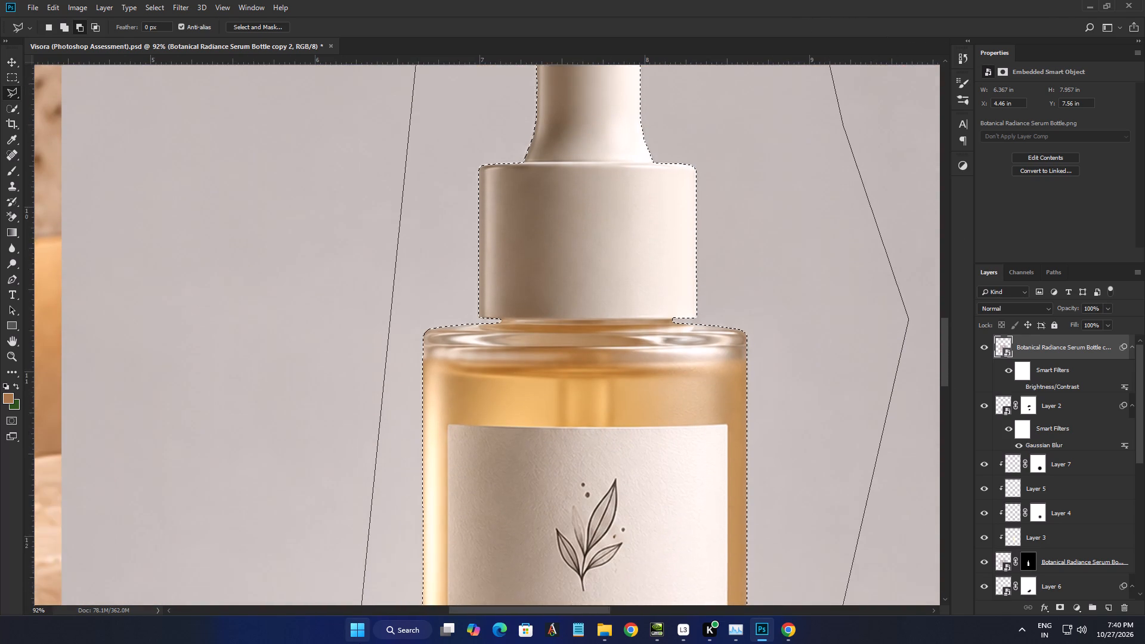
pyautogui.doubleClick(386, 419)
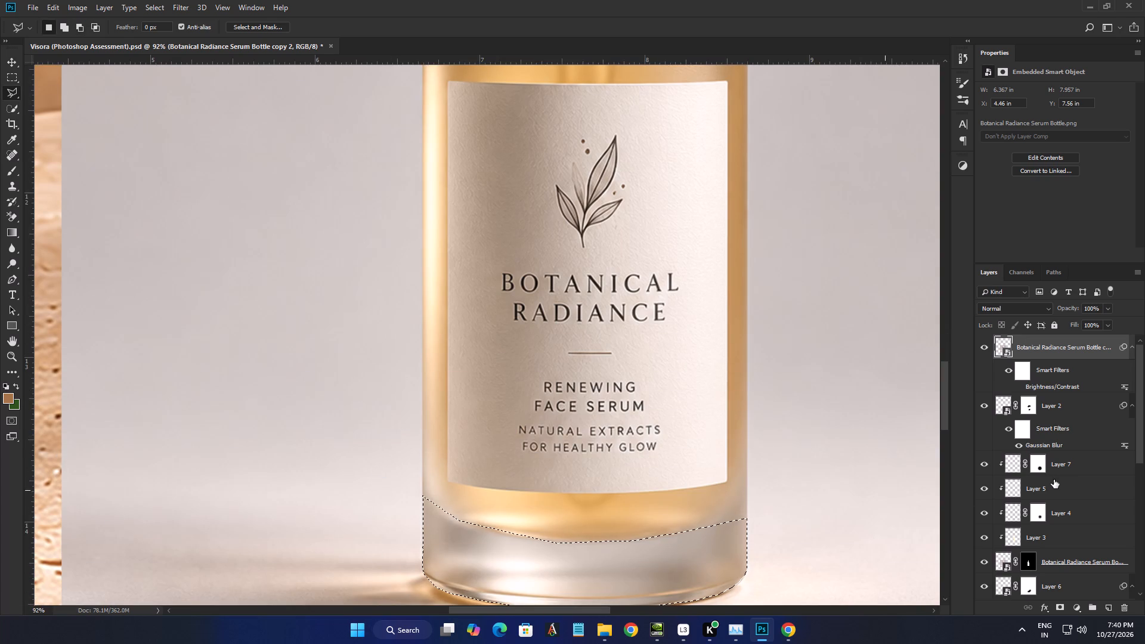
# Copy the selected glass base to a new layer and hide the topmost serum bottle copy it came from.
pyautogui.hotkey('ctrl', 'j')
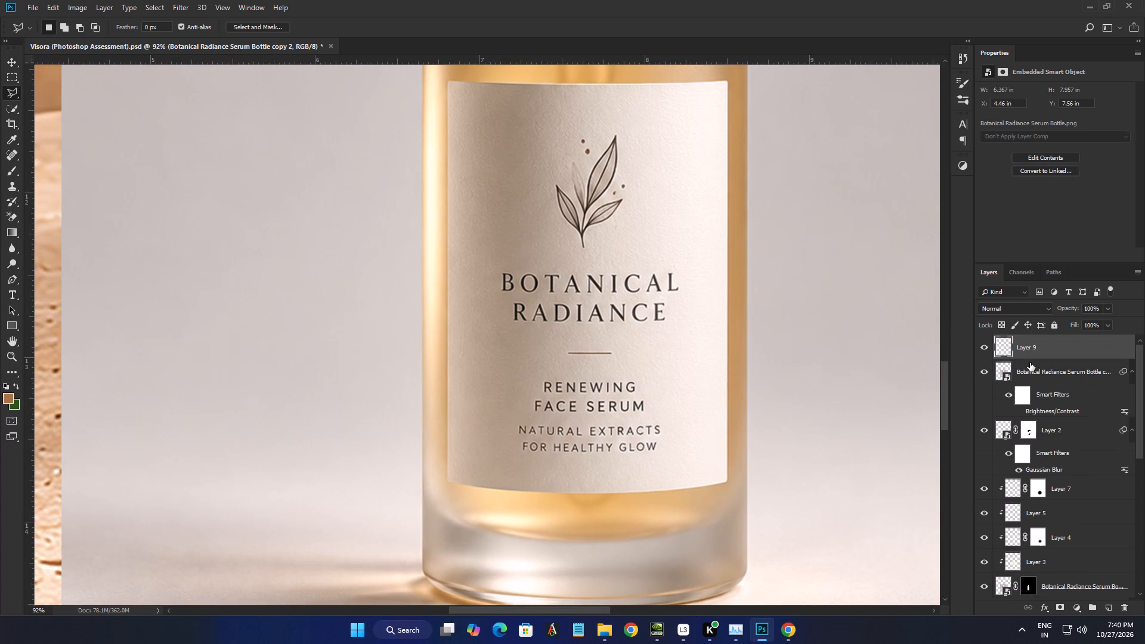
pyautogui.click(985, 372)
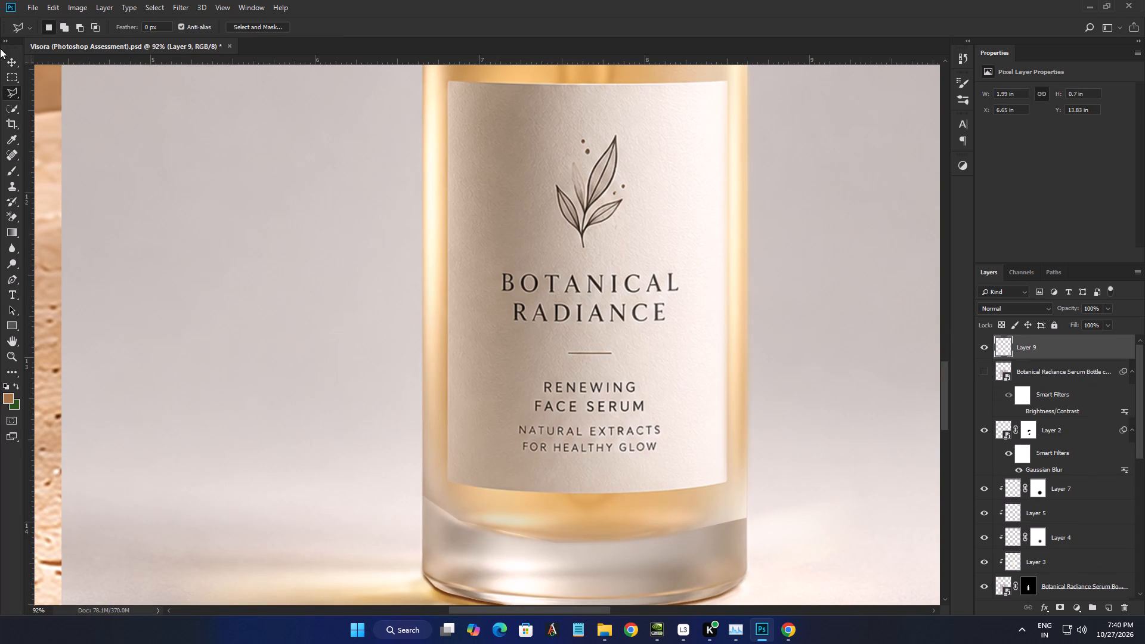
# Hide the lower serum bottle copy whose plain grey backdrop covers the limestone surface.
pyautogui.click(16, 63)
pyautogui.keyDown('alt'); pyautogui.scroll(-5, 644, 367); pyautogui.keyUp('alt')
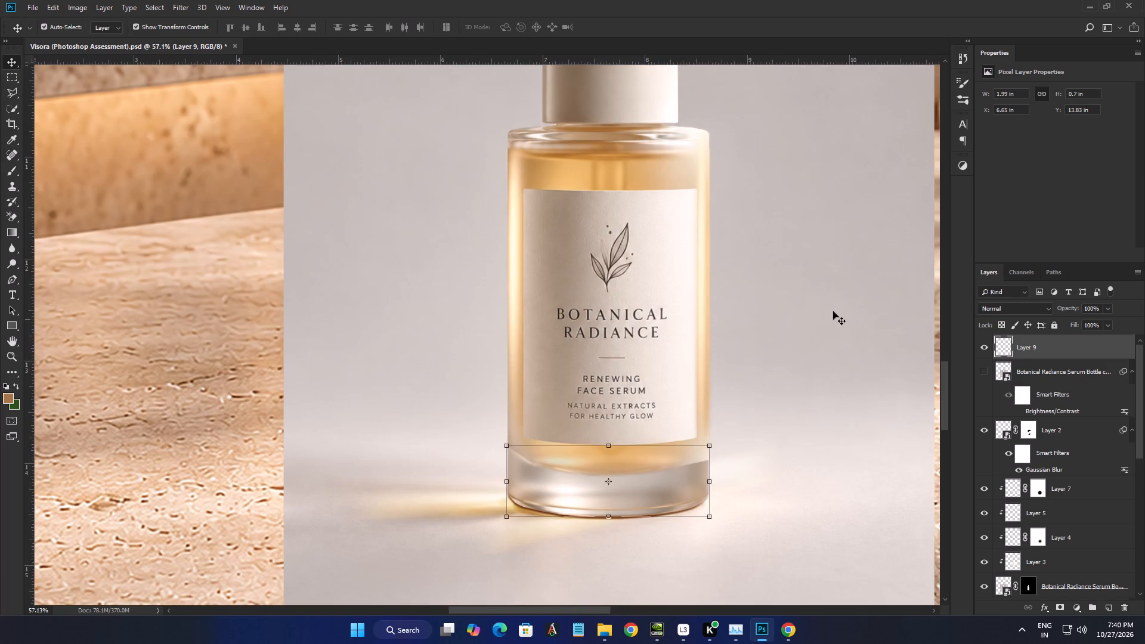
pyautogui.click(833, 311)
pyautogui.click(980, 557)
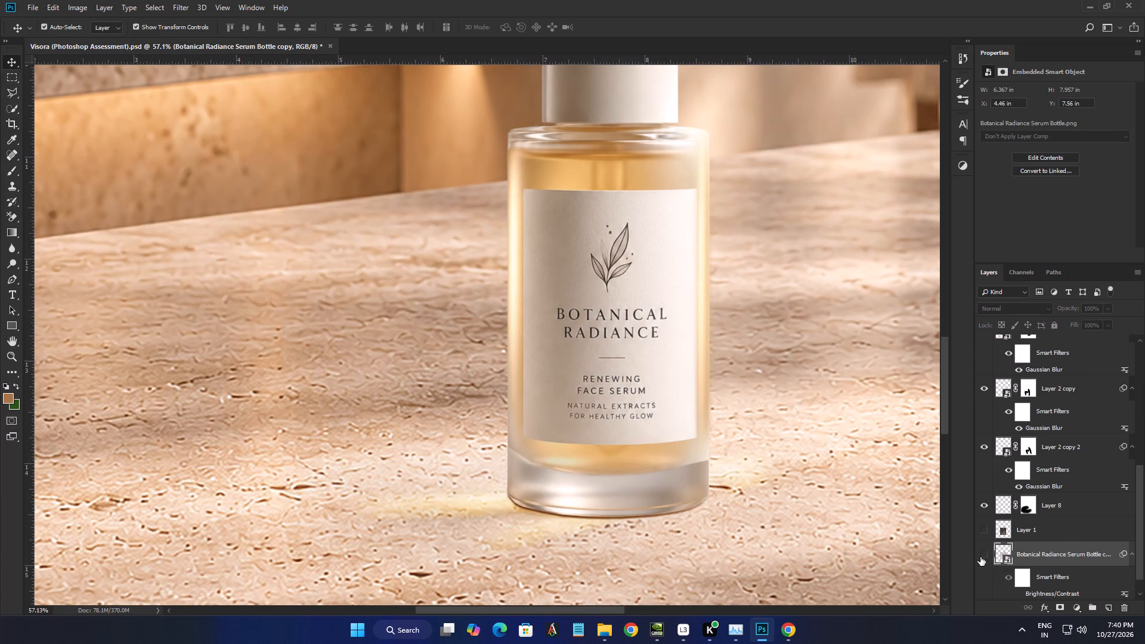
# Move the glass base layer, Layer 9, below the topmost serum bottle copy and directly above Layer 2.
pyautogui.click(626, 494)
pyautogui.moveTo(1047, 347); pyautogui.dragTo(1054, 428)
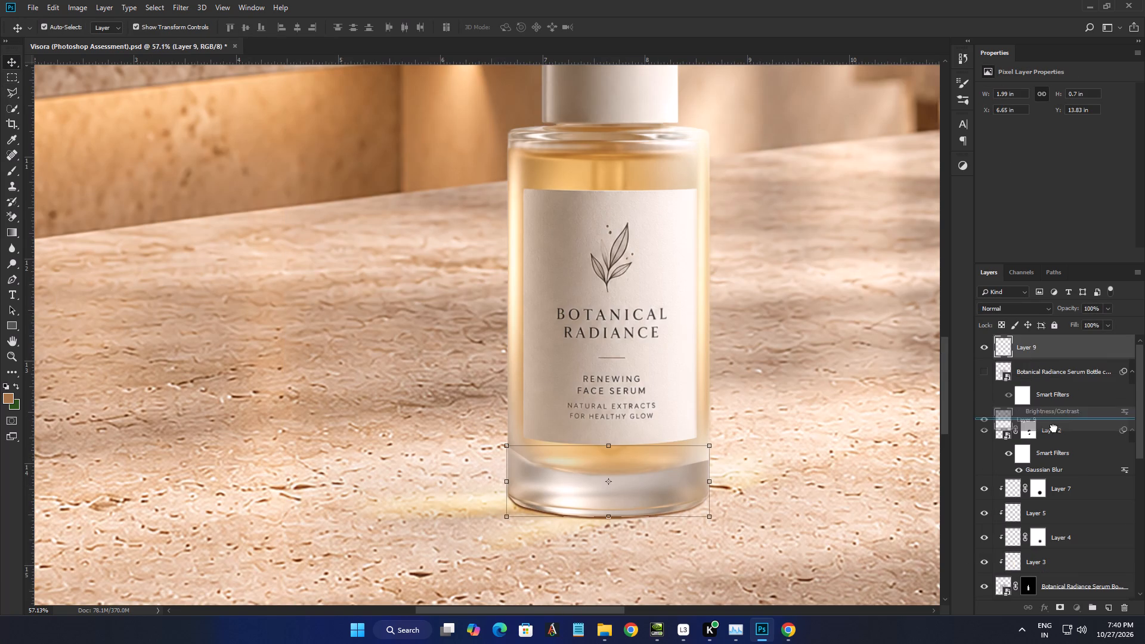
pyautogui.moveTo(1054, 428); pyautogui.dragTo(1063, 423)
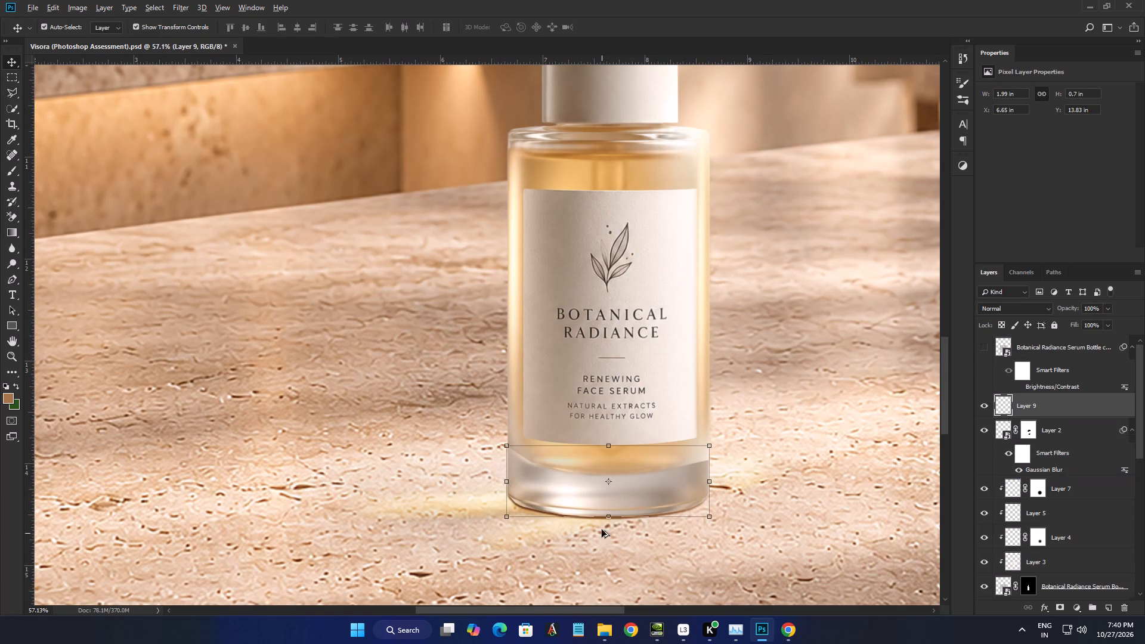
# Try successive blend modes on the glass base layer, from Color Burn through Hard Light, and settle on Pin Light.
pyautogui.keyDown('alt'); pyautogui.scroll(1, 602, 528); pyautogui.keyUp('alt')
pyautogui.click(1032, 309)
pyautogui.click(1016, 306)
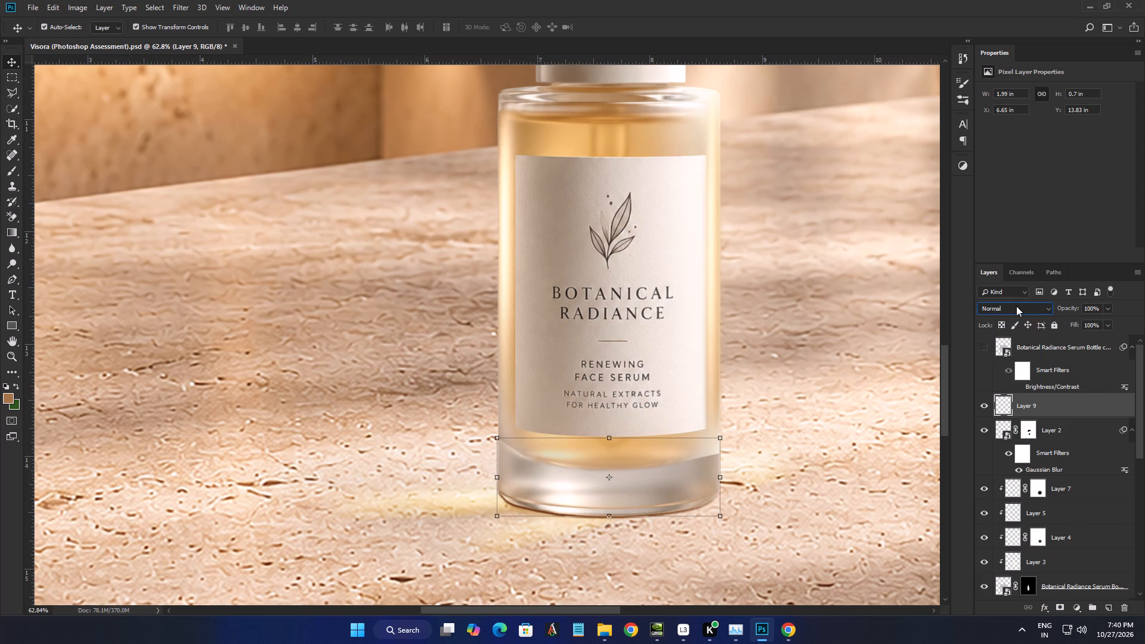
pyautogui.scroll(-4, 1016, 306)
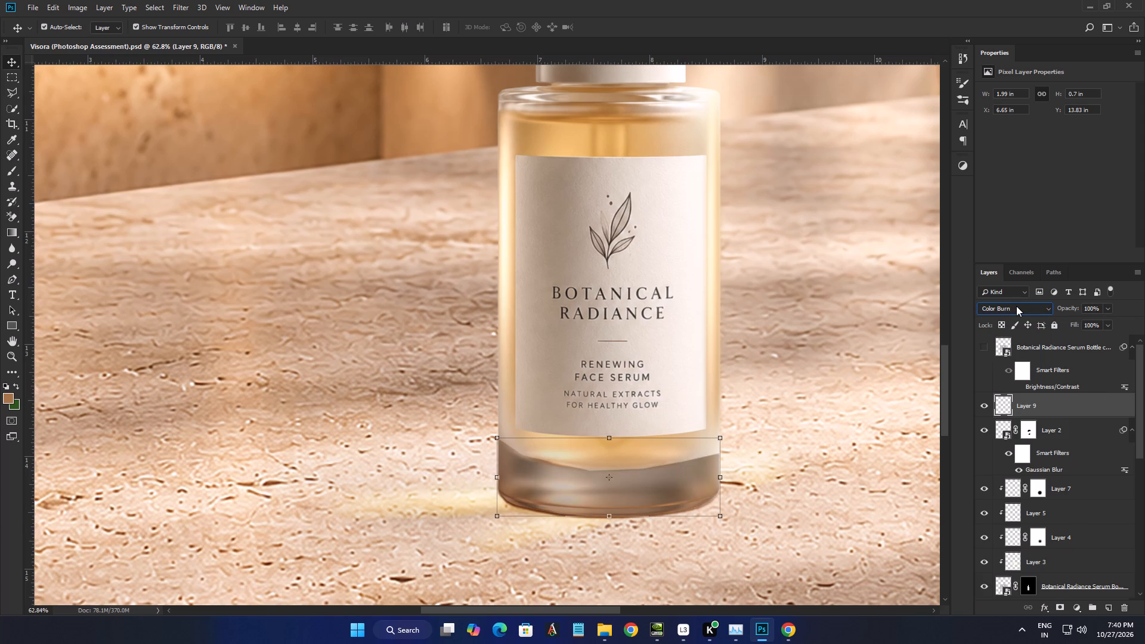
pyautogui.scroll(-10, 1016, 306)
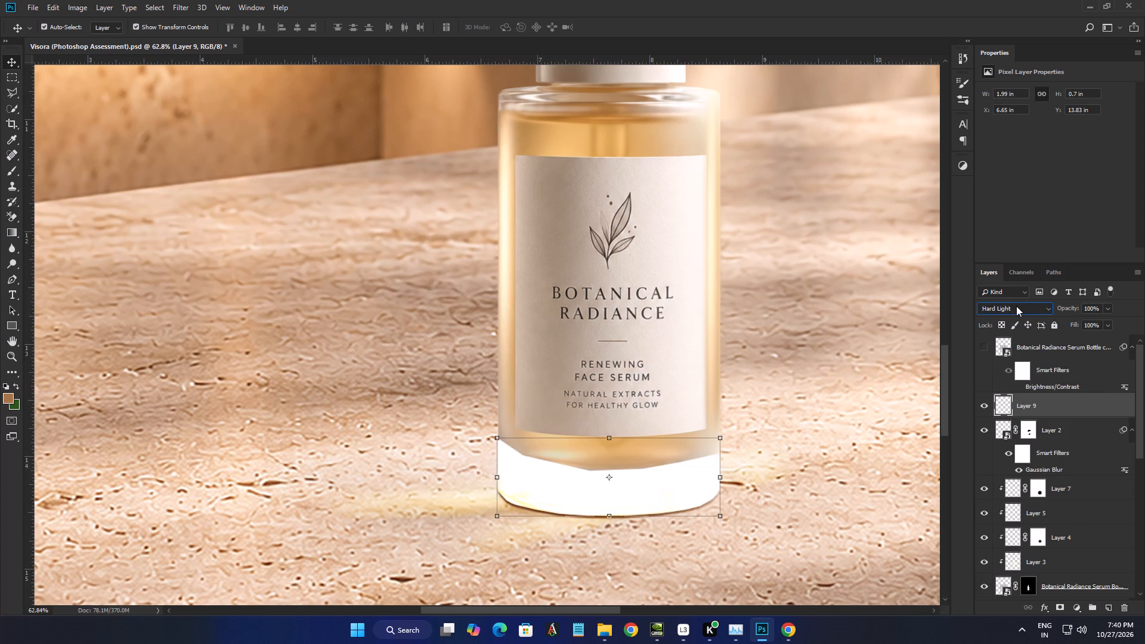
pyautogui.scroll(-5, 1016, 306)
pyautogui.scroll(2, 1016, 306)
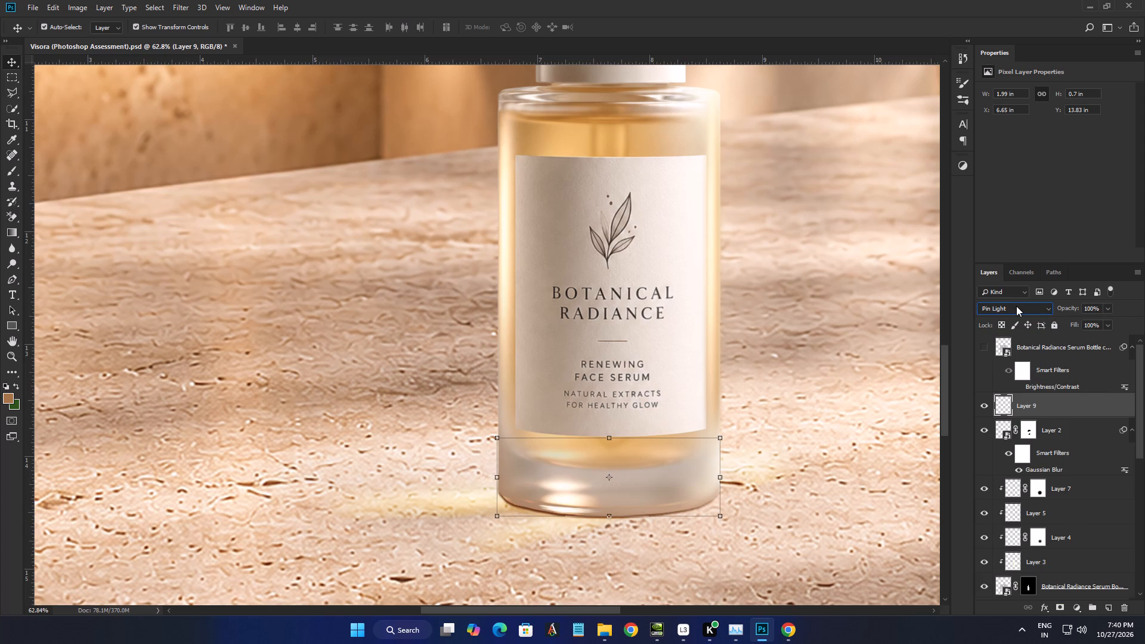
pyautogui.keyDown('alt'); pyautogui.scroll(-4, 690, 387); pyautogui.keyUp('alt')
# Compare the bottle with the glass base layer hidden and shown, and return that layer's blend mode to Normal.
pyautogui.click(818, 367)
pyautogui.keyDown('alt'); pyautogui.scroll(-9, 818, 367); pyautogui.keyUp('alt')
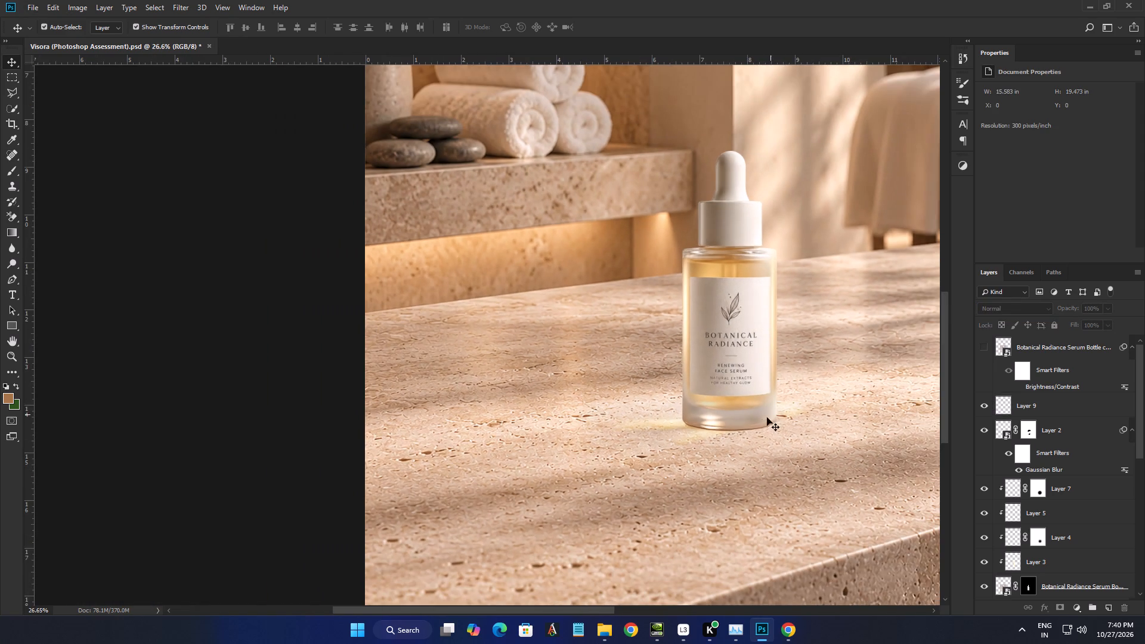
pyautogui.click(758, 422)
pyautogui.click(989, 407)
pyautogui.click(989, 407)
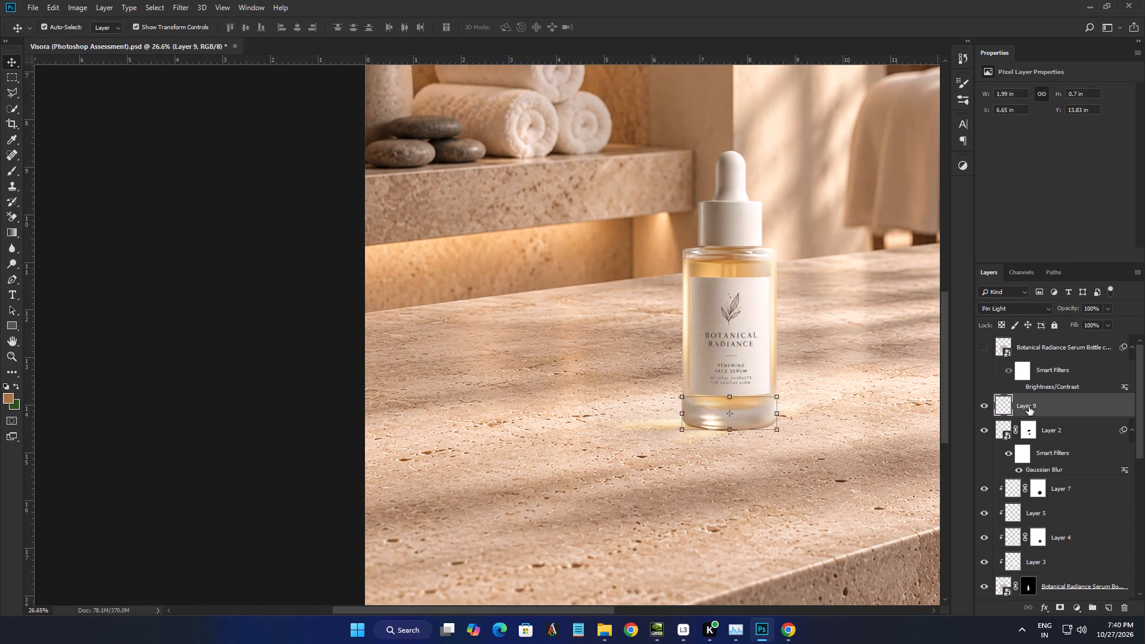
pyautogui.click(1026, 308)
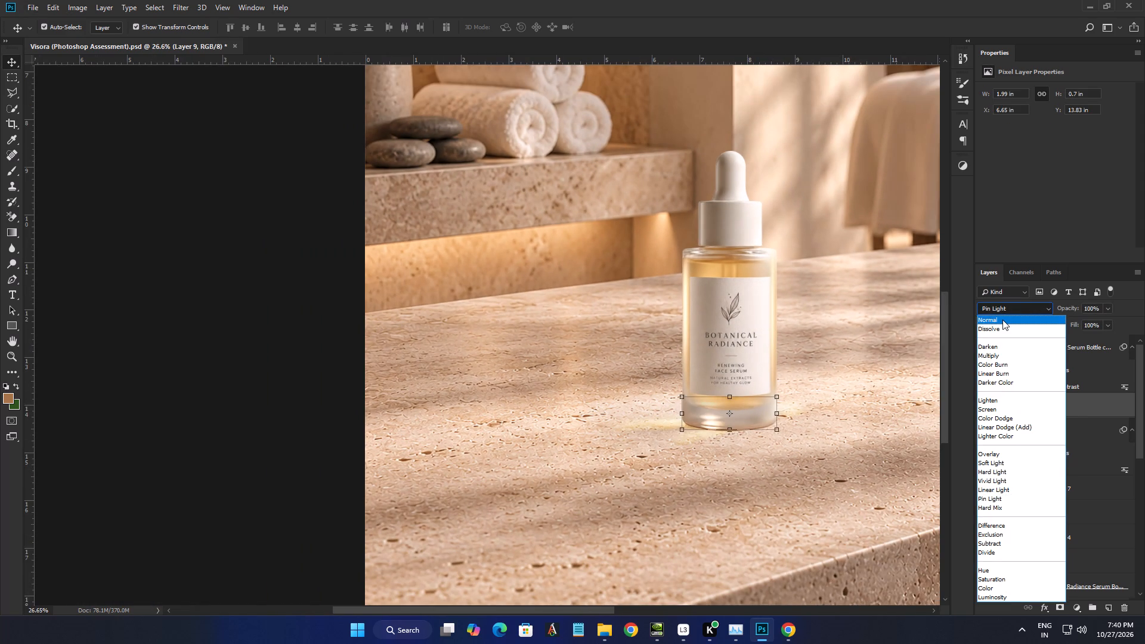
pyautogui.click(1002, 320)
# Add a layer mask to the glass base layer, Layer 9, with the Brush tool ready.
pyautogui.keyDown('alt'); pyautogui.scroll(4, 810, 438); pyautogui.keyUp('alt')
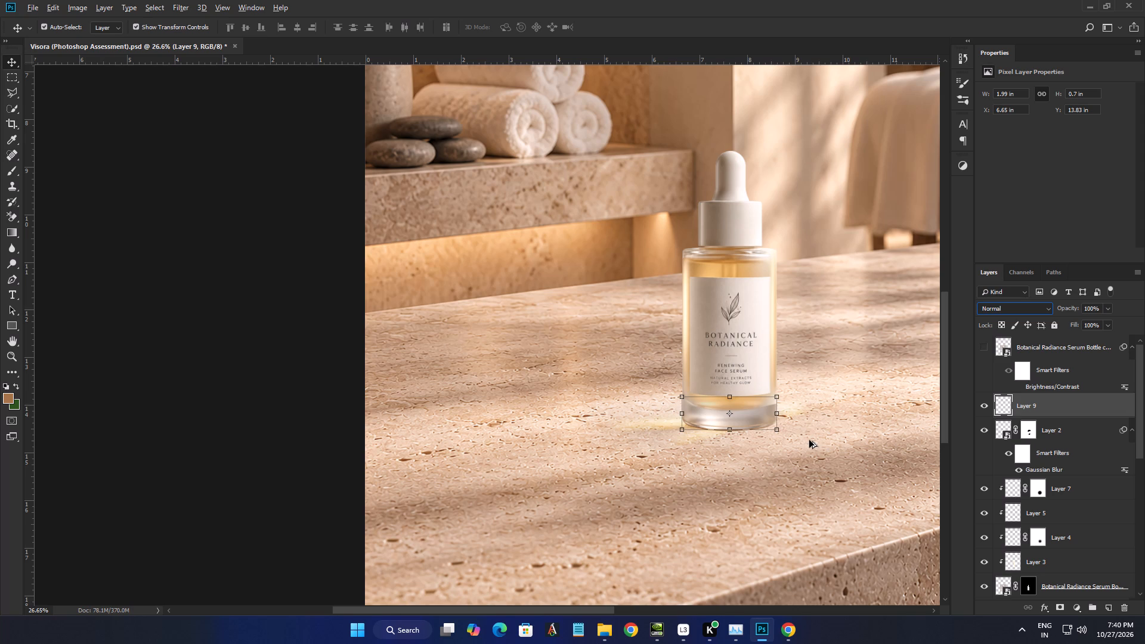
pyautogui.click(778, 425)
pyautogui.keyDown('alt'); pyautogui.scroll(4, 747, 416); pyautogui.keyUp('alt')
pyautogui.keyDown('alt'); pyautogui.scroll(-1, 759, 429); pyautogui.keyUp('alt')
pyautogui.keyDown('alt'); pyautogui.scroll(3, 759, 429); pyautogui.keyUp('alt')
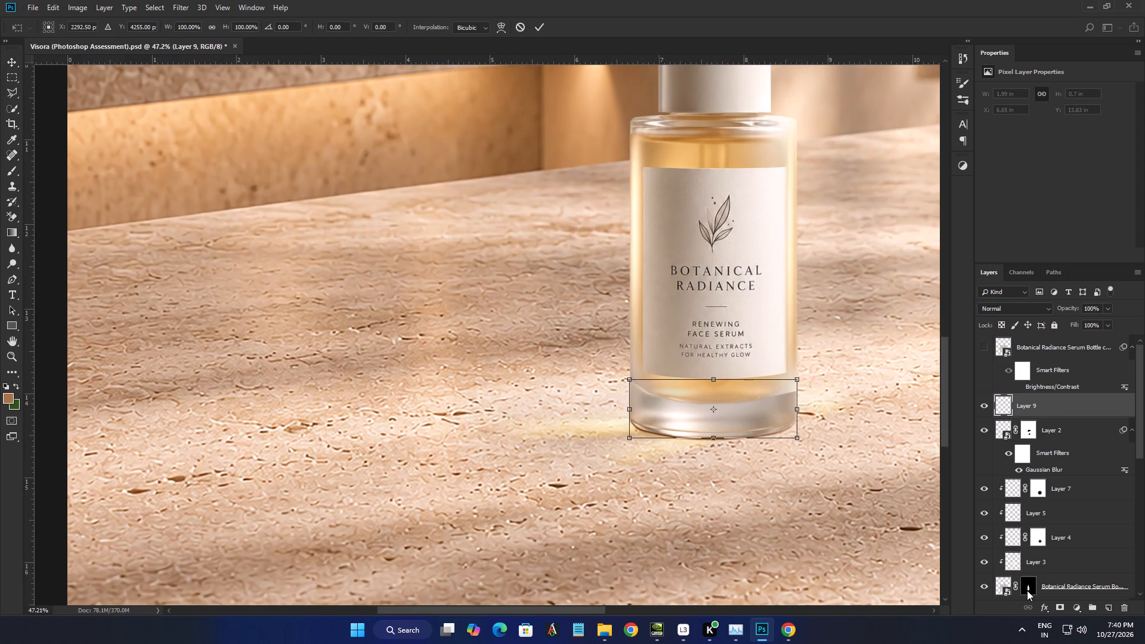
pyautogui.click(1056, 609)
pyautogui.keyDown('alt'); pyautogui.scroll(3, 717, 469); pyautogui.keyUp('alt')
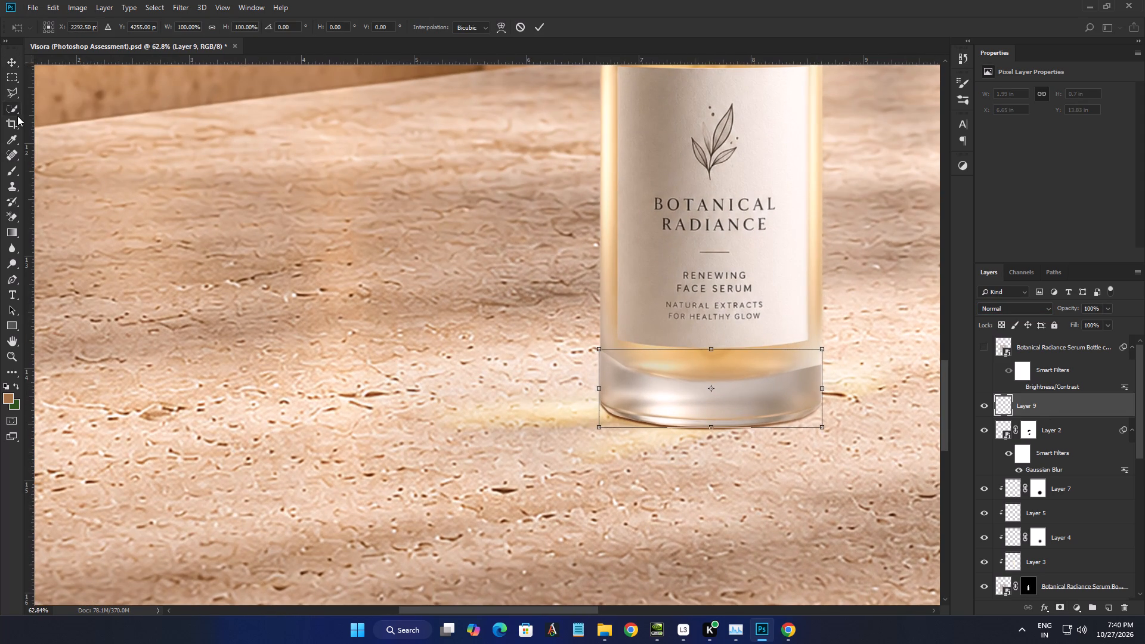
pyautogui.click(9, 167)
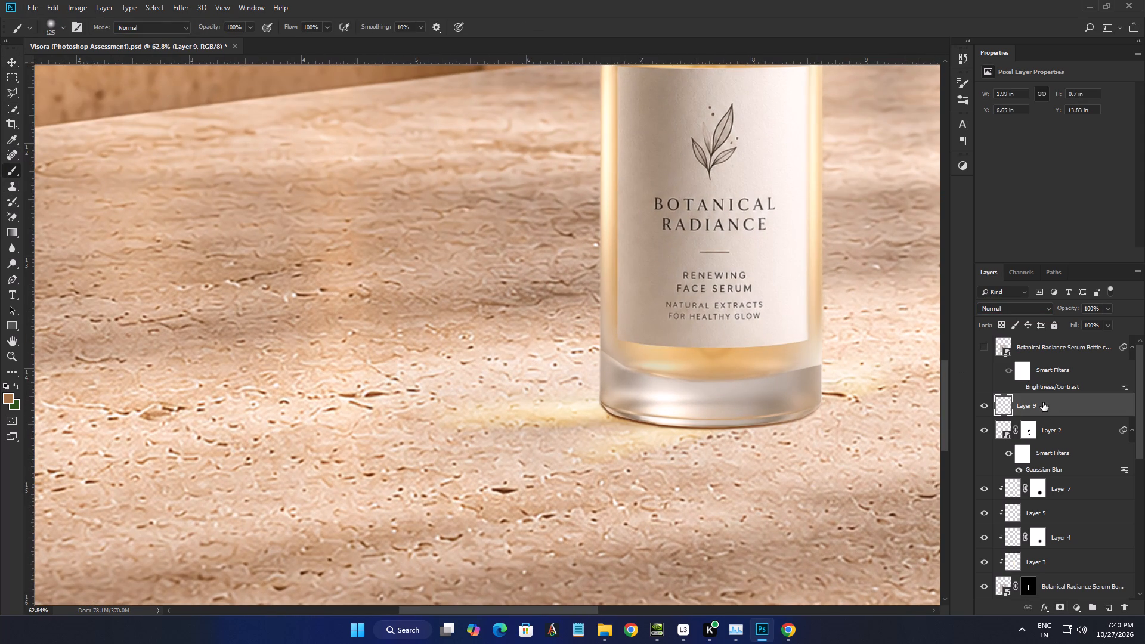
pyautogui.click(1060, 609)
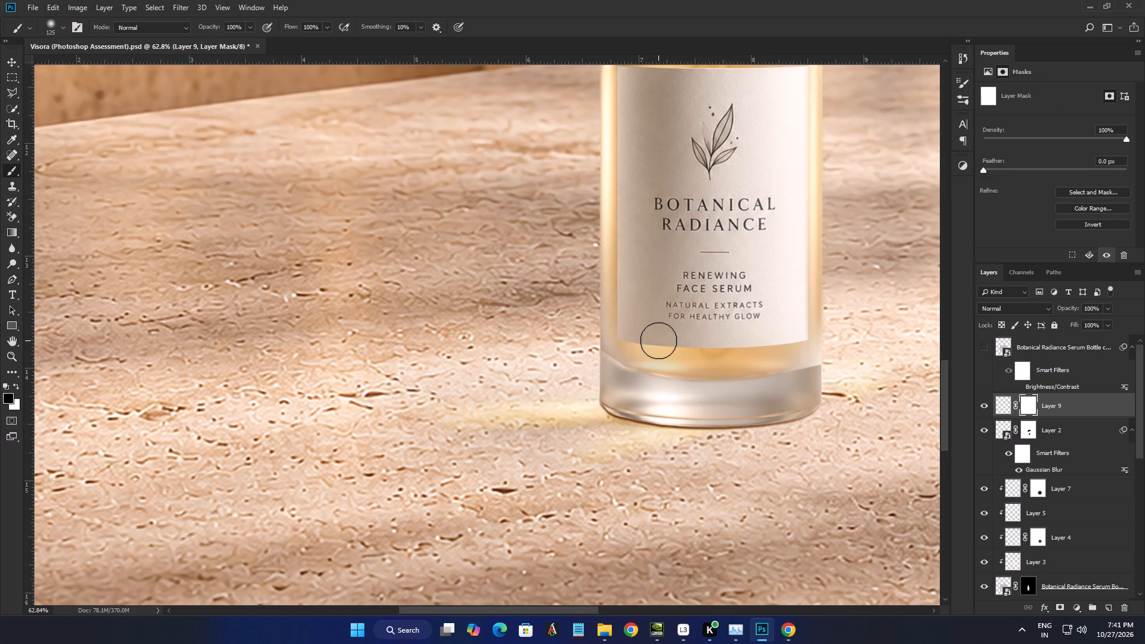
# Paint black on Layer 9's mask with a soft 400 px brush to fade the glass base around its sides and bottom.
pyautogui.press(']')
pyautogui.press(']')
pyautogui.press(']')
pyautogui.press(']')
pyautogui.press(']')
pyautogui.press(']')
pyautogui.moveTo(554, 300); pyautogui.dragTo(533, 321)
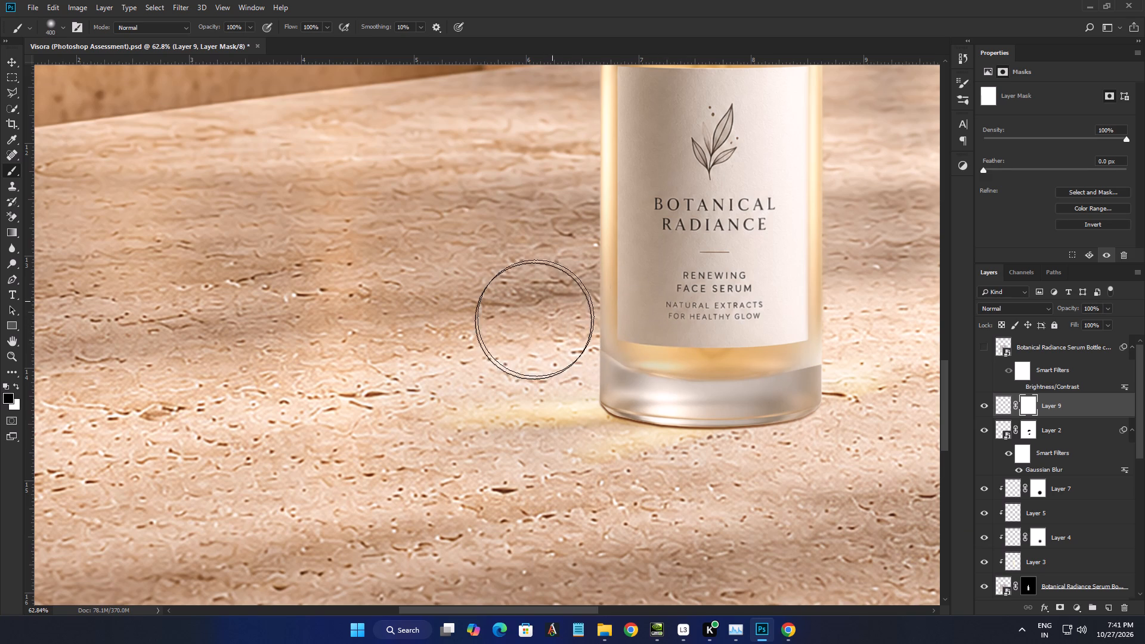
pyautogui.moveTo(533, 321); pyautogui.dragTo(558, 383)
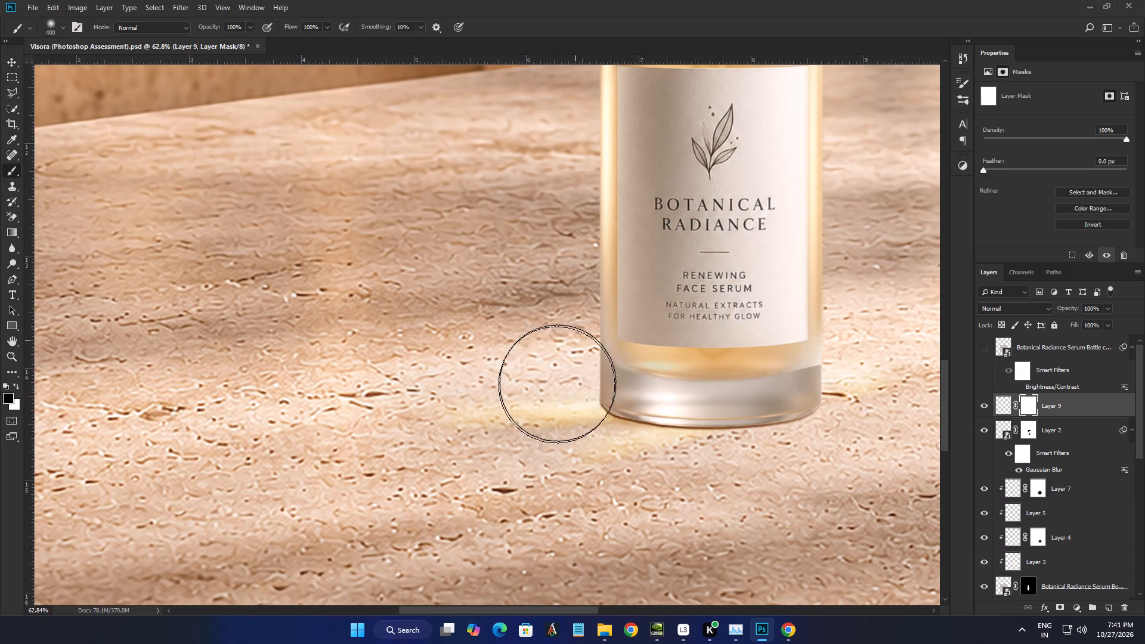
pyautogui.moveTo(558, 383); pyautogui.dragTo(815, 312)
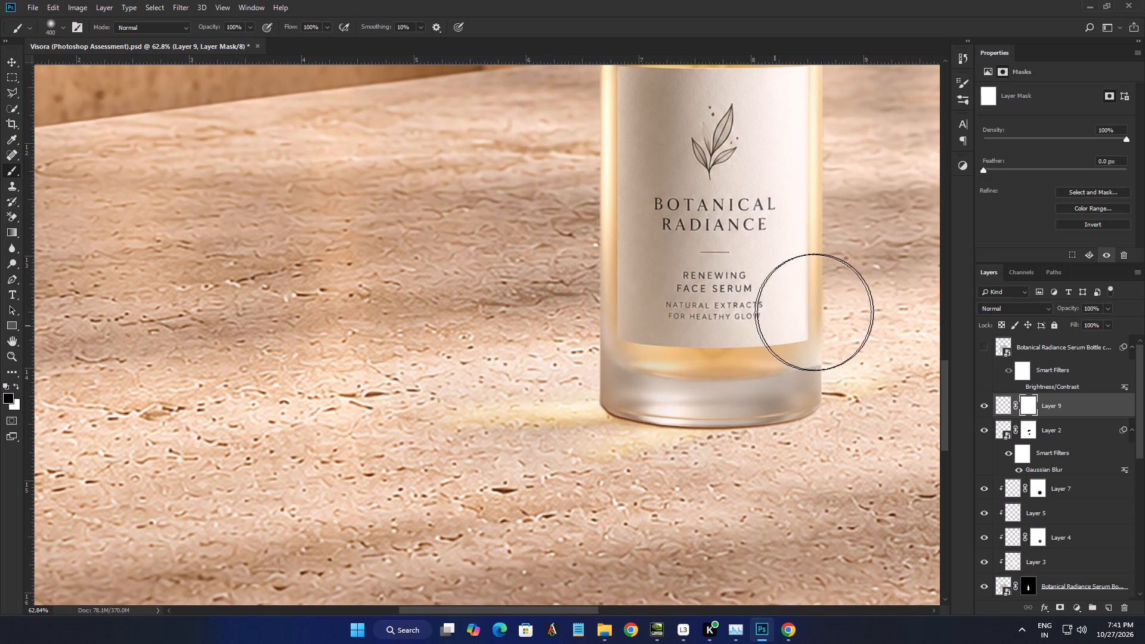
pyautogui.moveTo(815, 312); pyautogui.dragTo(785, 477)
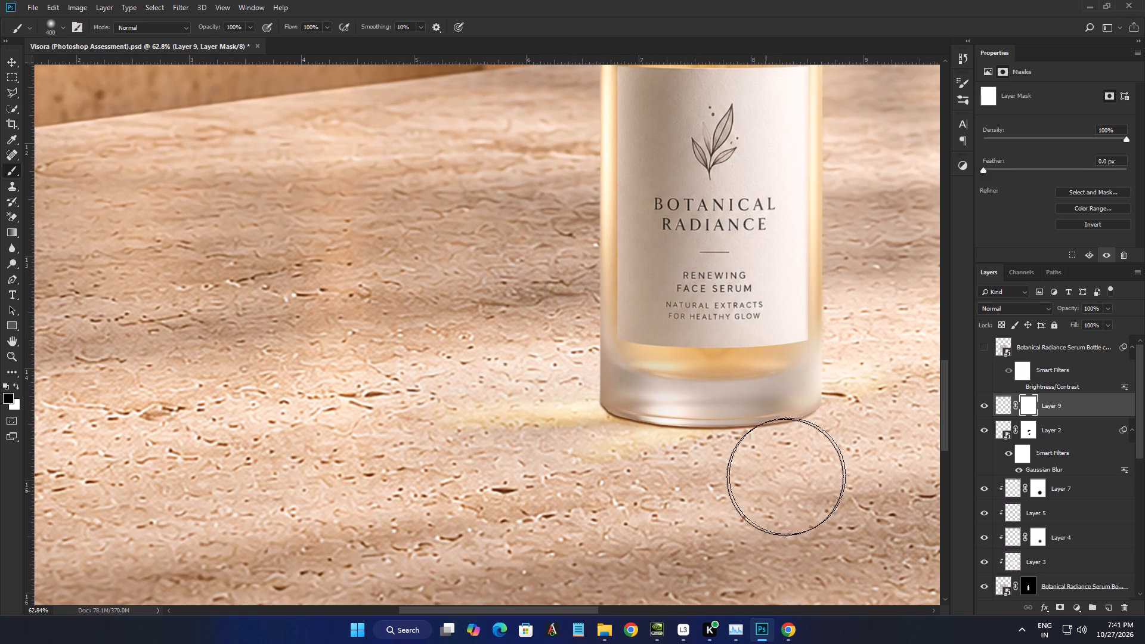
pyautogui.moveTo(785, 477); pyautogui.dragTo(869, 440)
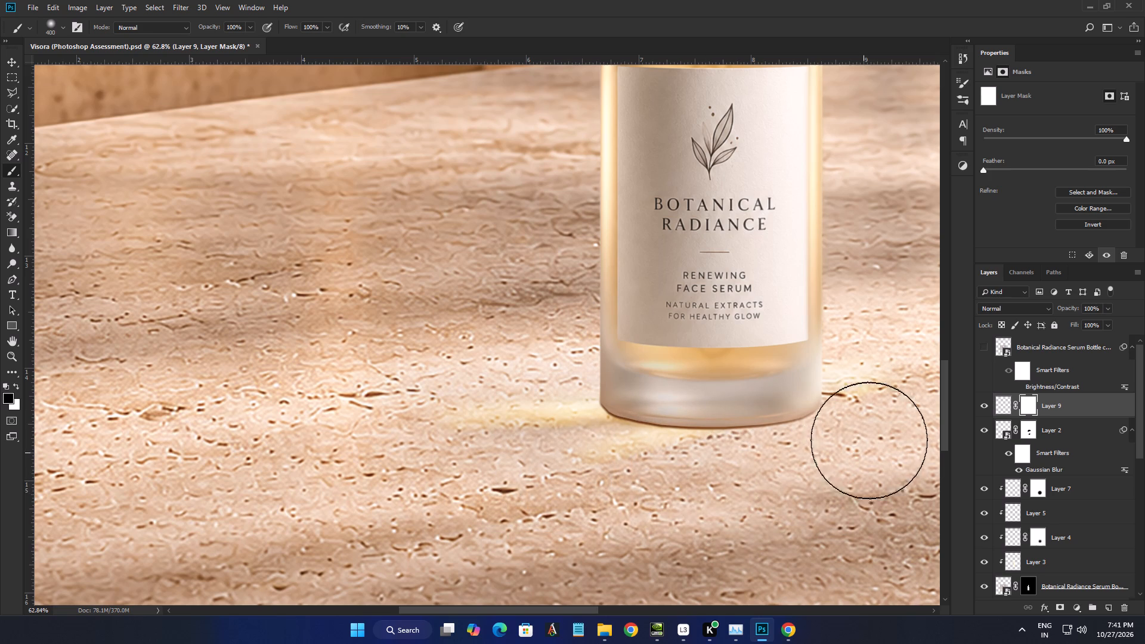
pyautogui.moveTo(869, 440); pyautogui.dragTo(866, 369)
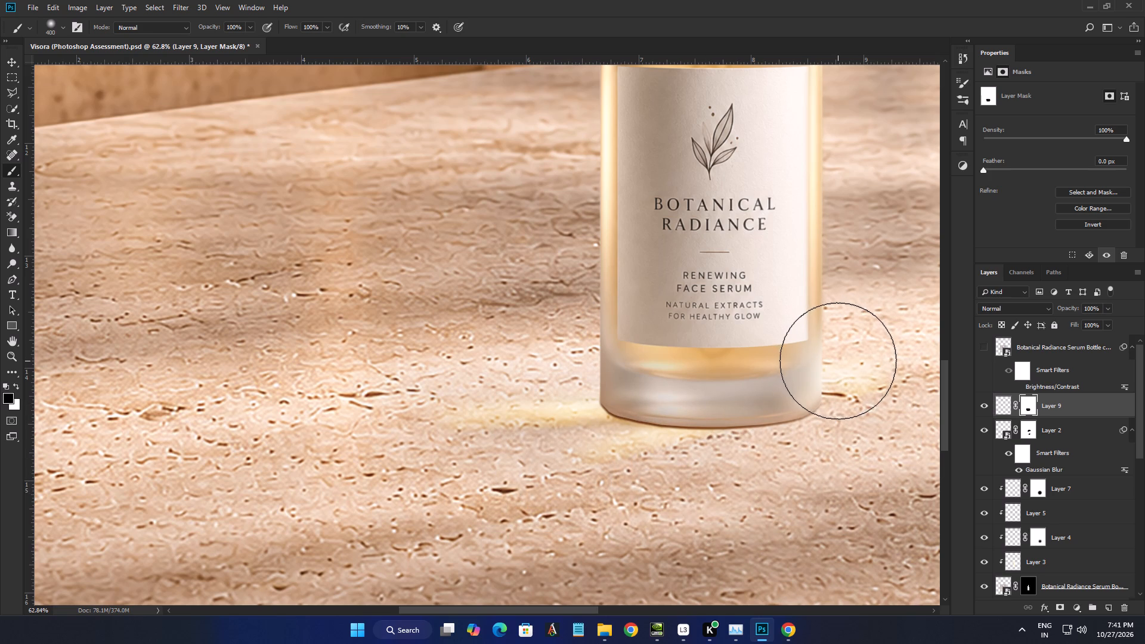
# Paint white on Layer 9's mask with a 125 px brush to bring back the reflections inside the glass base.
pyautogui.press('[')
pyautogui.press('[')
pyautogui.press('[')
pyautogui.press('[')
pyautogui.write('[[')
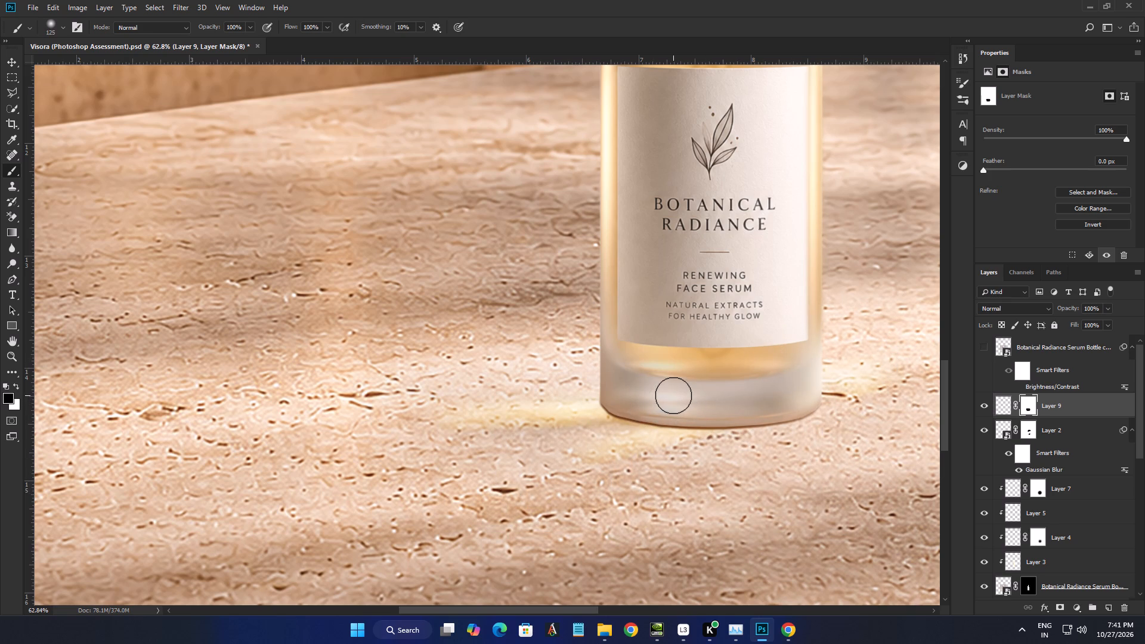
pyautogui.press('x')
pyautogui.click(673, 395)
pyautogui.moveTo(660, 391); pyautogui.dragTo(692, 394)
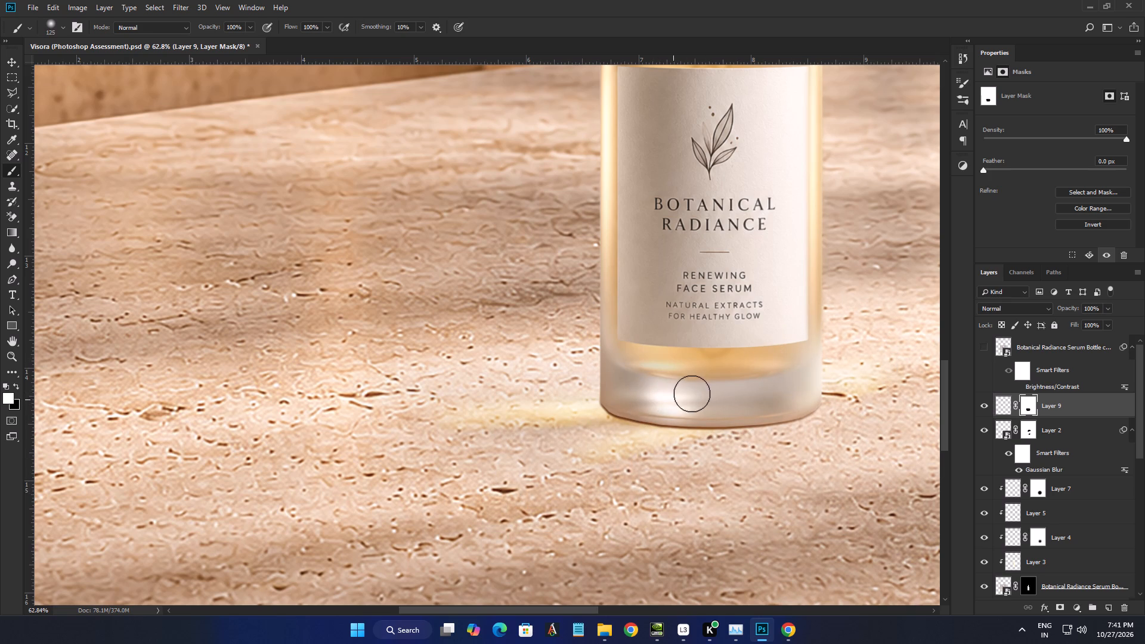
pyautogui.moveTo(692, 394); pyautogui.dragTo(664, 407)
pyautogui.moveTo(664, 407); pyautogui.dragTo(732, 404)
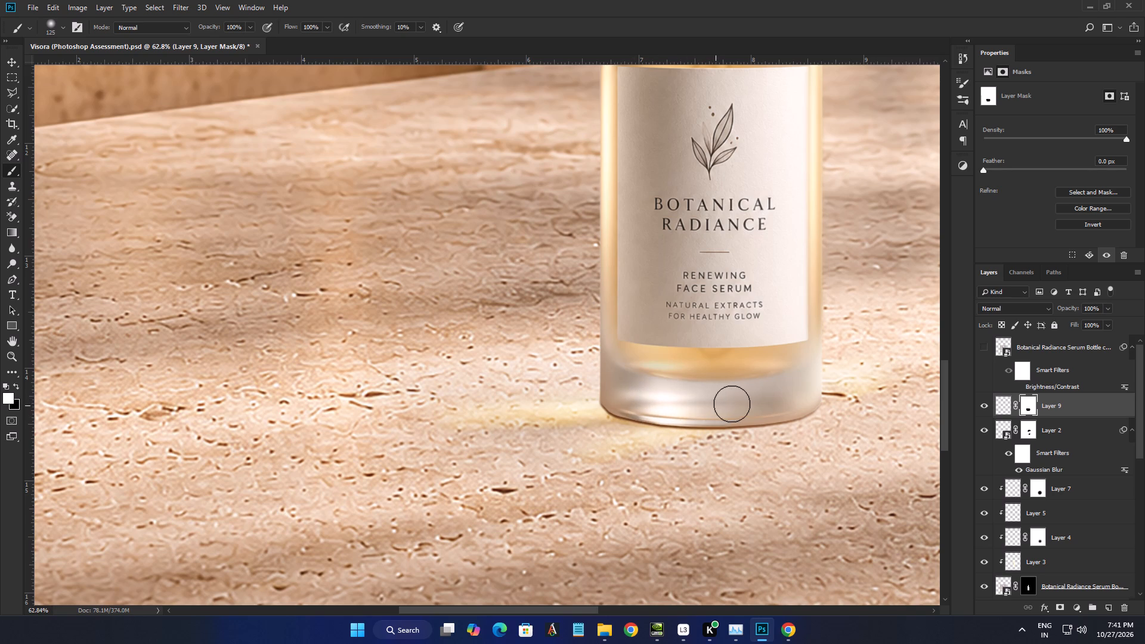
pyautogui.moveTo(732, 404); pyautogui.dragTo(621, 385)
# Soften the glass base's upper and lower edges with a 200 px black brush on Layer 9's mask, and deselect all layers.
pyautogui.press(']')
pyautogui.press(']')
pyautogui.press(']')
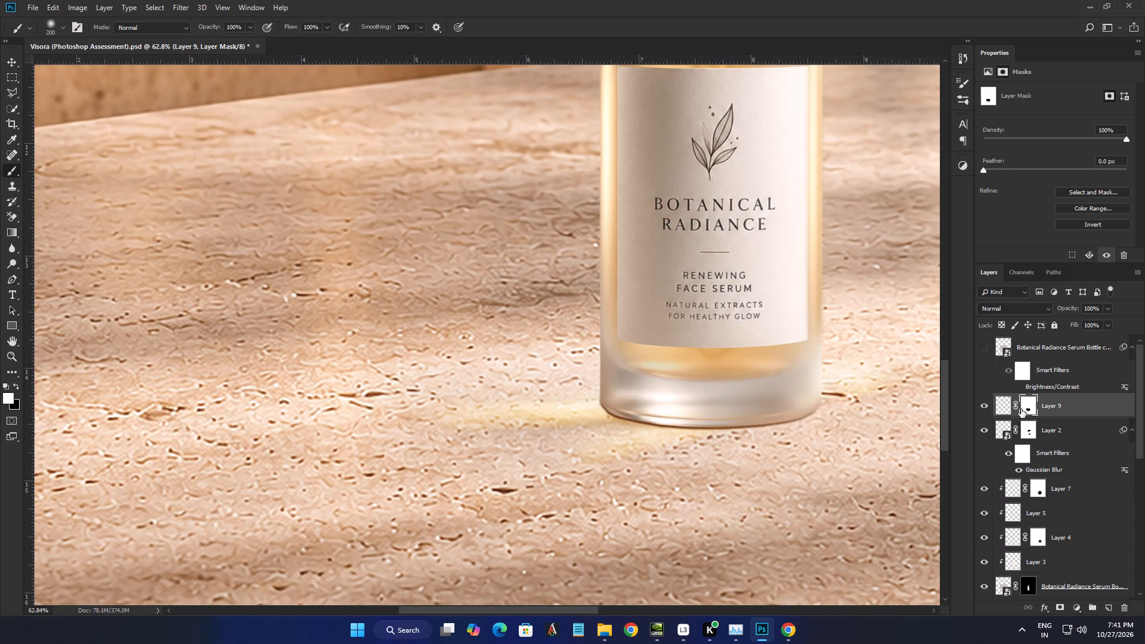
pyautogui.press('x')
pyautogui.moveTo(642, 338); pyautogui.dragTo(655, 343)
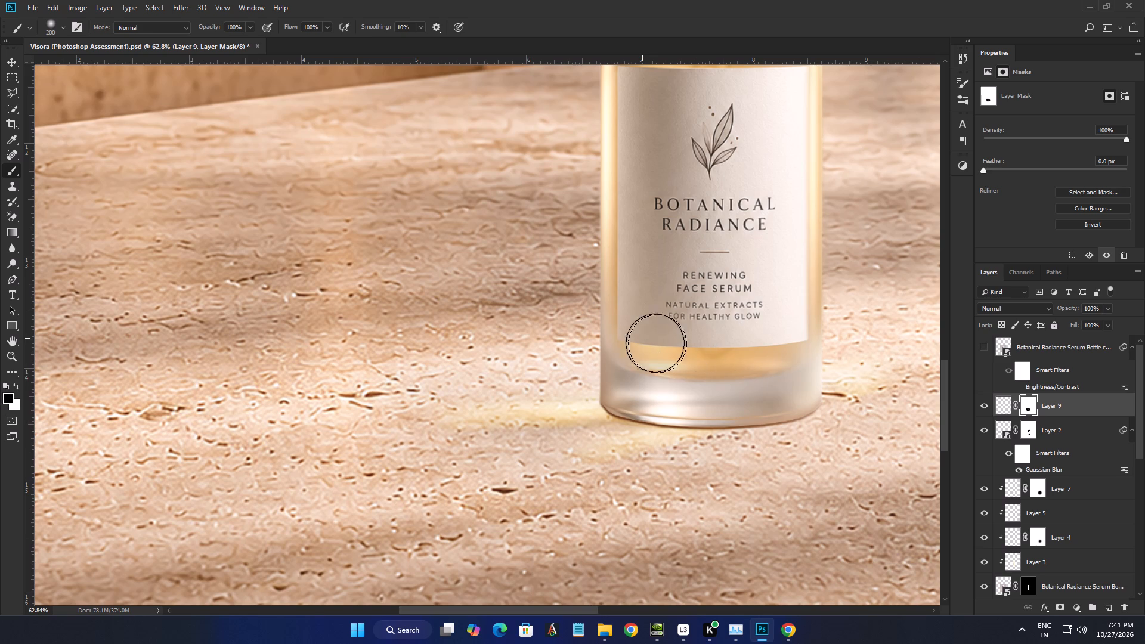
pyautogui.moveTo(655, 343); pyautogui.dragTo(648, 467)
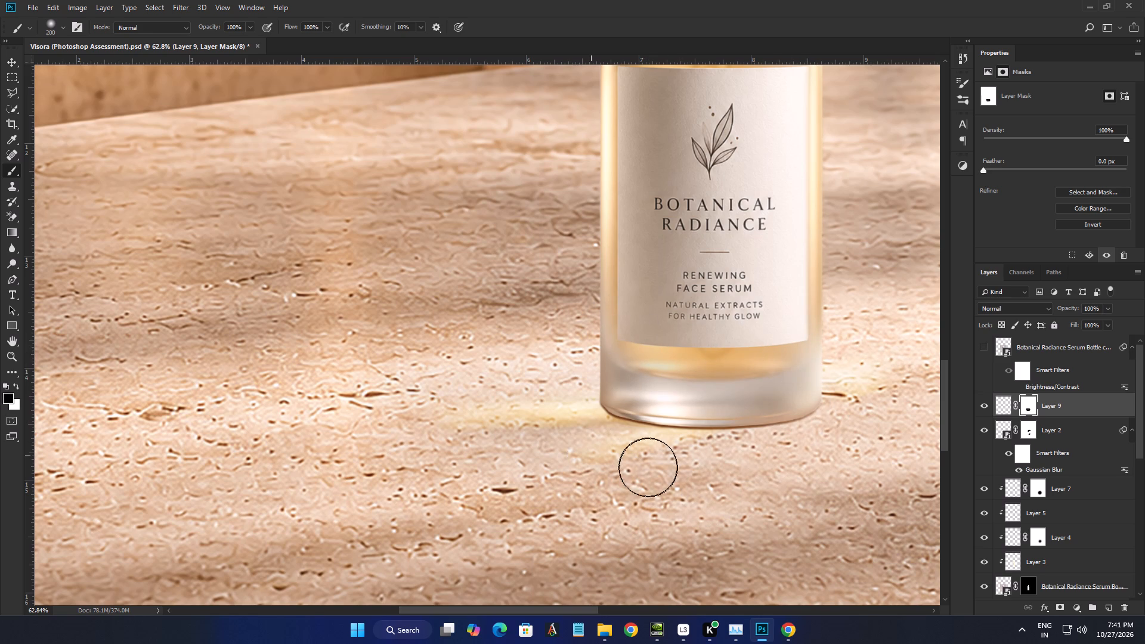
pyautogui.moveTo(648, 467); pyautogui.dragTo(766, 464)
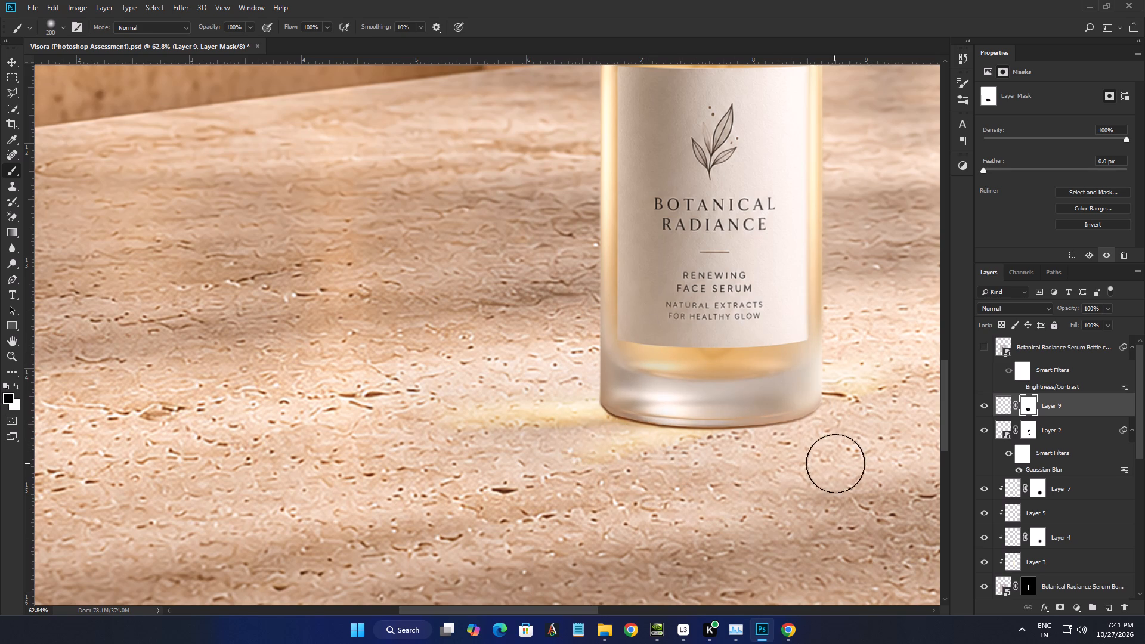
pyautogui.moveTo(745, 448); pyautogui.dragTo(621, 472)
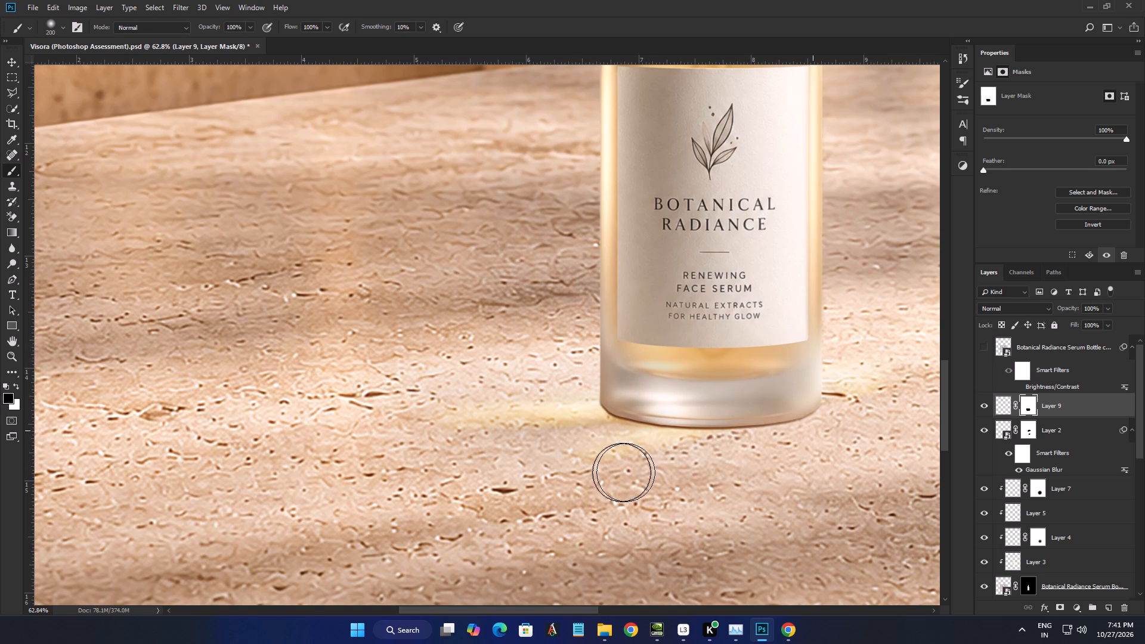
pyautogui.moveTo(621, 472); pyautogui.dragTo(582, 423)
pyautogui.keyDown('alt'); pyautogui.scroll(-13, 616, 445); pyautogui.keyUp('alt')
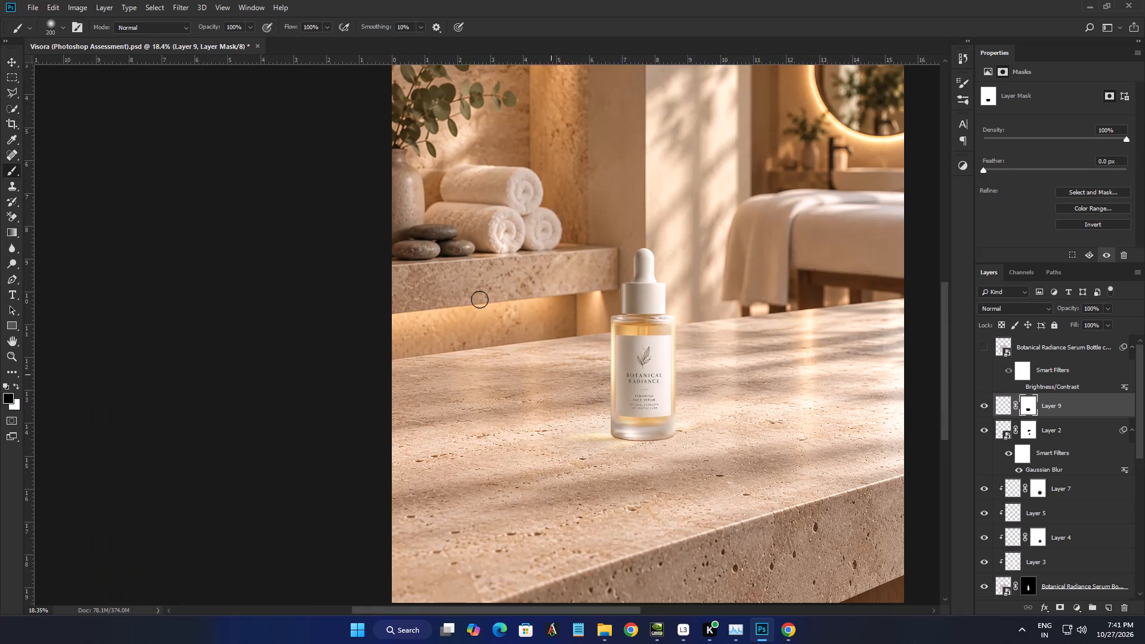
pyautogui.click(10, 64)
pyautogui.click(148, 274)
pyautogui.keyDown('alt'); pyautogui.scroll(4, 628, 462); pyautogui.keyUp('alt')
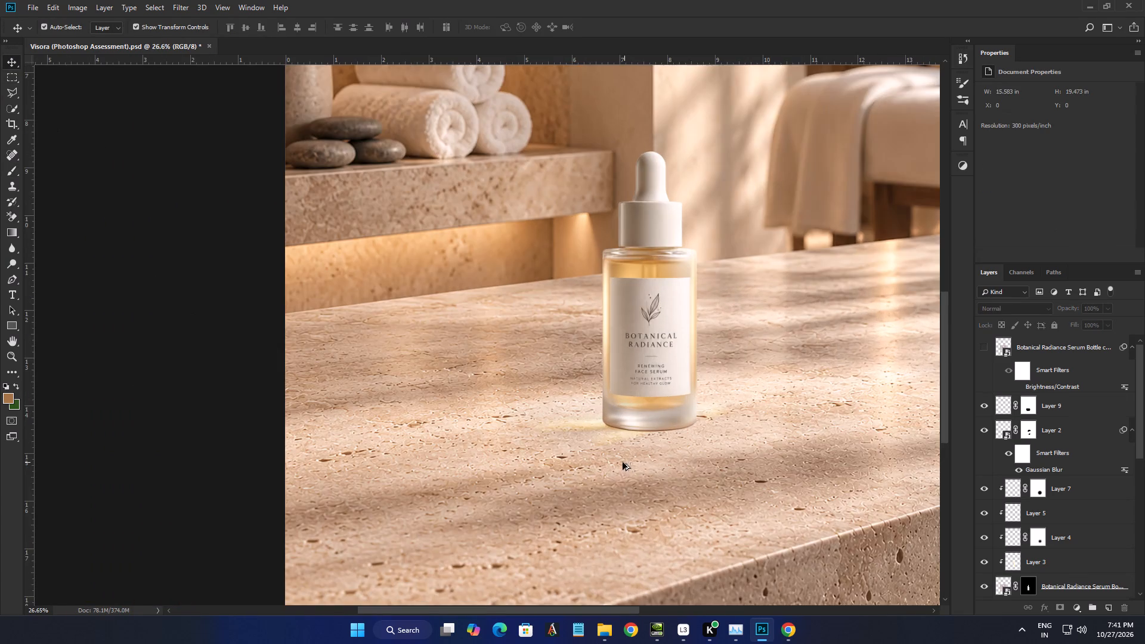
# Select the hidden Botanical Radiance Serum Bottle copy layer directly above the background Layer 0.
pyautogui.keyDown('alt'); pyautogui.scroll(6, 621, 454); pyautogui.keyUp('alt')
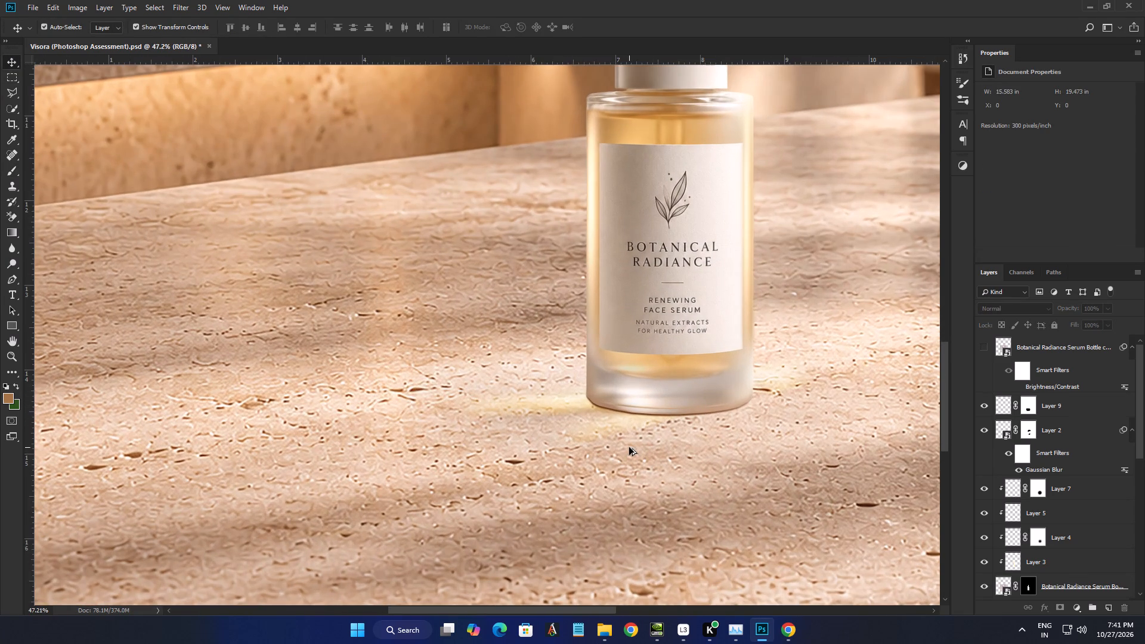
pyautogui.keyDown('alt'); pyautogui.scroll(-12, 617, 445); pyautogui.keyUp('alt')
pyautogui.click(274, 389)
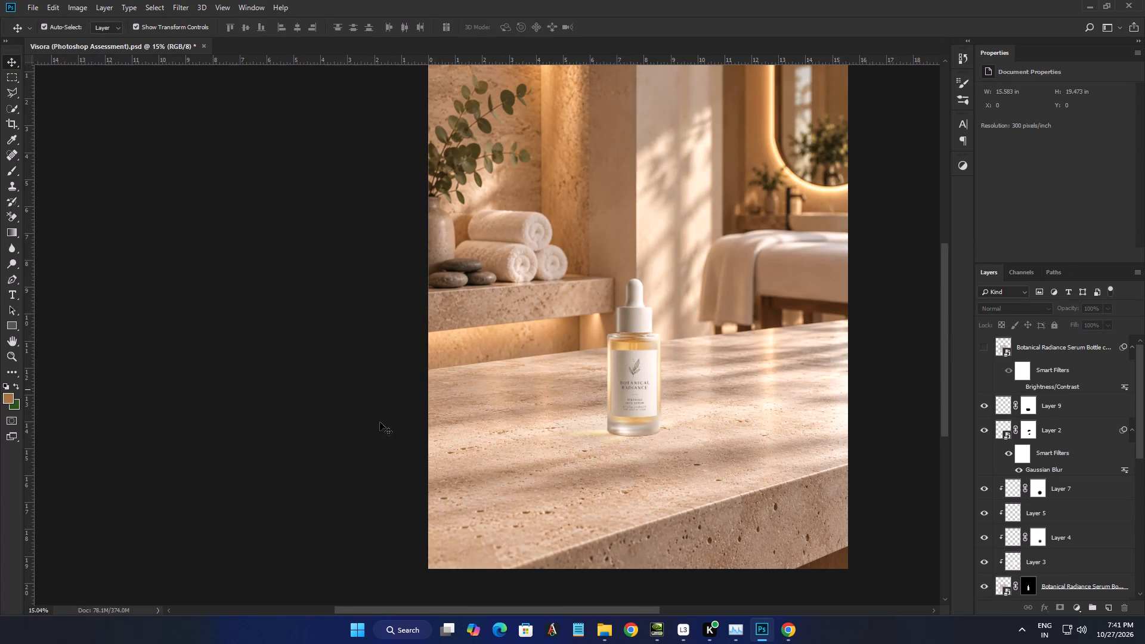
pyautogui.keyDown('alt'); pyautogui.scroll(8, 589, 459); pyautogui.keyUp('alt')
pyautogui.keyDown('alt'); pyautogui.scroll(5, 646, 431); pyautogui.keyUp('alt')
pyautogui.click(590, 430)
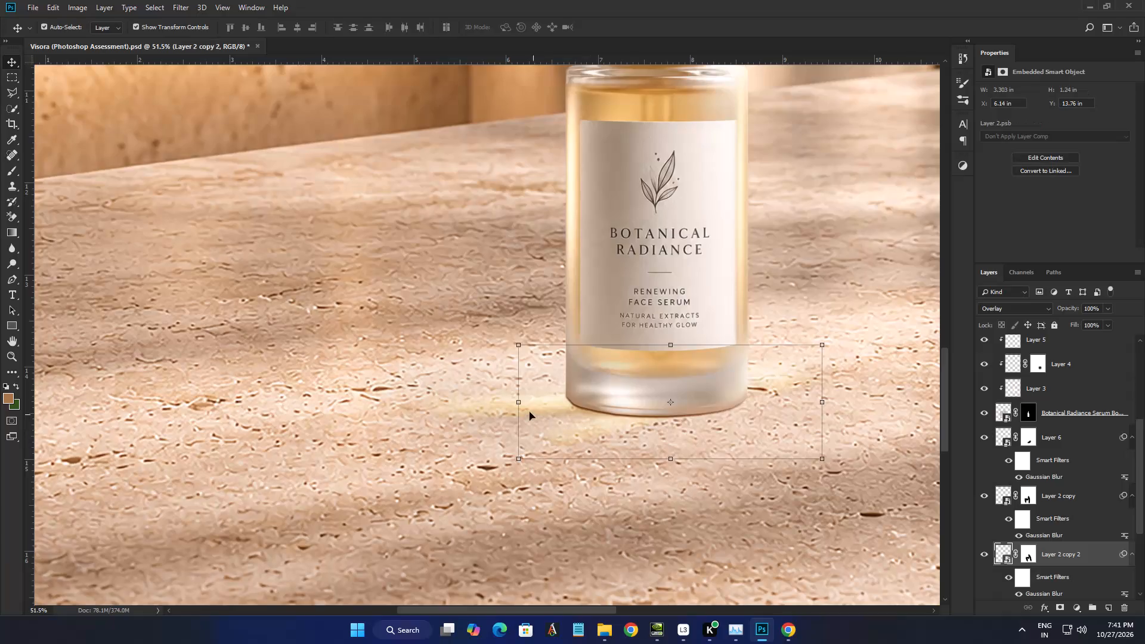
pyautogui.scroll(-7, 1090, 529)
pyautogui.click(1084, 529)
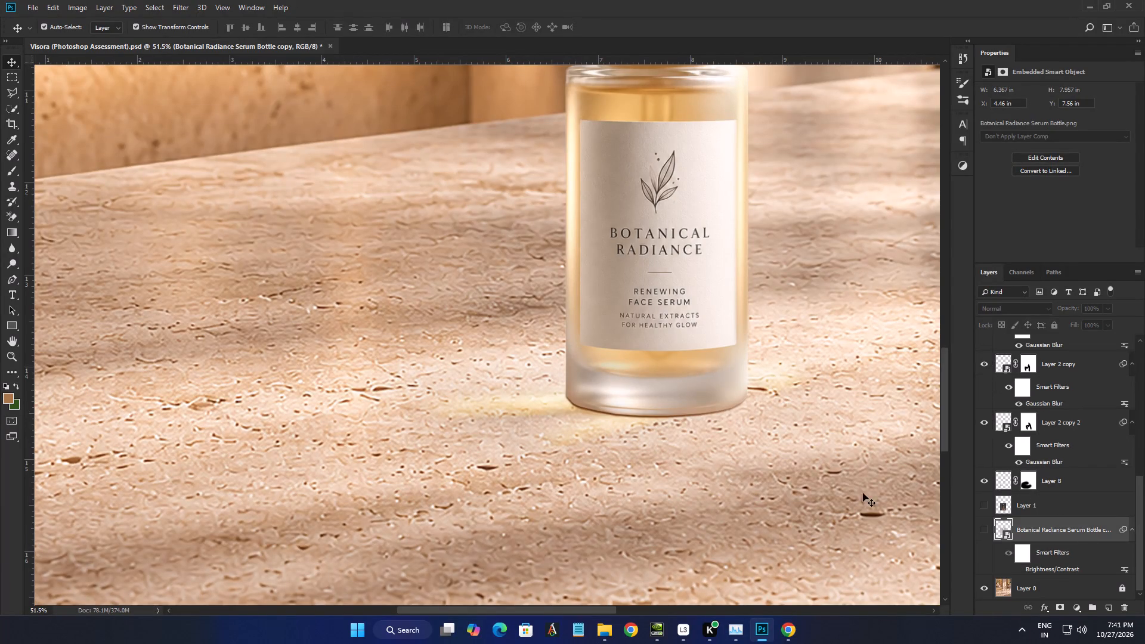
# Outline an elongated Polygonal Lasso selection across the stone slab, from both sides of the bottle's base toward the image's lower-left corner.
pyautogui.click(14, 95)
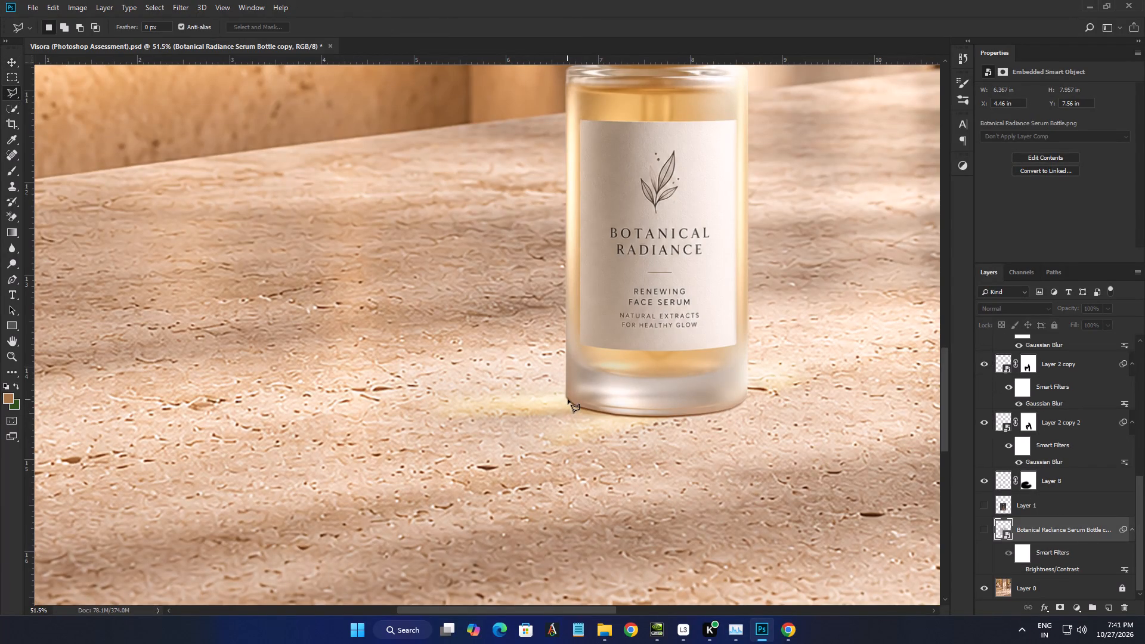
pyautogui.click(566, 398)
pyautogui.keyDown('alt'); pyautogui.scroll(-3, 537, 410); pyautogui.keyUp('alt')
pyautogui.keyDown('alt'); pyautogui.scroll(-3, 105, 504); pyautogui.keyUp('alt')
pyautogui.click(31, 539)
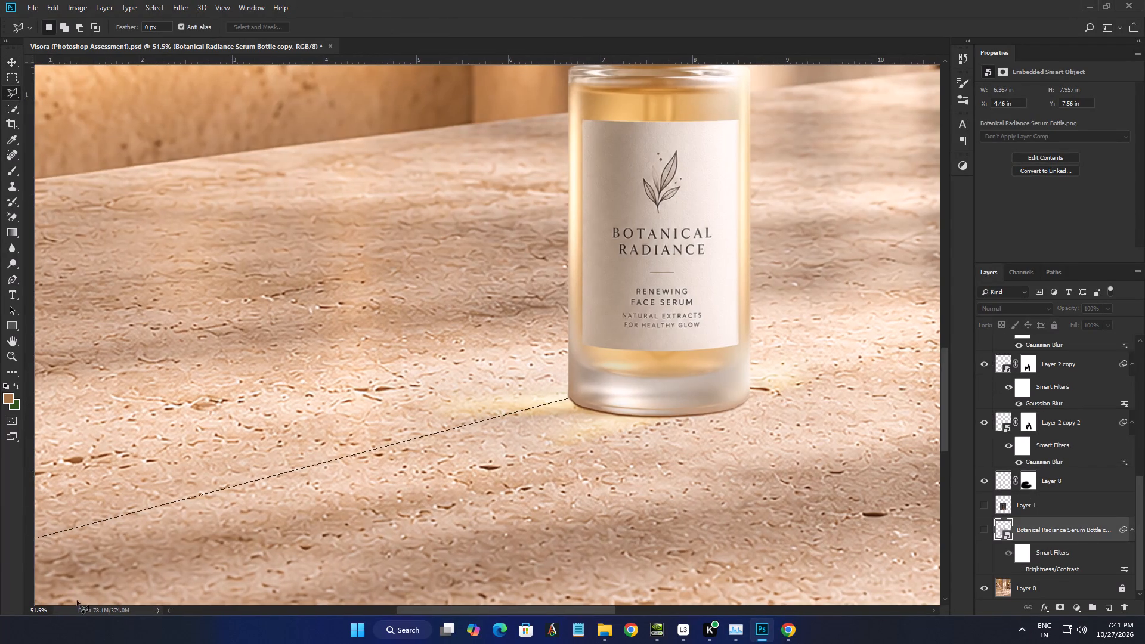
pyautogui.click(92, 567)
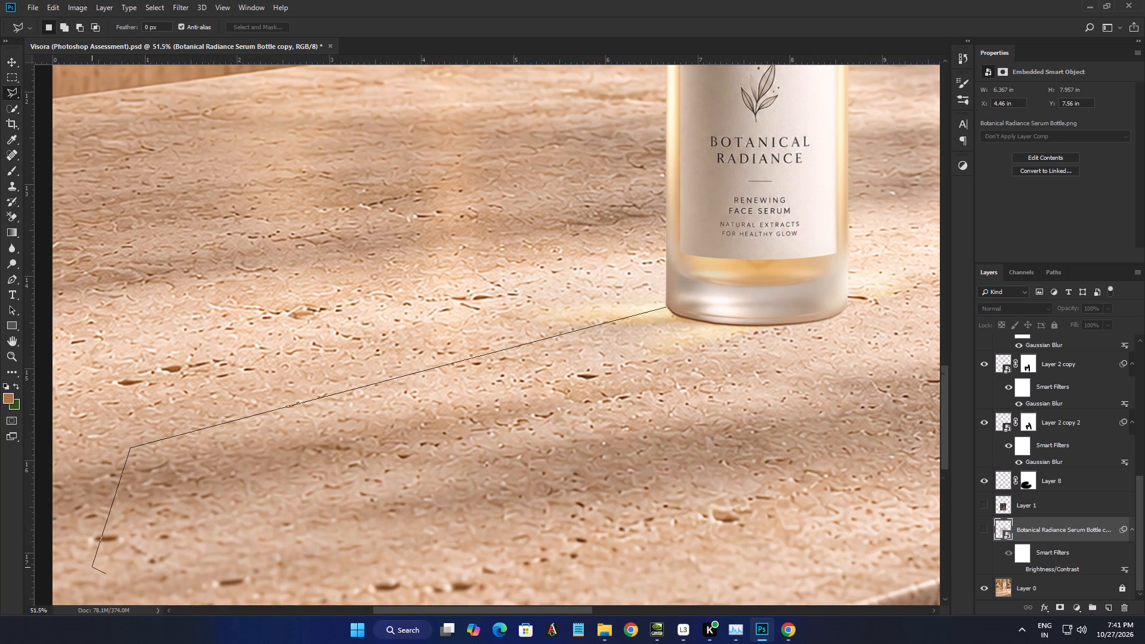
pyautogui.click(438, 532)
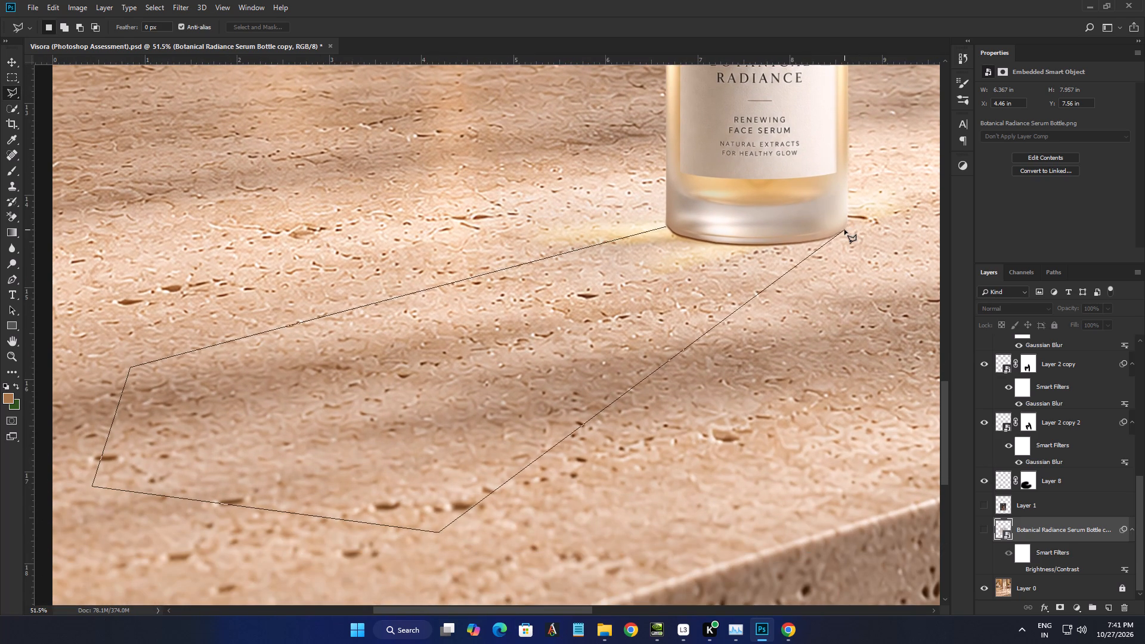
pyautogui.click(847, 227)
pyautogui.click(740, 225)
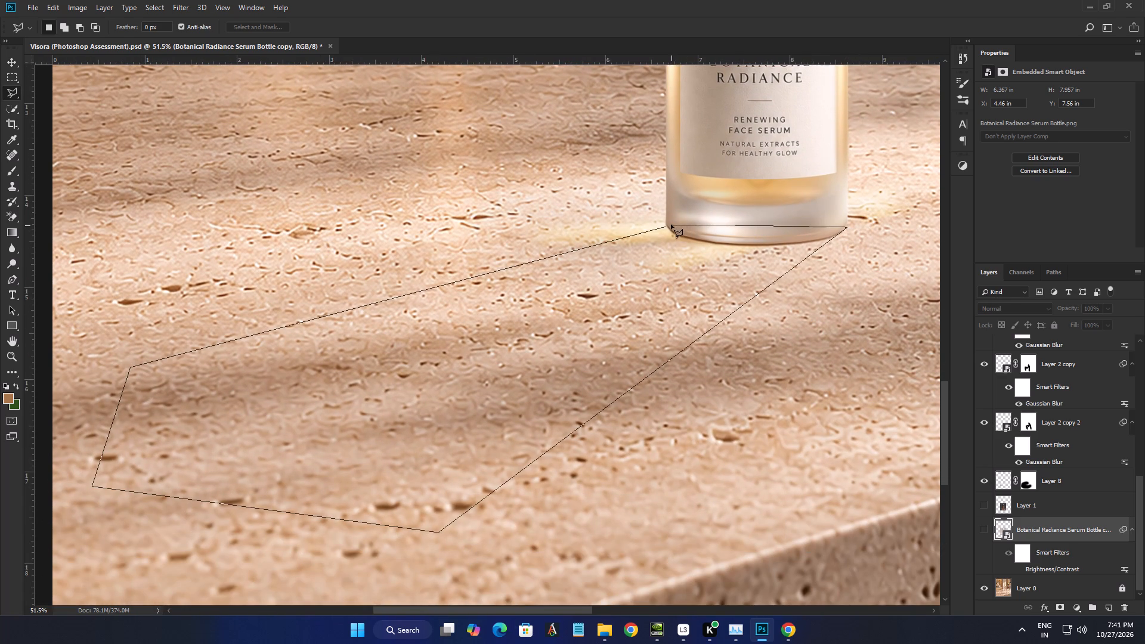
pyautogui.click(668, 222)
pyautogui.click(664, 223)
pyautogui.click(370, 304)
pyautogui.moveTo(387, 348); pyautogui.dragTo(406, 352)
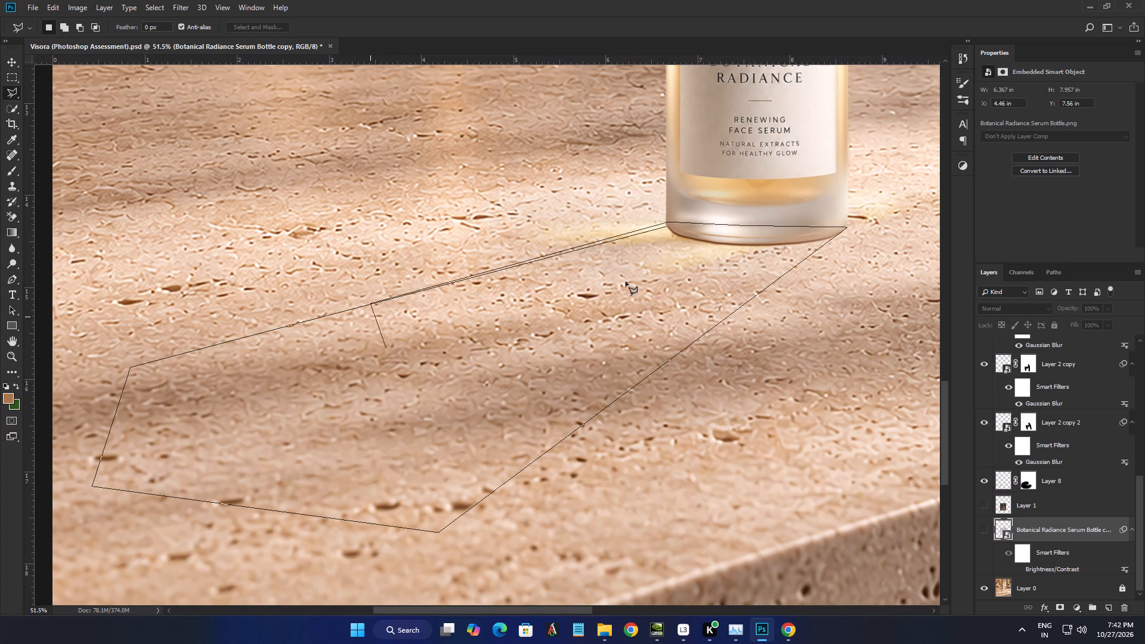
pyautogui.doubleClick(679, 261)
pyautogui.keyDown('alt'); pyautogui.scroll(-7, 562, 367); pyautogui.keyUp('alt')
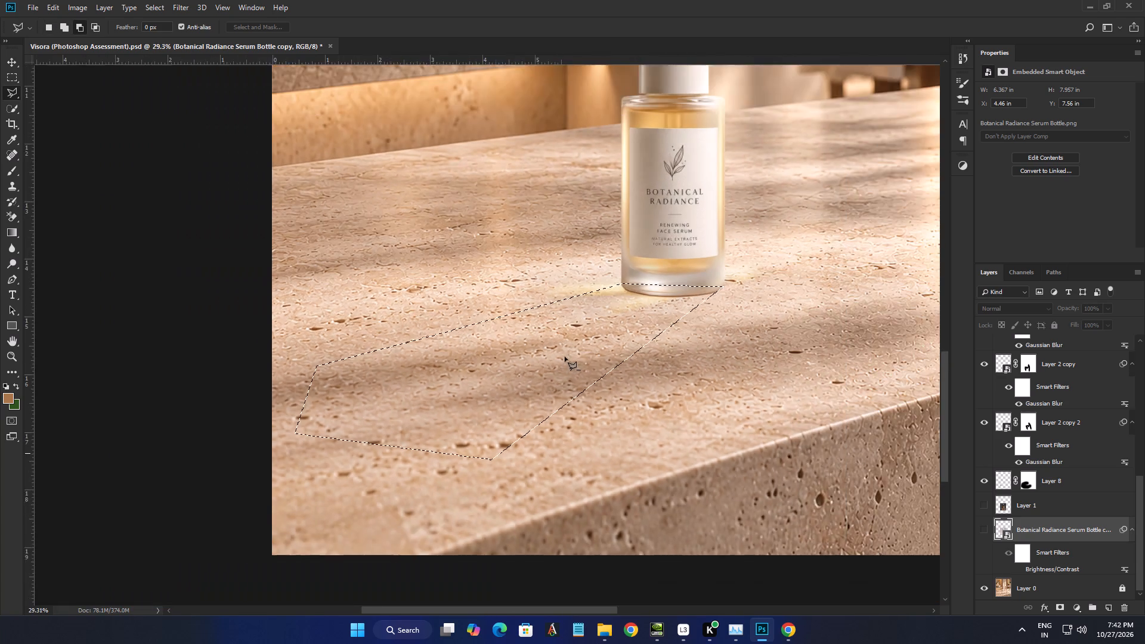
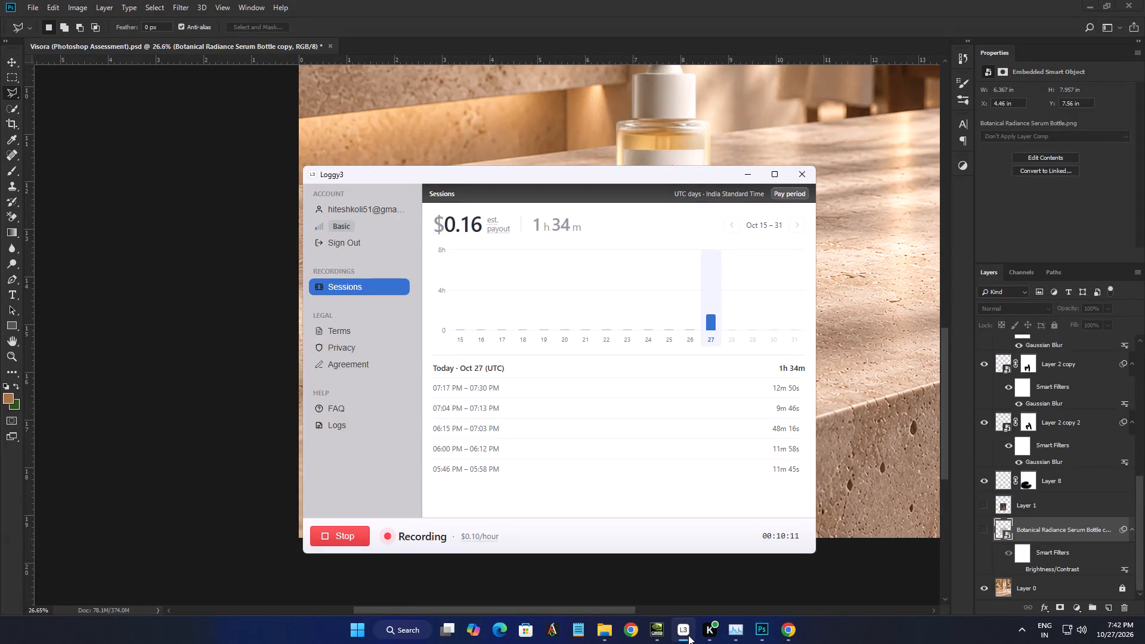
# Hide the Loggy3 recorder window to return to the Visora document in Photoshop.
pyautogui.click(688, 635)
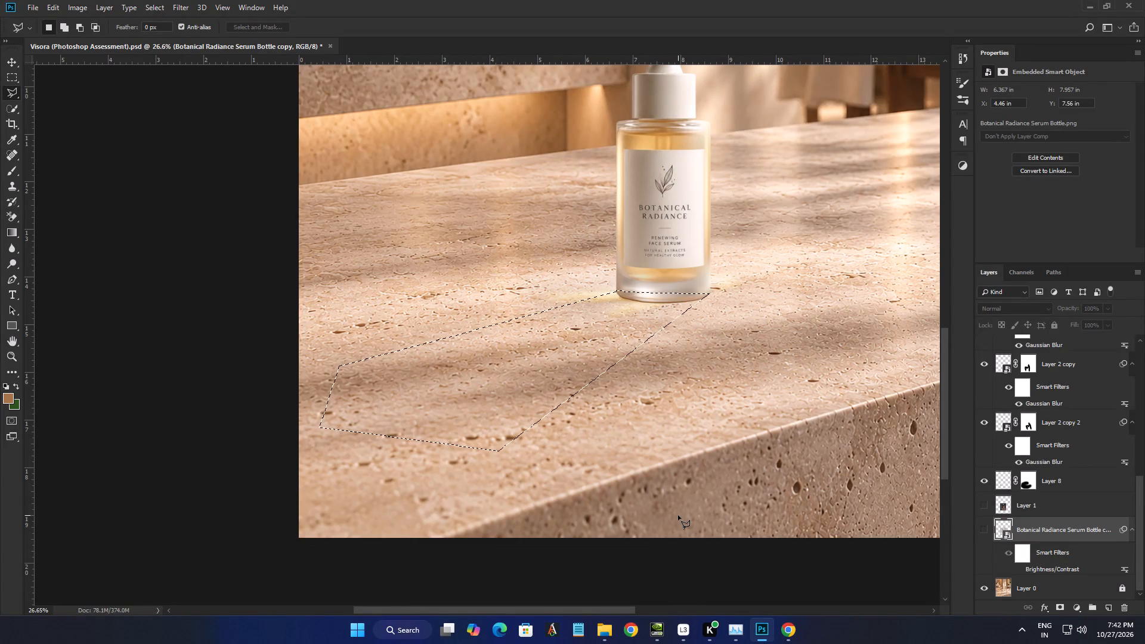
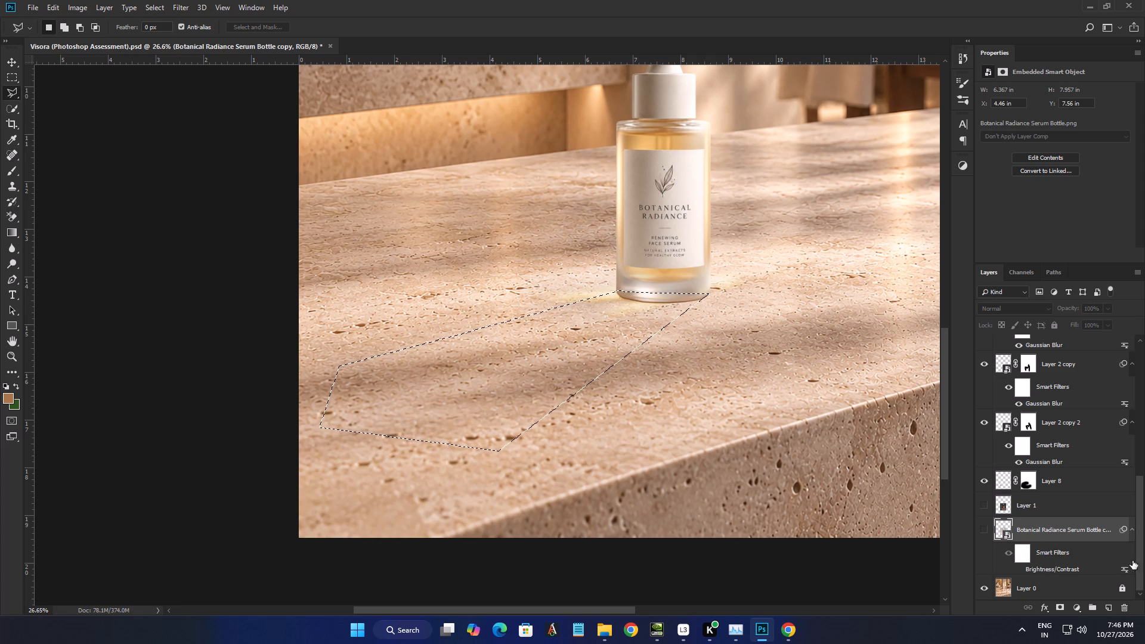
# Add a Solid Color fill layer from the polygonal shadow selection, using dark brown #321900.
pyautogui.click(1077, 610)
pyautogui.click(1081, 402)
pyautogui.moveTo(190, 376); pyautogui.dragTo(216, 395)
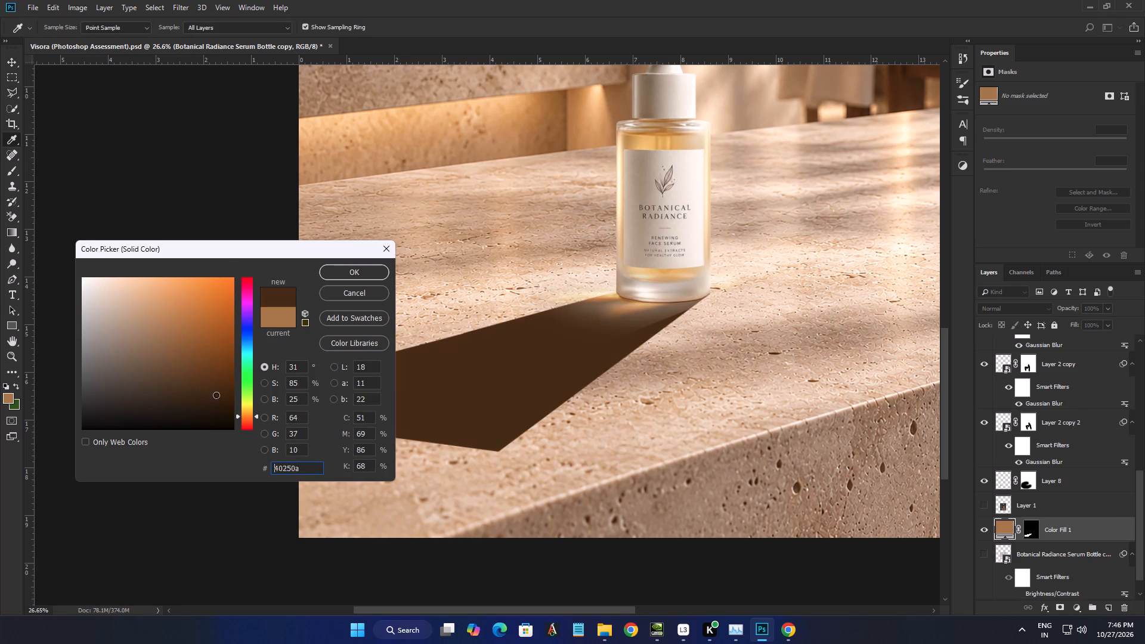
pyautogui.moveTo(216, 395); pyautogui.dragTo(247, 400)
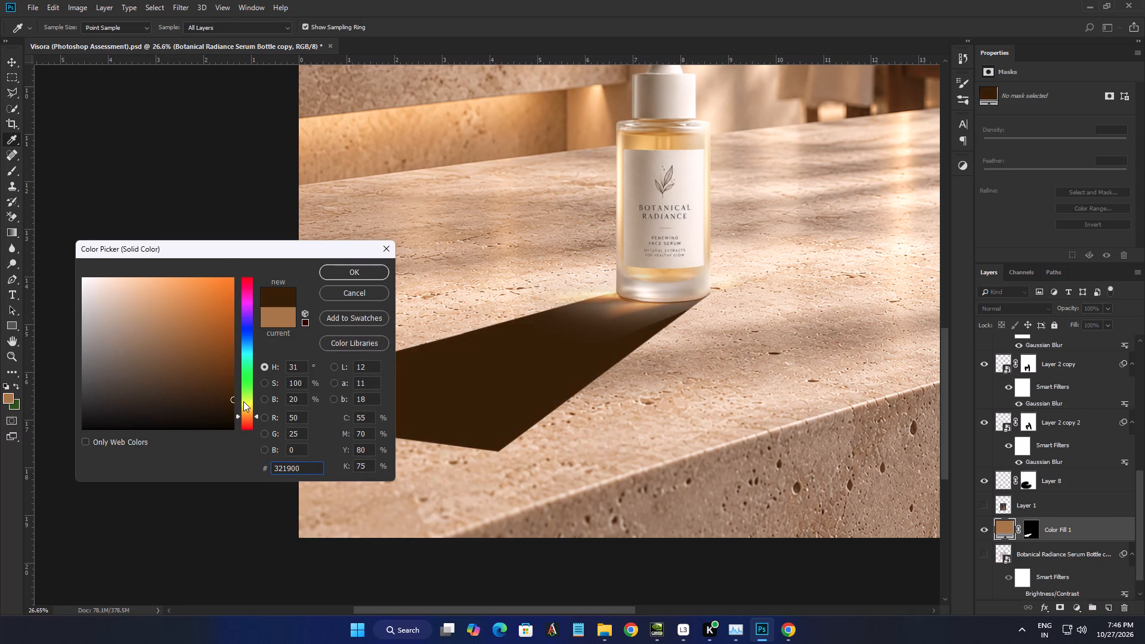
pyautogui.click(350, 272)
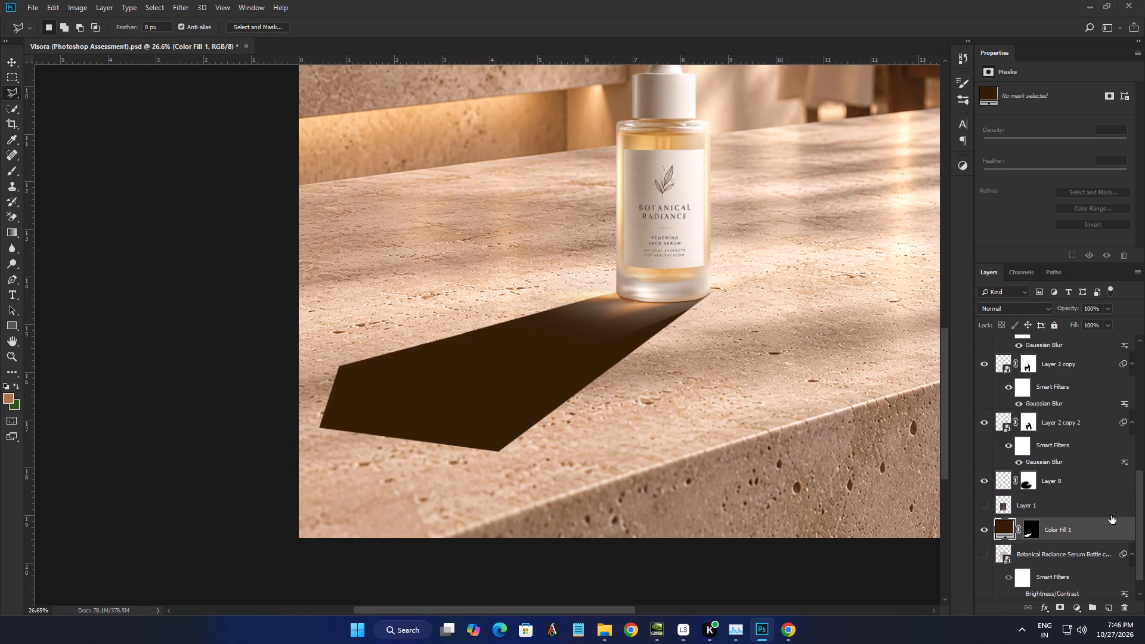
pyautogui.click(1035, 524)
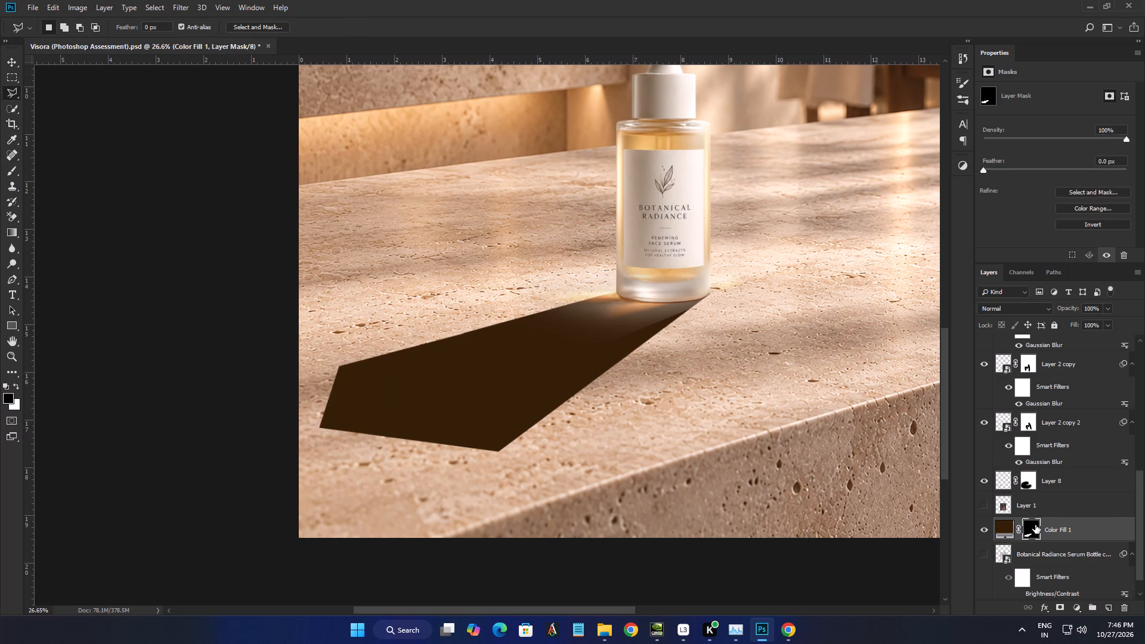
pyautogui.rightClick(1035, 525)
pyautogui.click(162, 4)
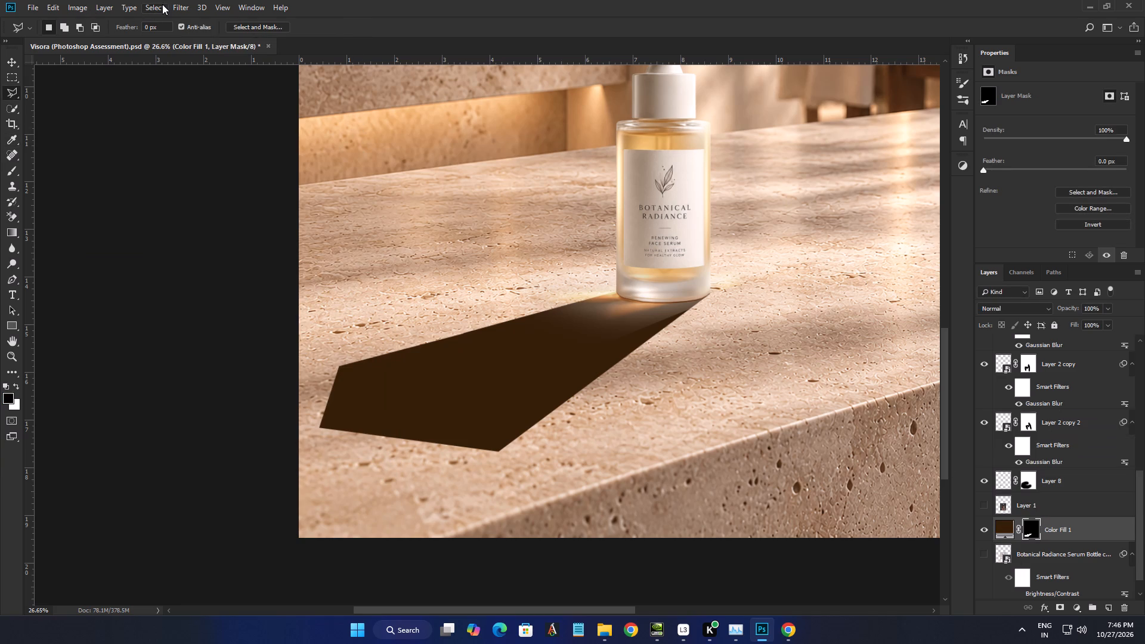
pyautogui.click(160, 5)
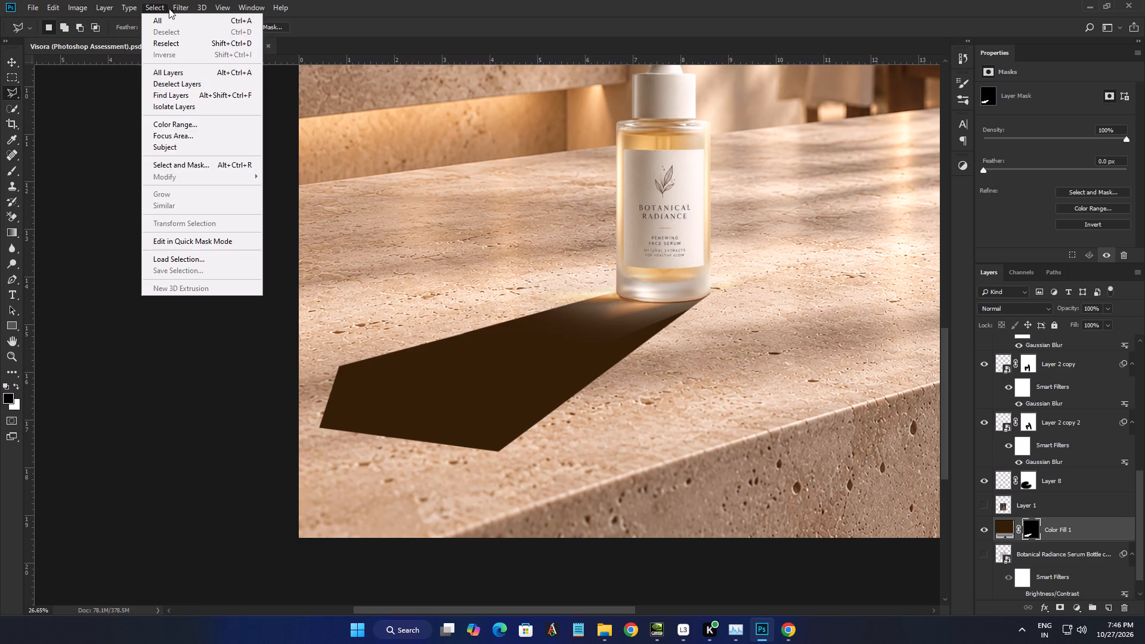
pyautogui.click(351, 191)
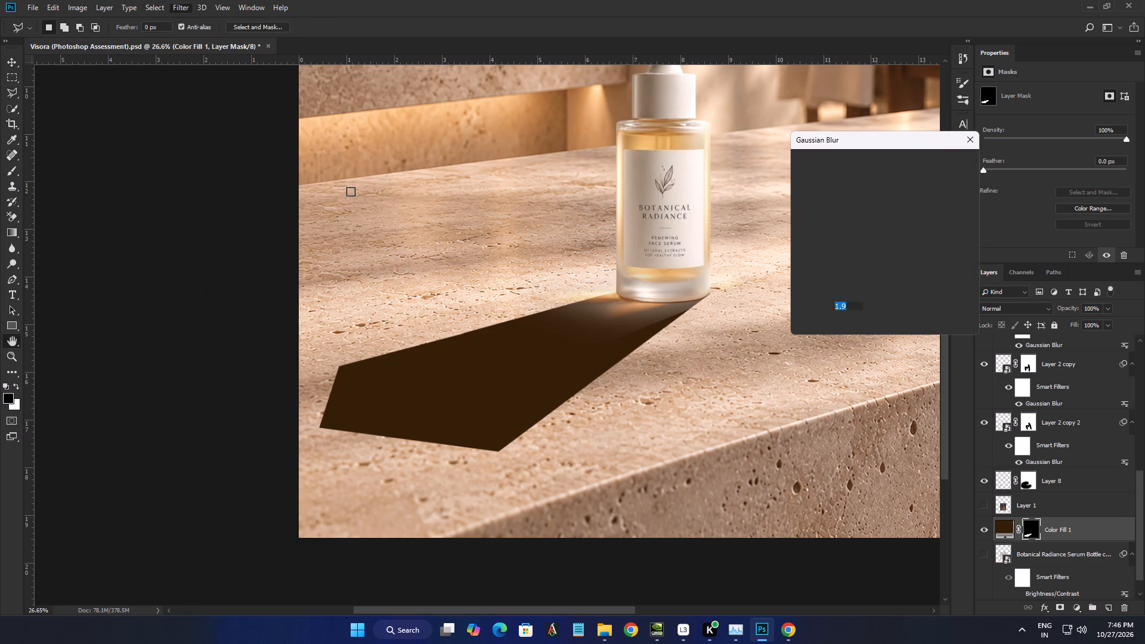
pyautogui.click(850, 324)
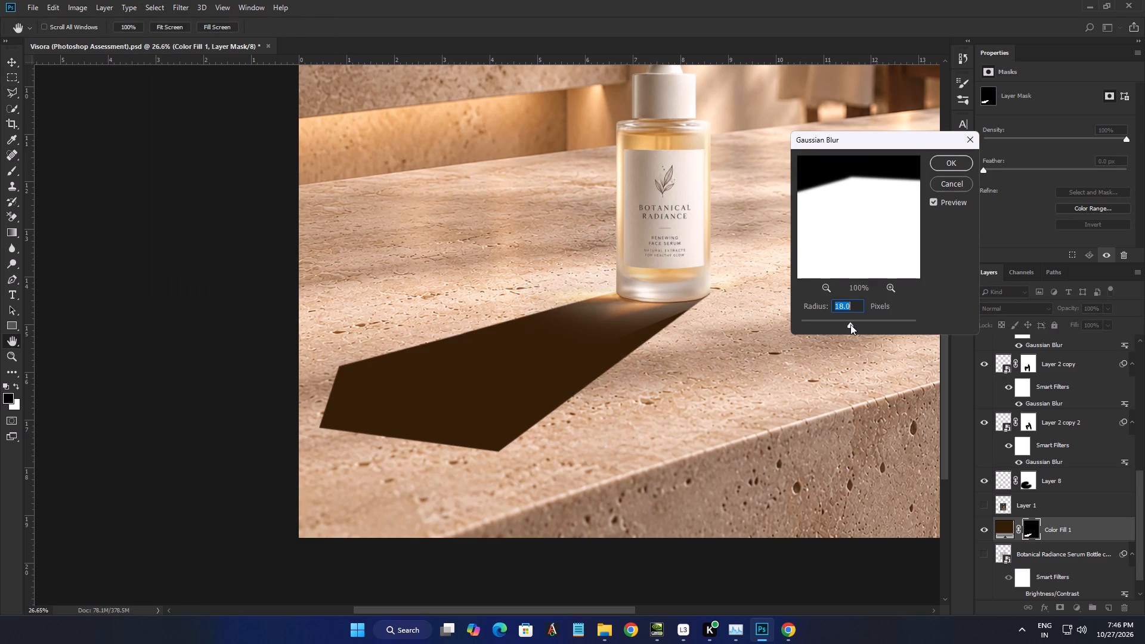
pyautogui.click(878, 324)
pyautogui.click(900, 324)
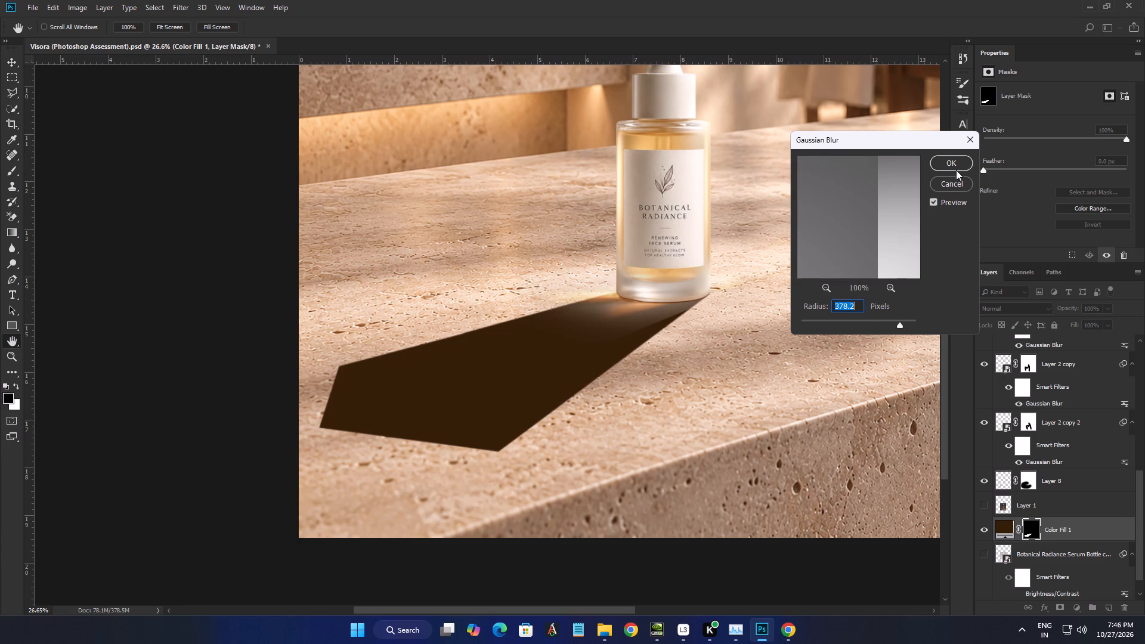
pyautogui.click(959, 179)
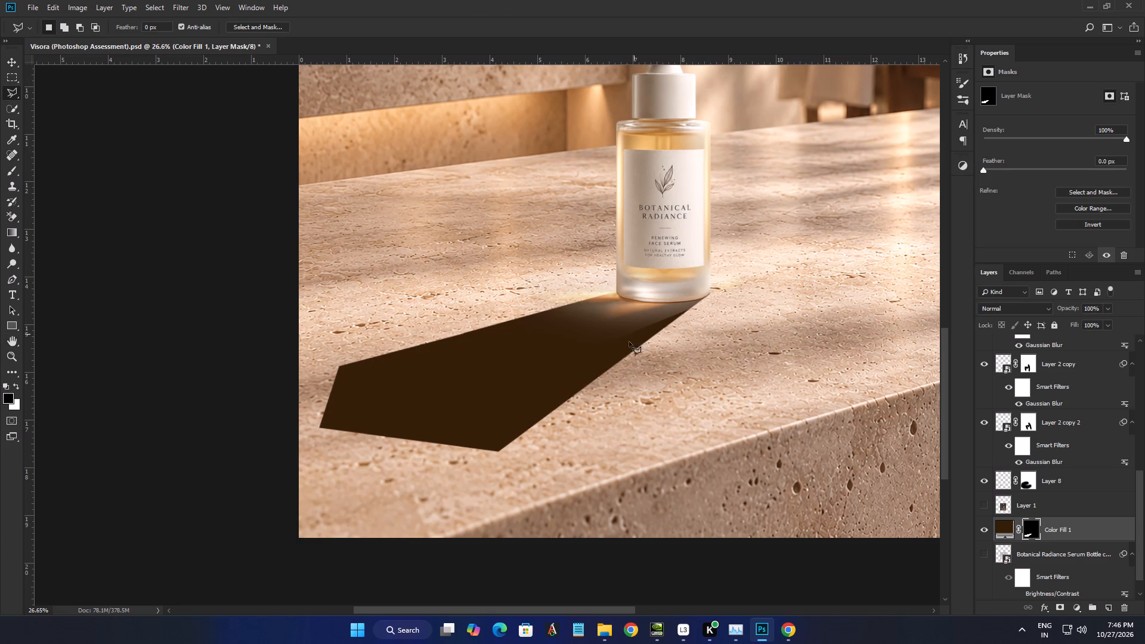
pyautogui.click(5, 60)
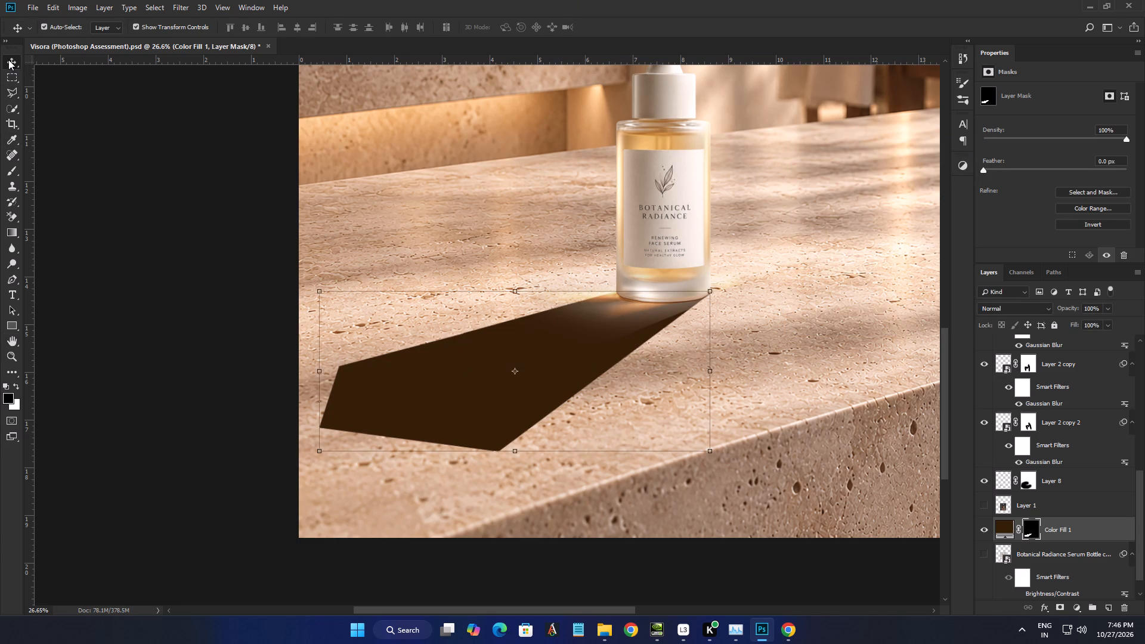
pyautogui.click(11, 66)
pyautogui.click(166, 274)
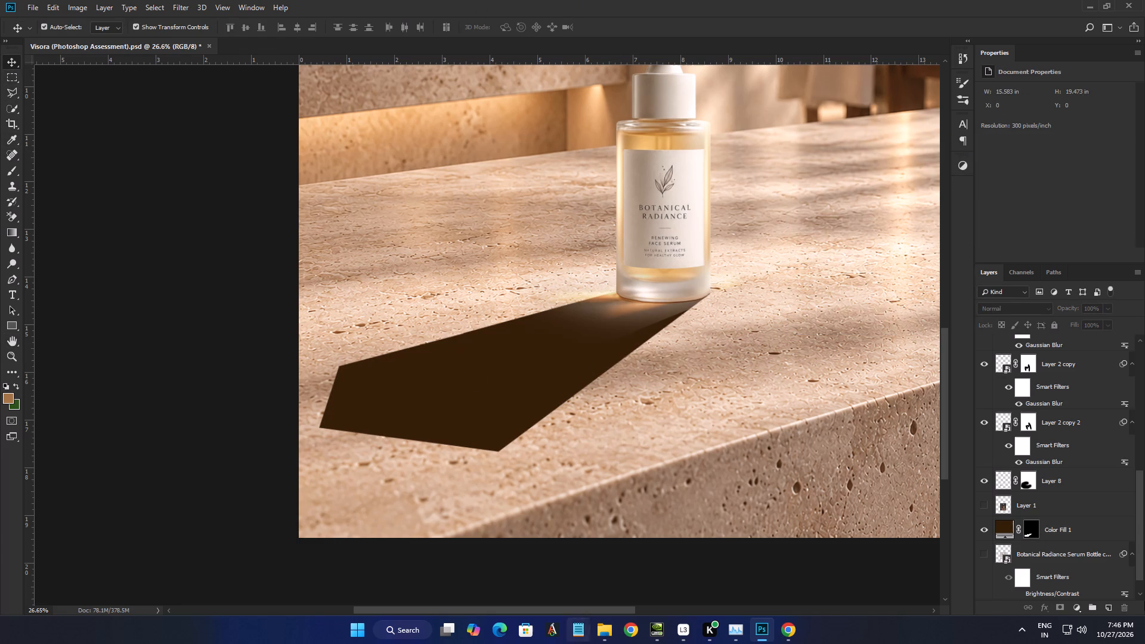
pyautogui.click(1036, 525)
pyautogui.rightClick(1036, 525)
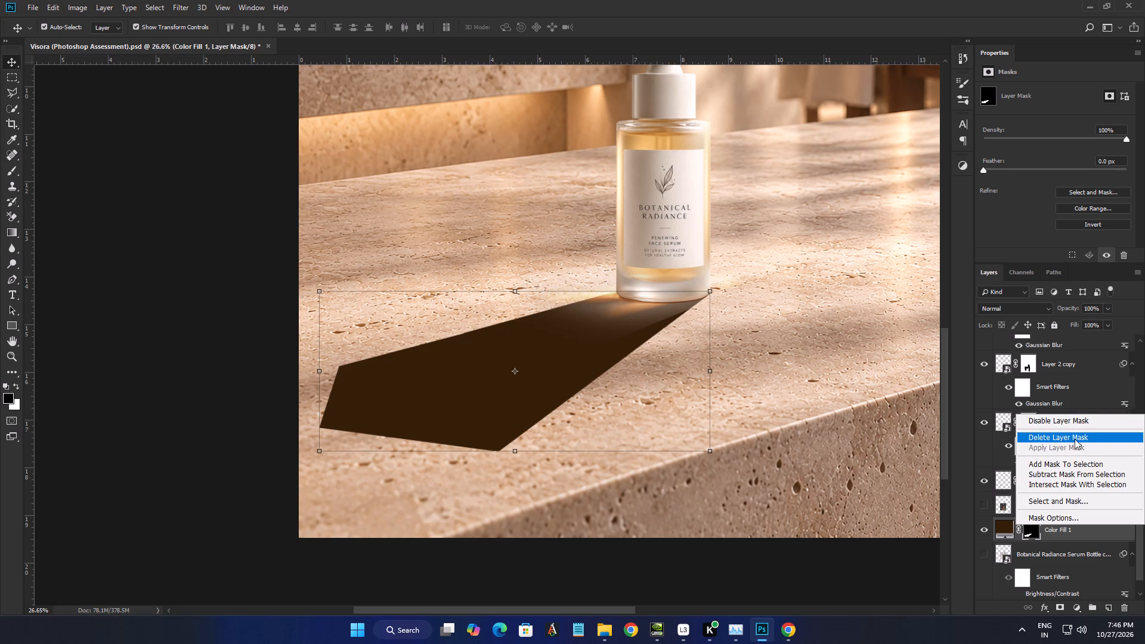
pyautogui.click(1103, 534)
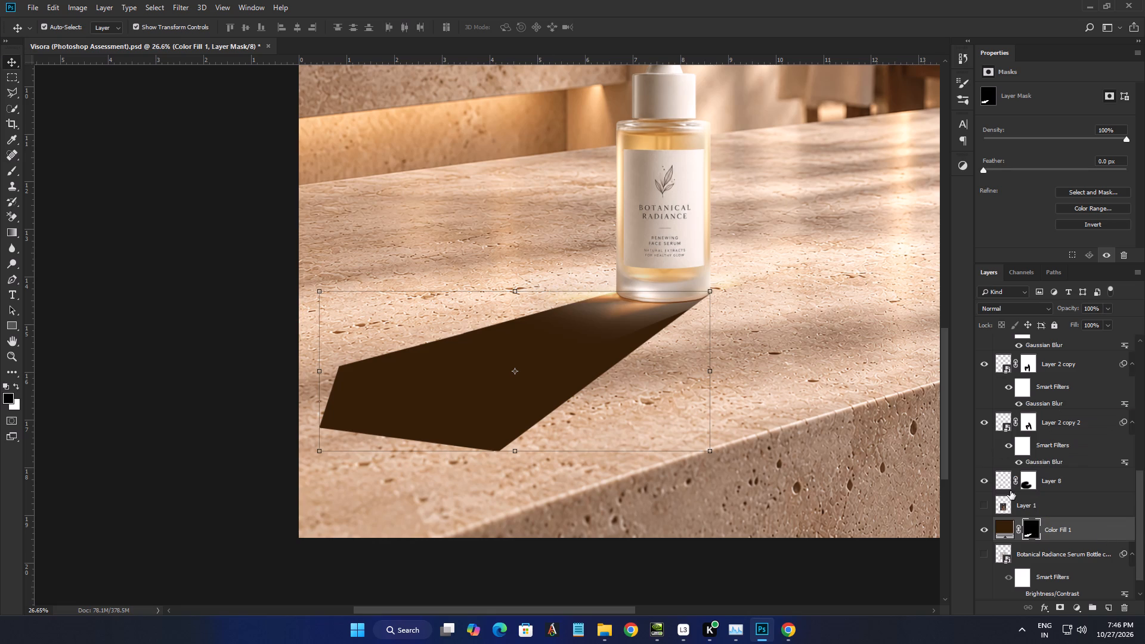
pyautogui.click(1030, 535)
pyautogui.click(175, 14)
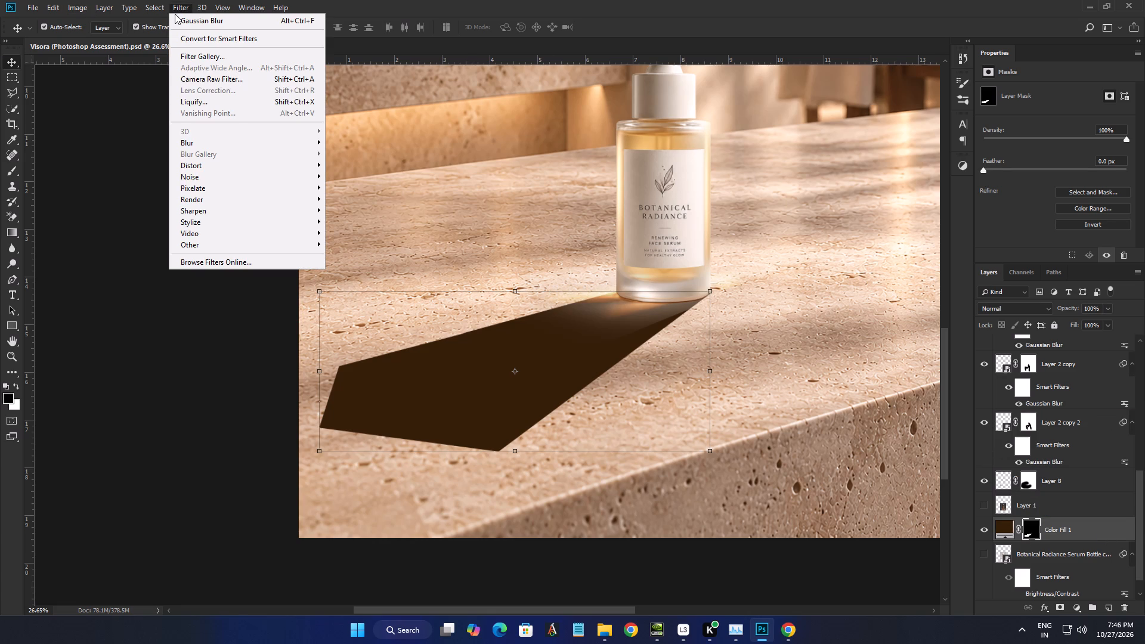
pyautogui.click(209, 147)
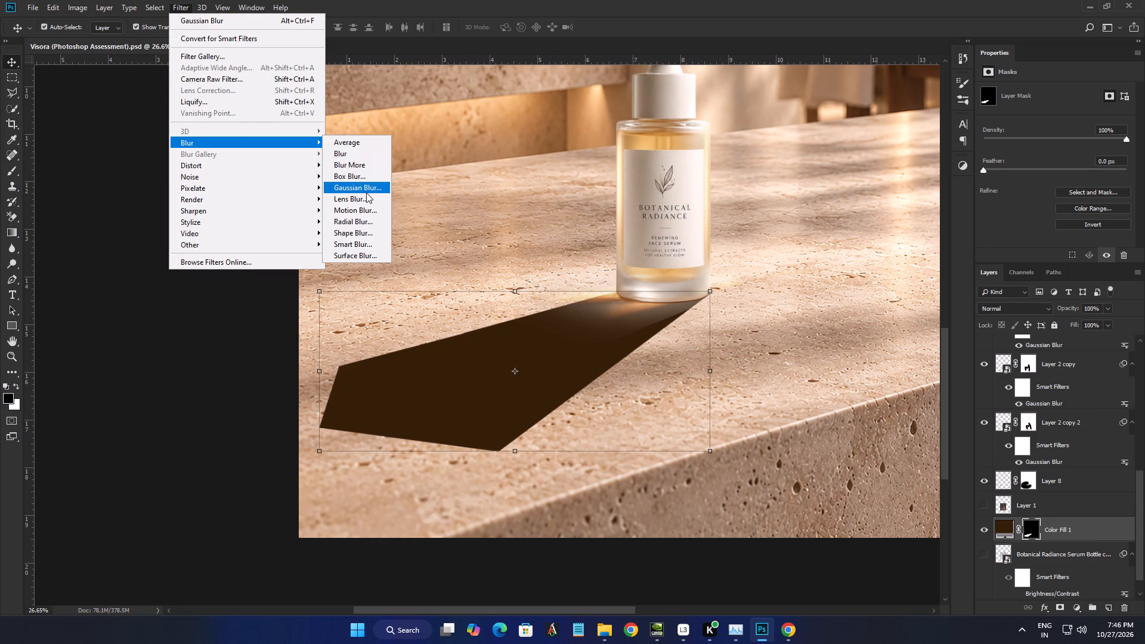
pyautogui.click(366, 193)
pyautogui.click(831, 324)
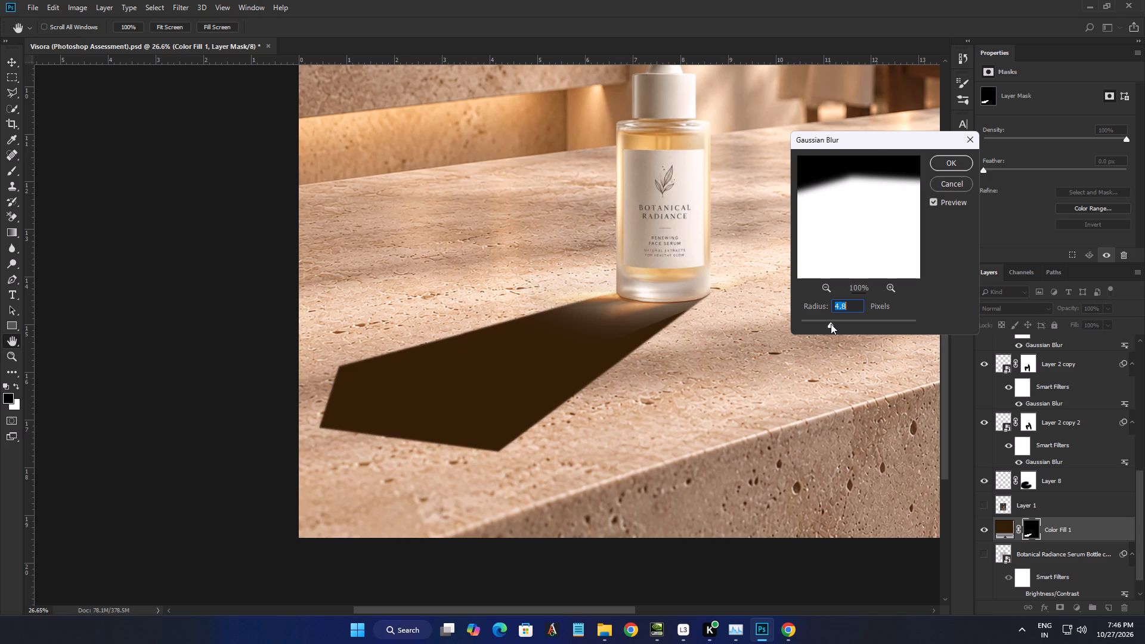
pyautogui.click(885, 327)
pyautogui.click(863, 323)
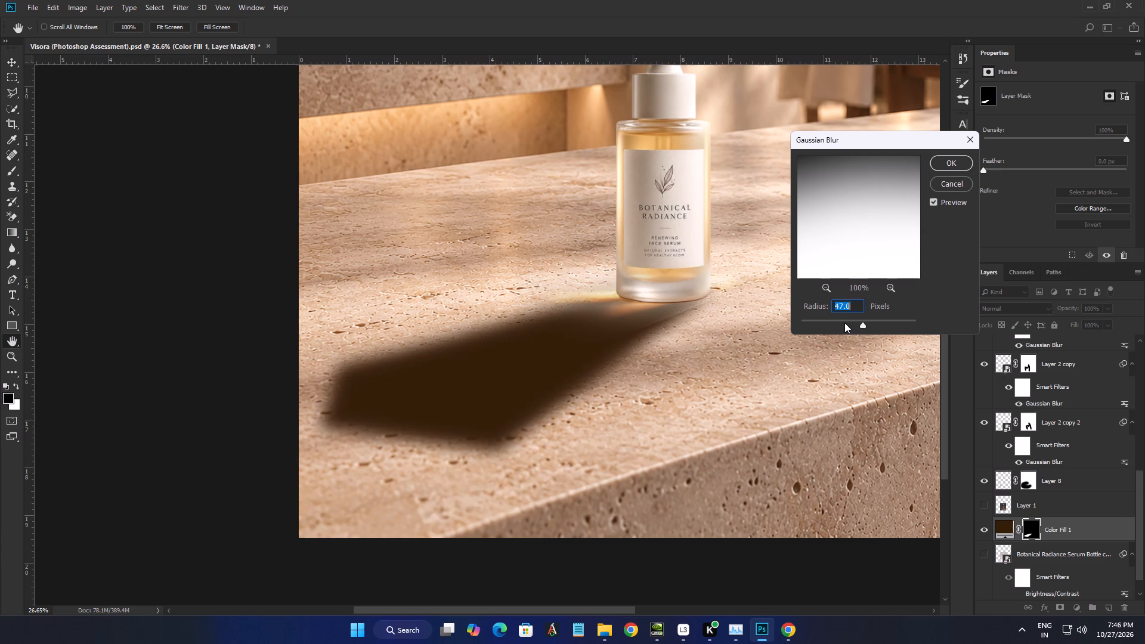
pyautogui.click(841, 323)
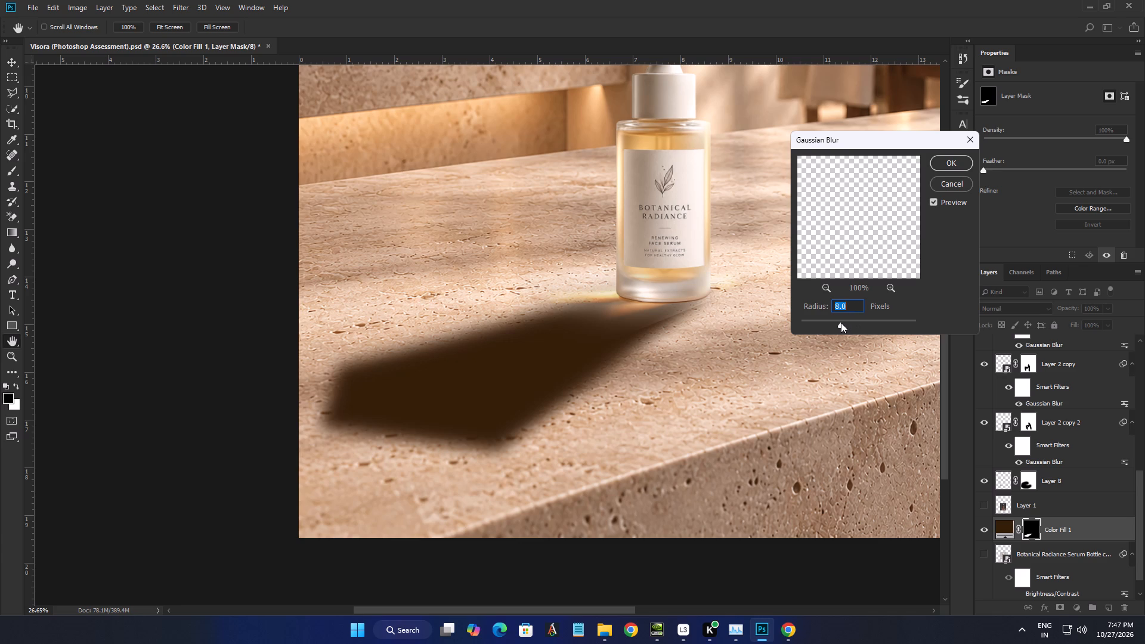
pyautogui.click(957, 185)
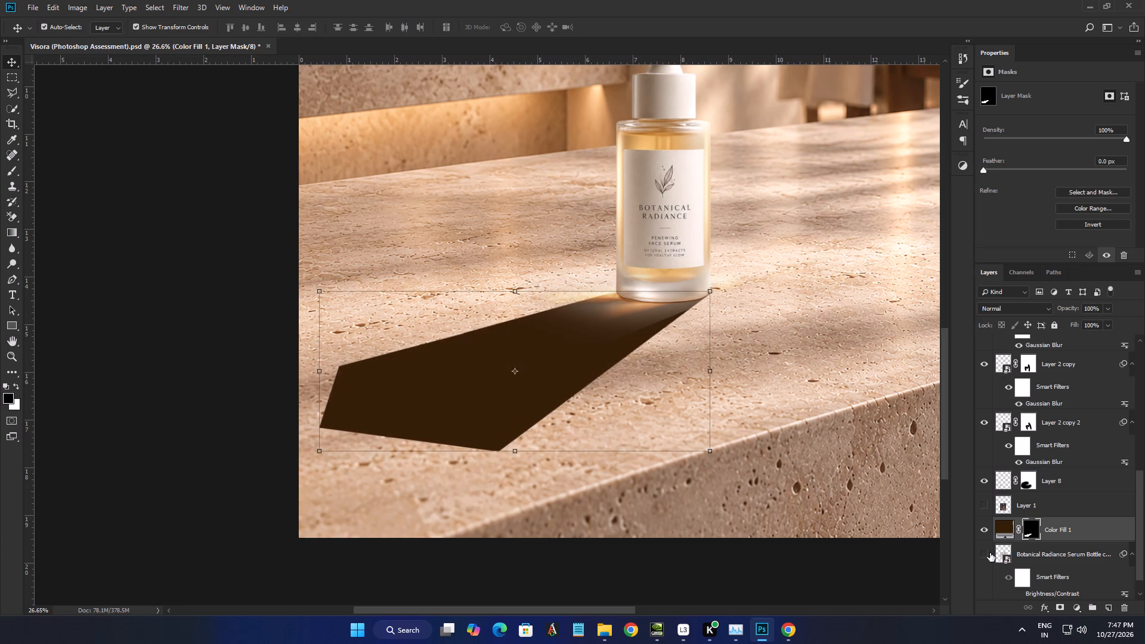
# Load the Color Fill 1 mask as a selection, fill it on a new layer with the shadow's sampled dark brown, and deselect.
pyautogui.keyDown('ctrl'); pyautogui.click(1033, 530); pyautogui.keyUp('ctrl')
pyautogui.click(1085, 527)
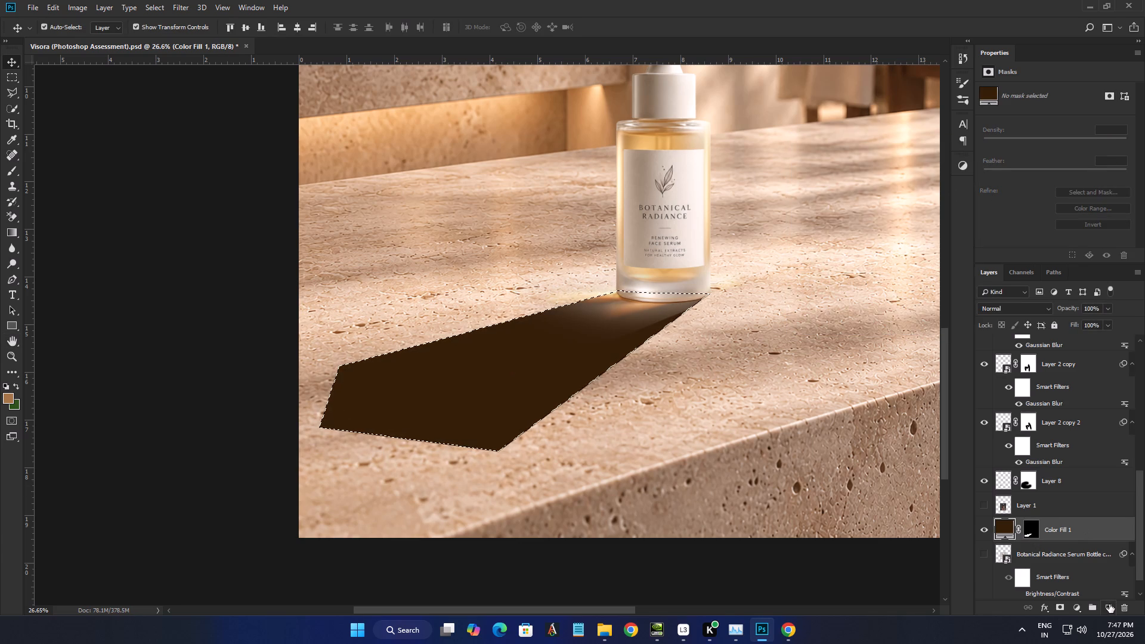
pyautogui.click(1109, 608)
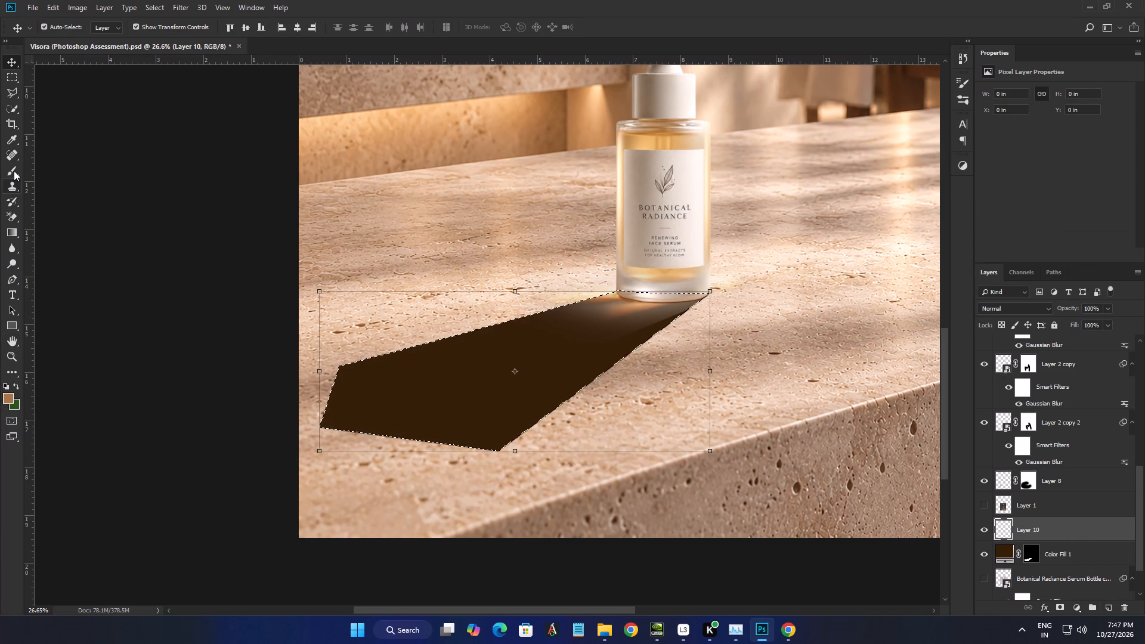
pyautogui.click(14, 171)
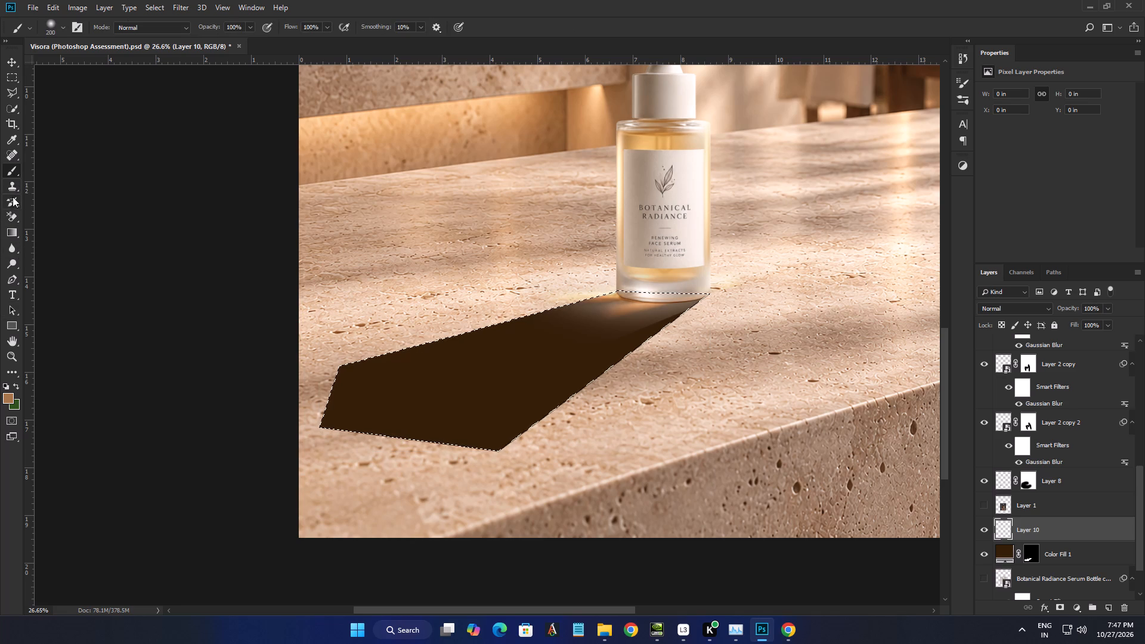
pyautogui.press('i')
pyautogui.click(490, 388)
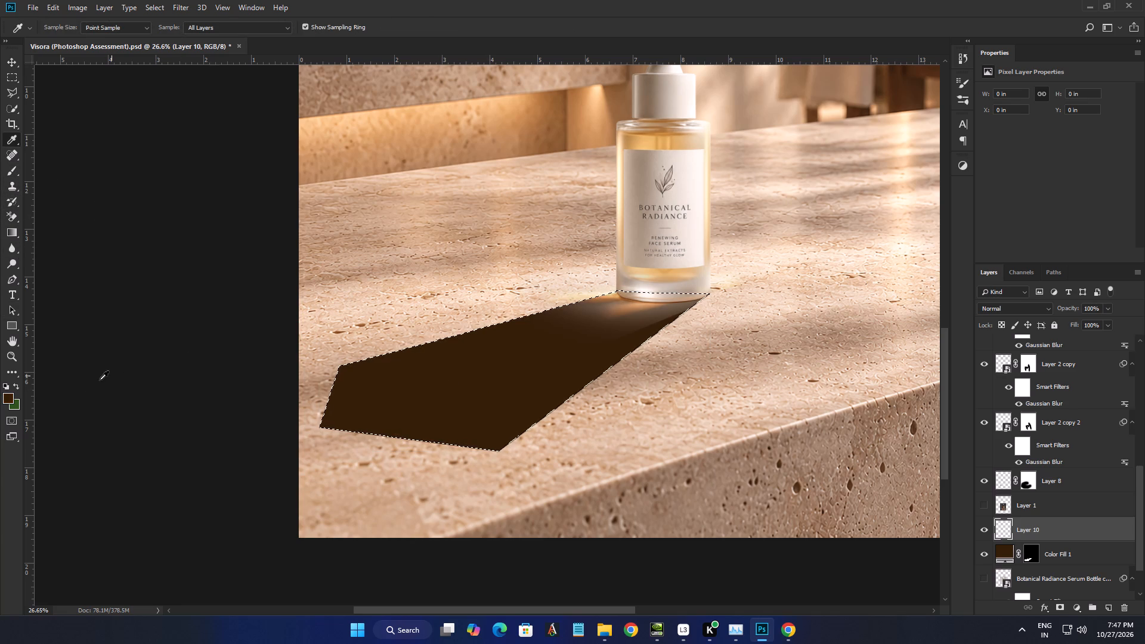
pyautogui.press('x')
pyautogui.hotkey('ctrl', 'BackSpace')
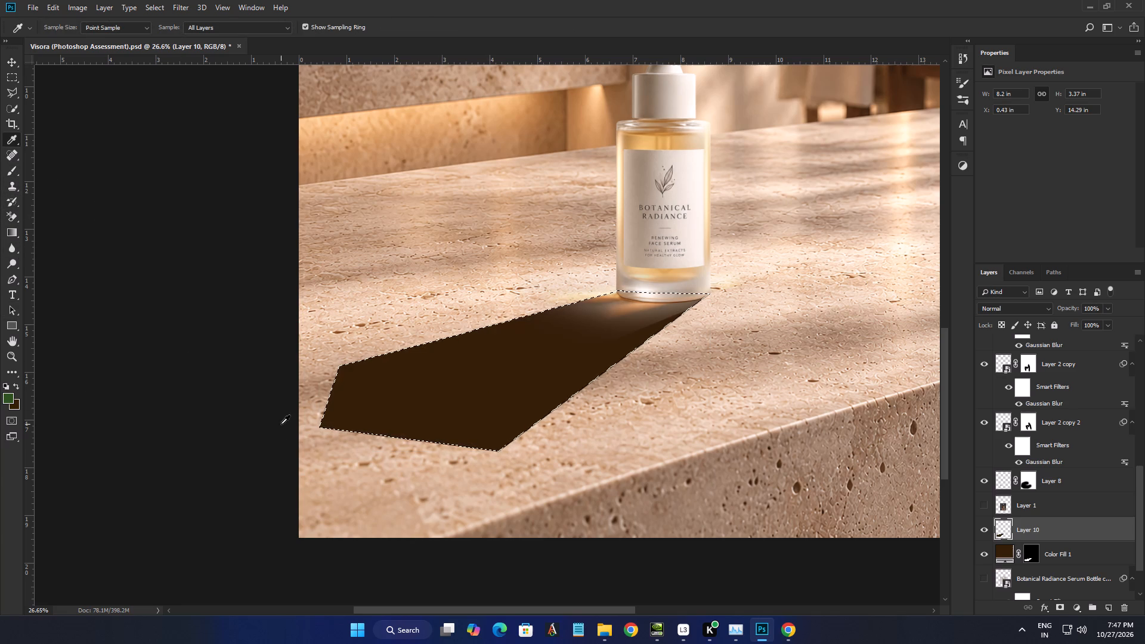
pyautogui.hotkey('ctrl', 'd')
# Hide the Color Fill 1 layer.
pyautogui.click(1090, 561)
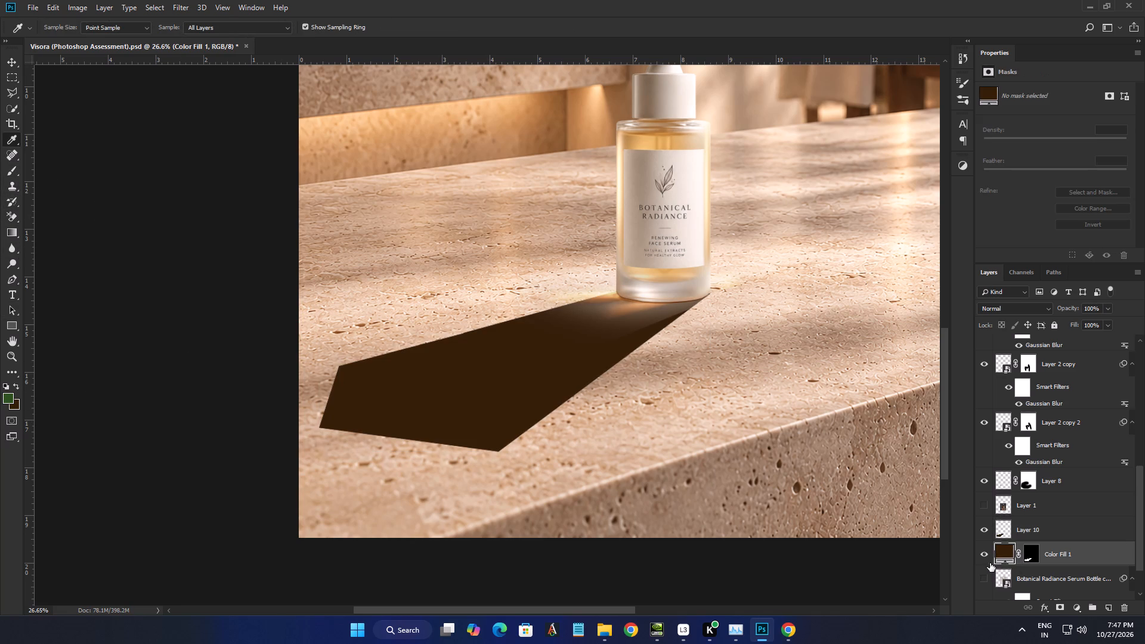
pyautogui.click(981, 558)
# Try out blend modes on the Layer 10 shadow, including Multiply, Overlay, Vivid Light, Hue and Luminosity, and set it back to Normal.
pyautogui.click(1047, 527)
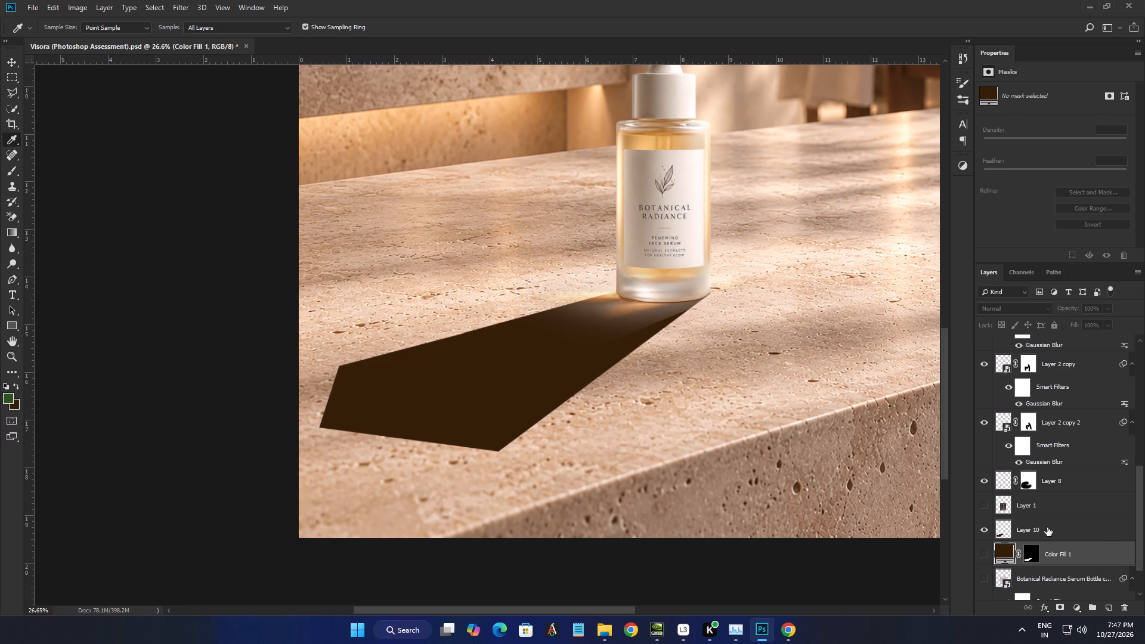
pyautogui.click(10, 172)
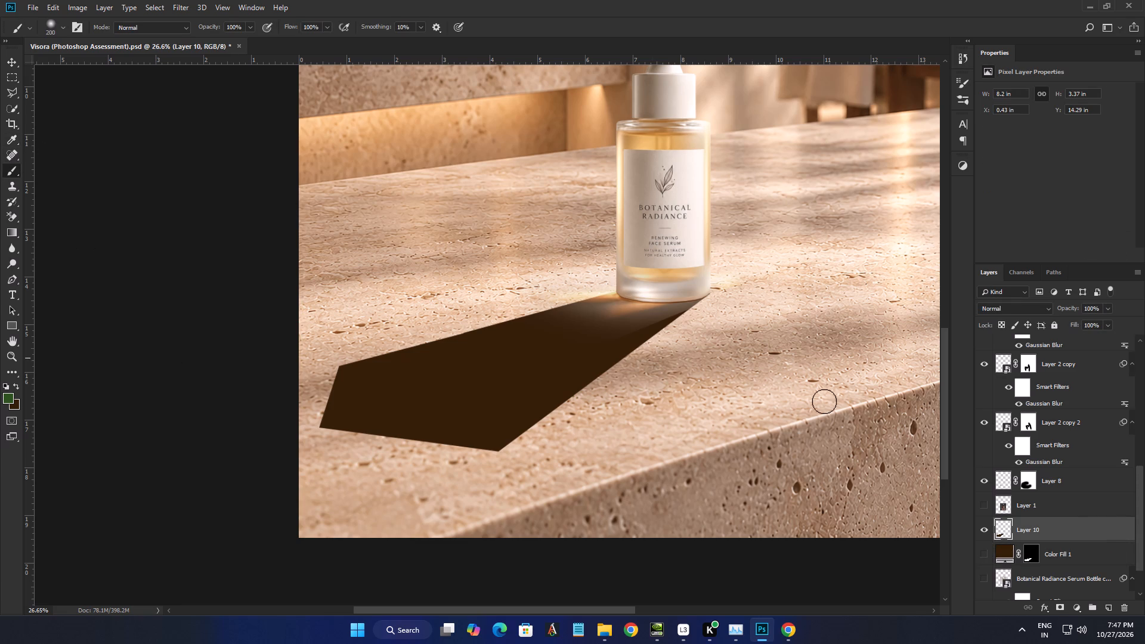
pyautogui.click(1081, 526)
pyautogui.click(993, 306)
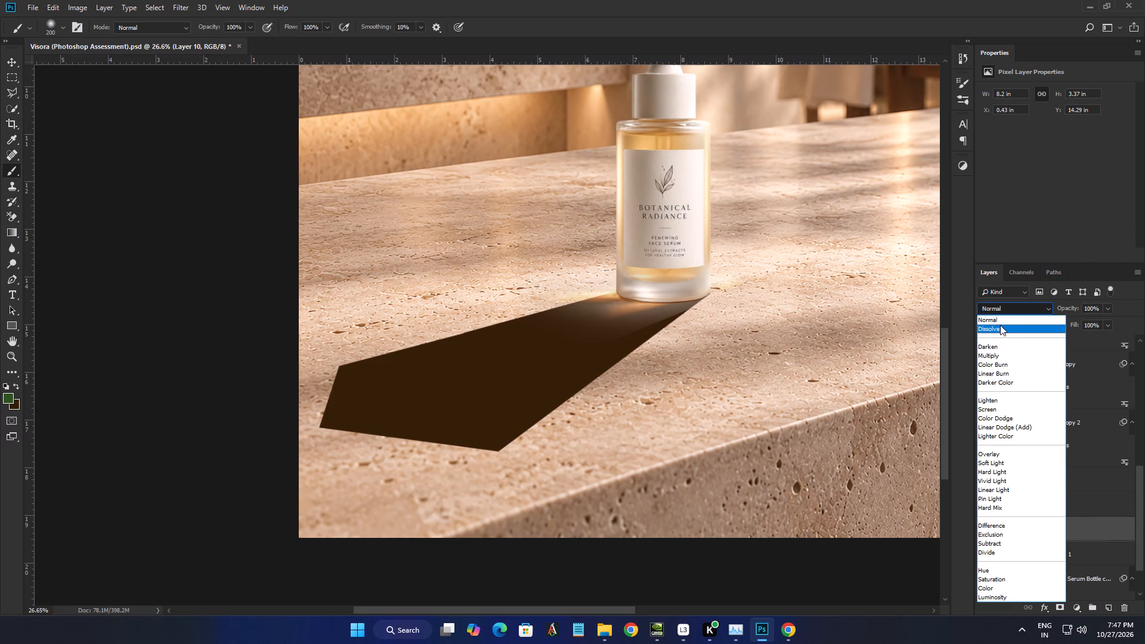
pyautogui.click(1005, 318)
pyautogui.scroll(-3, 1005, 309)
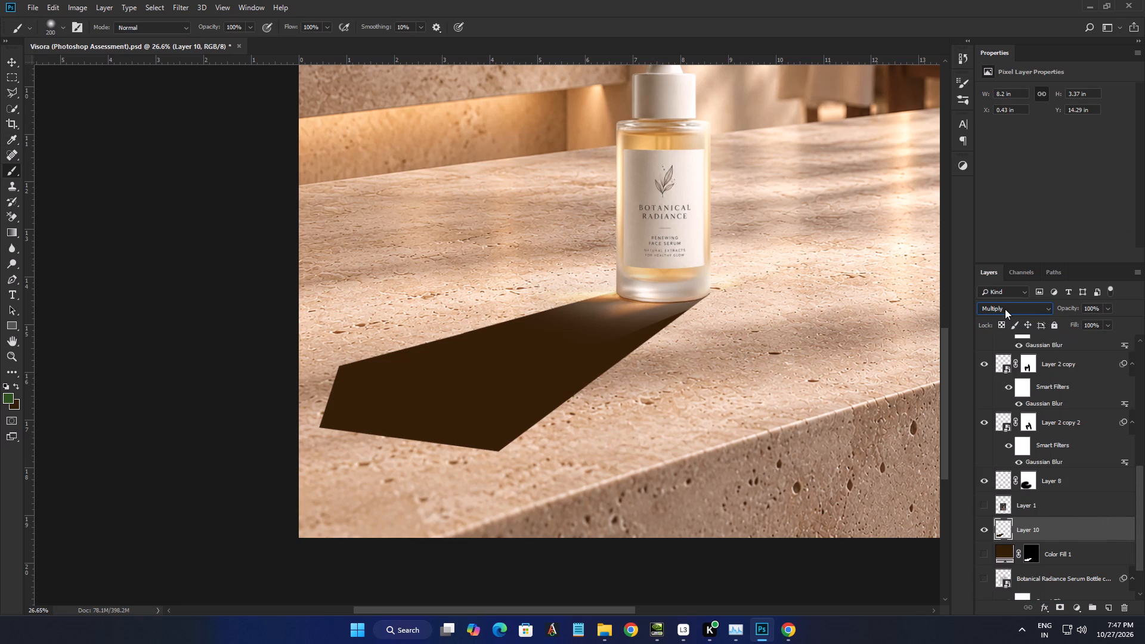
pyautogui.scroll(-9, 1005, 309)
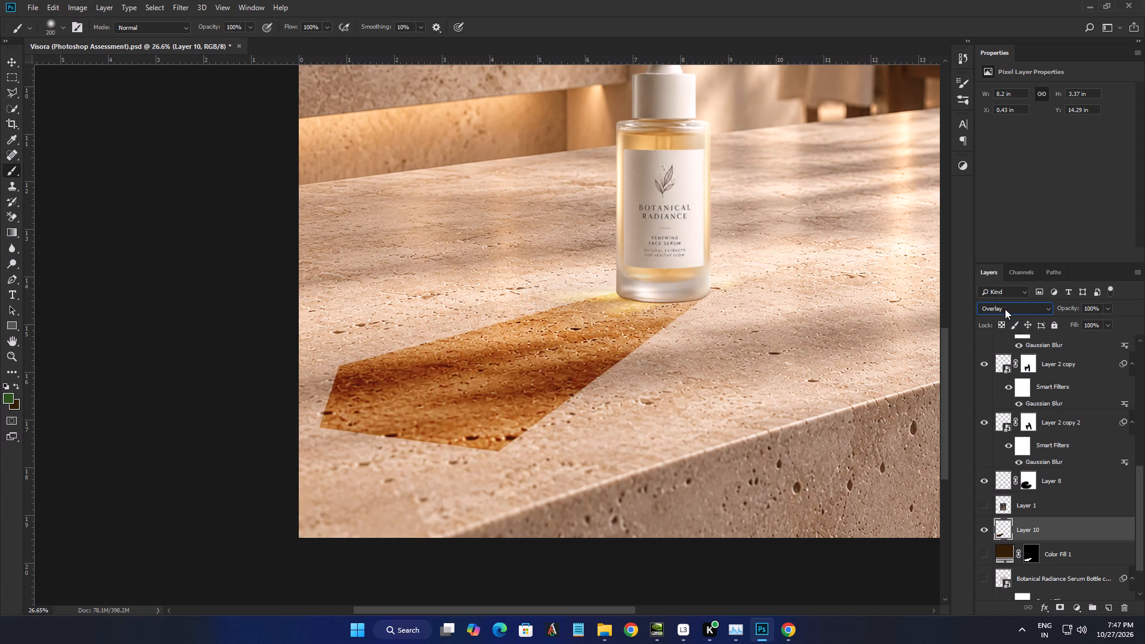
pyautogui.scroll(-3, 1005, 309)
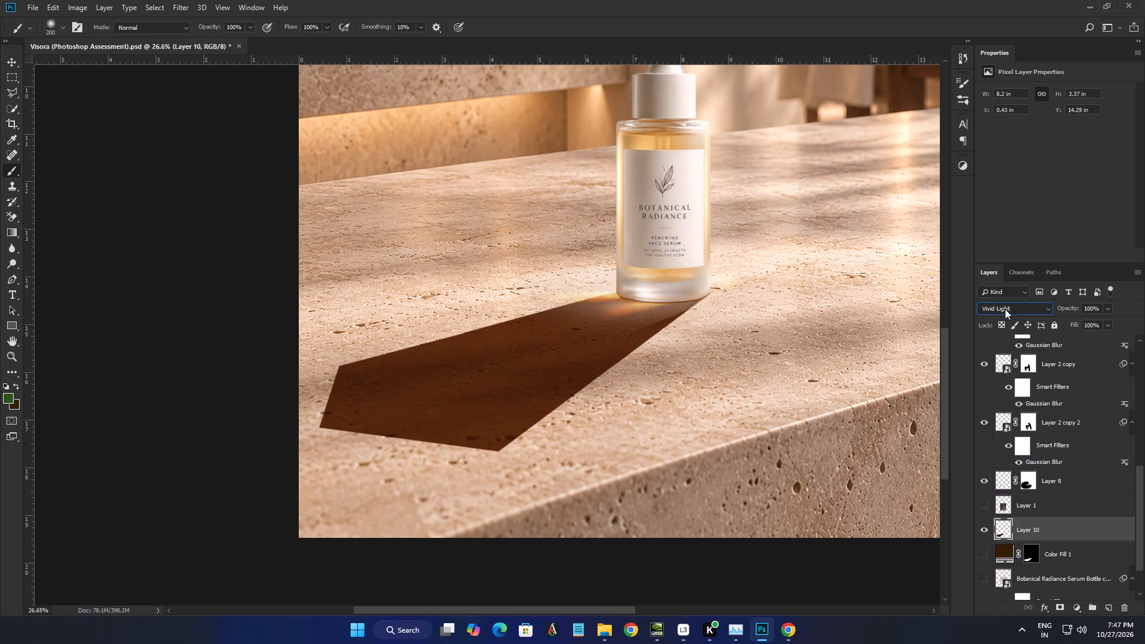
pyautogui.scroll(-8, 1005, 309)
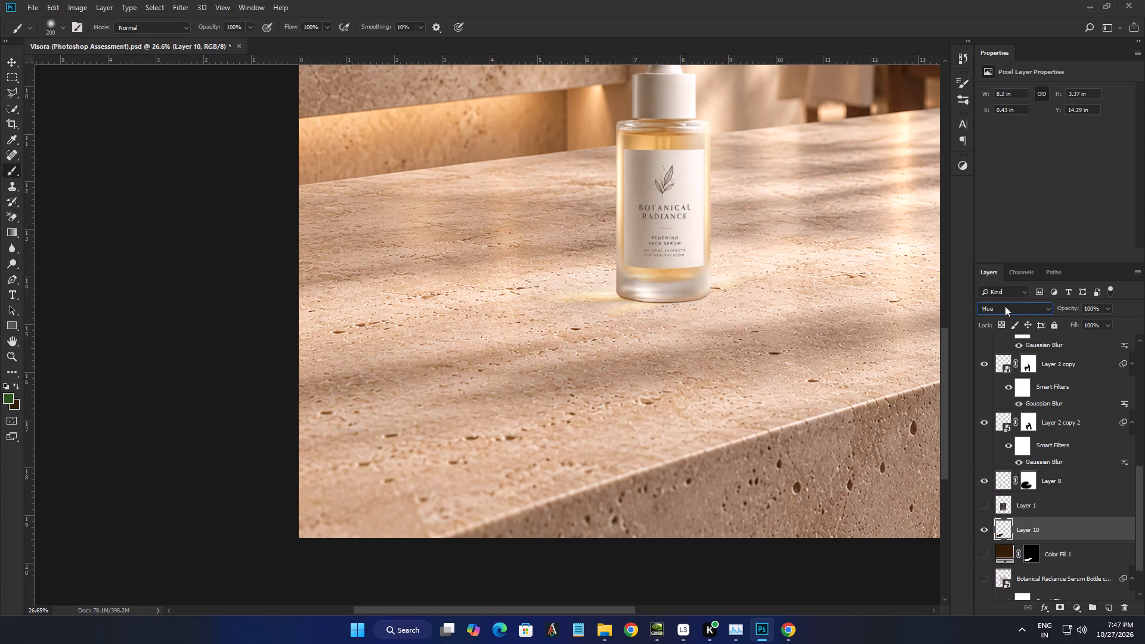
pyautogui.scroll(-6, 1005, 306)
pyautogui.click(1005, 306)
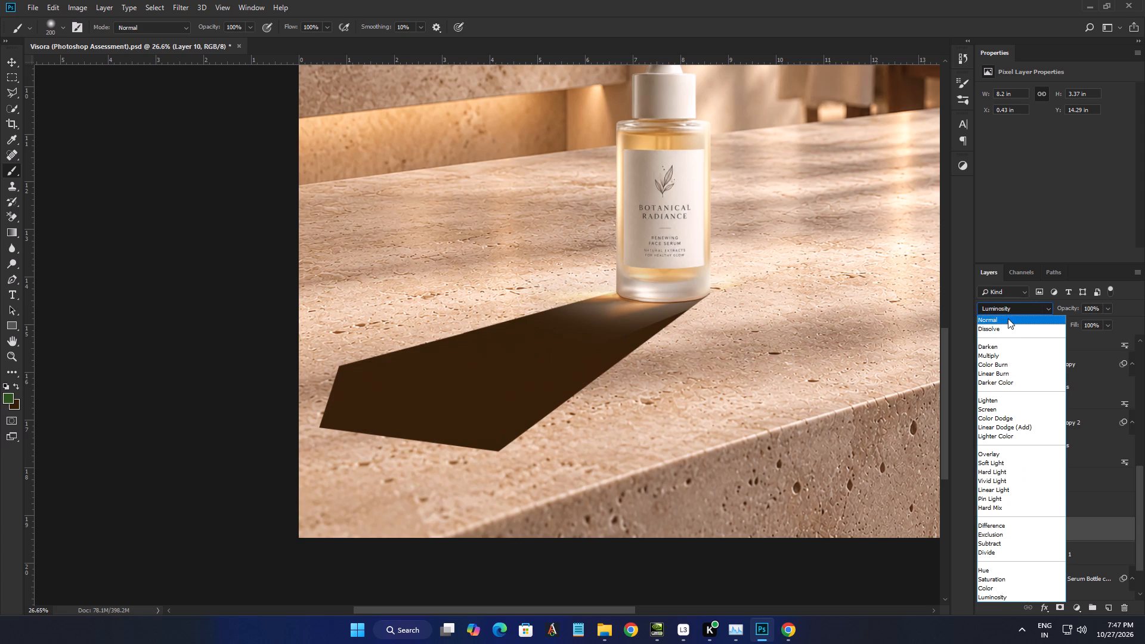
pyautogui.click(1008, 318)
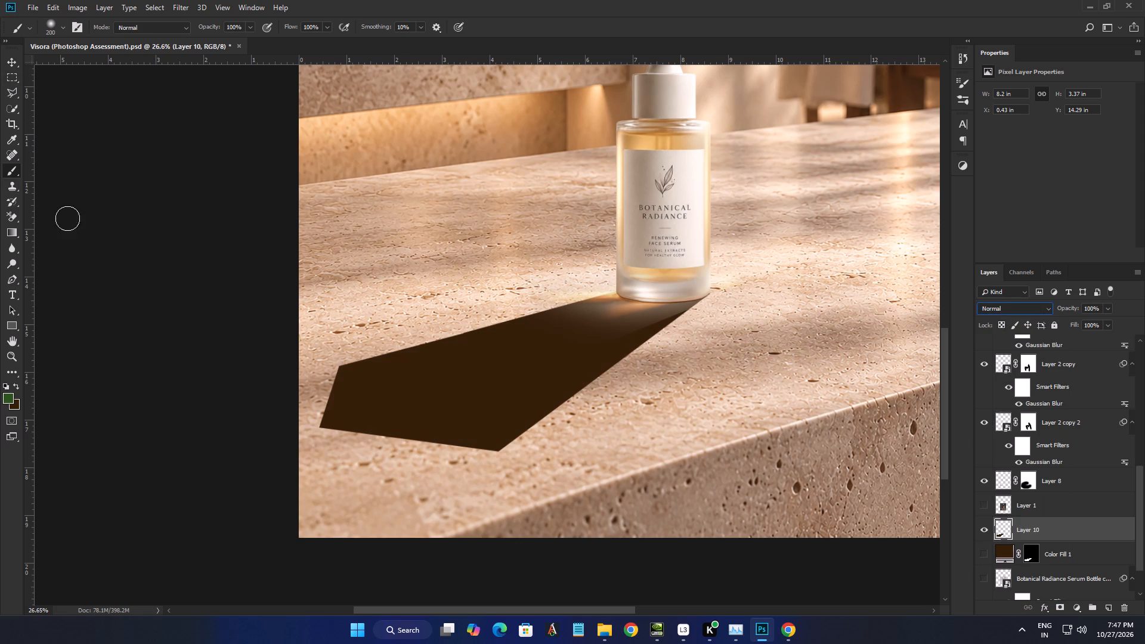
# Convert Layer 10 to a Smart Object and start the Path Blur filter on it.
pyautogui.rightClick(1056, 531)
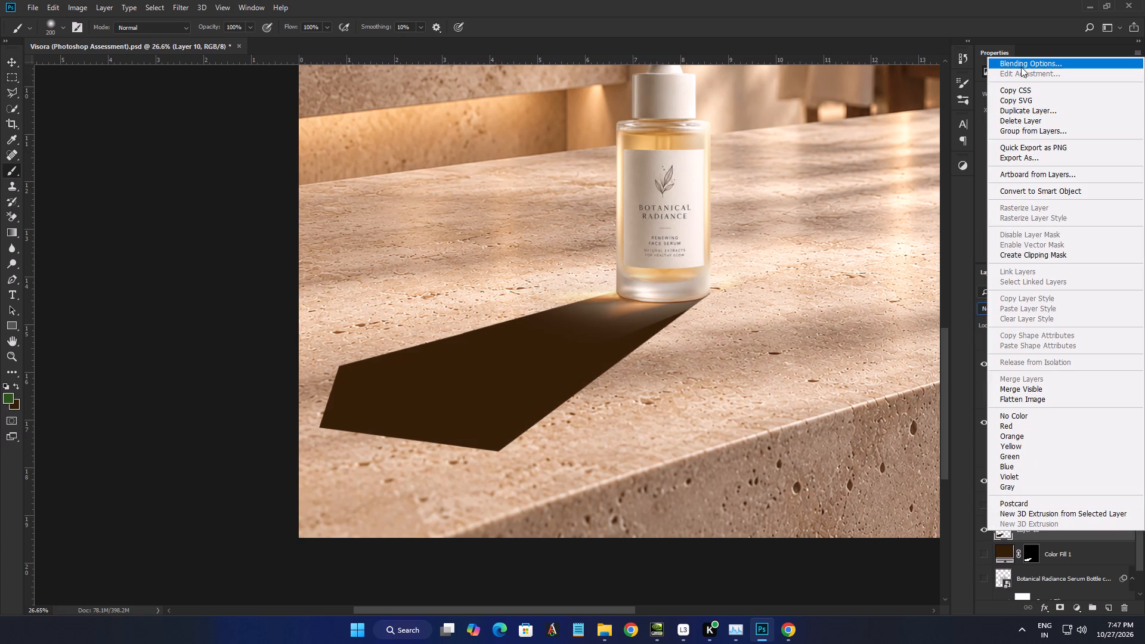
pyautogui.click(1033, 187)
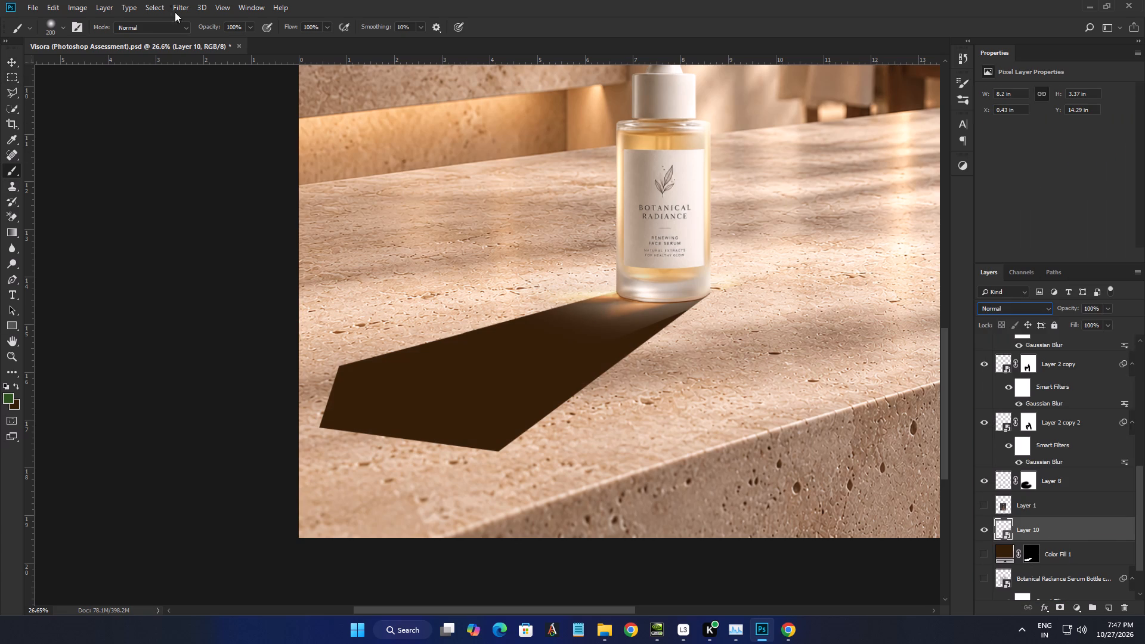
pyautogui.click(182, 8)
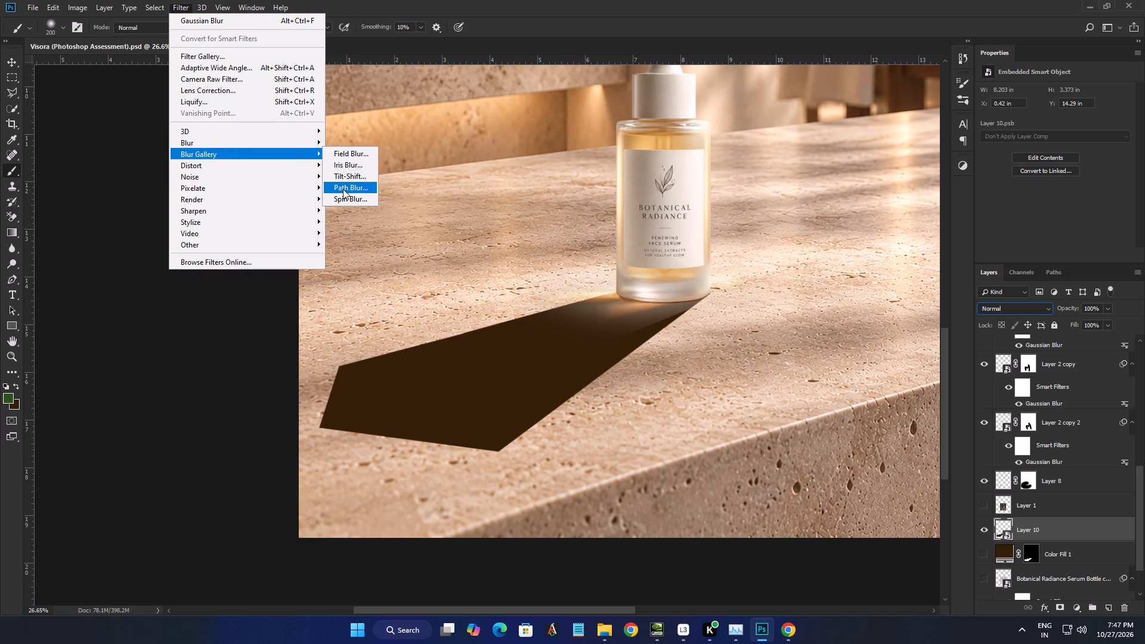
pyautogui.click(343, 189)
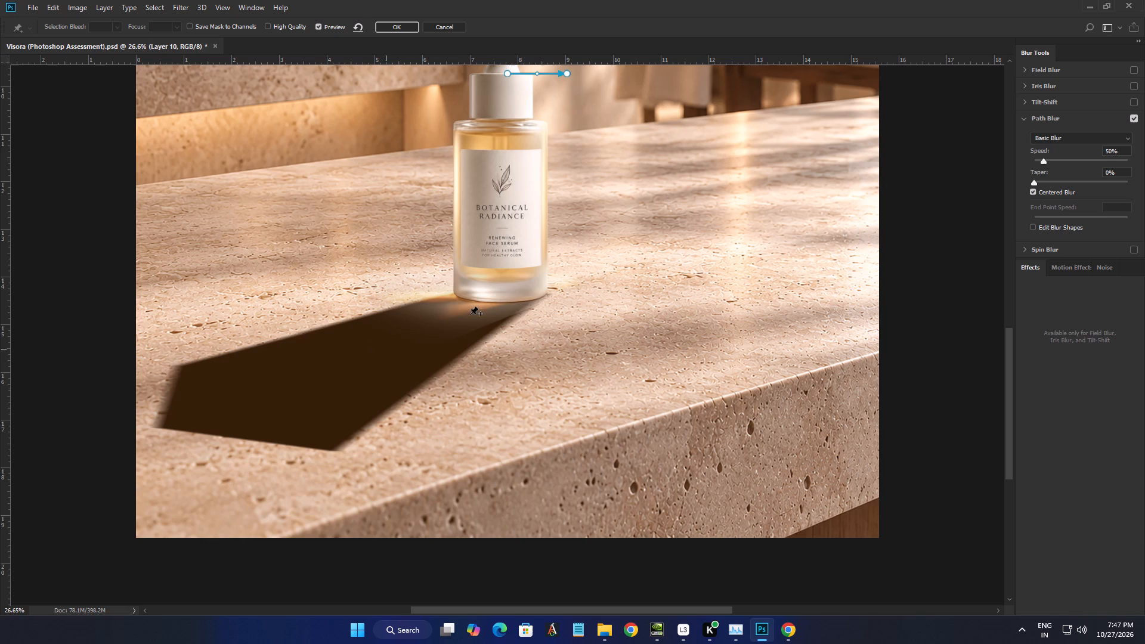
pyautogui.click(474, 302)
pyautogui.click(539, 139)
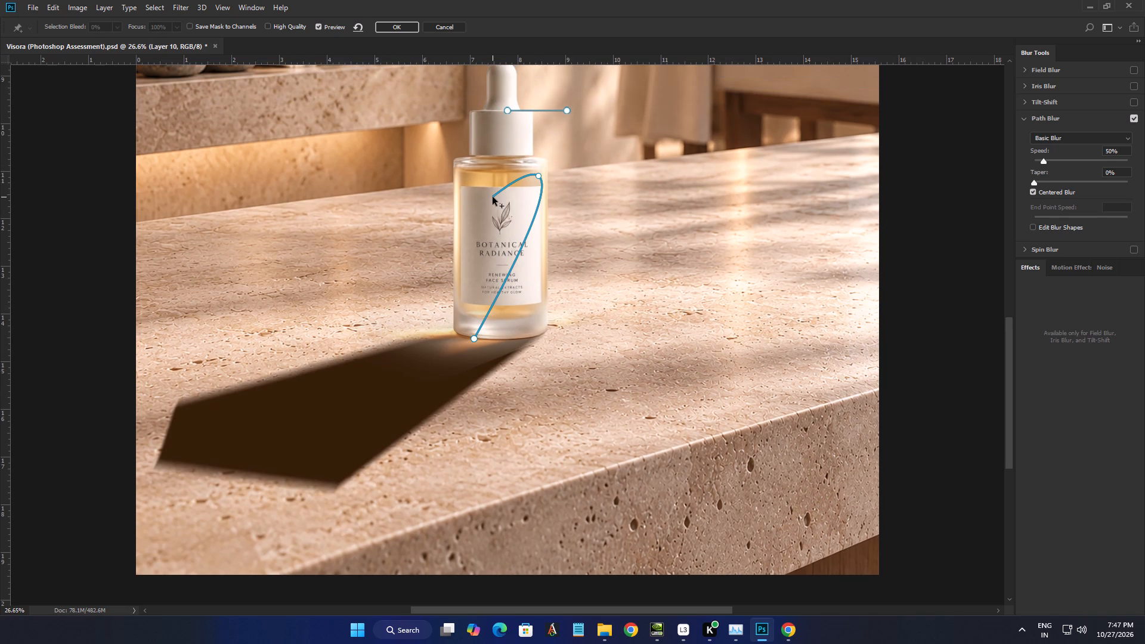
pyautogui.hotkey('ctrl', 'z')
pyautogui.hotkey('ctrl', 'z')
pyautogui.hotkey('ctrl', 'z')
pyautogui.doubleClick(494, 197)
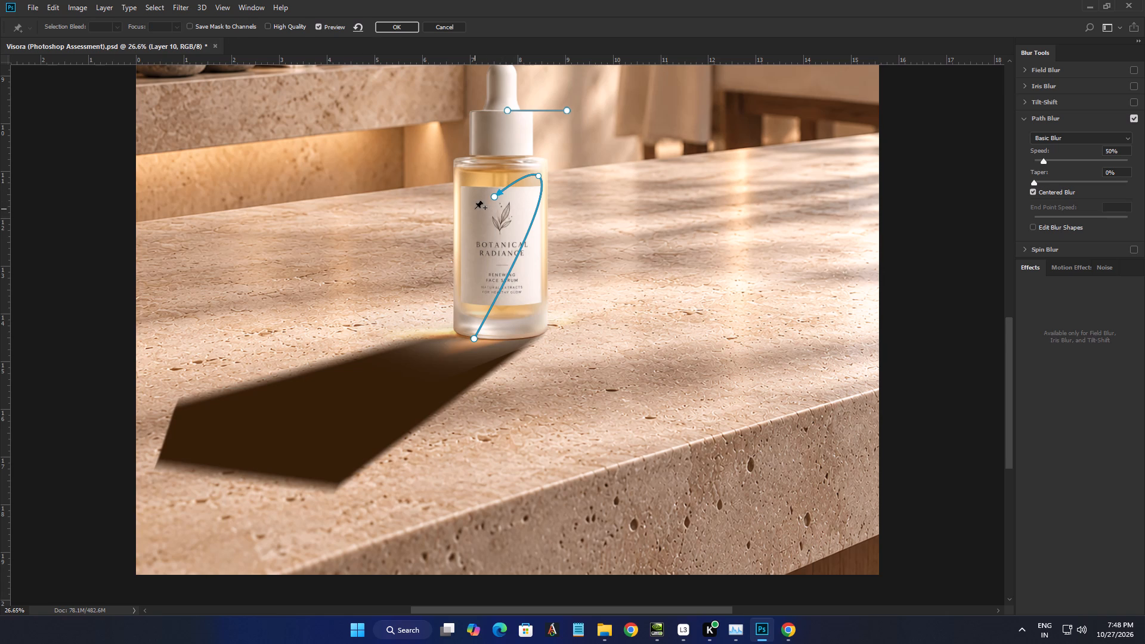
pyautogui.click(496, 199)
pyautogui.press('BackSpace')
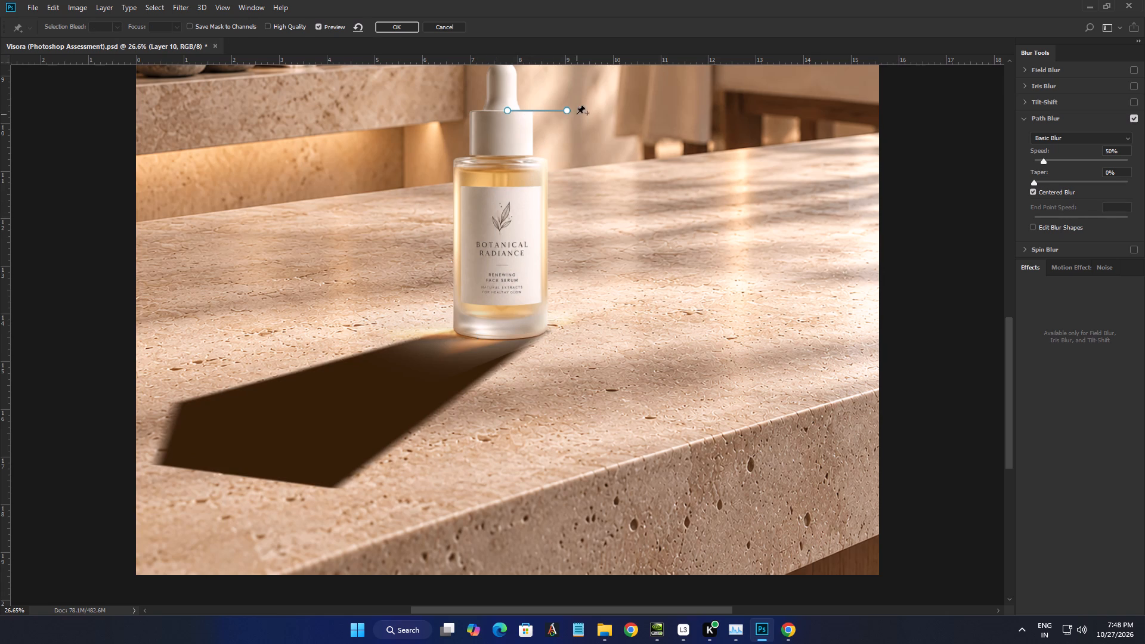
# Reposition the default blur path so it runs from the bottle's base along the middle of the shadow to its far end.
pyautogui.moveTo(567, 113); pyautogui.dragTo(380, 287)
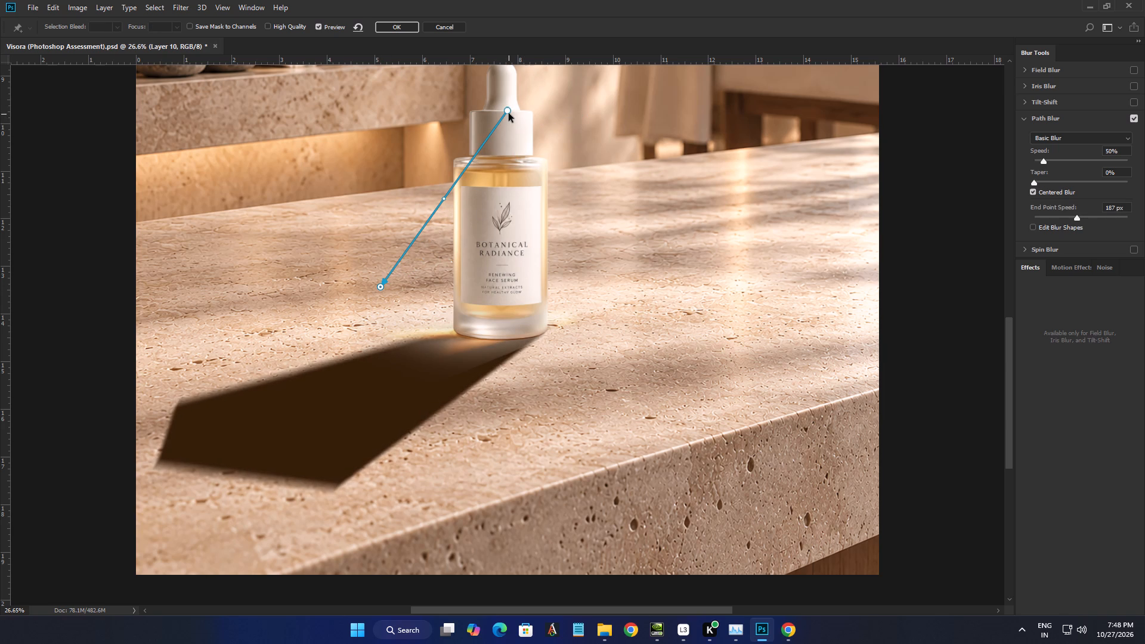
pyautogui.moveTo(509, 112); pyautogui.dragTo(500, 328)
pyautogui.moveTo(382, 289); pyautogui.dragTo(351, 312)
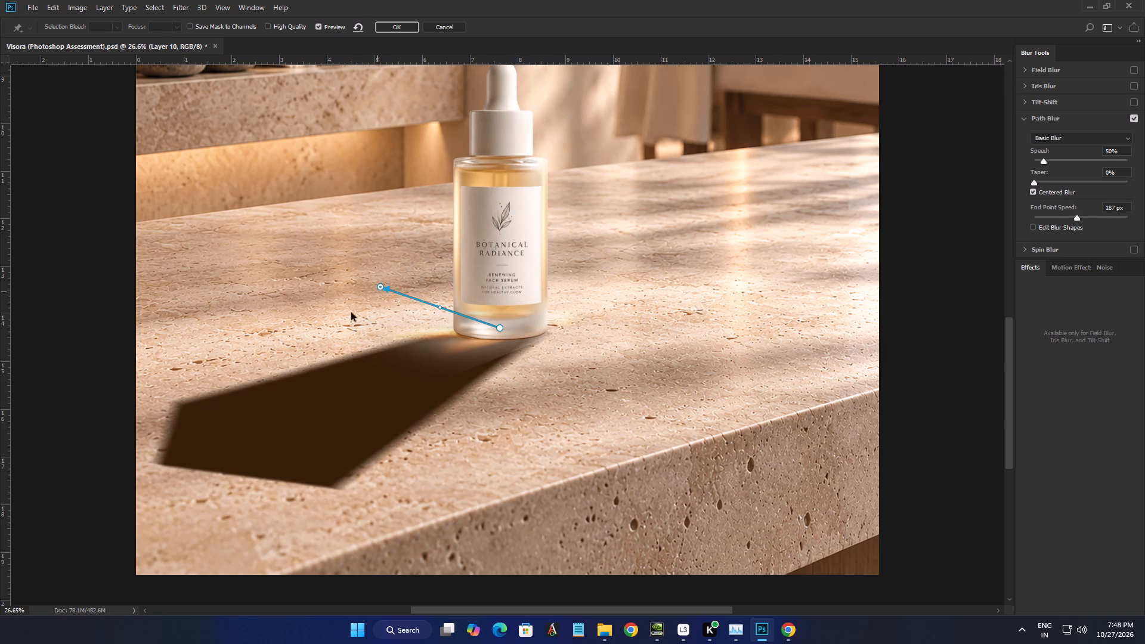
pyautogui.moveTo(351, 312); pyautogui.dragTo(242, 450)
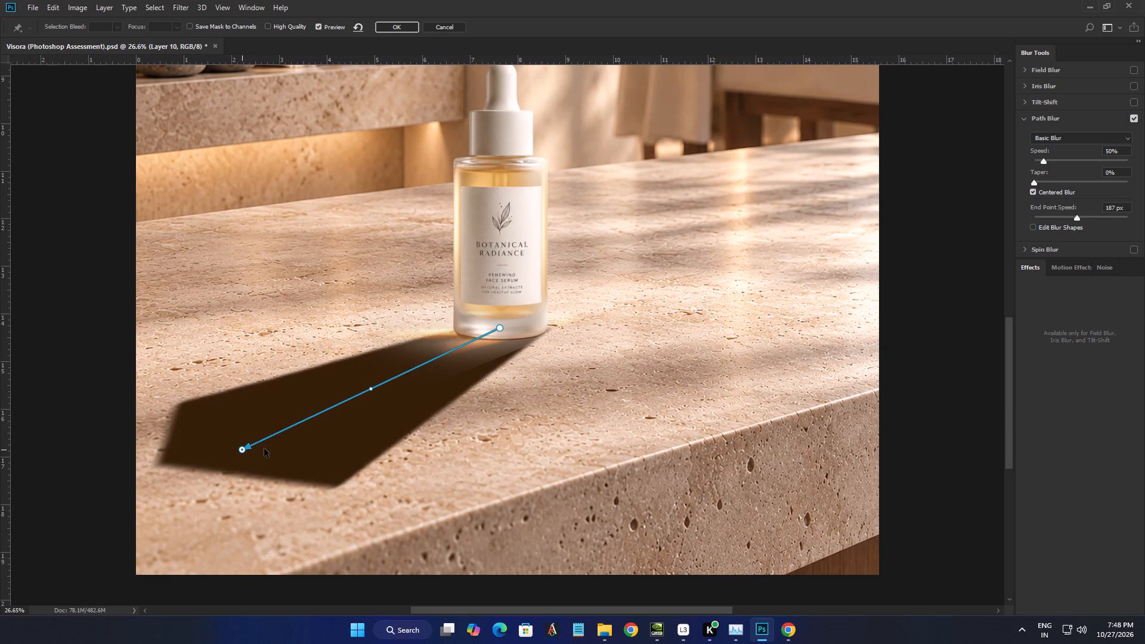
pyautogui.moveTo(499, 329); pyautogui.dragTo(503, 333)
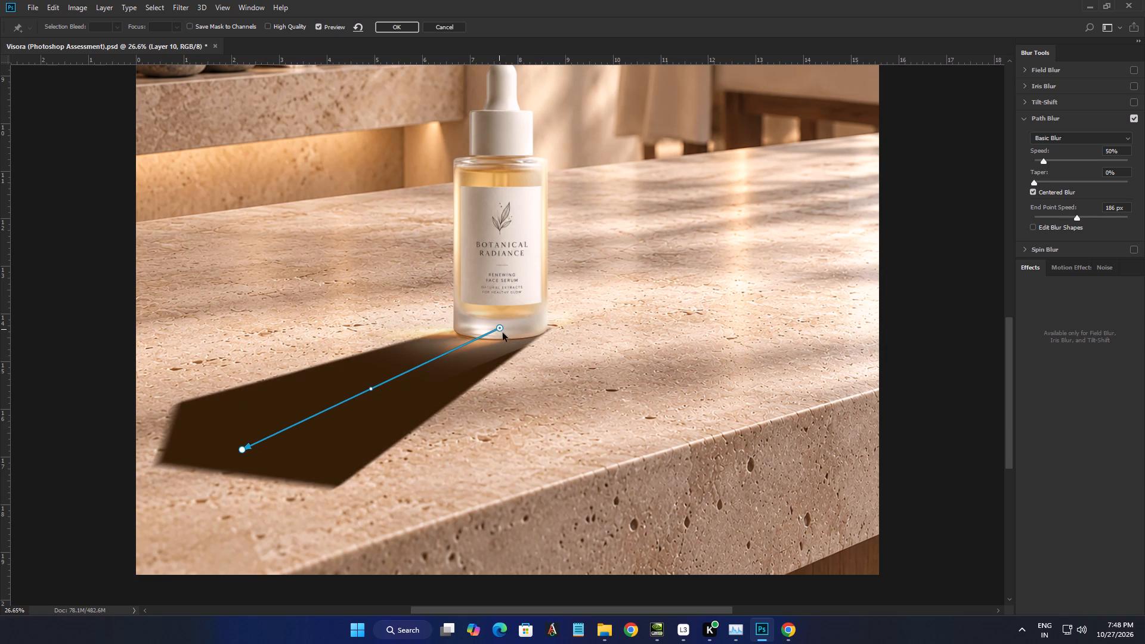
pyautogui.moveTo(503, 333); pyautogui.dragTo(494, 333)
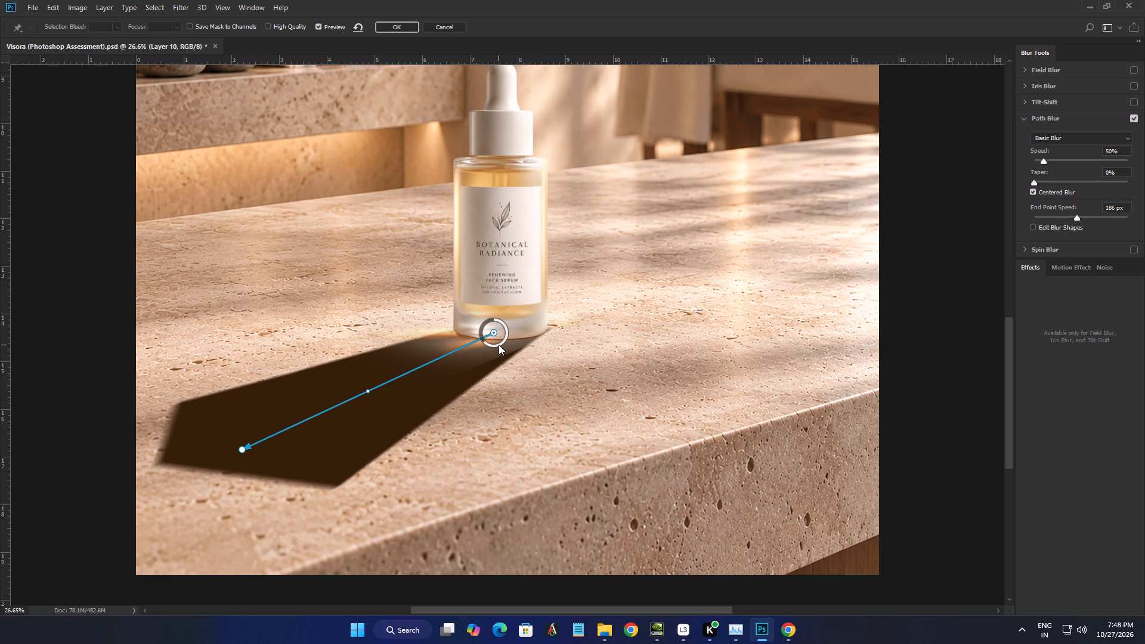
# Set the path's end point speed to 53 px at the bottle's base and 1229 px at the shadow's far end.
pyautogui.moveTo(496, 346); pyautogui.dragTo(507, 340)
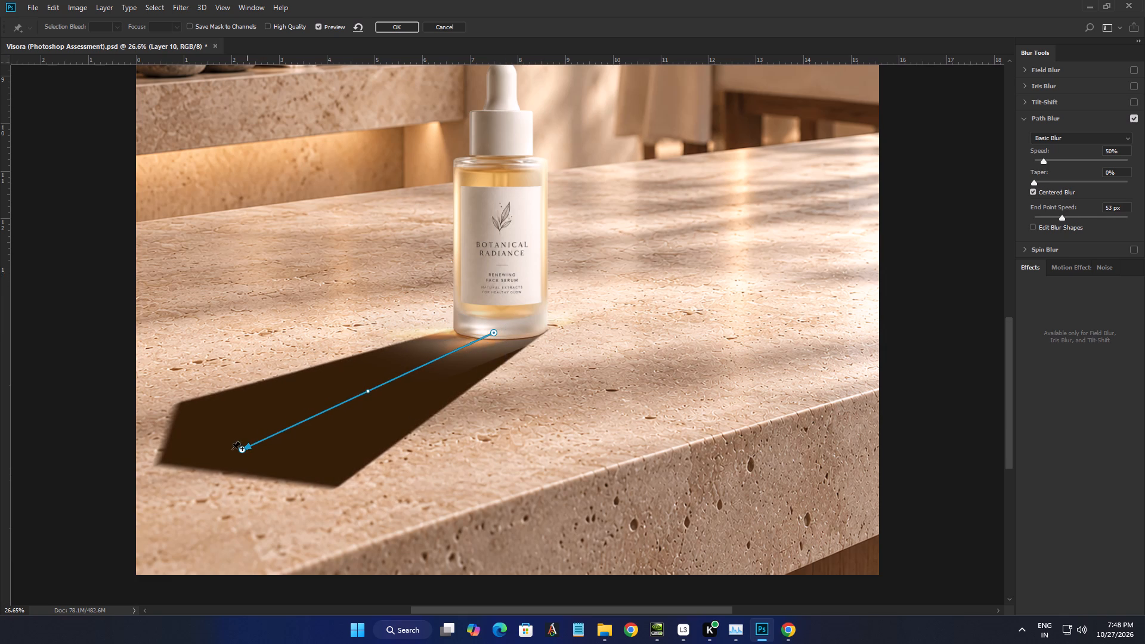
pyautogui.click(242, 453)
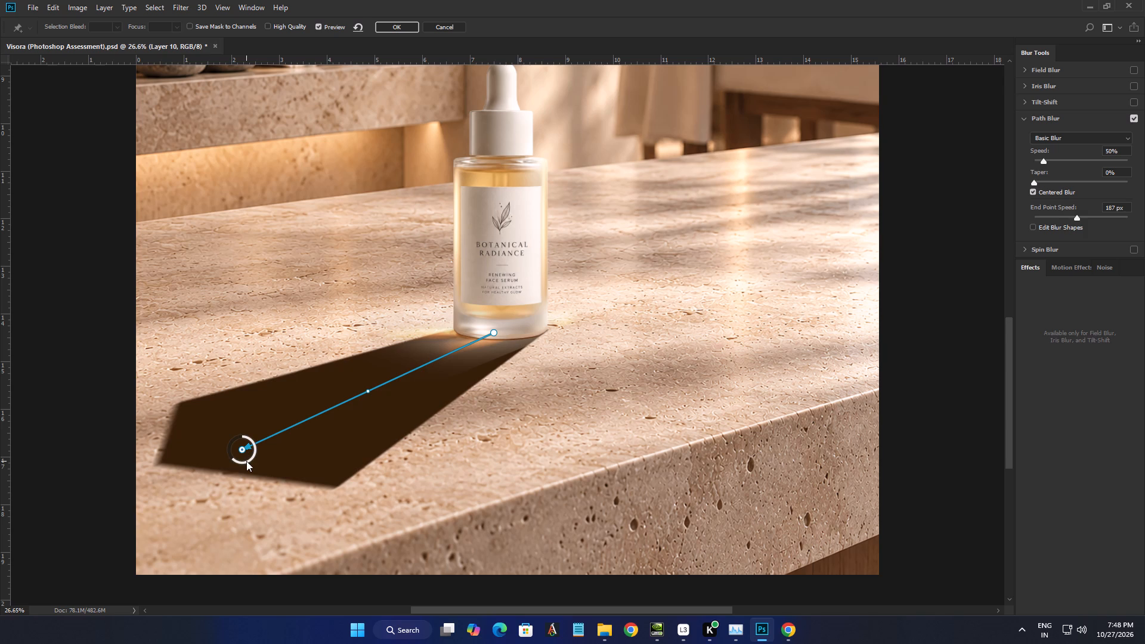
pyautogui.moveTo(242, 462); pyautogui.dragTo(231, 444)
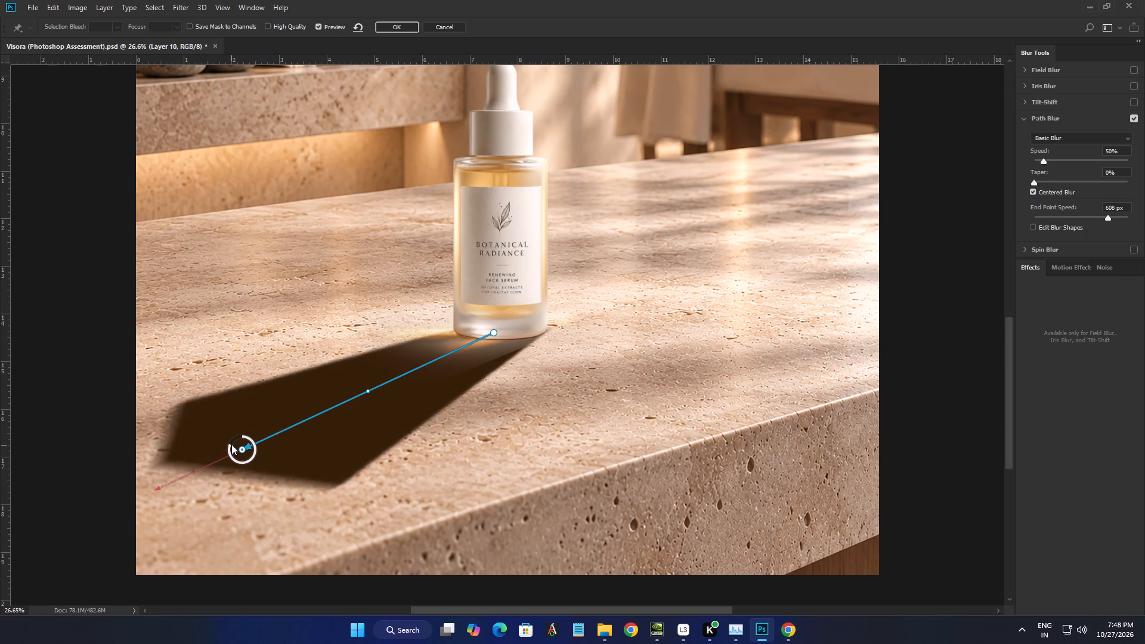
pyautogui.moveTo(231, 444); pyautogui.dragTo(234, 434)
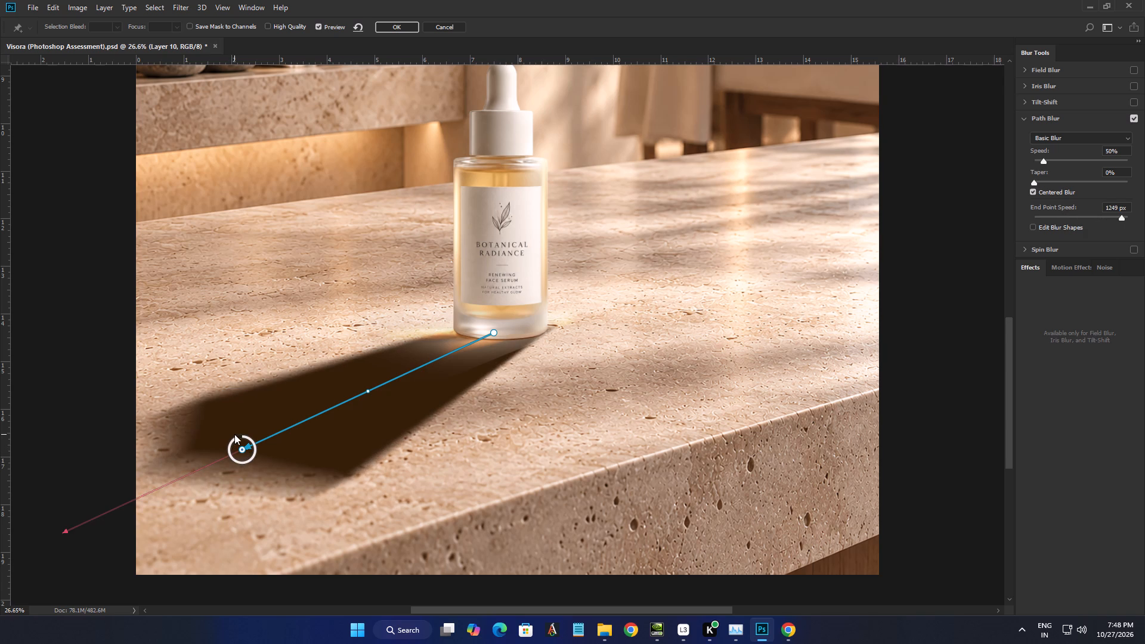
pyautogui.moveTo(234, 434); pyautogui.dragTo(234, 435)
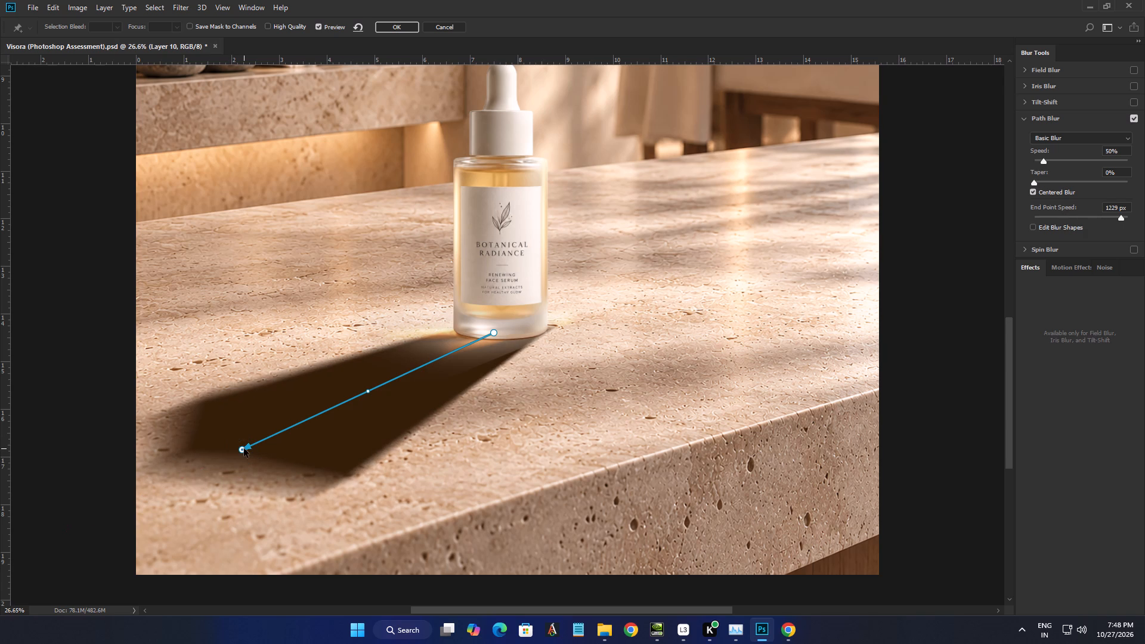
# Shorten the blur path so its far end point sits near the middle of the shadow, and apply the Path Blur.
pyautogui.moveTo(244, 448); pyautogui.dragTo(283, 426)
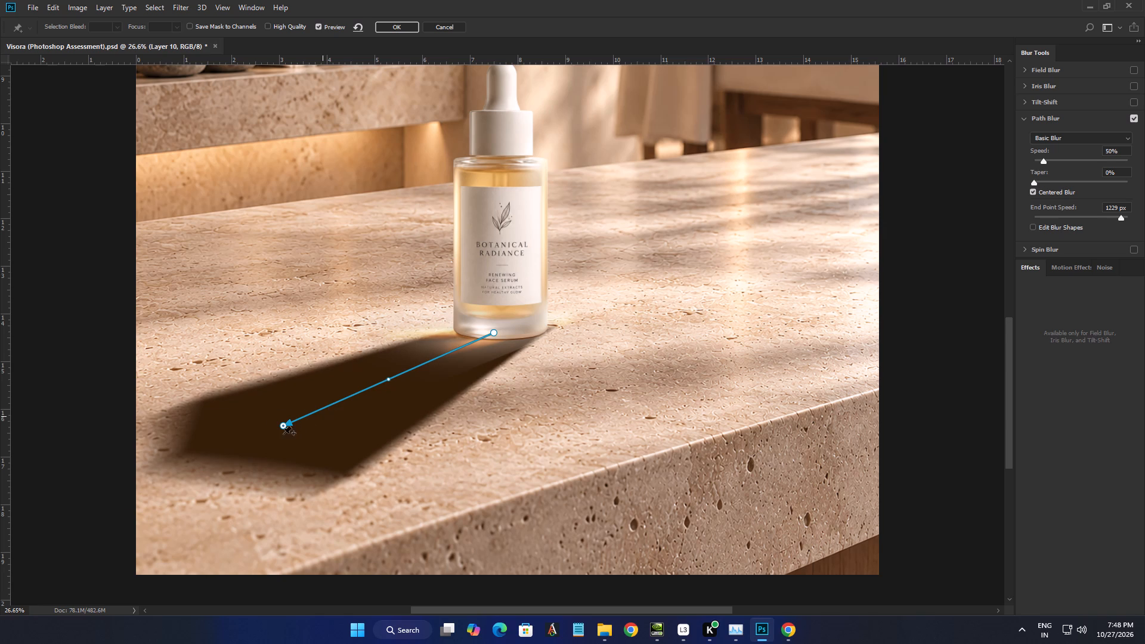
pyautogui.moveTo(282, 426); pyautogui.dragTo(398, 387)
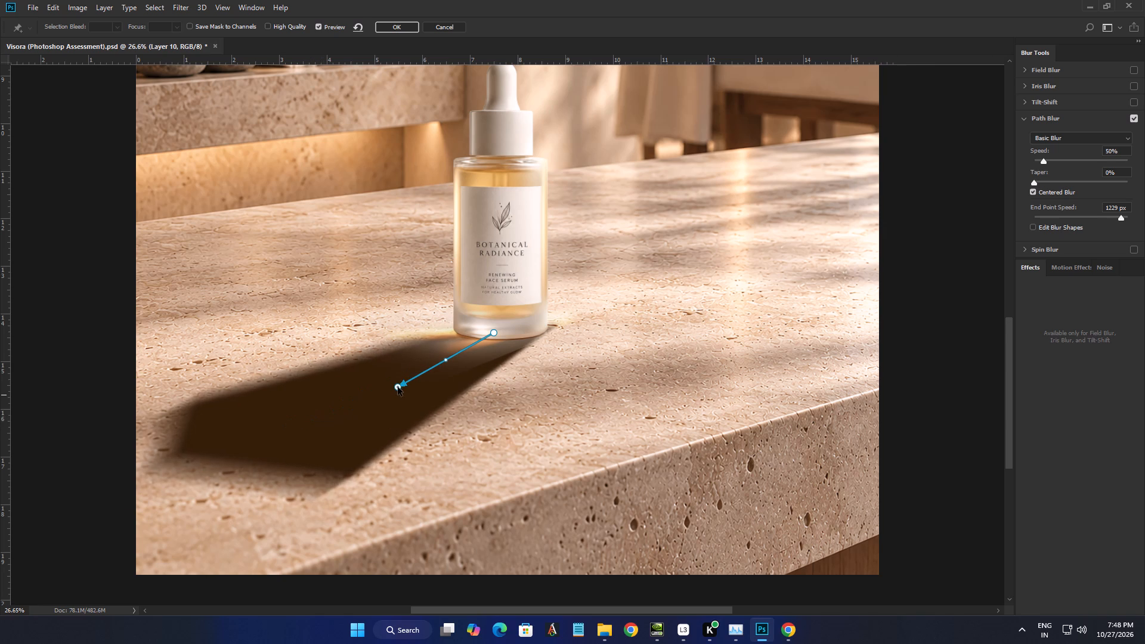
pyautogui.moveTo(398, 387); pyautogui.dragTo(333, 410)
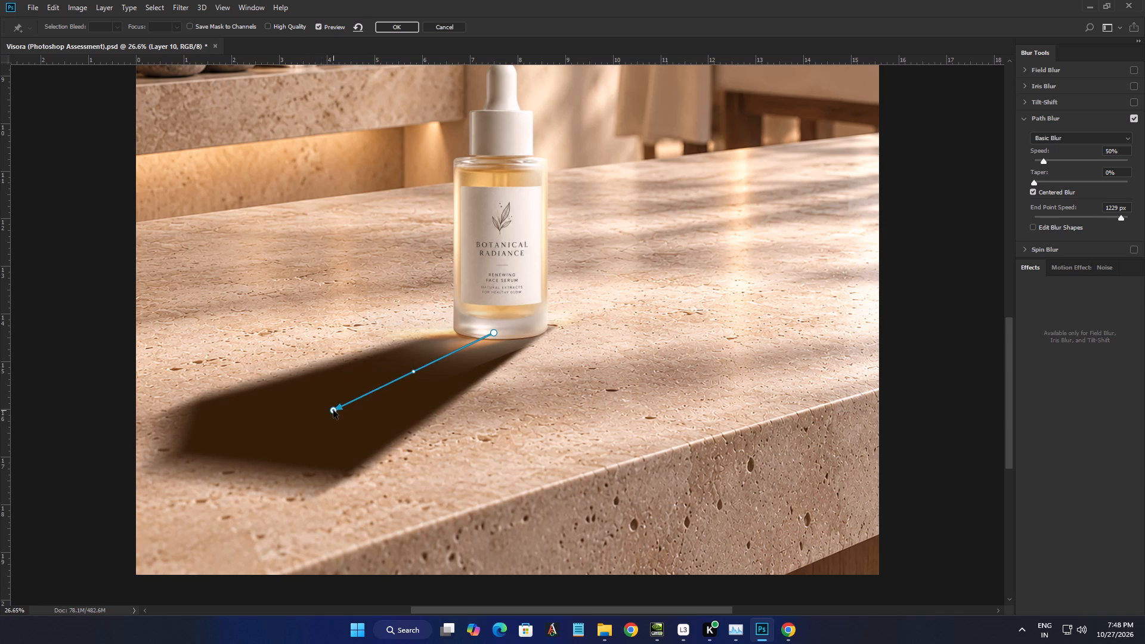
pyautogui.click(401, 24)
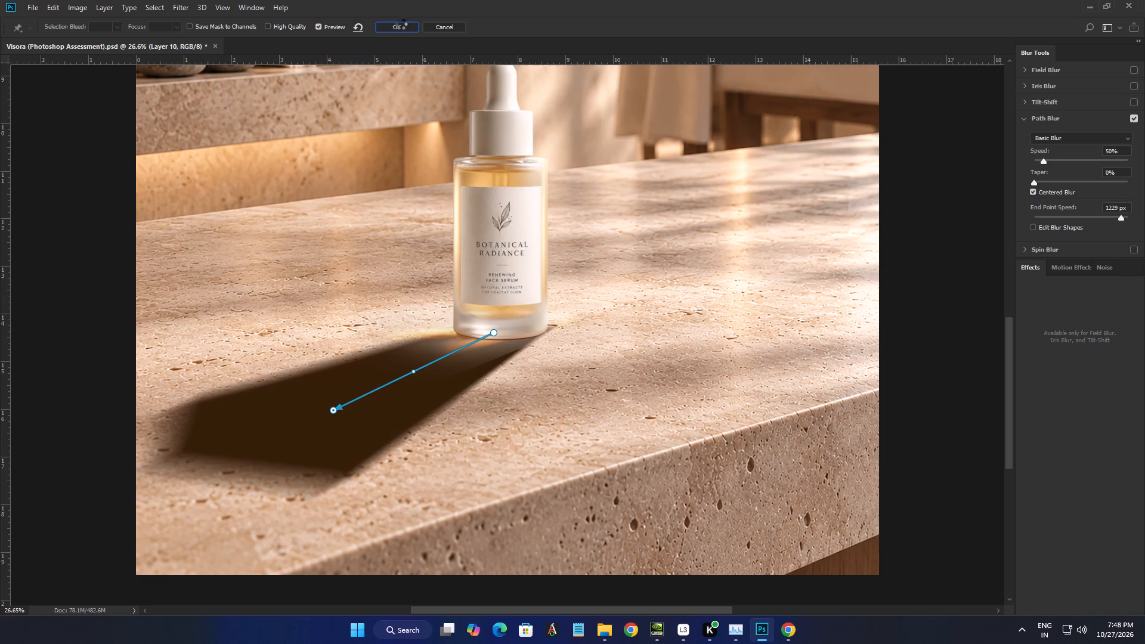